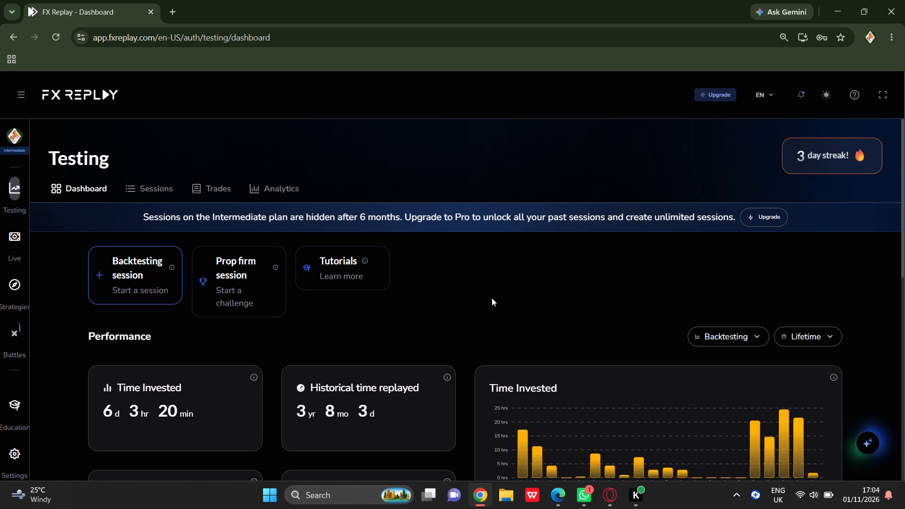
Review the backtesting performance statistics on the Testing dashboard, including time invested, trades taken, win rate and trades by symbol.
scroll(492, 298, "down", 3)
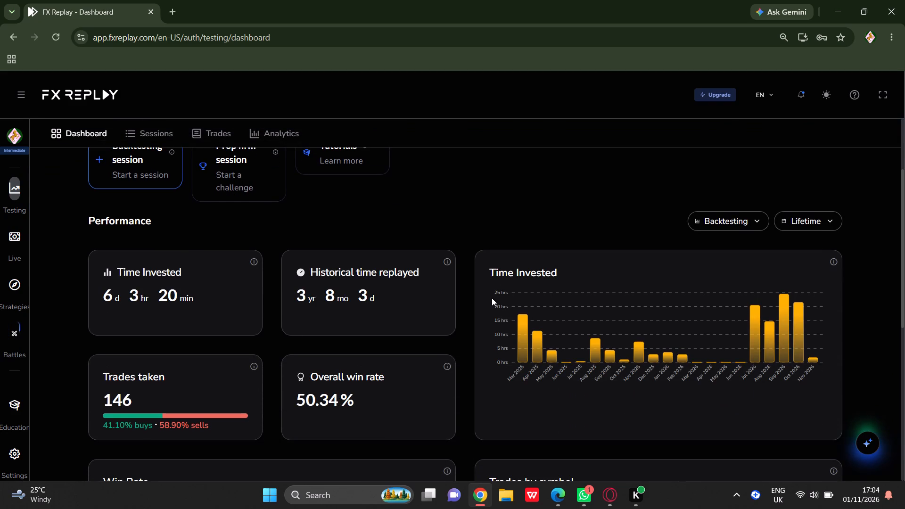
scroll(492, 298, "down", 1)
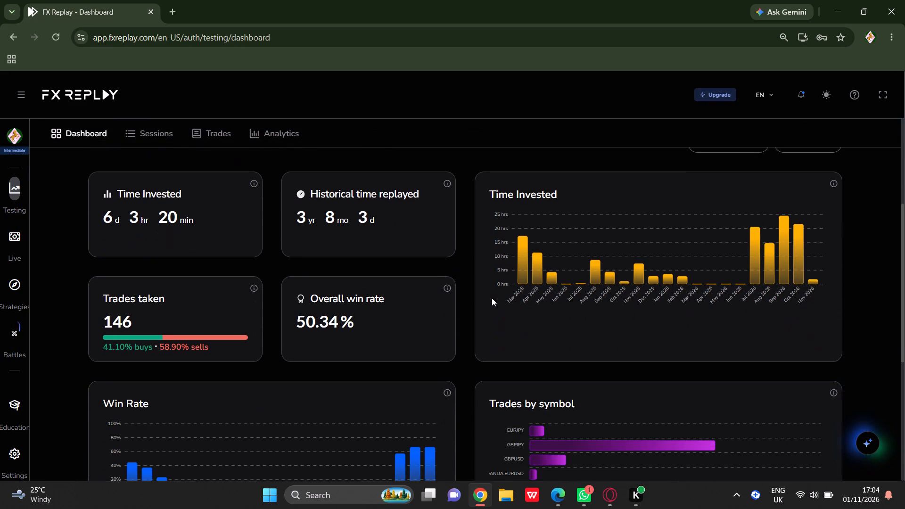
scroll(492, 298, "down", 2)
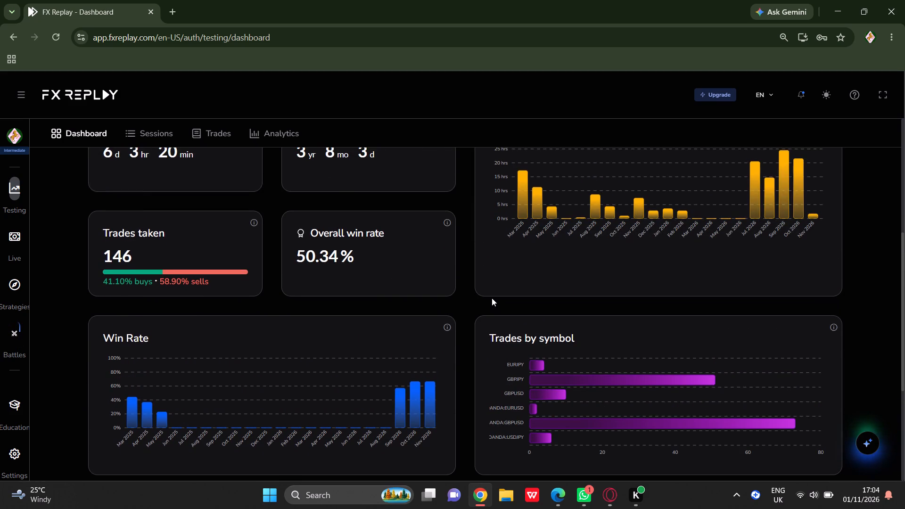
scroll(492, 298, "up", 1)
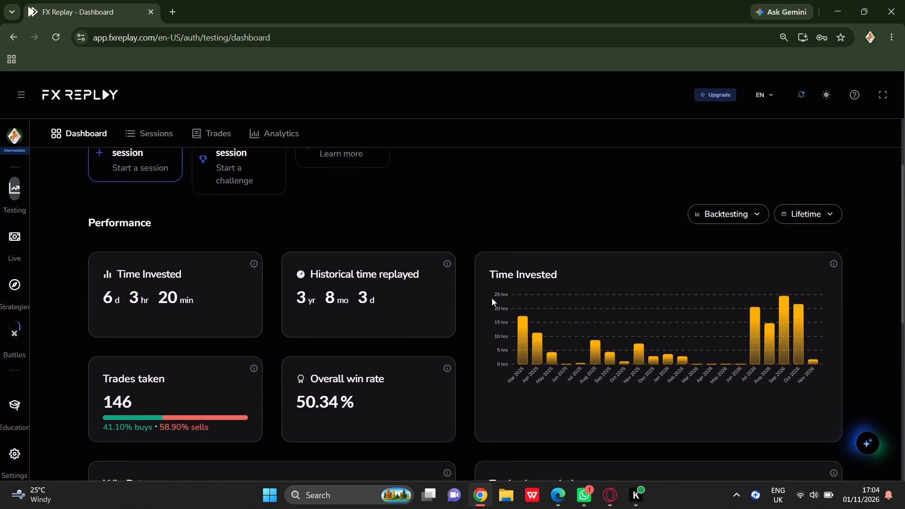
scroll(492, 298, "up", 1)
scroll(492, 298, "right", 1)
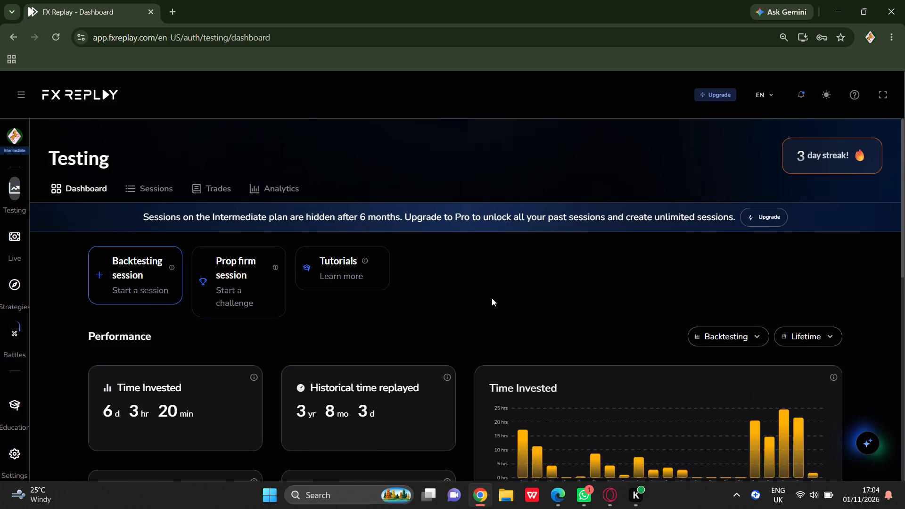
scroll(494, 236, "down", 4)
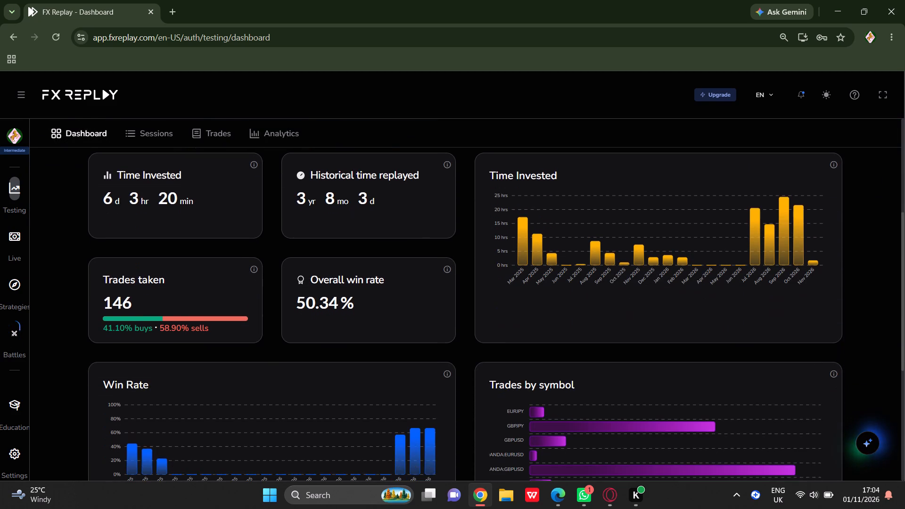
scroll(494, 236, "down", 3)
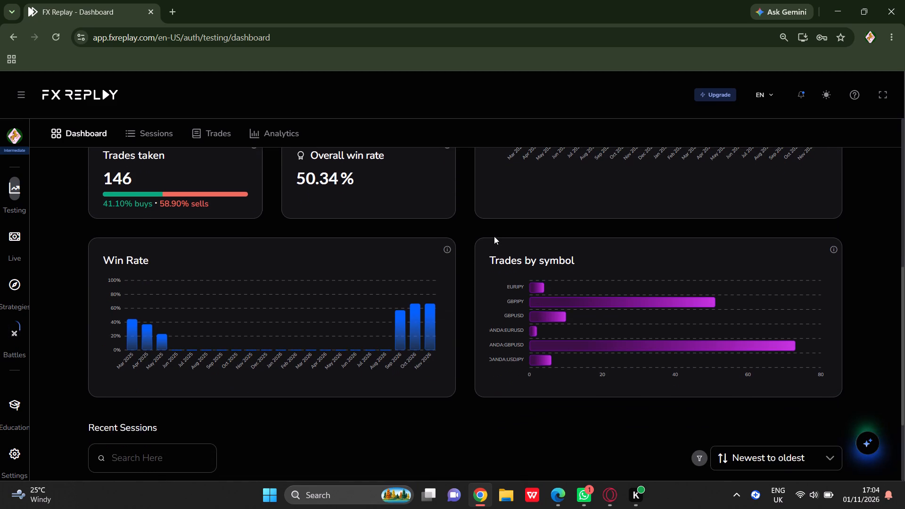
Open the GU backtesting session for OANDA:GBPUSD from the recent sessions.
scroll(494, 236, "down", 2)
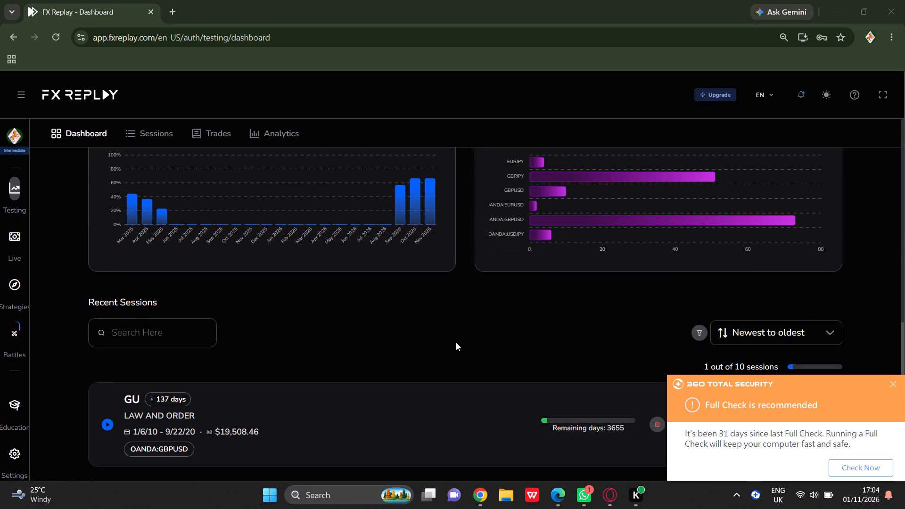
left_click(298, 349)
left_click(106, 419)
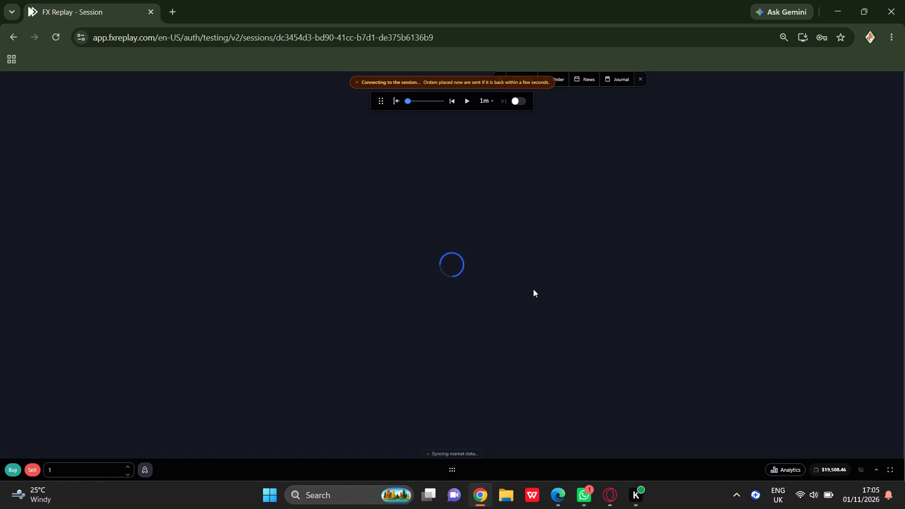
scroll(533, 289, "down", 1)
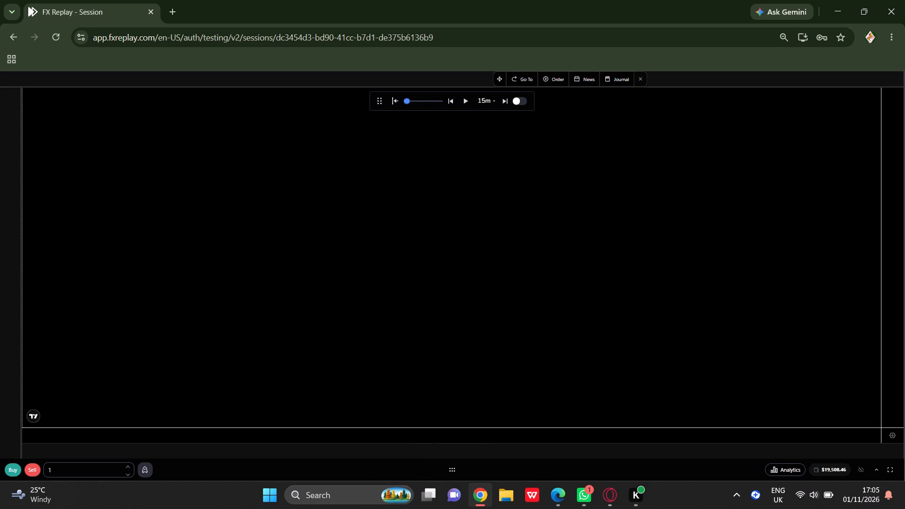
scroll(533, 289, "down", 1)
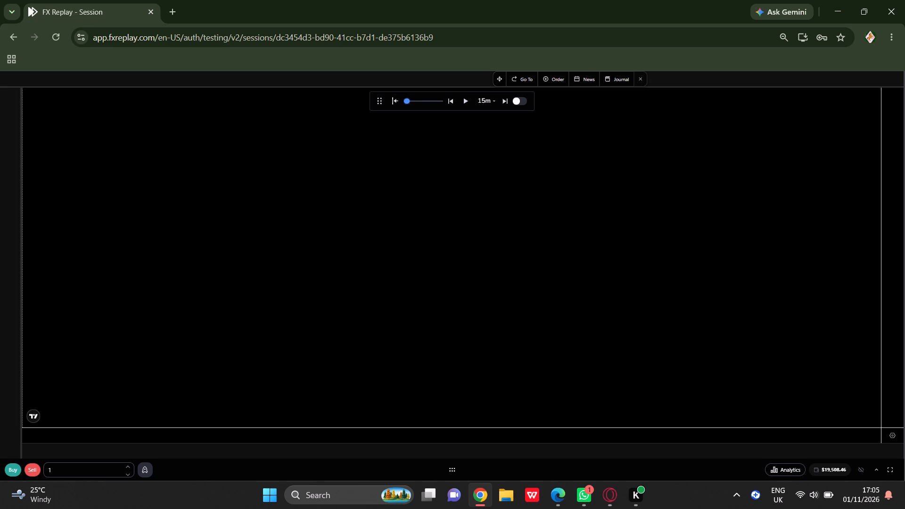
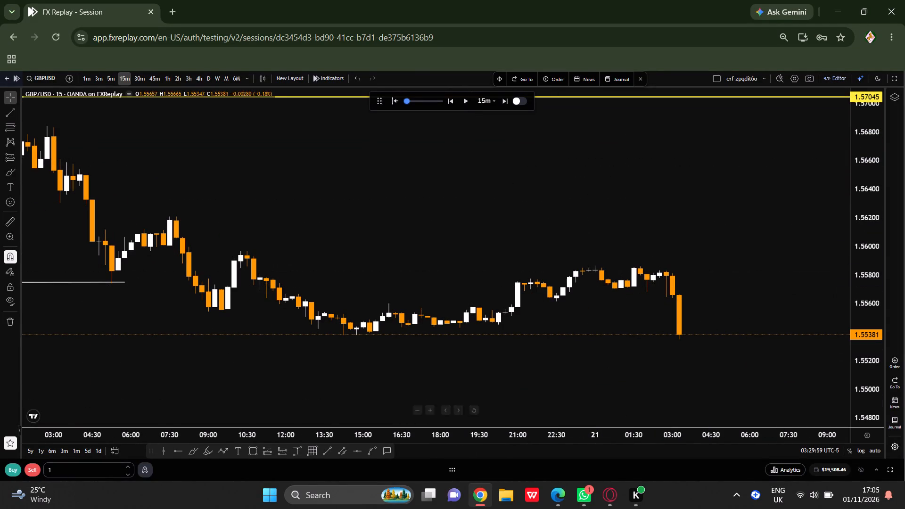
Examine the wider September 2010 price swings on the 15-minute GBPUSD chart.
left_click_drag(464, 430, 814, 368)
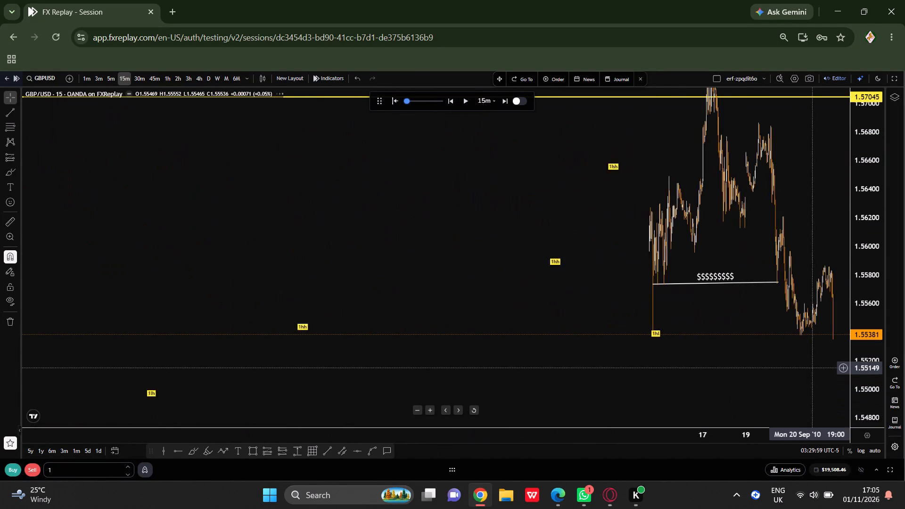
left_click_drag(814, 368, 814, 368)
left_click_drag(701, 358, 532, 359)
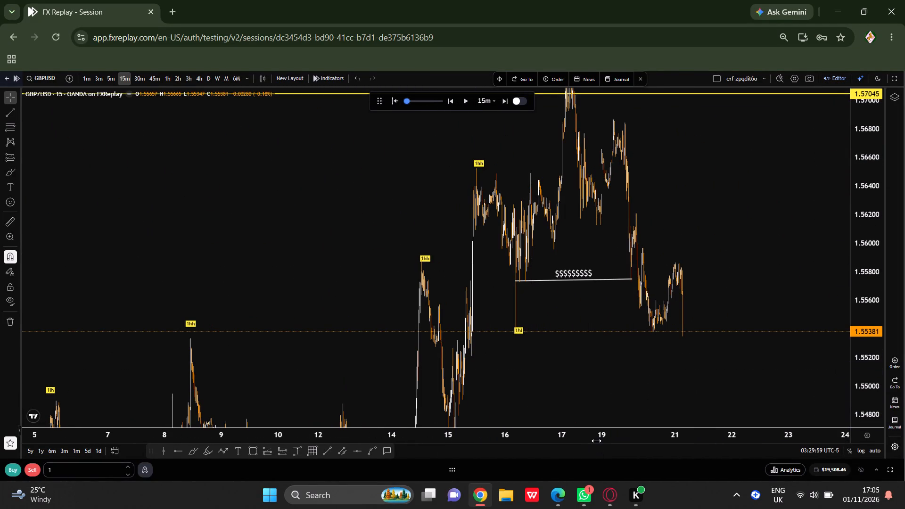
View the session's open positions table in the expanded positions panel.
left_click(891, 472)
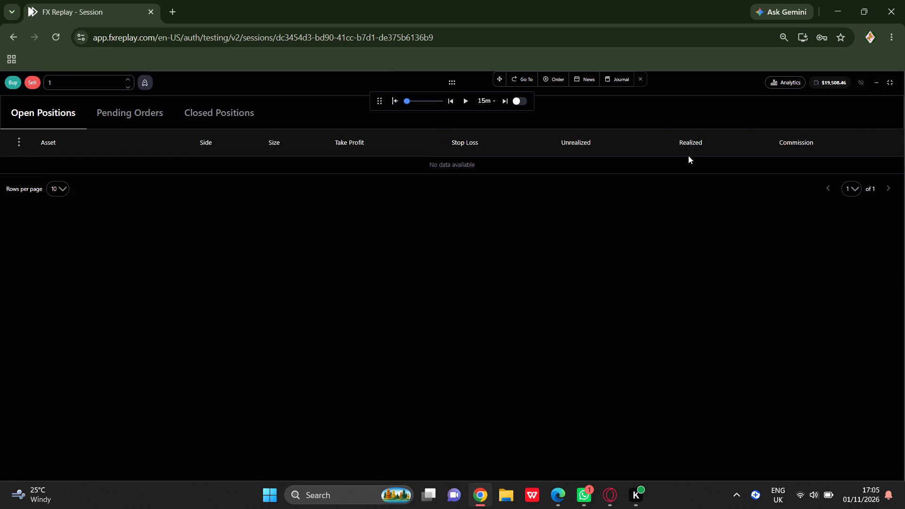
left_click(806, 115)
left_click(891, 84)
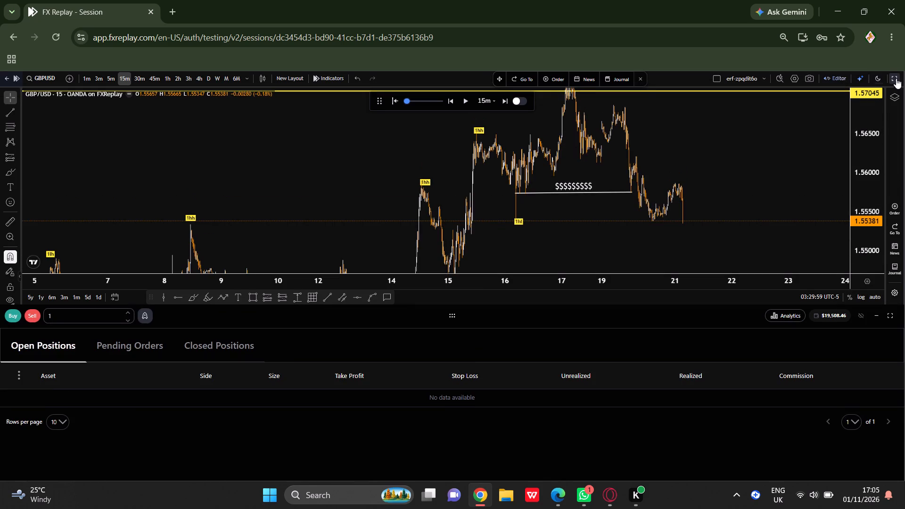
Collapse the positions panel beneath the GBPUSD chart to give the chart the full height.
left_click(898, 79)
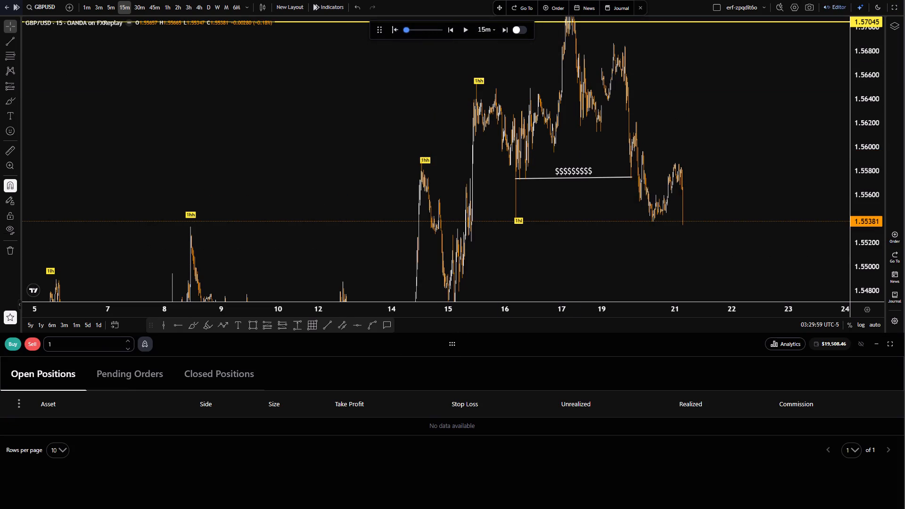
left_click_drag(451, 345, 556, 508)
left_click(546, 428)
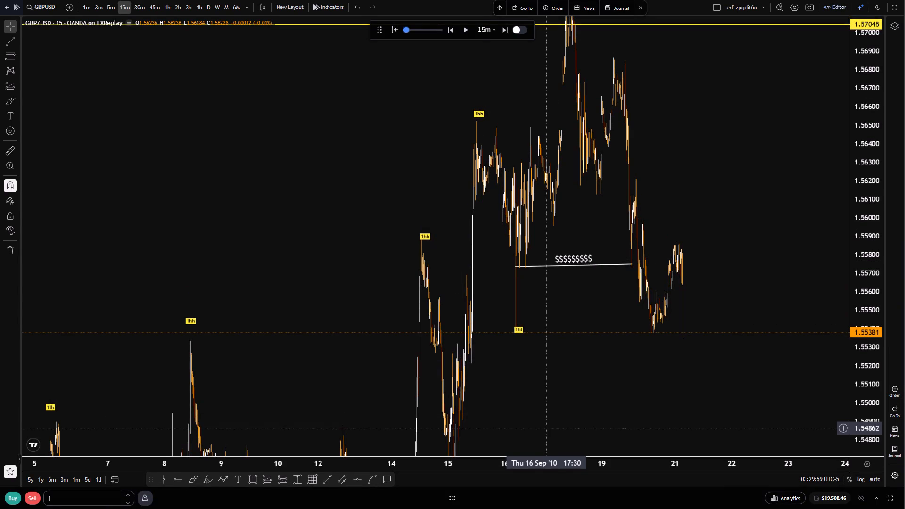
left_click(450, 33)
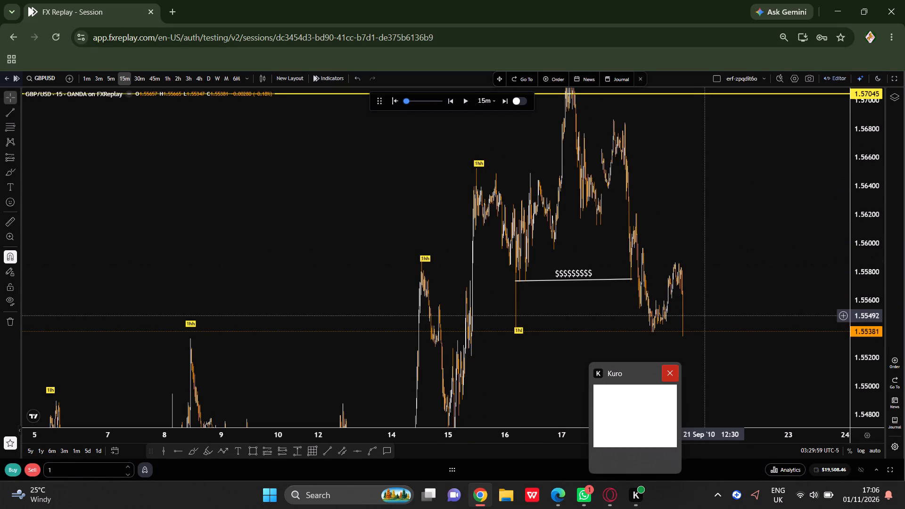
Examine the 15-minute price action from 14 to 21 September around the $$$$$$$$$ liquidity line and the labelled swing points.
left_click(705, 316)
scroll(705, 316, "up", 6)
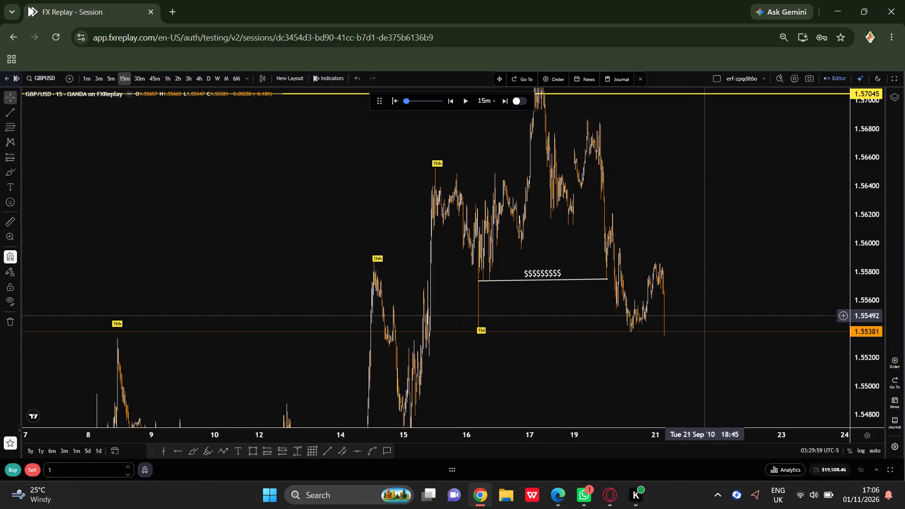
scroll(705, 316, "up", 2)
scroll(352, 350, "right", 6)
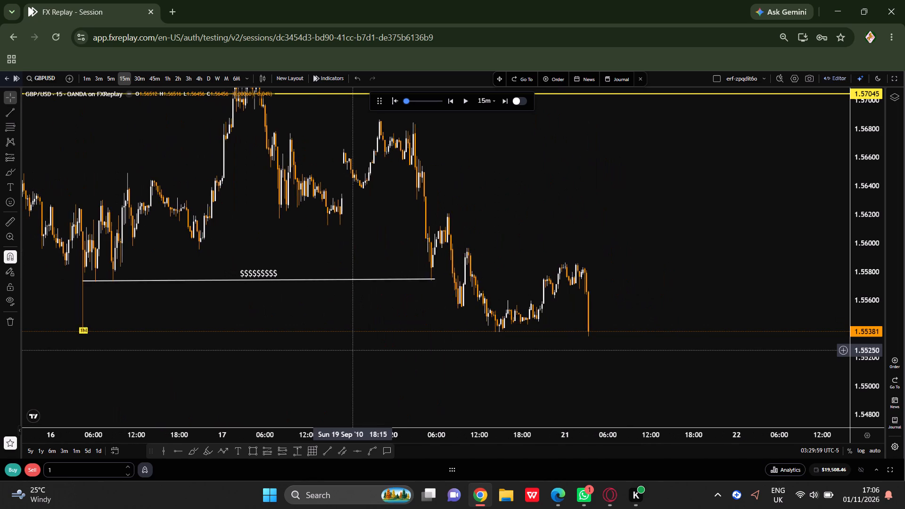
scroll(352, 350, "right", 5)
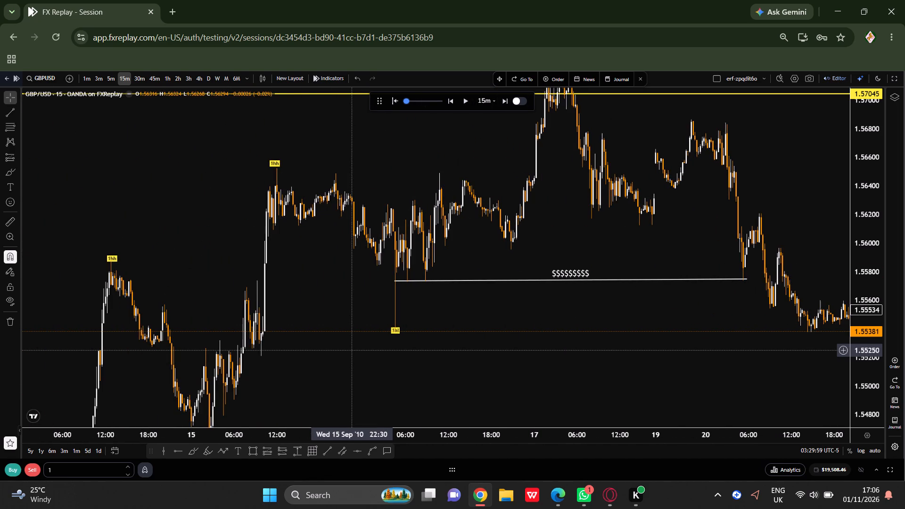
left_click(352, 350)
left_click_drag(352, 350, 380, 245)
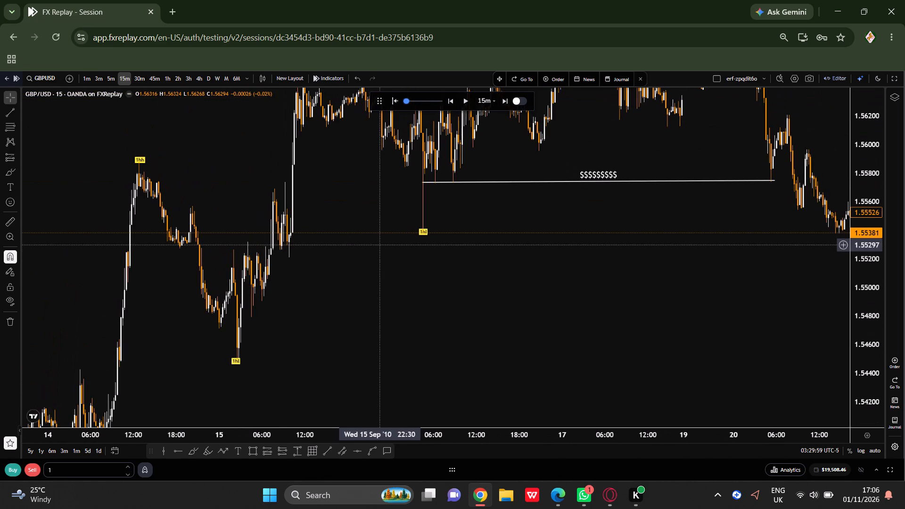
Switch the GBPUSD chart to the 4h timeframe.
left_click(200, 71)
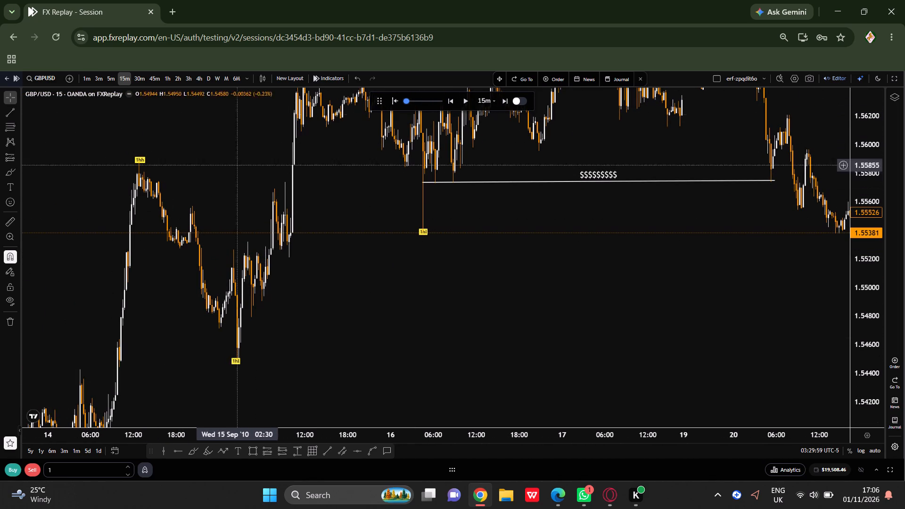
left_click(196, 75)
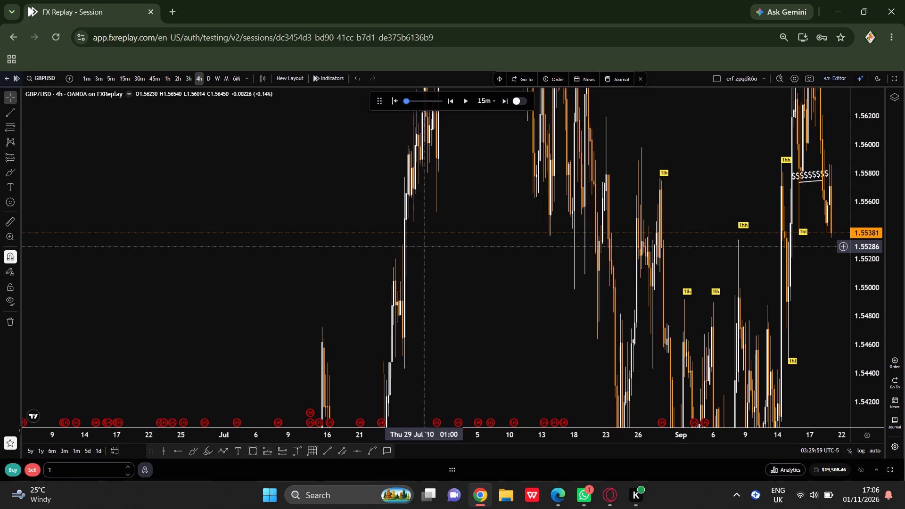
Examine the 4h market structure from August to 21 September 2010, including the labelled swing highs and lows.
scroll(424, 246, "left", 4)
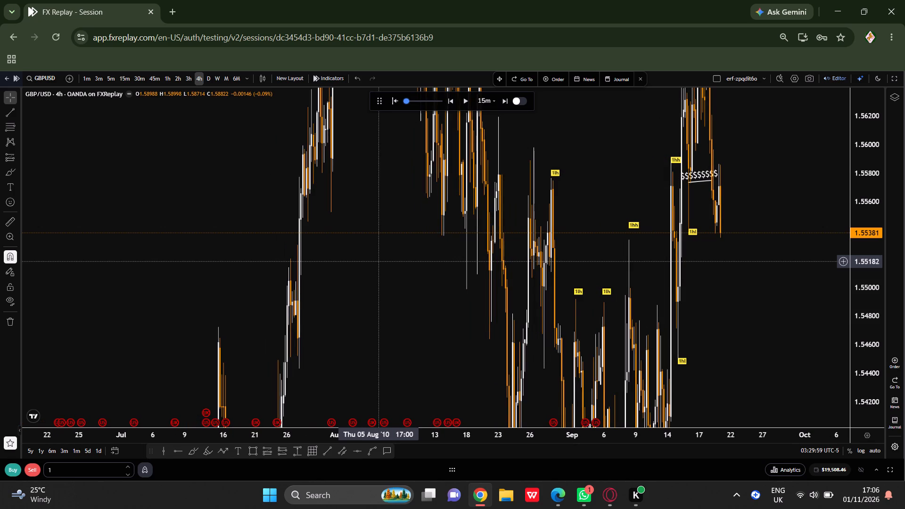
scroll(378, 262, "up", 2)
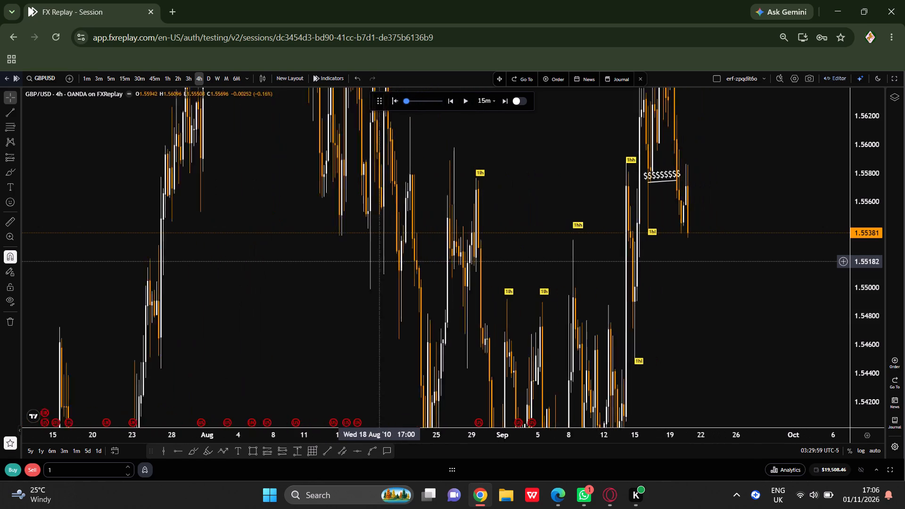
scroll(378, 262, "up", 1)
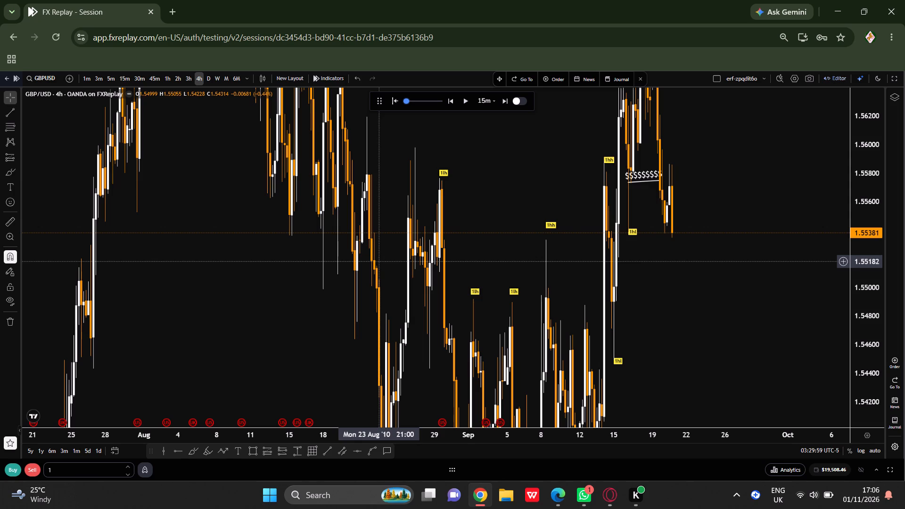
scroll(378, 262, "up", 1)
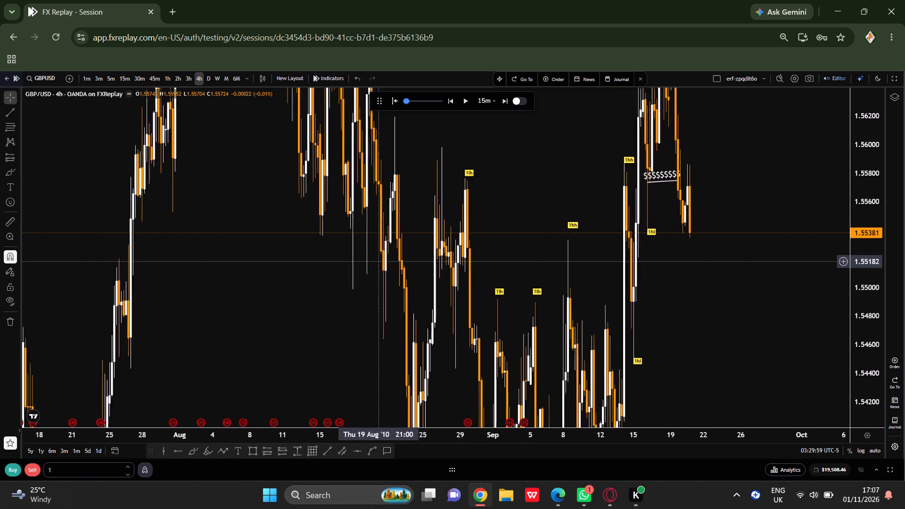
scroll(378, 262, "up", 1)
scroll(378, 262, "right", 1)
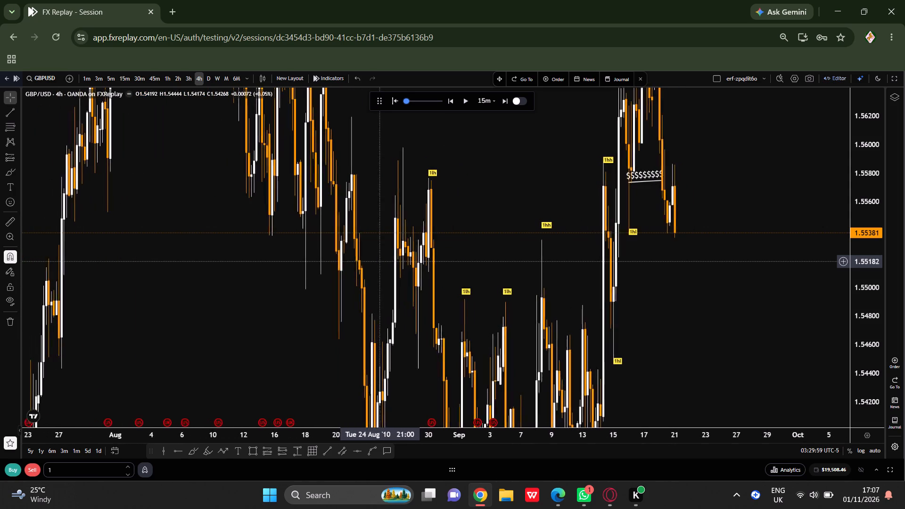
scroll(378, 262, "right", 1)
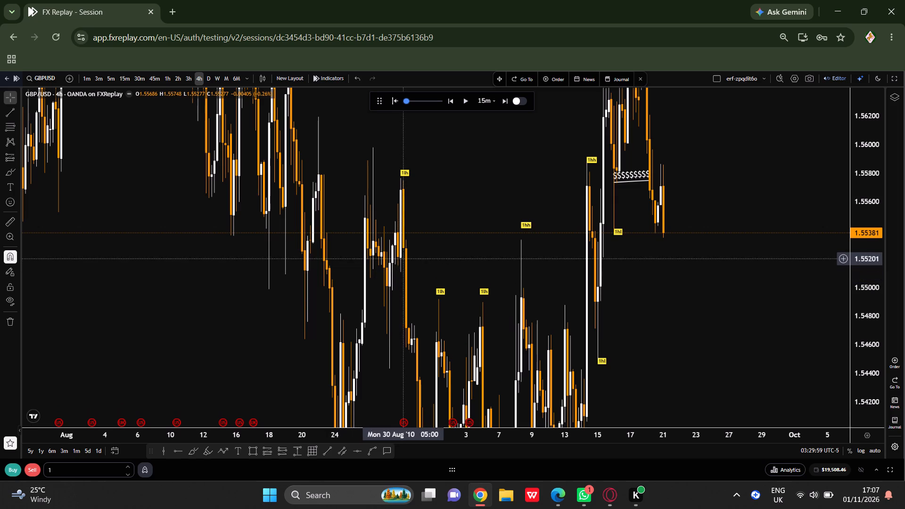
scroll(440, 262, "right", 1)
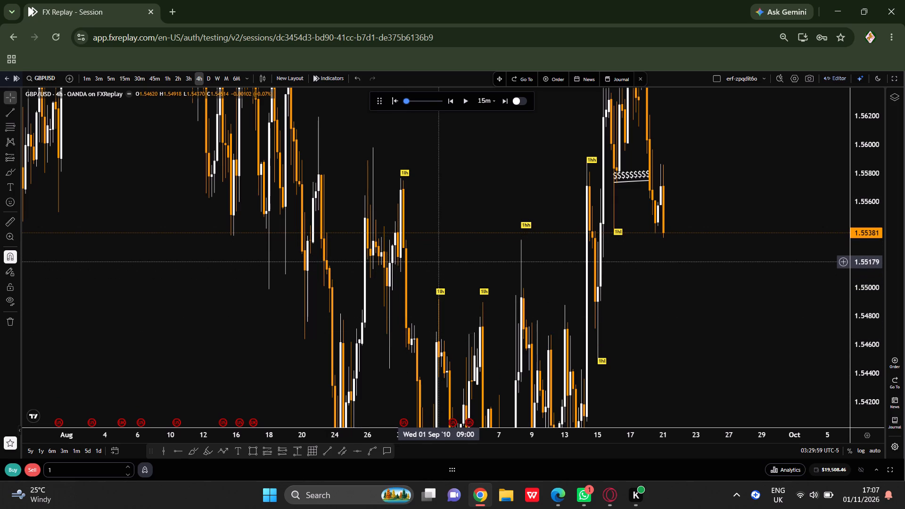
scroll(440, 262, "right", 1)
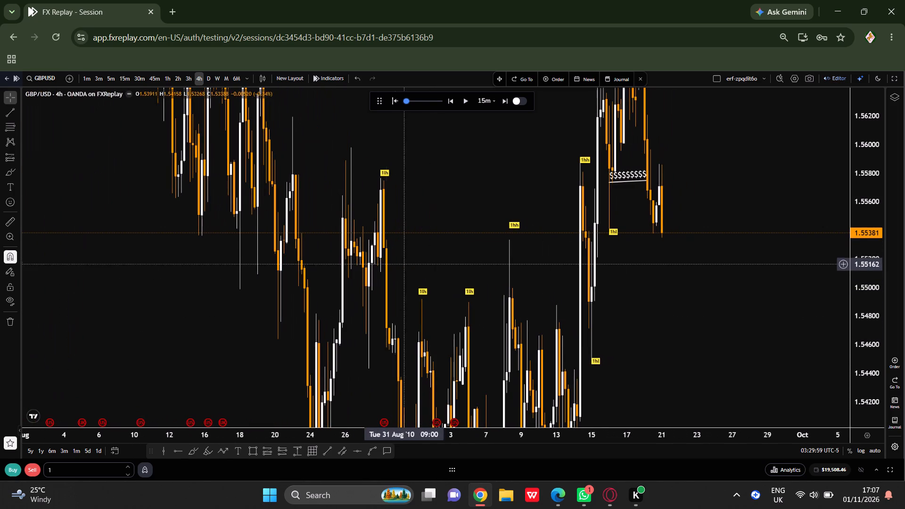
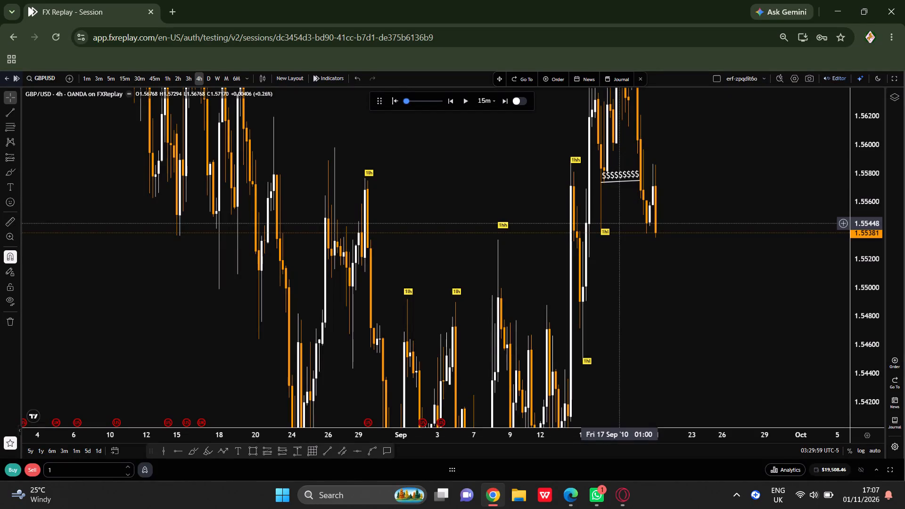
Launch the recently added Kuro app from the Windows desktop.
left_click(276, 497)
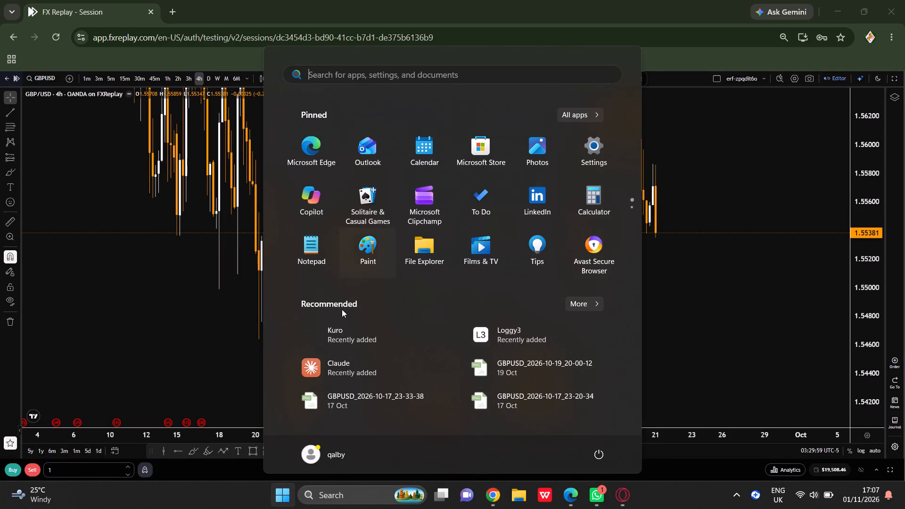
double_click(337, 339)
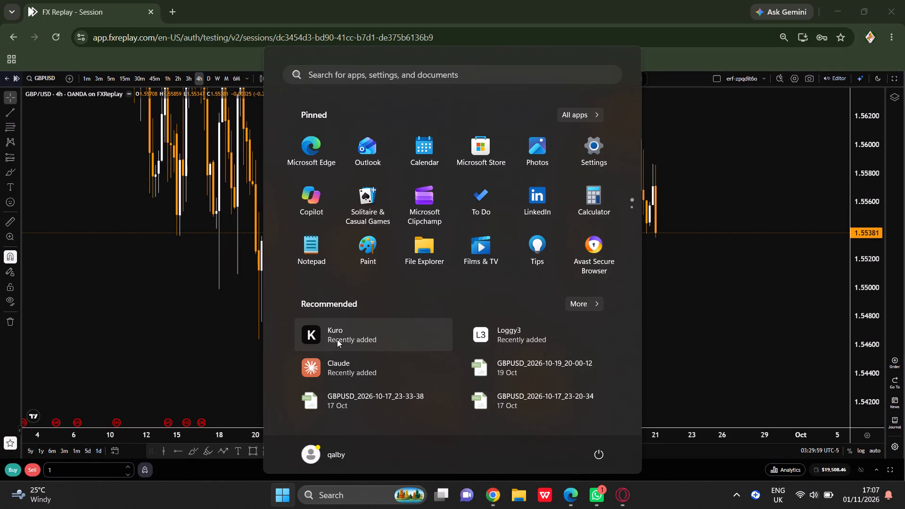
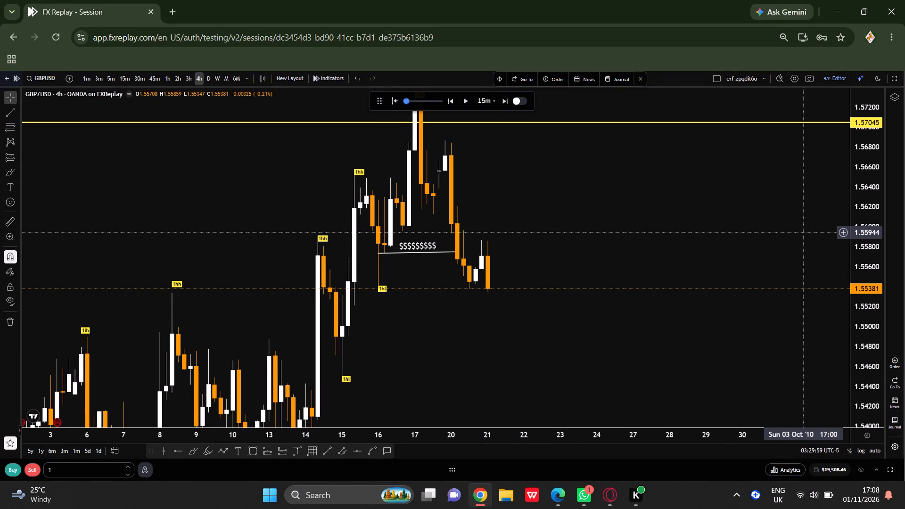
Examine the GBP/USD 4h price structure from August to 21 September in a full-screen chart view.
left_click_drag(872, 253, 865, 268)
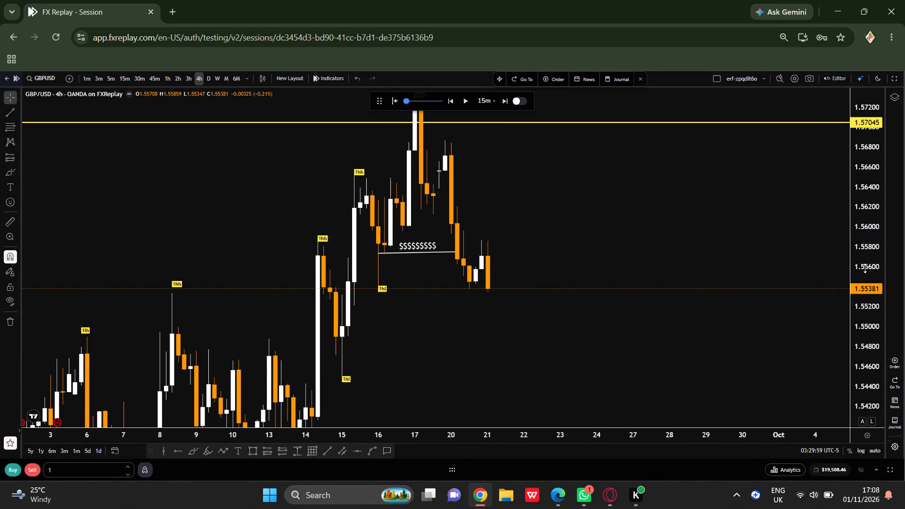
left_click_drag(865, 268, 860, 366)
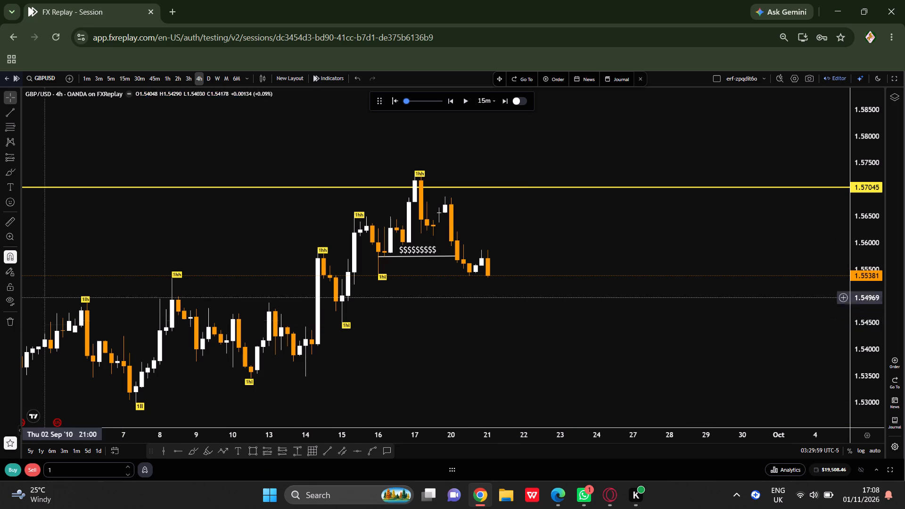
left_click(16, 318)
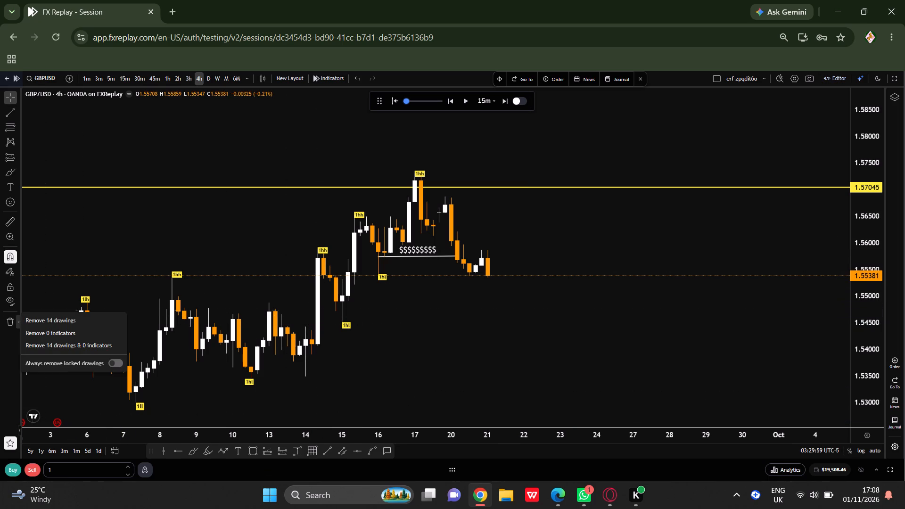
left_click(183, 257)
left_click_drag(311, 428, 598, 383)
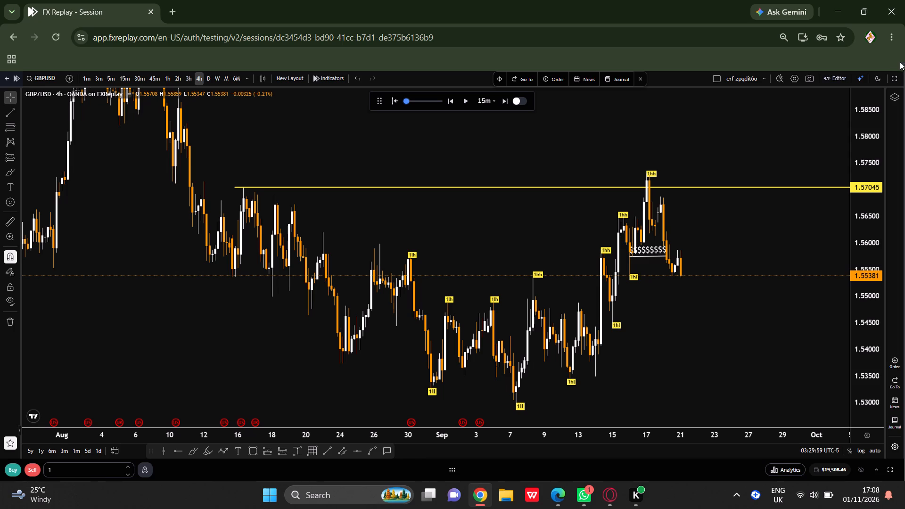
left_click(894, 76)
left_click_drag(859, 152, 874, 310)
left_click_drag(757, 408, 626, 440)
left_click_drag(568, 463, 538, 467)
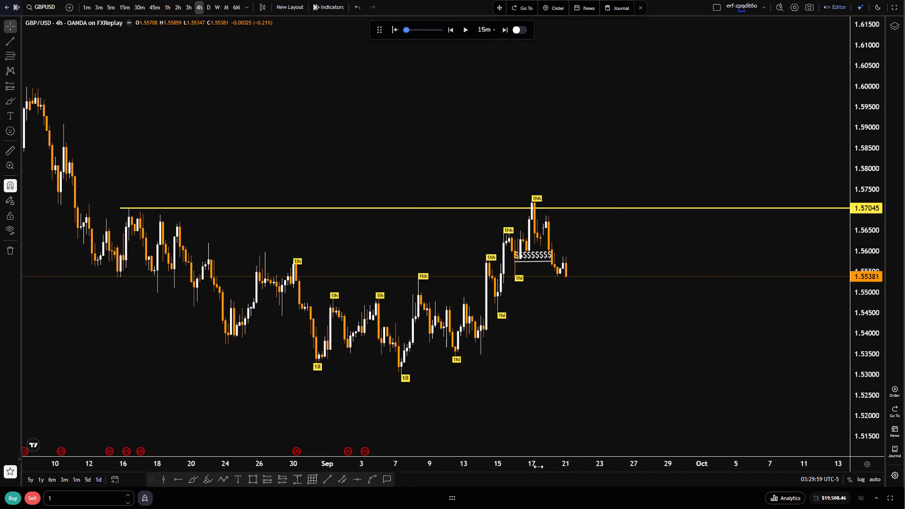
left_click_drag(538, 467, 442, 459)
left_click_drag(436, 353, 615, 379)
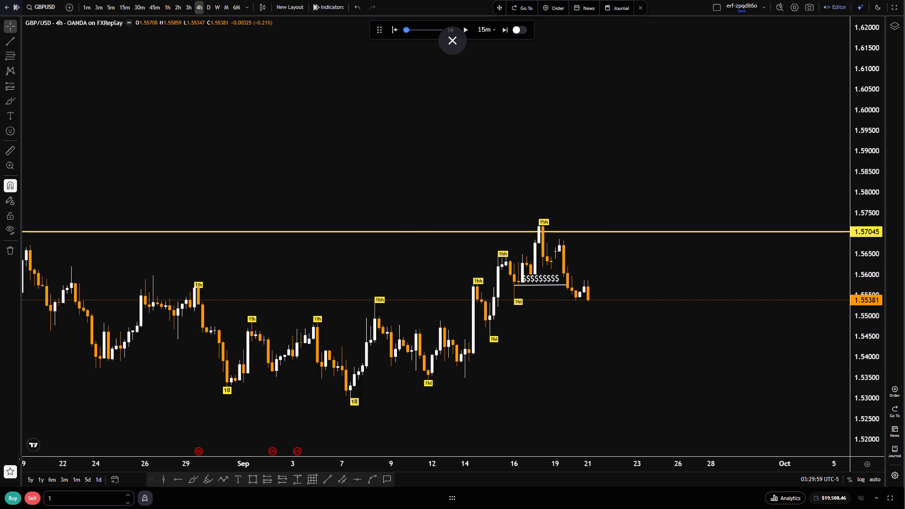
Move the floating replay controls off the price area to the strip beneath the chart.
left_click_drag(383, 32, 444, 508)
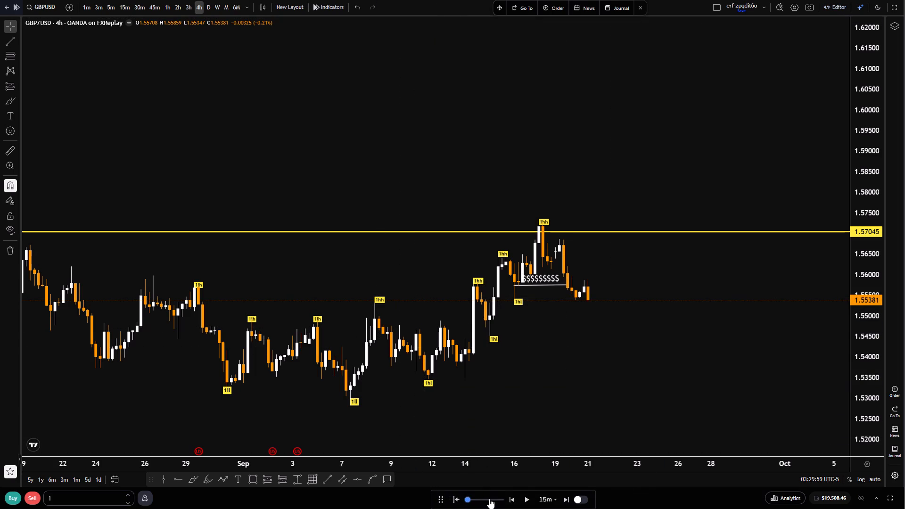
Advance the replay in short bursts at a 1h interval and a faster playback speed, pausing at 12:59:59 on 21 September.
left_click(542, 501)
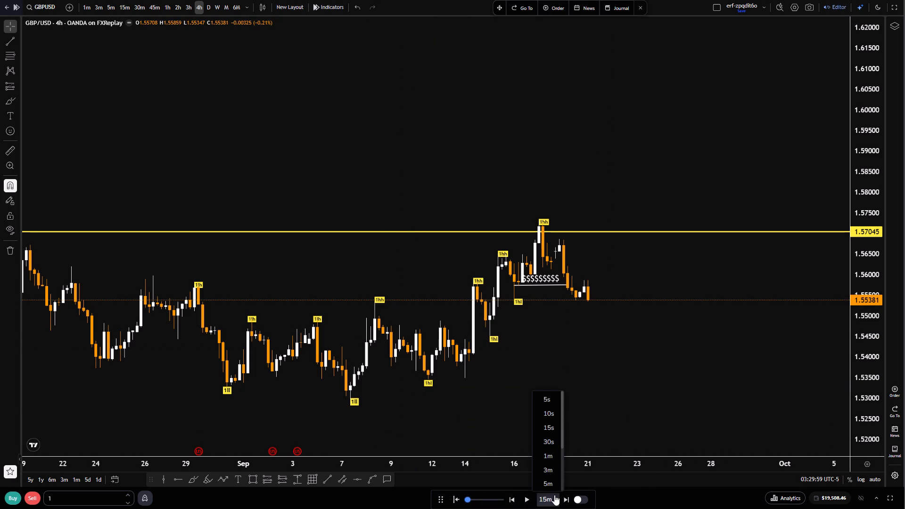
scroll(549, 475, "down", 1)
left_click(550, 467)
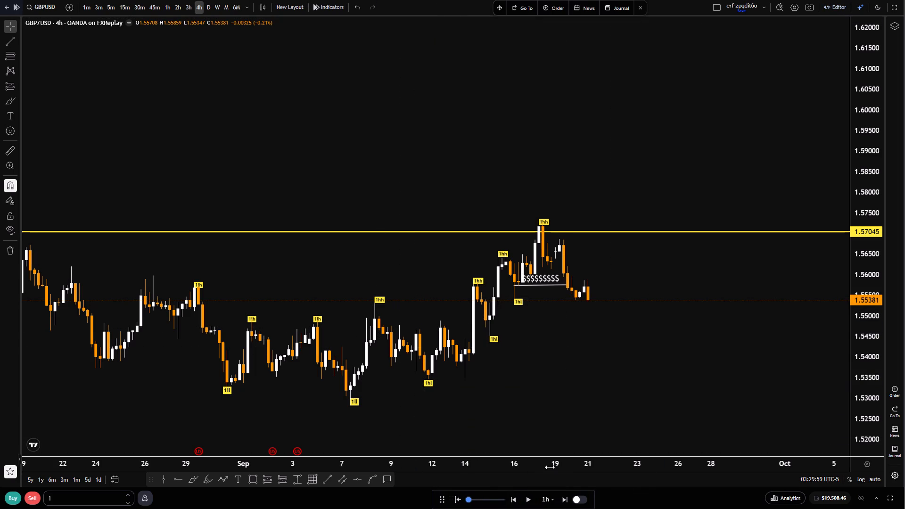
left_click(479, 499)
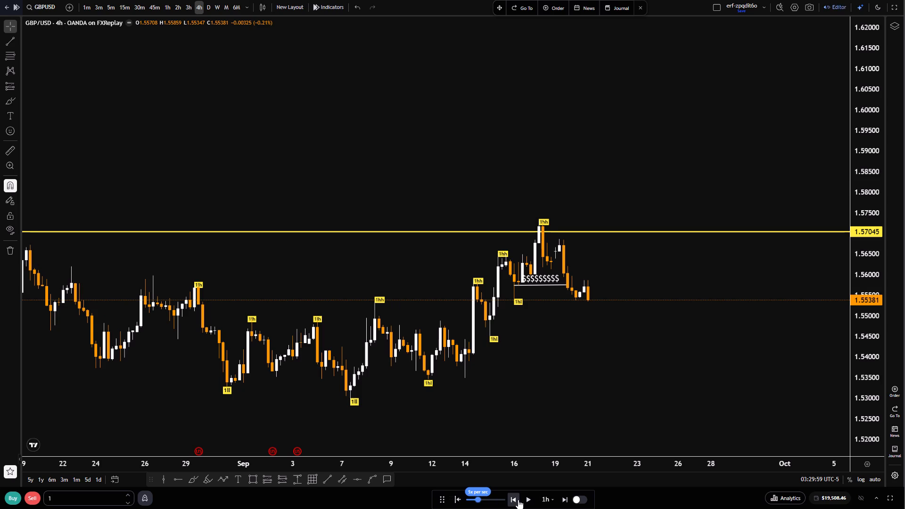
left_click(528, 500)
left_click(528, 500)
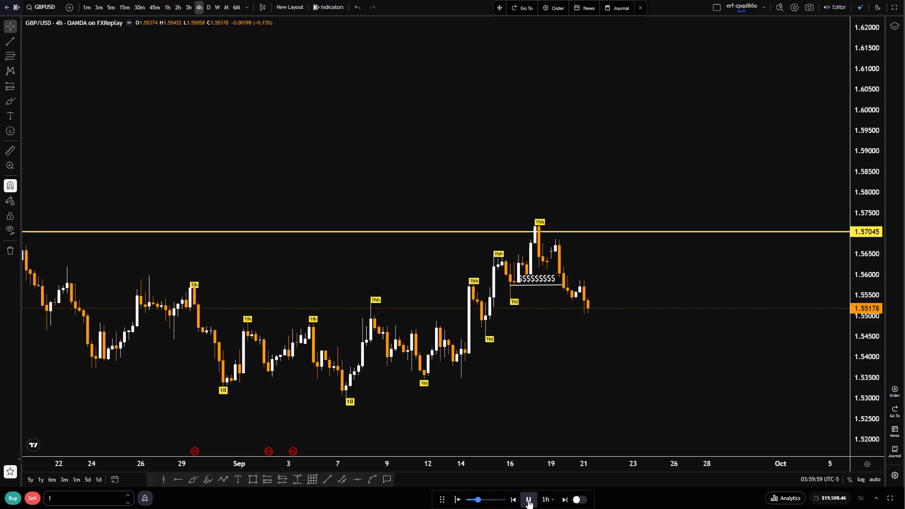
left_click(528, 500)
left_click(528, 500)
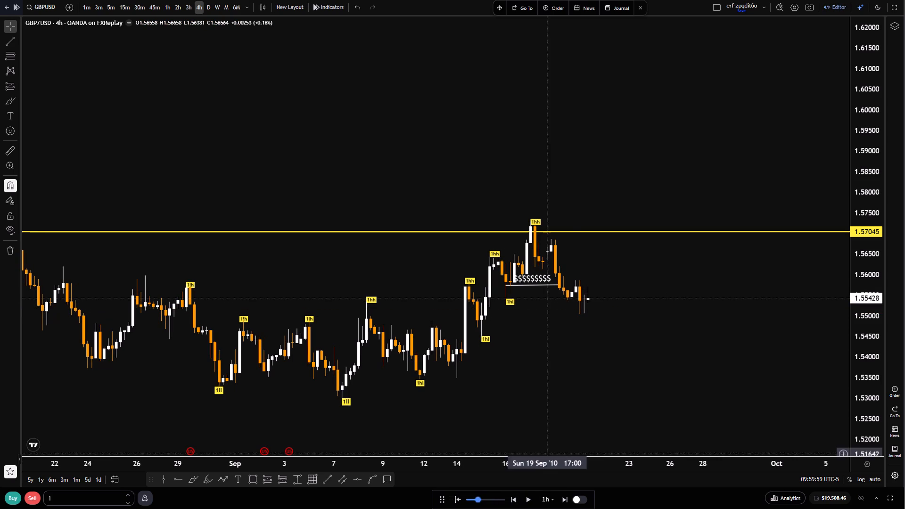
left_click(526, 501)
left_click(526, 501)
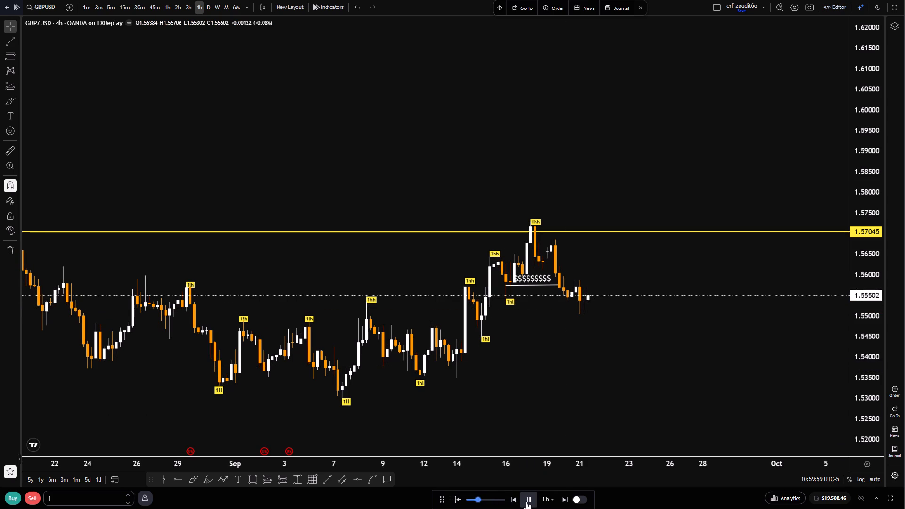
On the 1h chart, draw a rectangle zone starting at the 15 September 01:00 candle, spanning about 1.5514 down to 1.5447 at the 1hl low.
left_click(171, 5)
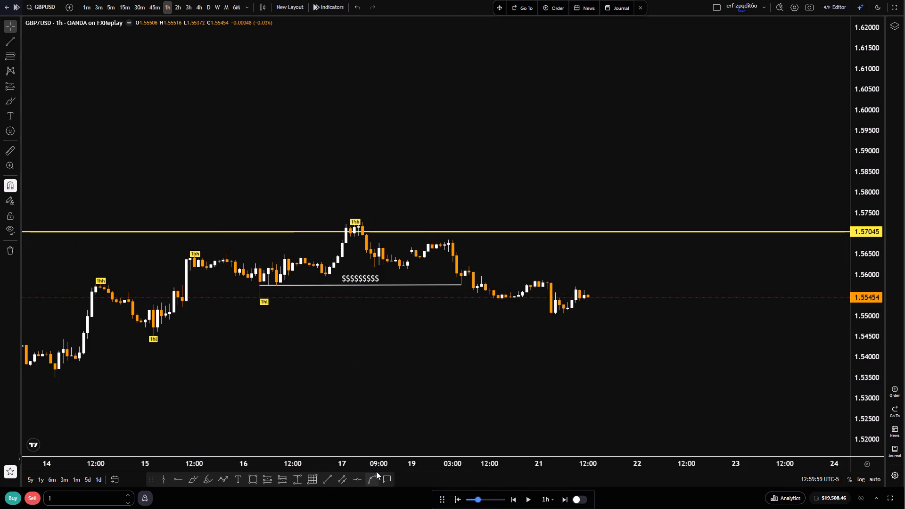
left_click_drag(378, 468, 625, 435)
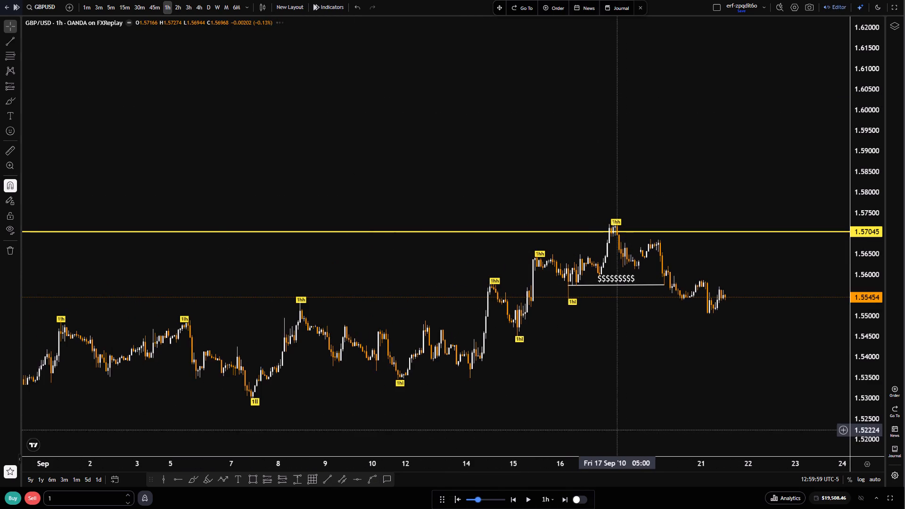
left_click_drag(597, 371, 469, 341)
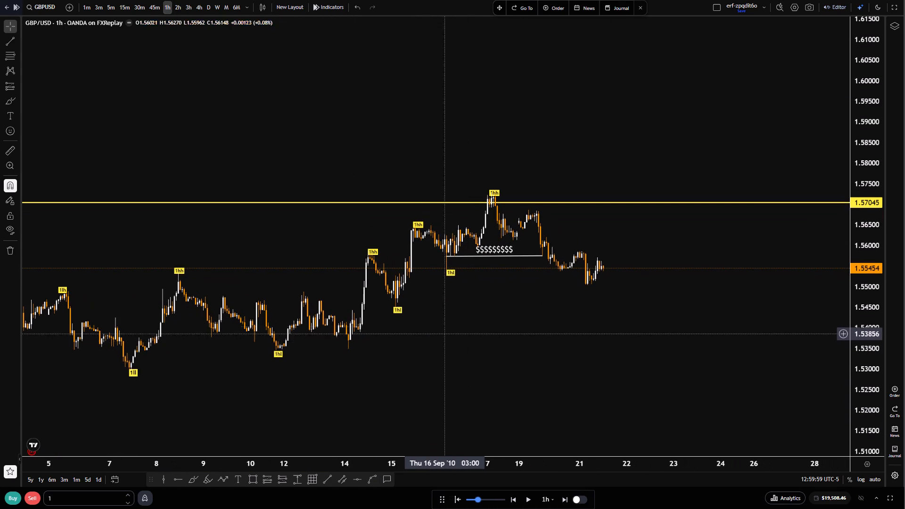
left_click(252, 475)
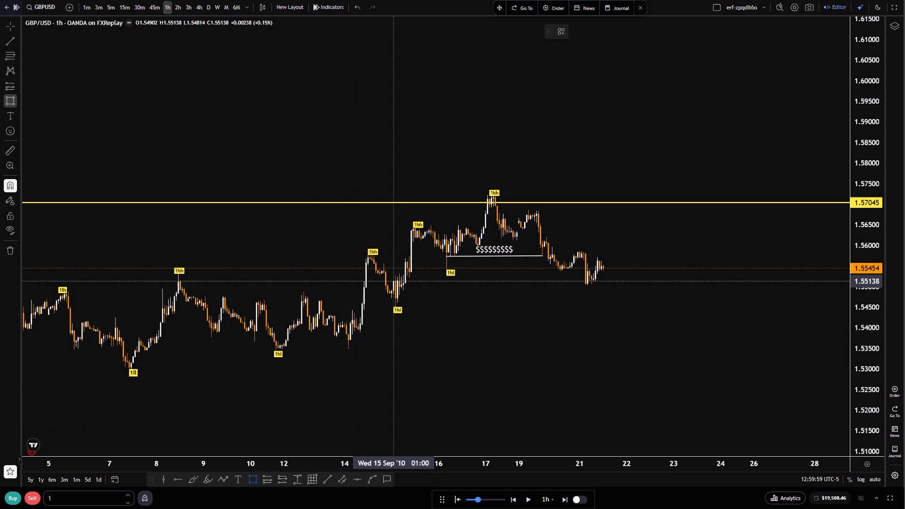
left_click_drag(394, 275, 472, 304)
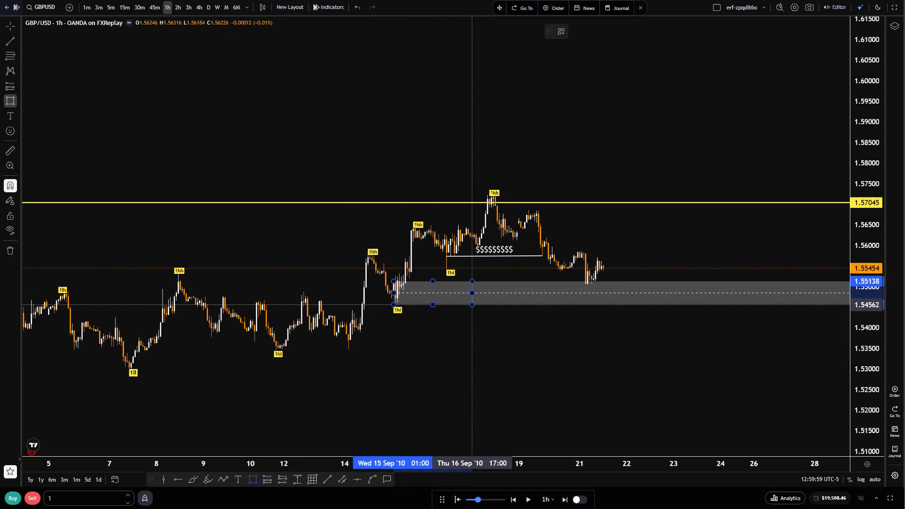
left_click(480, 344)
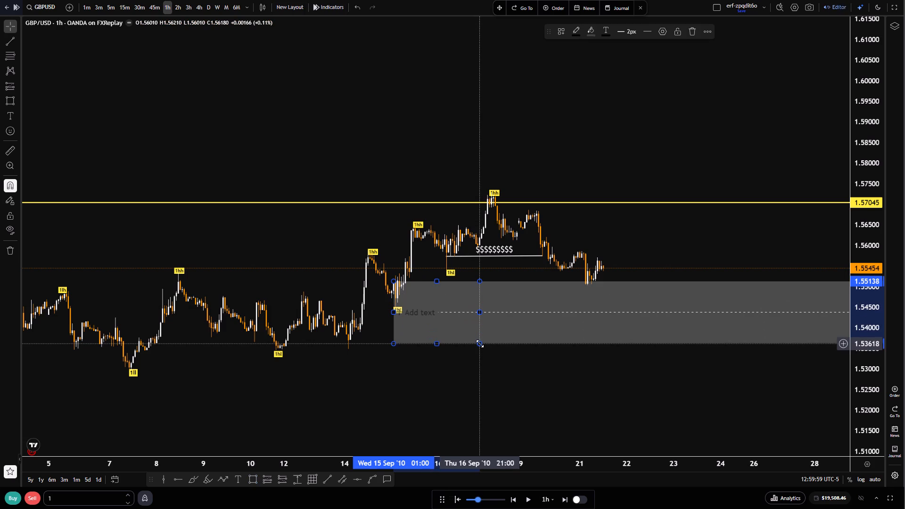
left_click(480, 344)
left_click_drag(480, 344, 485, 309)
left_click(485, 309)
left_click(527, 333)
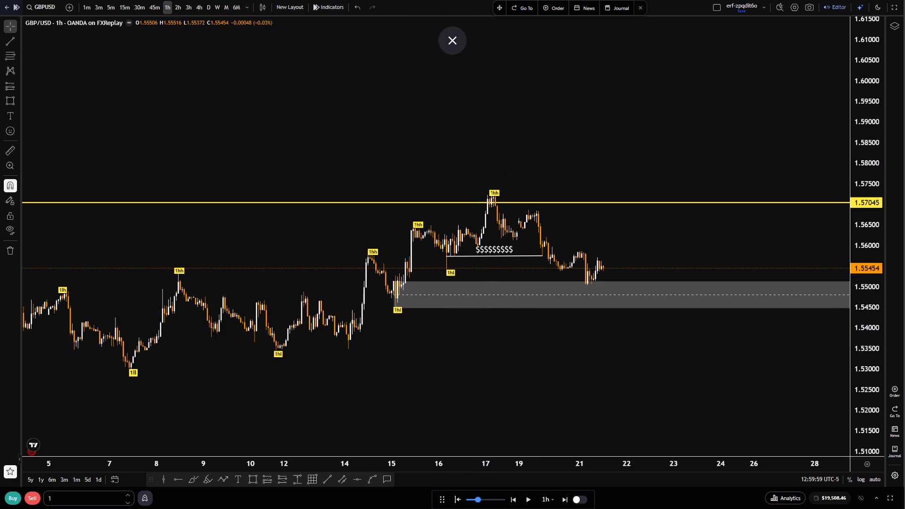
Exit the full-screen chart view.
left_click(448, 46)
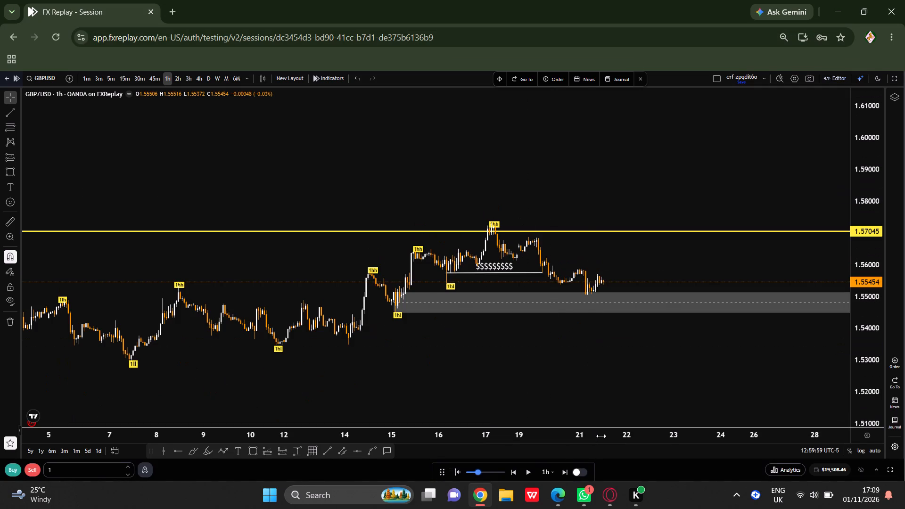
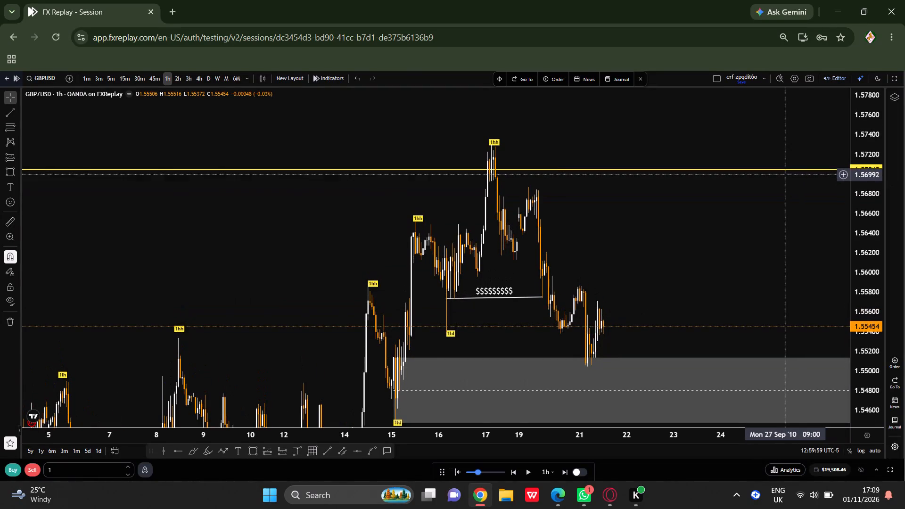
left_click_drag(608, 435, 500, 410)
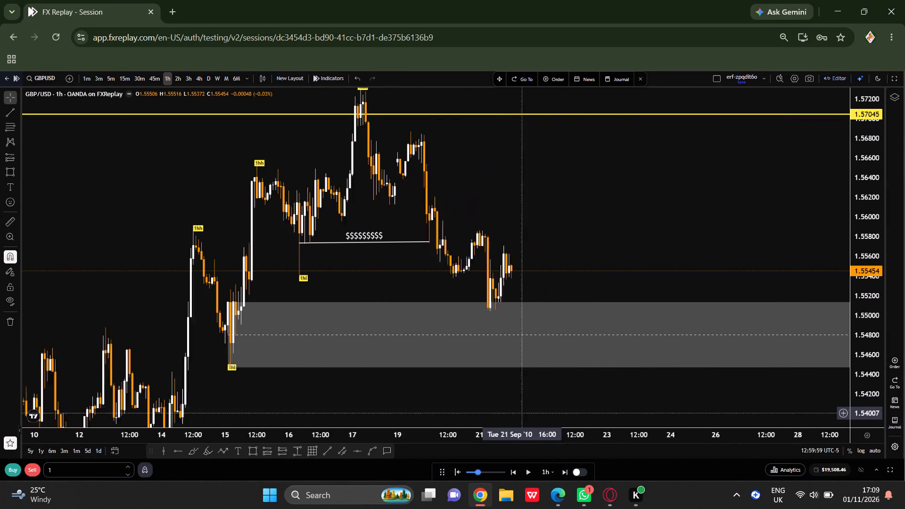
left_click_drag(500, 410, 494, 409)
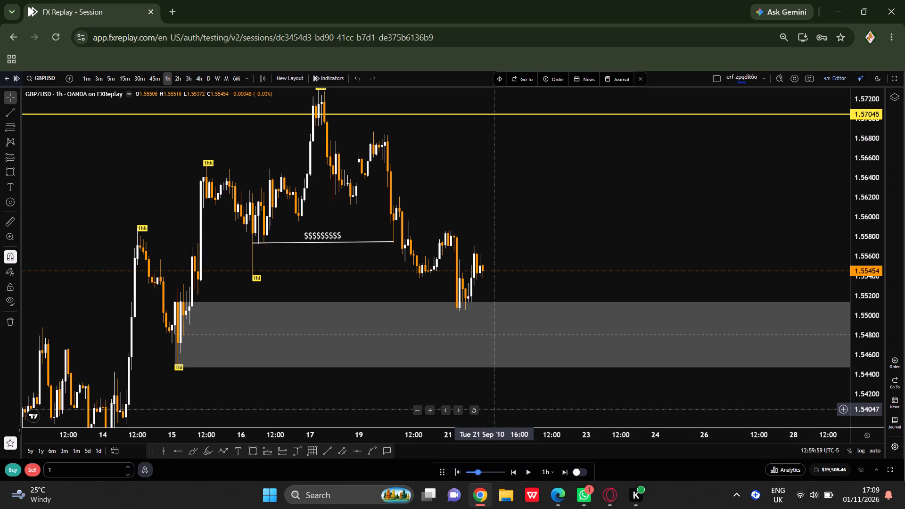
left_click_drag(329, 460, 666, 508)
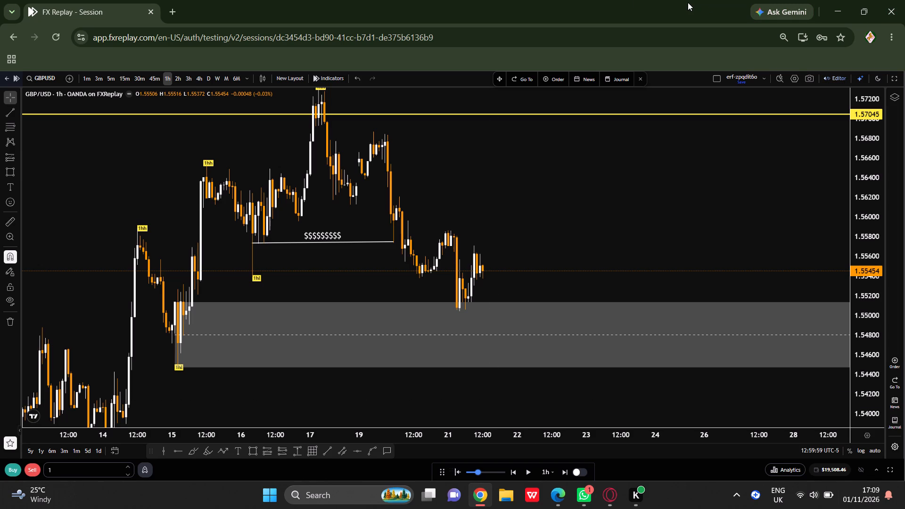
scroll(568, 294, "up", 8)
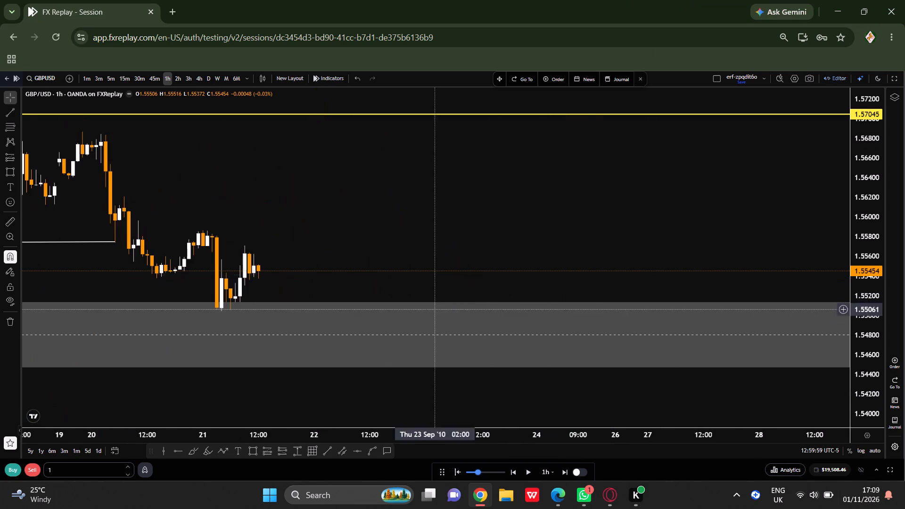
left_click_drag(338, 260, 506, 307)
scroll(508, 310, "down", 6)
Switch the chart to the 15m timeframe and look over the 15 to 21 September price swings in a temporary full-screen view.
left_click(895, 77)
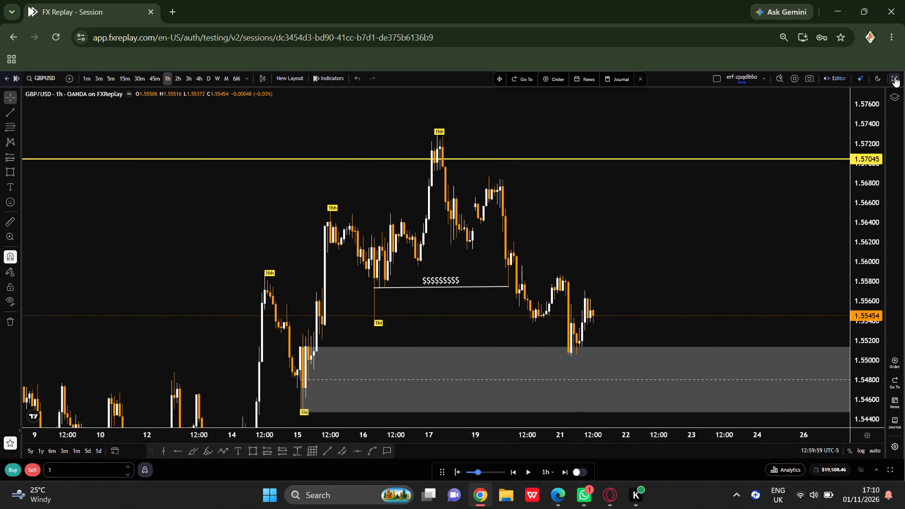
scroll(574, 318, "up", 5)
left_click_drag(538, 257, 624, 254)
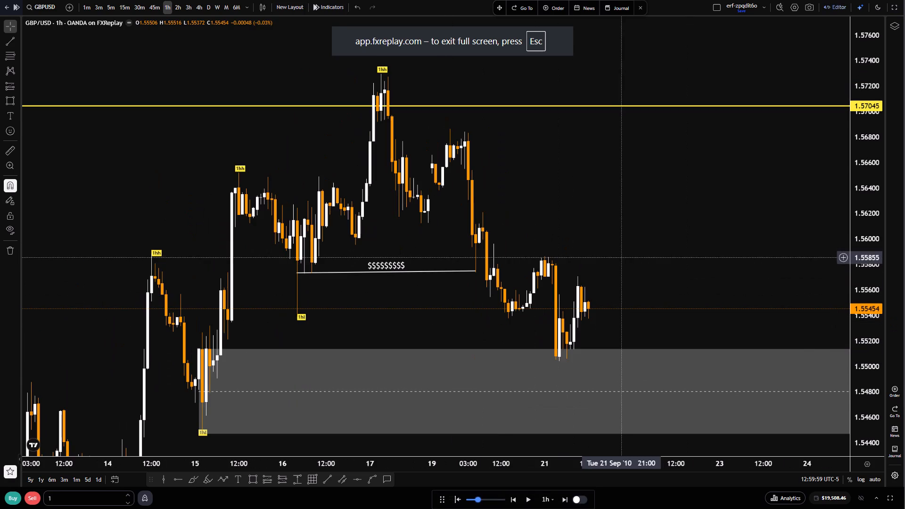
left_click(122, 8)
scroll(505, 325, "down", 11)
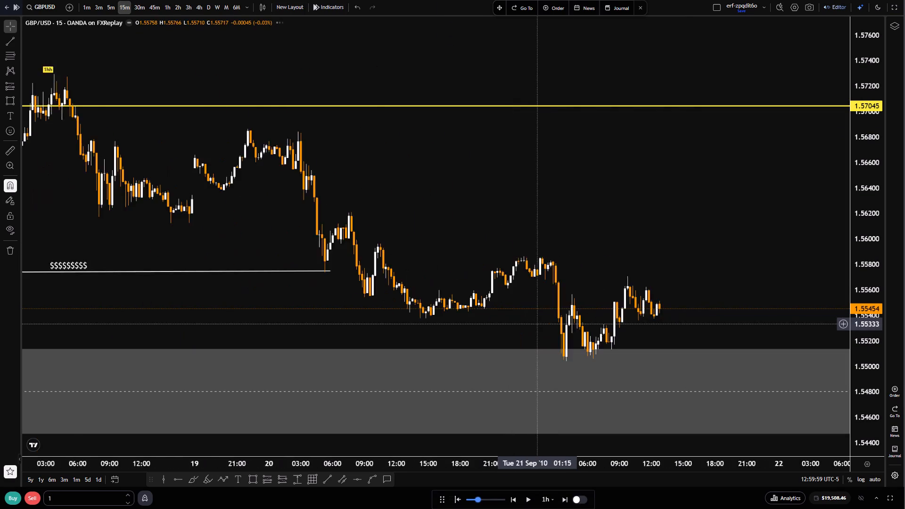
left_click_drag(740, 196, 626, 214)
scroll(623, 291, "up", 3)
scroll(573, 310, "down", 7)
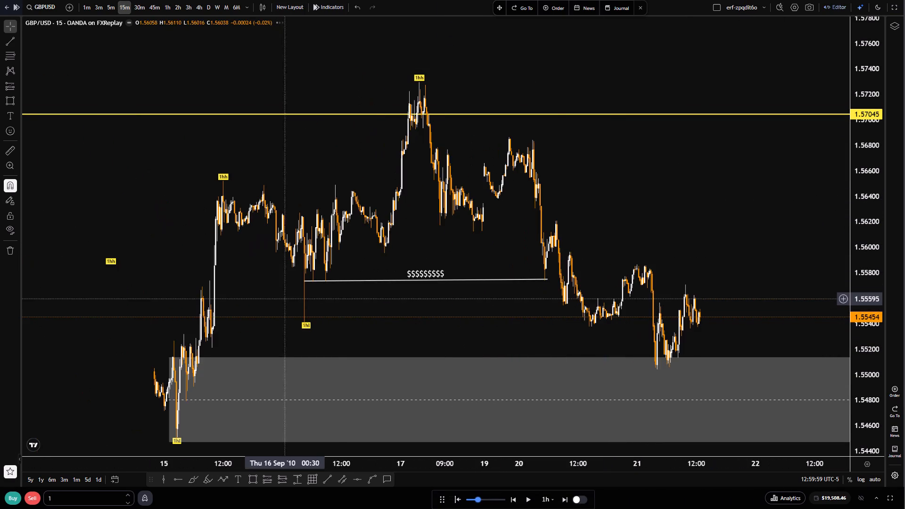
left_click_drag(347, 324, 482, 313)
left_click(453, 41)
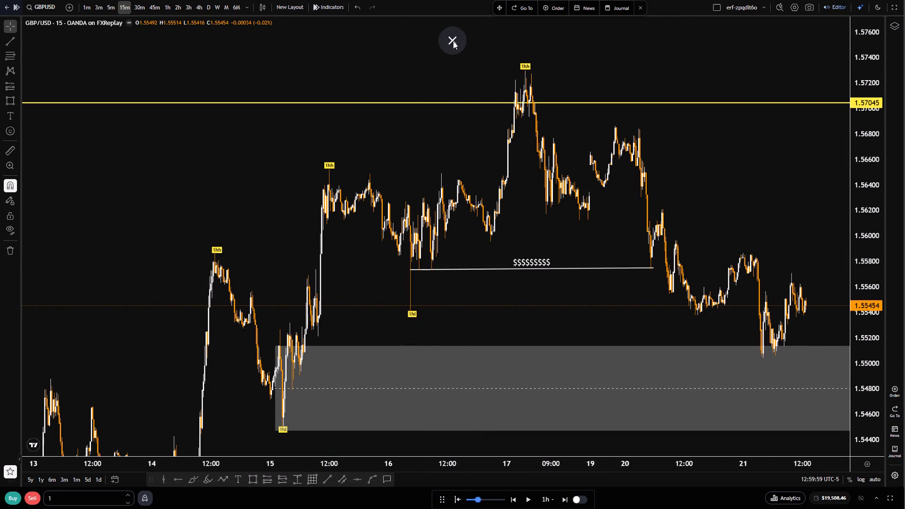
Draw a trend line at the 16 September 1hl low, from about 1.5541 at 02:00 to 1.5539 at 18:15 on 20 September.
scroll(470, 247, "up", 7)
scroll(477, 320, "down", 5)
left_click_drag(497, 320, 415, 308)
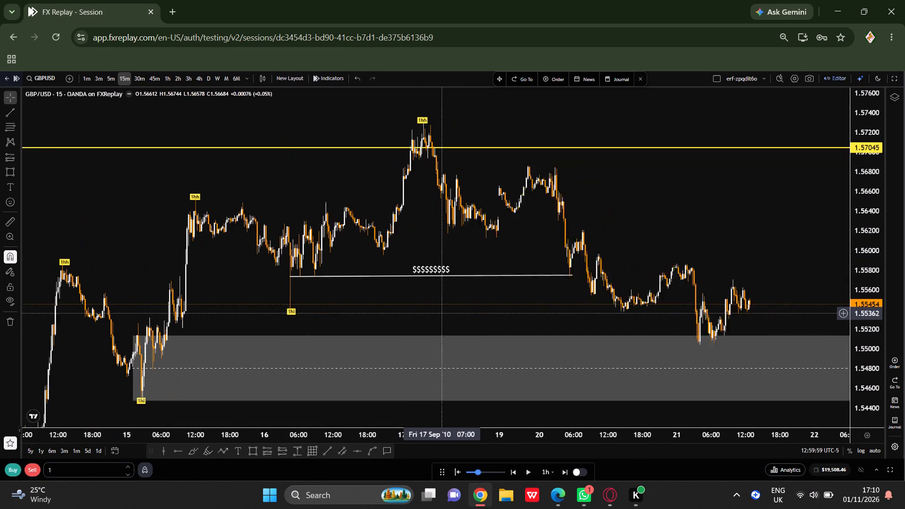
left_click_drag(415, 308, 415, 308)
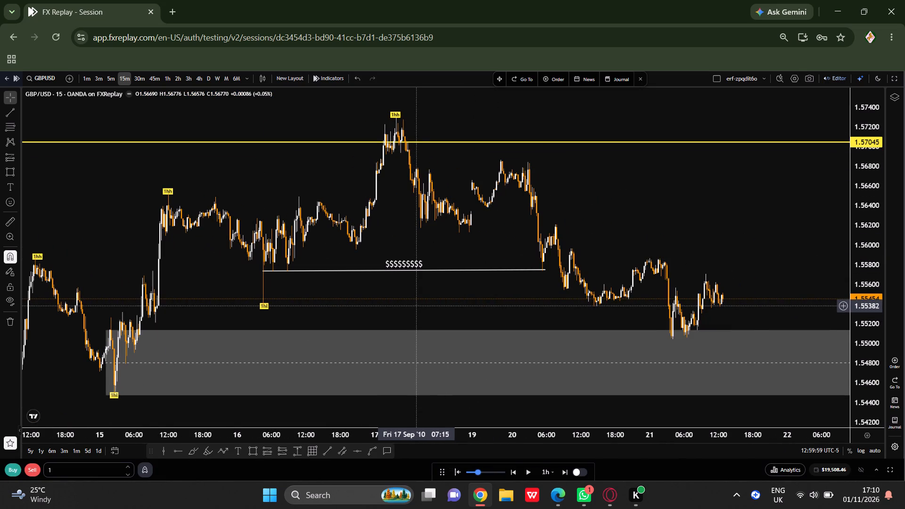
left_click(332, 450)
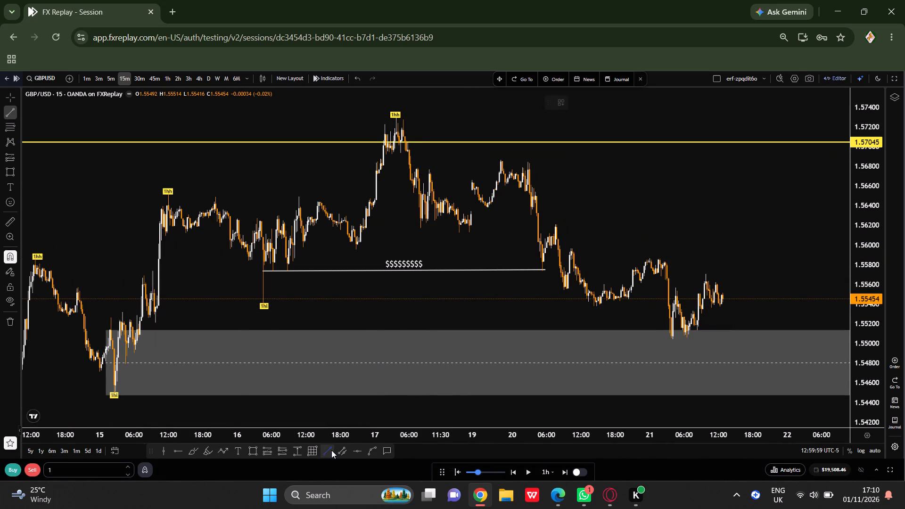
left_click(260, 302)
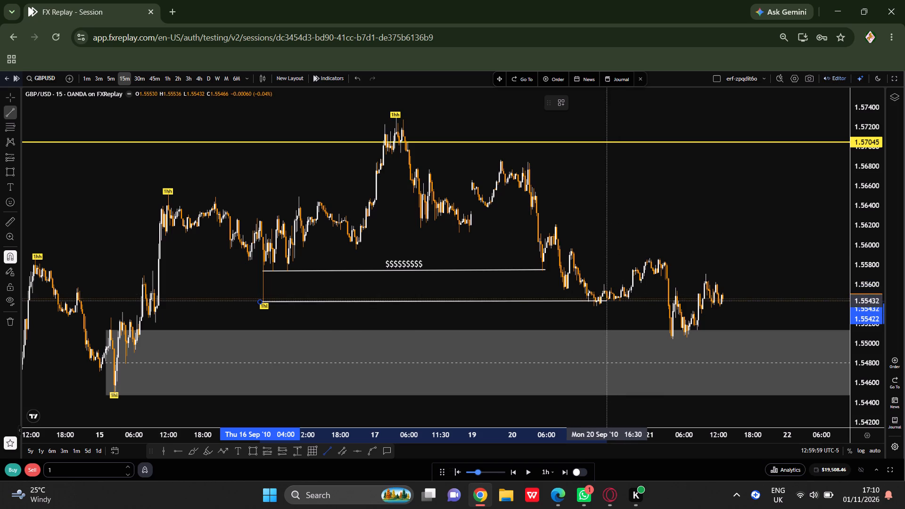
left_click(618, 311)
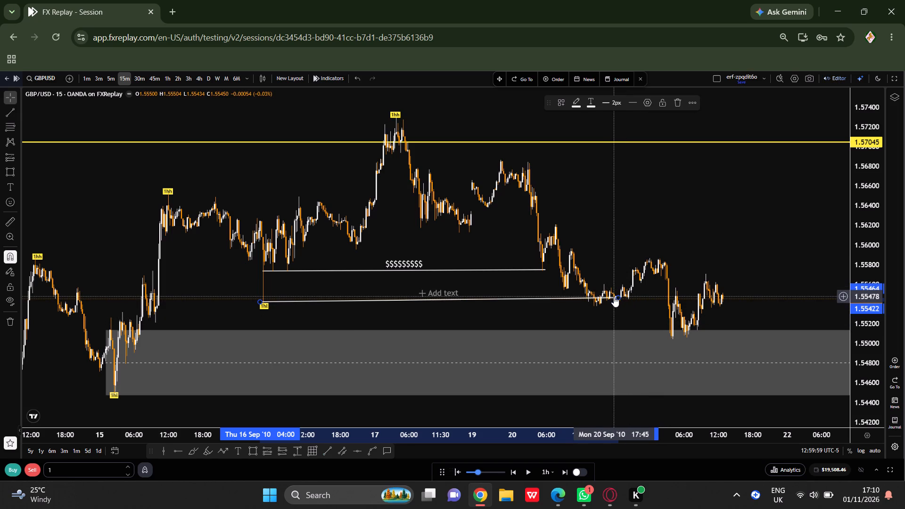
left_click_drag(614, 296, 613, 304)
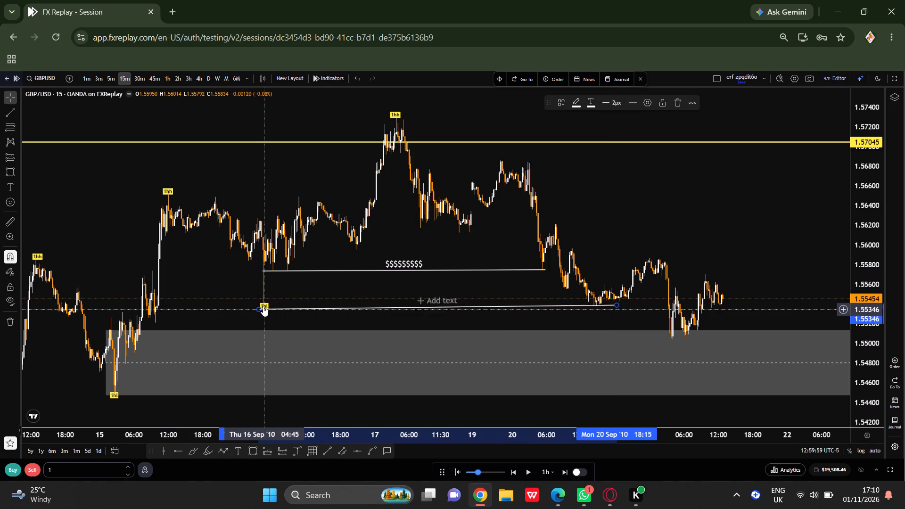
left_click_drag(257, 307, 248, 303)
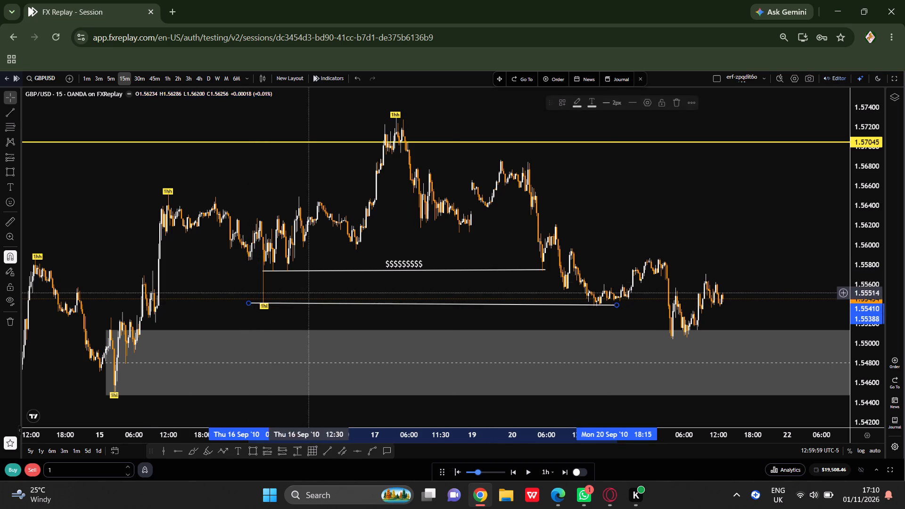
Delete the older dollar-sign-labelled line above the new trend line, at about 1.5574.
left_click(406, 270)
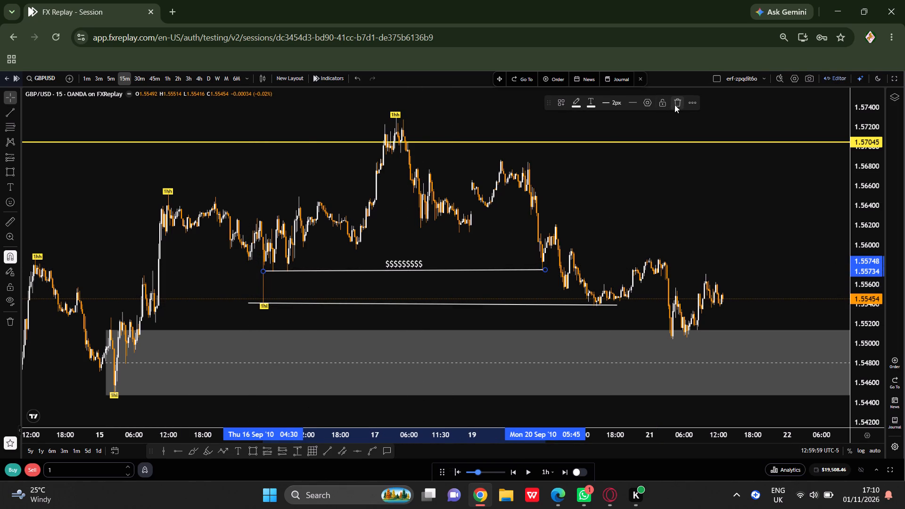
left_click(676, 104)
Label the new trend line with the text "$$$$$$$$$$$$$$$$" and deselect it.
left_click(422, 303)
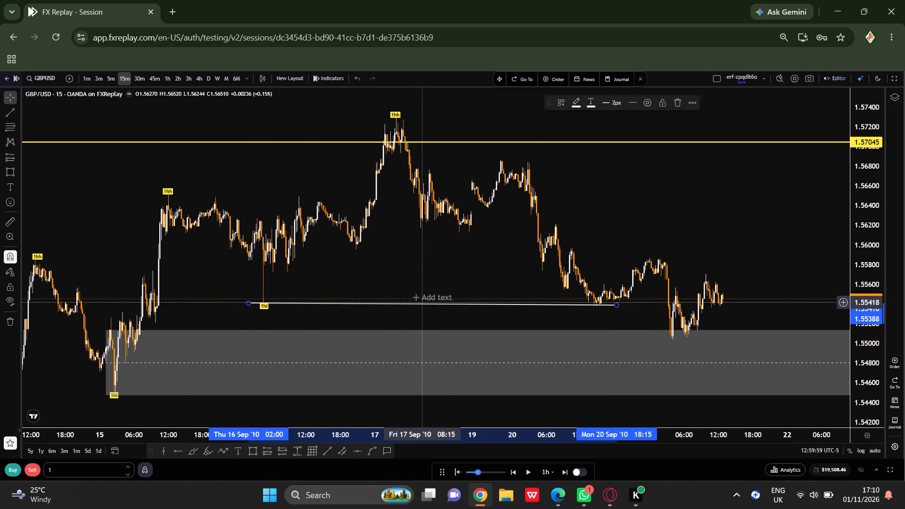
left_click(422, 303)
left_click(423, 297)
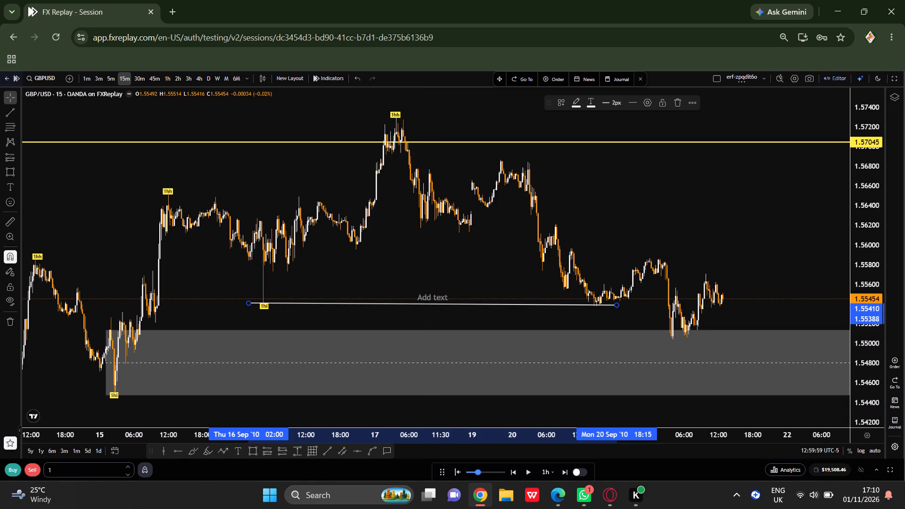
key("shift+dollar")
key("shift+dollar")
key("shift+dollar")
key("shift+dollar")
key("shift+dollar")
key("shift+dollar")
key("shift+dollar")
key("shift+dollar")
key("shift+dollar")
key("shift+dollar")
key("shift+dollar")
key("shift+dollar")
key("shift+dollar")
key("shift+dollar")
key("shift+dollar")
key("shift+dollar")
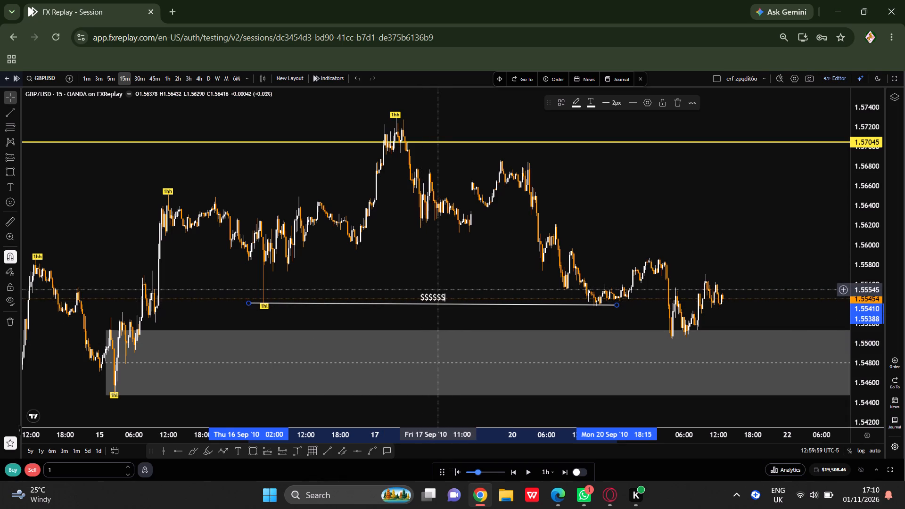
left_click(446, 262)
left_click(439, 299)
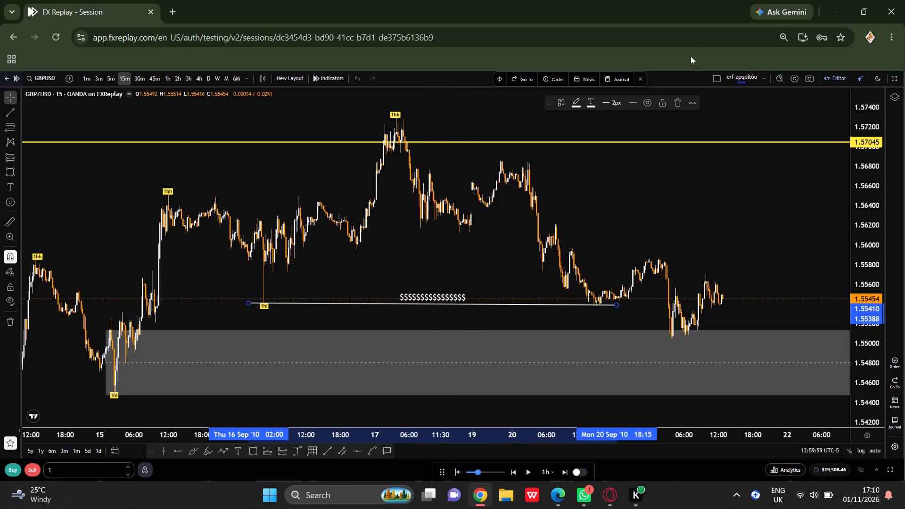
left_click(656, 102)
left_click(685, 213)
Set the replay playback speed to 3x per second and the replay interval to 15m.
scroll(707, 229, "up", 6)
left_click_drag(706, 228, 576, 206)
left_click_drag(574, 209, 574, 209)
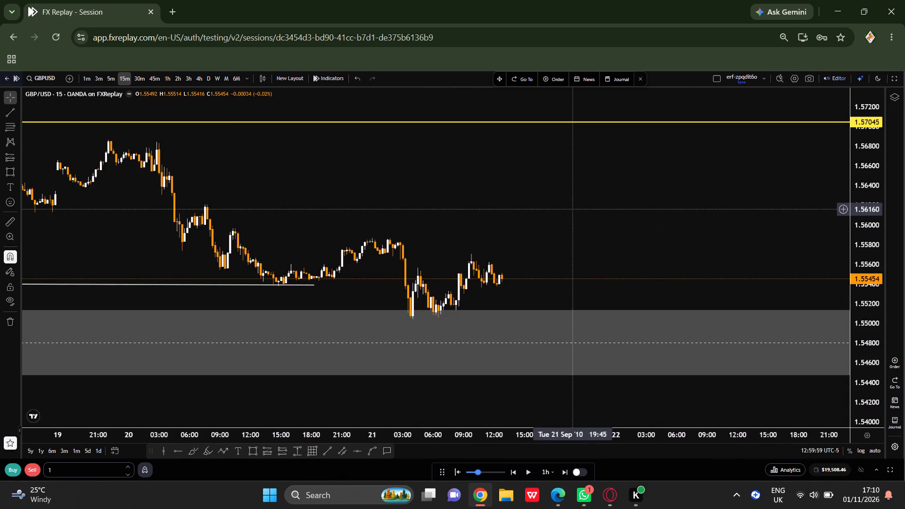
left_click_drag(574, 209, 717, 201)
scroll(708, 208, "down", 5)
scroll(860, 397, "up", 7)
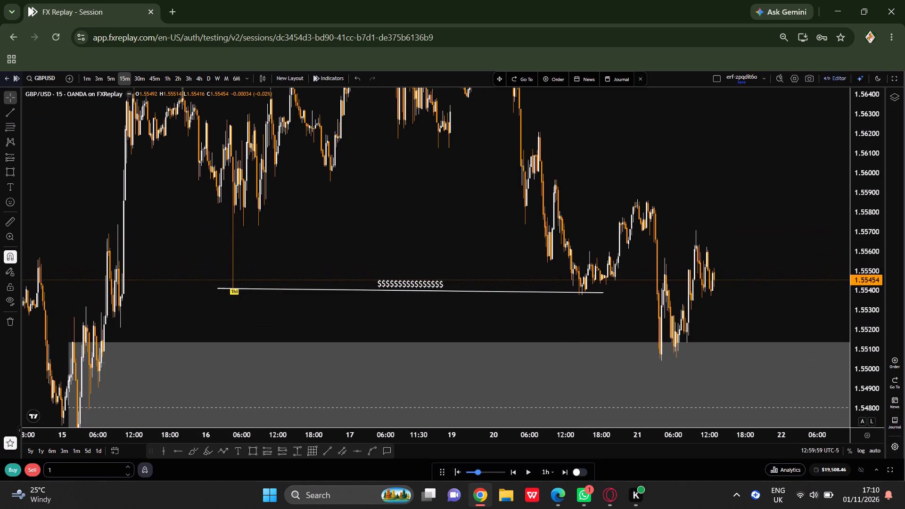
scroll(744, 341, "up", 13)
left_click_drag(548, 294, 733, 294)
scroll(694, 309, "up", 2)
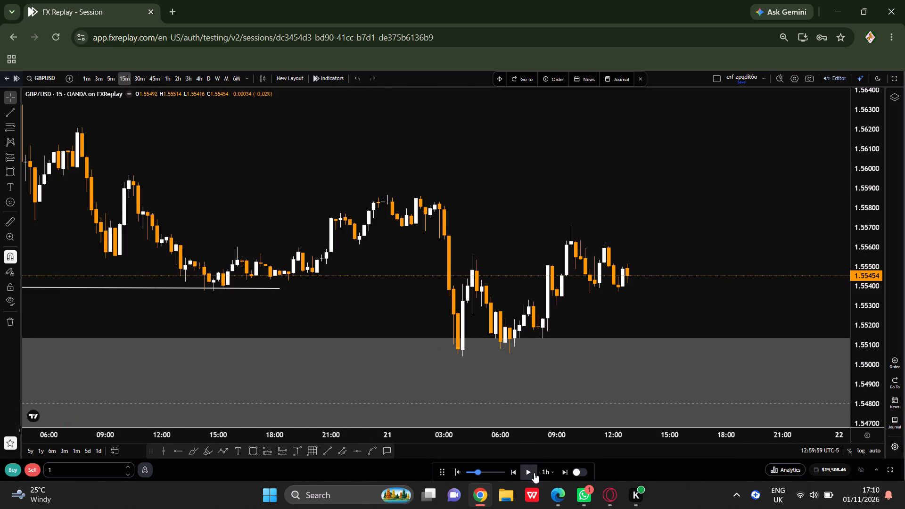
left_click(473, 473)
left_click(543, 473)
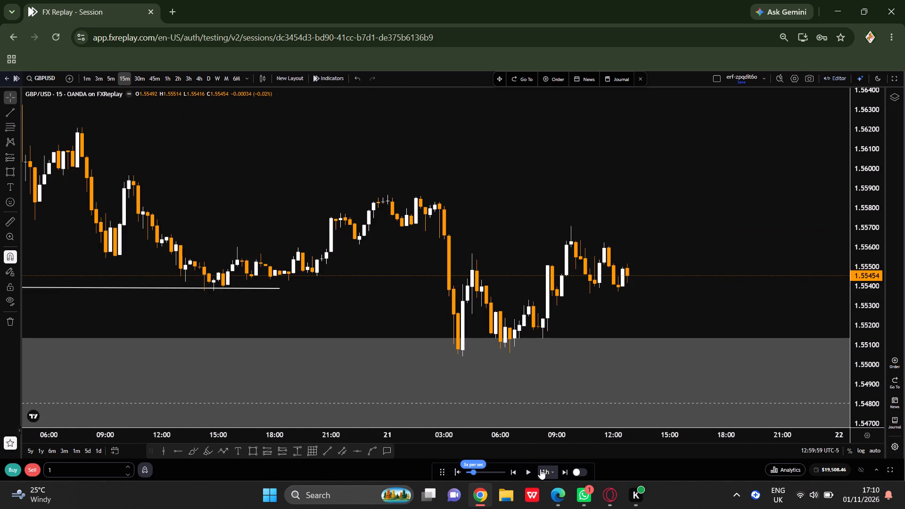
scroll(543, 455, "down", 1)
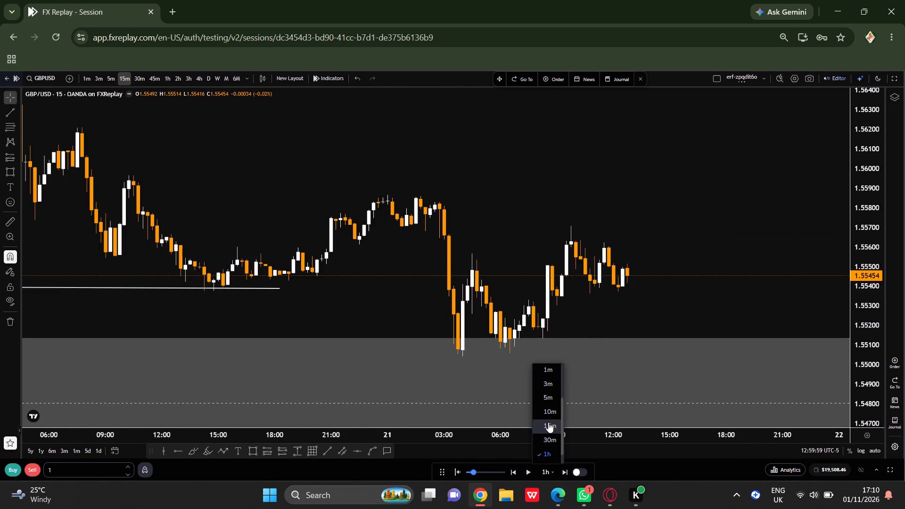
left_click(548, 422)
Play the replay in short bursts, pausing at 14:29:59 on 21 September.
left_click(527, 470)
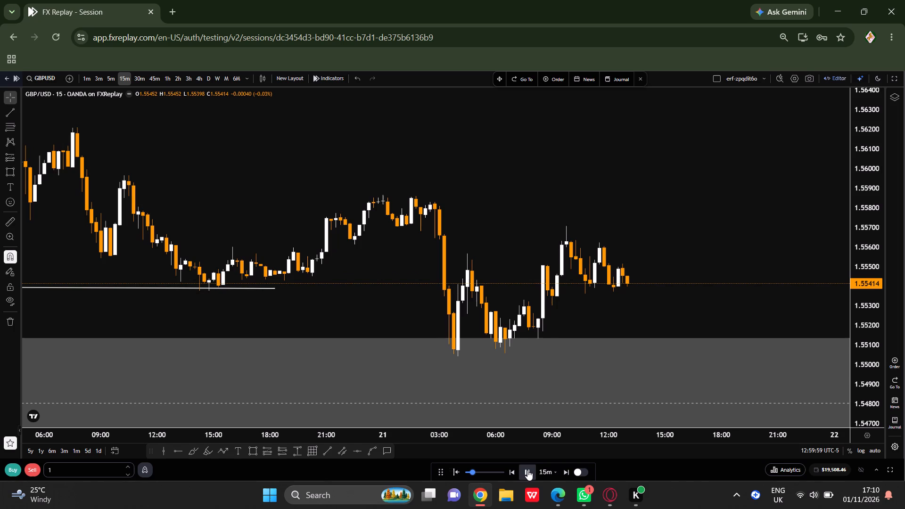
double_click(527, 470)
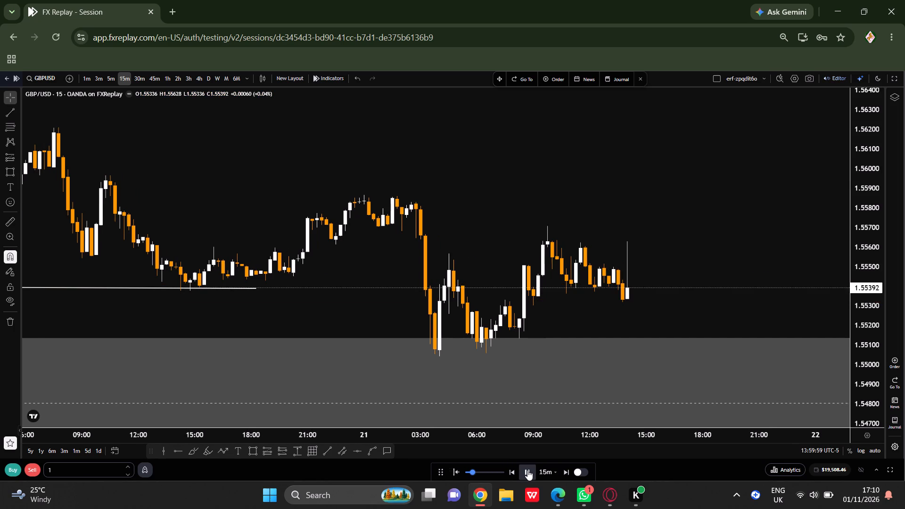
left_click(527, 470)
Rewind the replay on 21 September to the 14:15 candle, inspect the recent candles, and rewind further to the 13:30 candle.
left_click(459, 474)
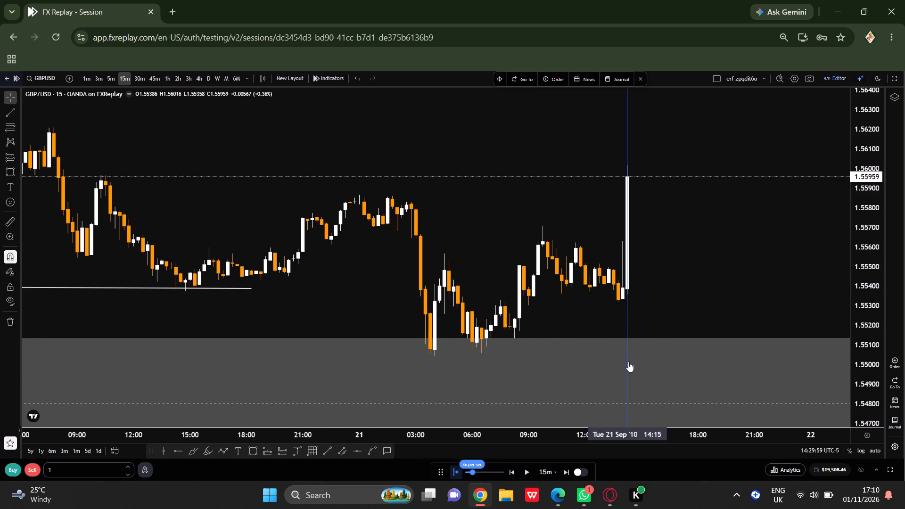
left_click(632, 359)
scroll(636, 363, "down", 5)
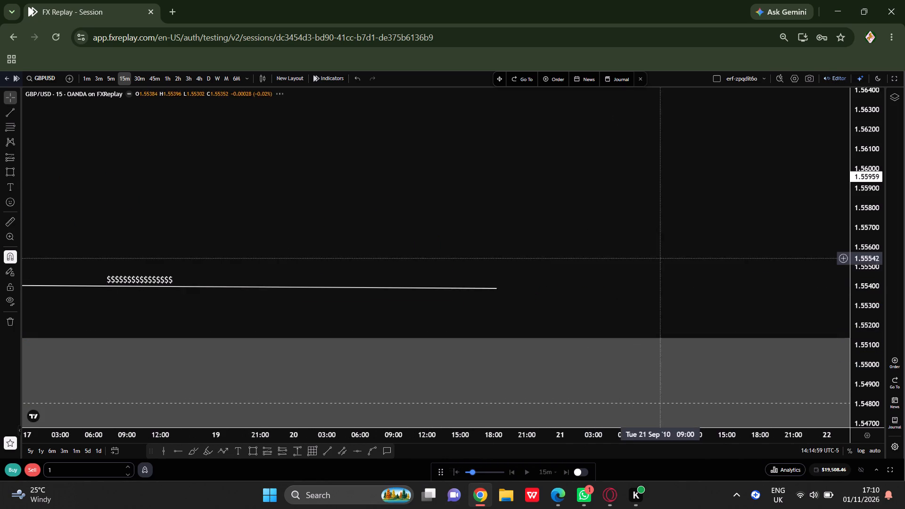
scroll(618, 298, "up", 6)
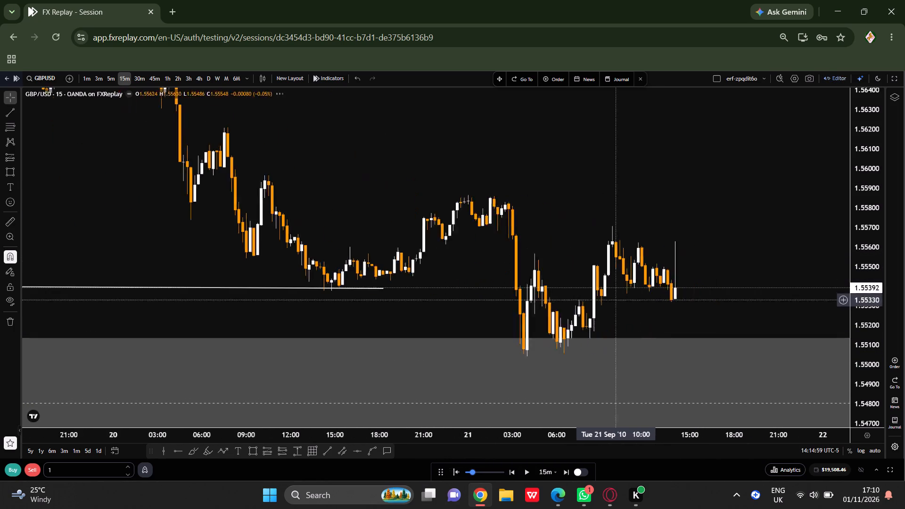
scroll(587, 288, "up", 3)
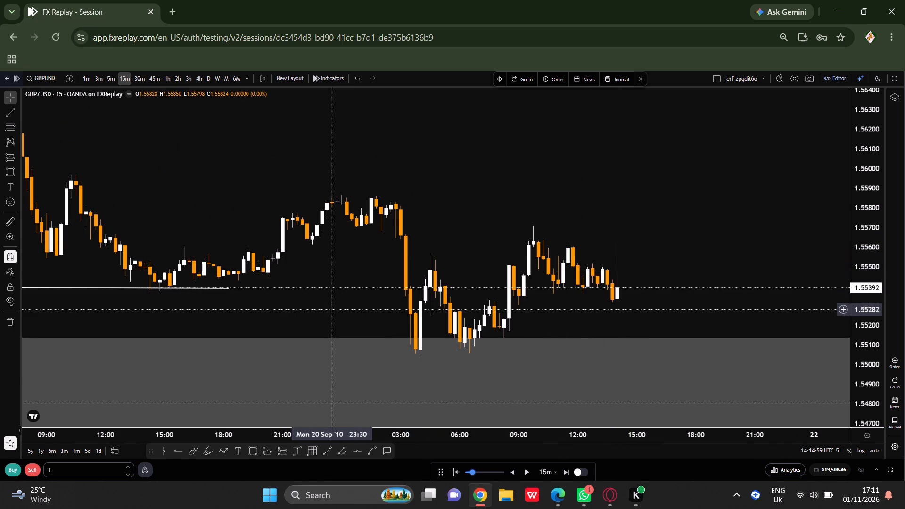
scroll(332, 310, "down", 6)
scroll(657, 292, "up", 6)
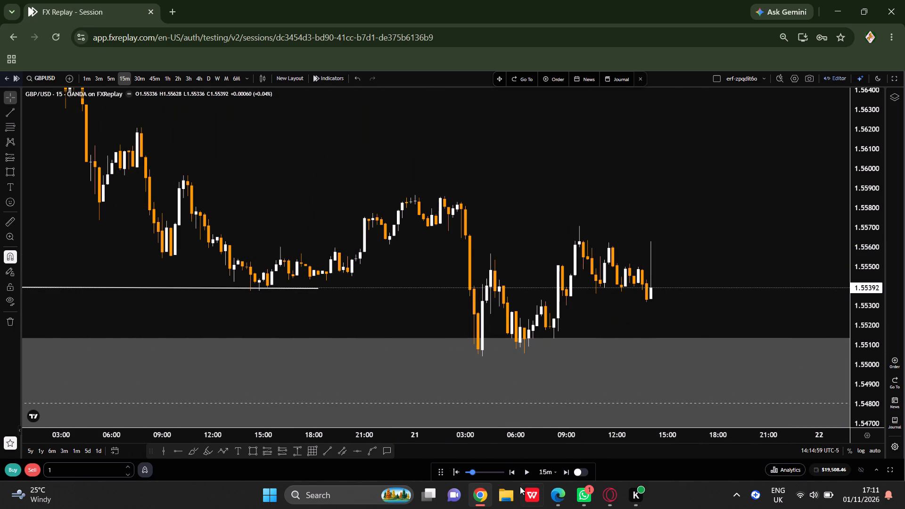
left_click(459, 475)
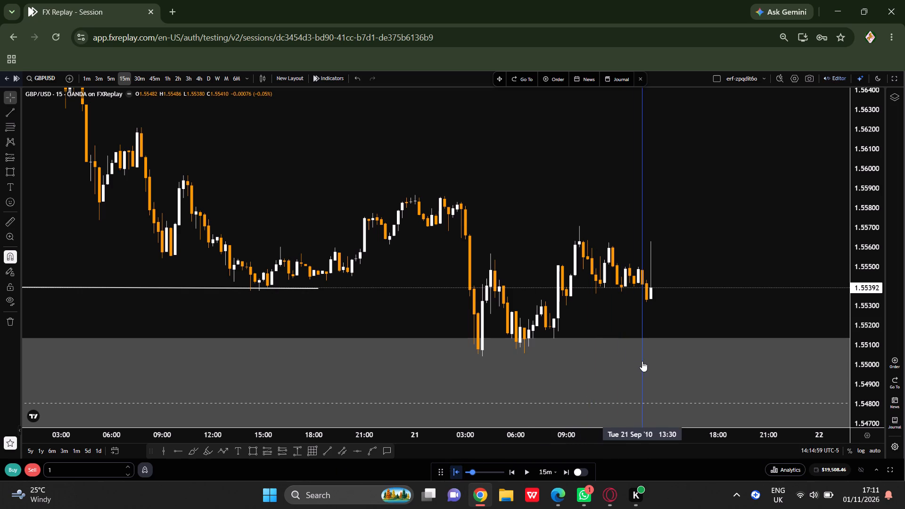
left_click(642, 361)
scroll(656, 336, "down", 8)
Put the chart into full-screen view.
left_click(899, 80)
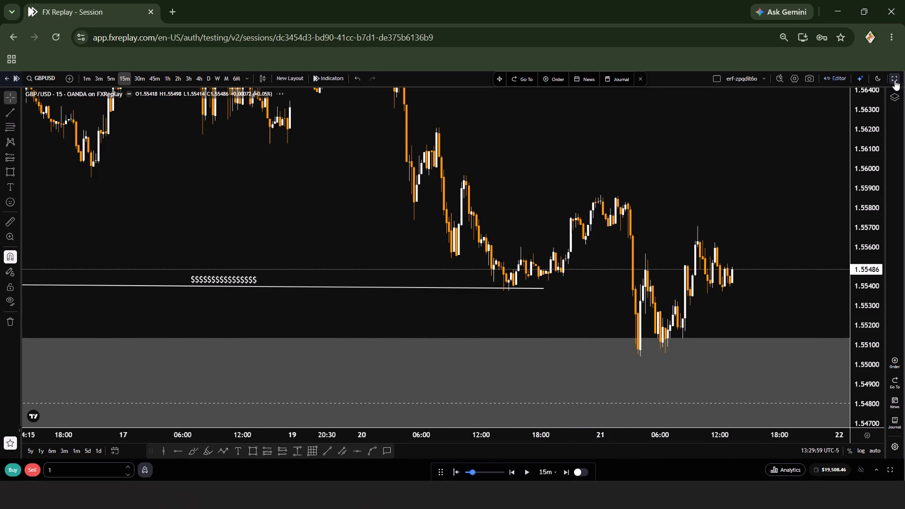
Draw a long position just ahead of the latest 15m candle, with entry at 1.55463 and stop at the swing low, 1.55043.
scroll(625, 203, "up", 7)
scroll(617, 213, "down", 15)
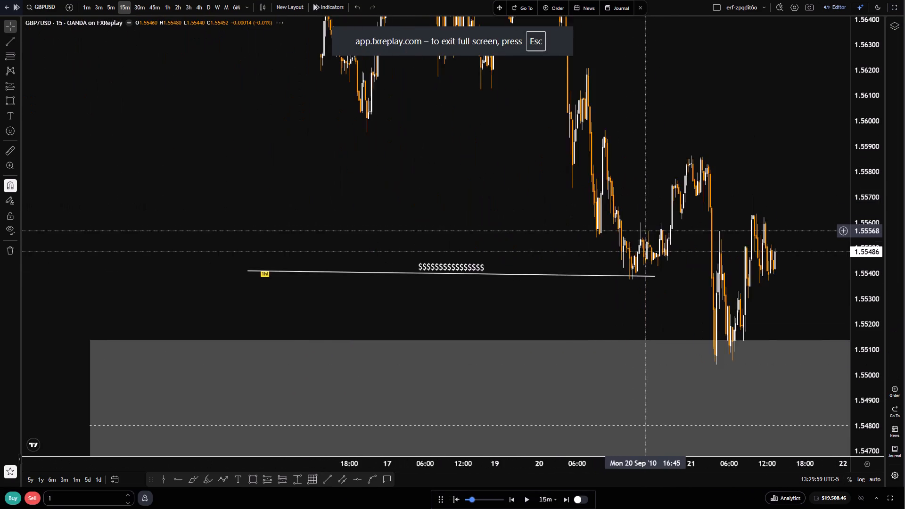
scroll(690, 294, "up", 9)
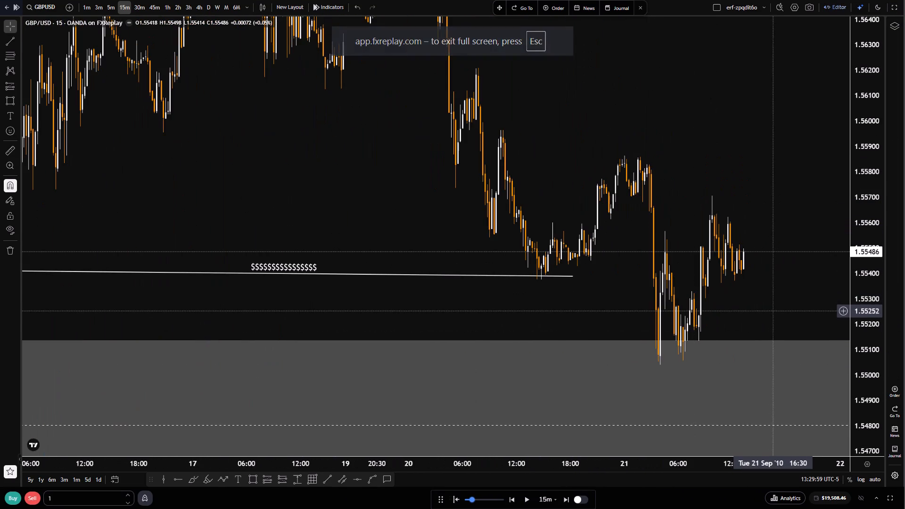
scroll(780, 308, "up", 3)
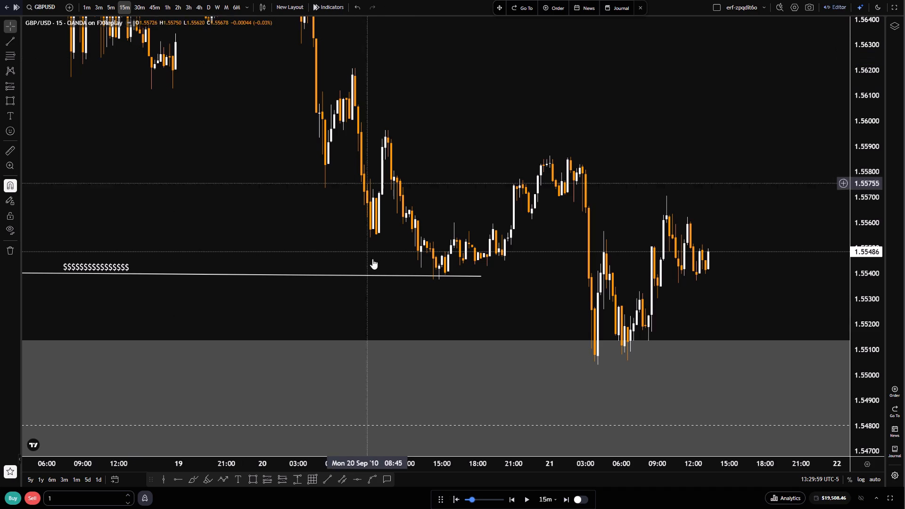
scroll(378, 282, "down", 5)
scroll(798, 373, "up", 5)
scroll(699, 255, "up", 7)
left_click_drag(664, 305, 525, 296)
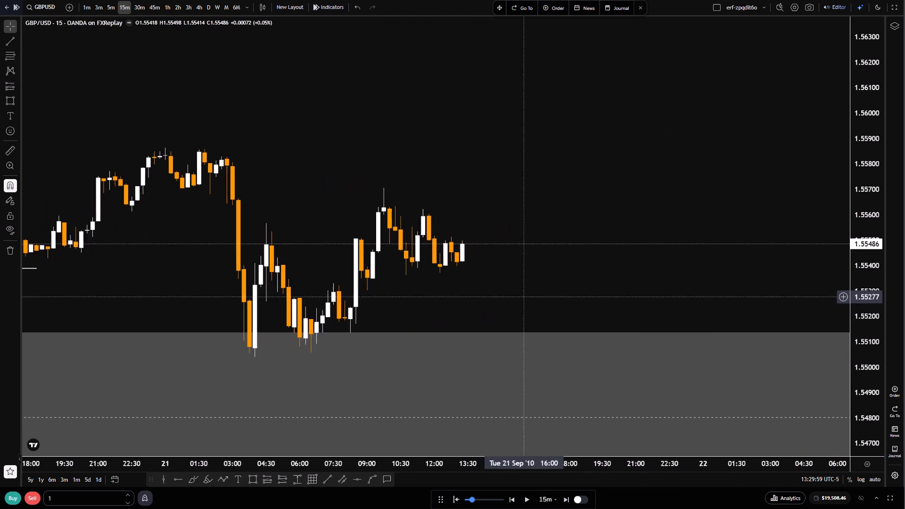
left_click(263, 475)
left_click(481, 249)
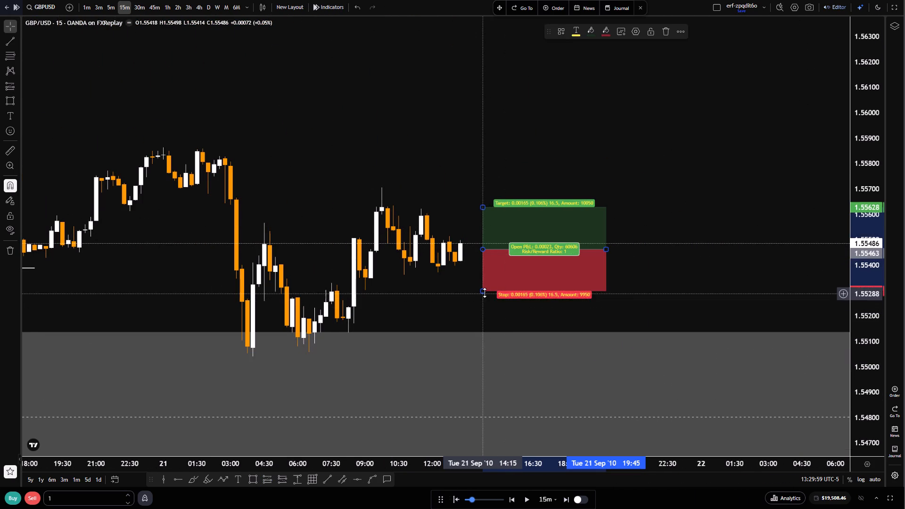
left_click_drag(485, 293, 494, 356)
Extend the long position's target up to the yellow high line, at 1.57043.
scroll(498, 335, "down", 7)
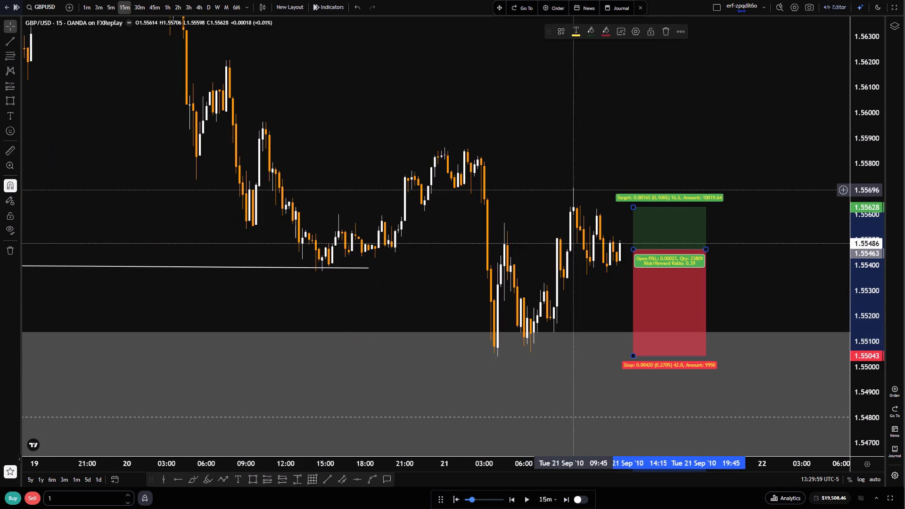
scroll(876, 434, "down", 7)
scroll(536, 230, "down", 7)
left_click_drag(583, 96, 473, 182)
scroll(532, 231, "up", 3)
left_click_drag(525, 286, 529, 86)
Place a buy limit order with 0.50% risk, using the long position's entry of 1.55463, stop loss of 1.55043 and its target.
left_click(559, 228)
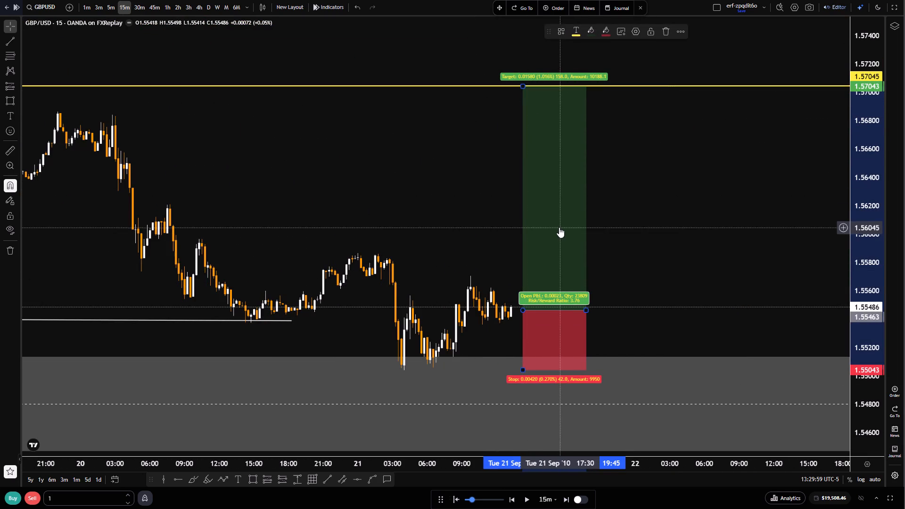
left_click(557, 367)
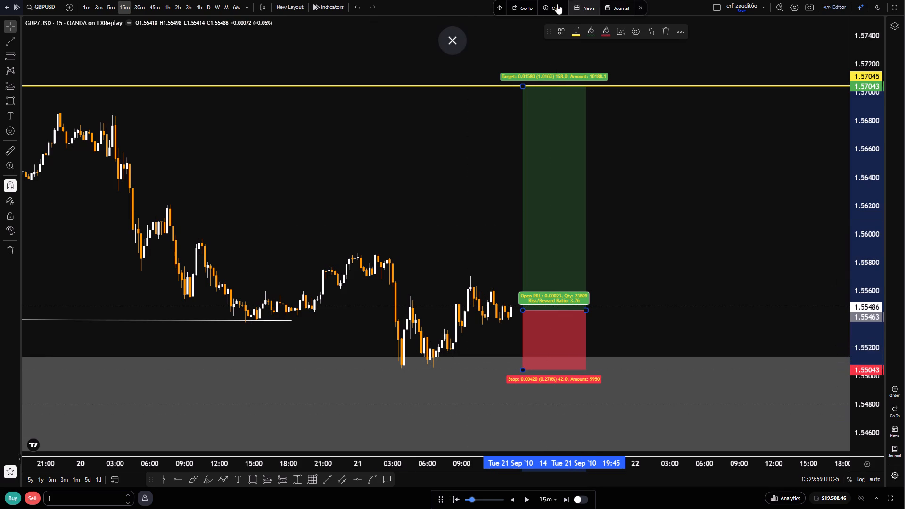
left_click(555, 5)
left_click(346, 174)
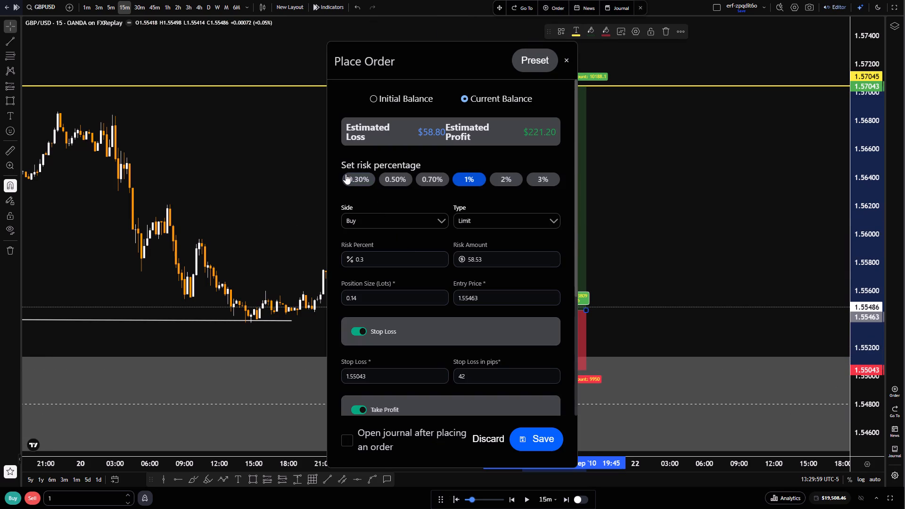
left_click(387, 183)
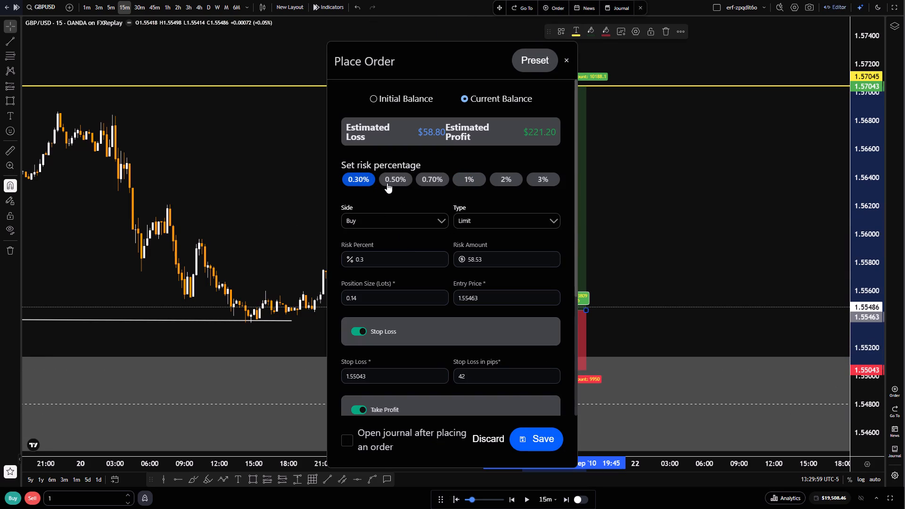
left_click(542, 430)
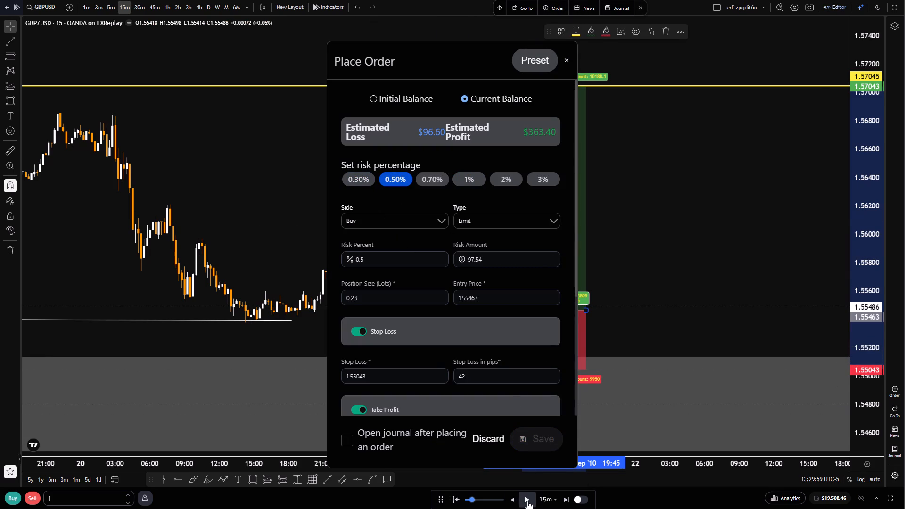
Play the replay in short bursts at the 15m interval to follow the buy limit order from 13:29:59 on 21 September.
left_click(527, 501)
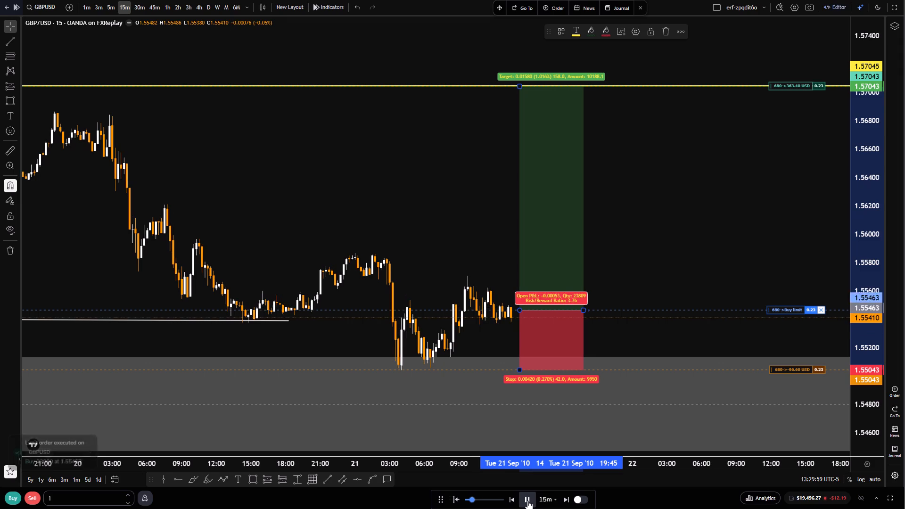
left_click(527, 501)
left_click(527, 501)
left_click(527, 500)
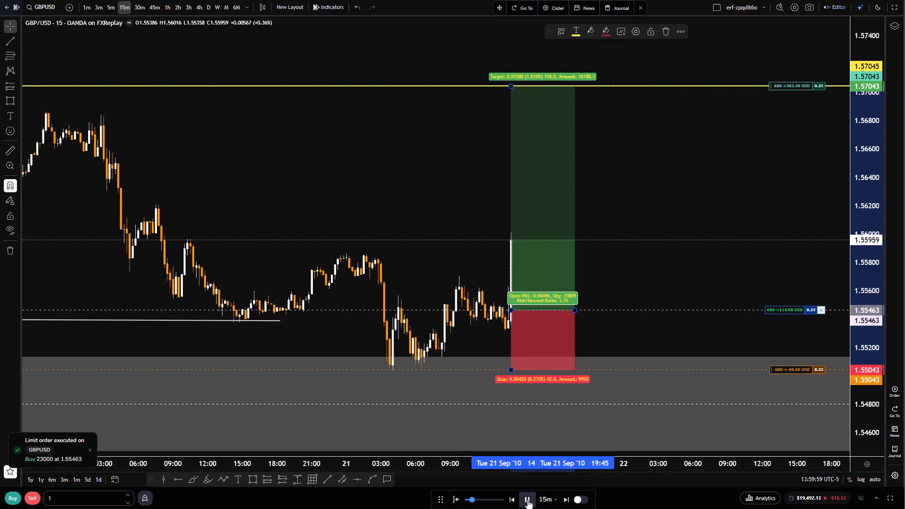
left_click(527, 500)
left_click(527, 500)
left_click(527, 500)
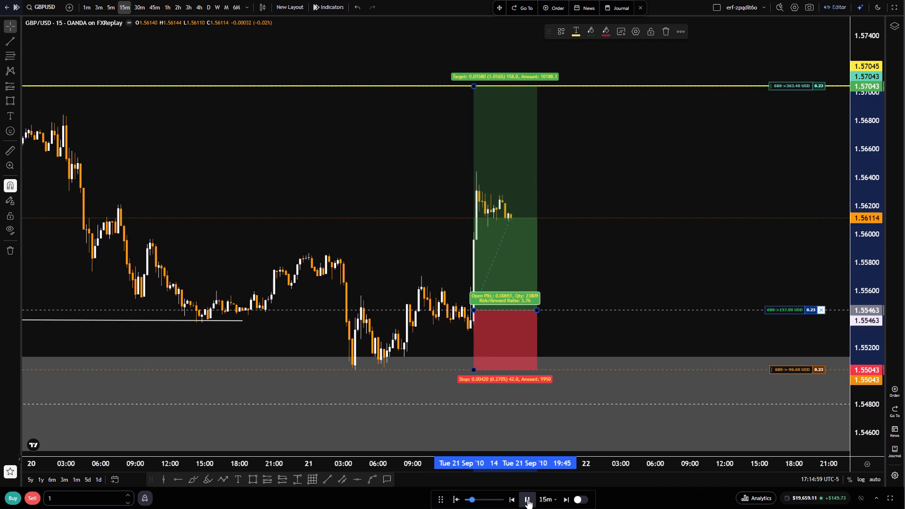
Set the replay interval to 1h and play on until price reaches the 1.57043 target, pausing at 03:59:59 on 22 September.
left_click(548, 503)
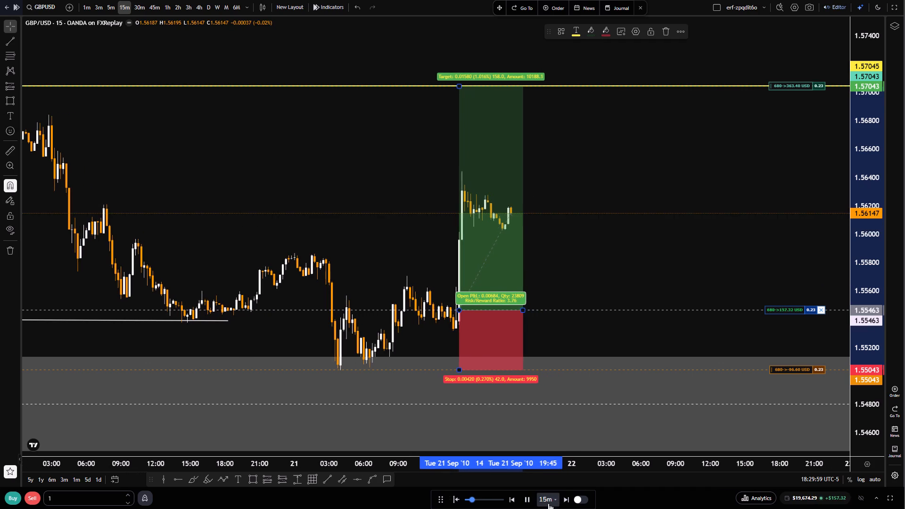
scroll(546, 493, "down", 2)
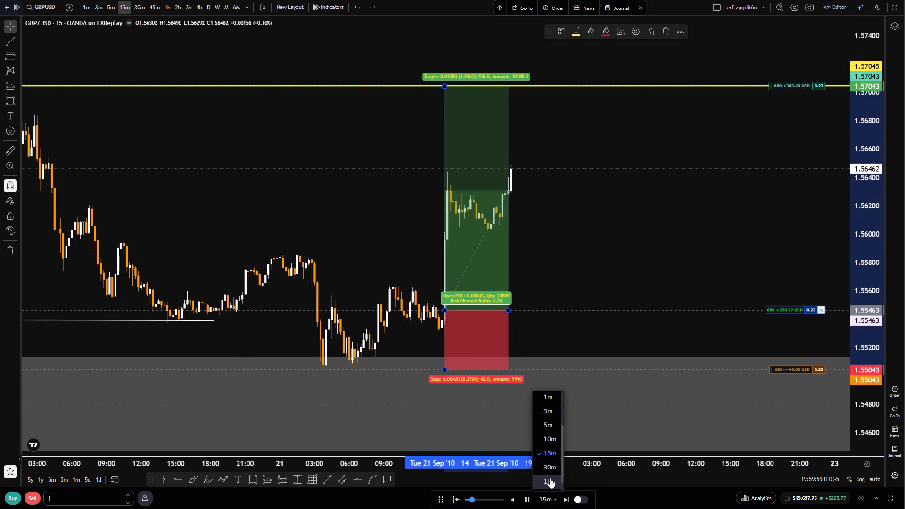
left_click(550, 478)
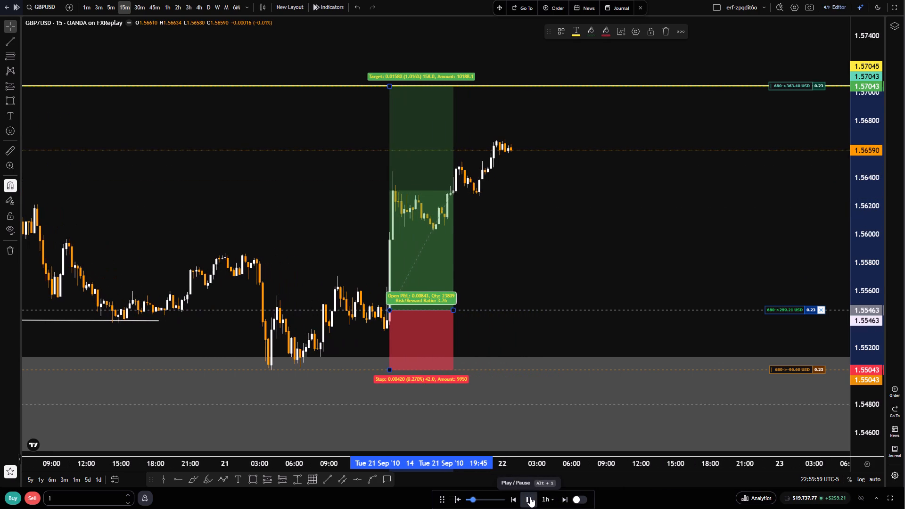
left_click(530, 497)
left_click(530, 497)
left_click(530, 497)
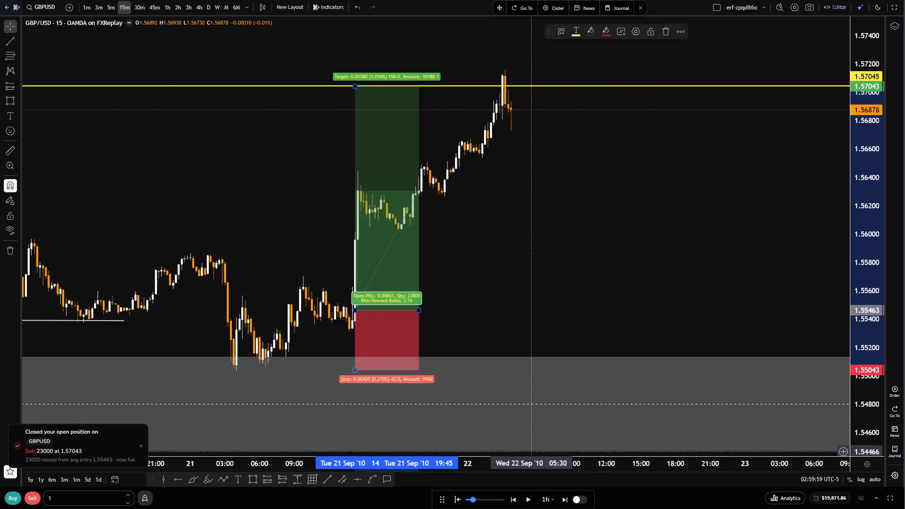
Switch the chart to the daily timeframe and examine the trade against the marked structure, grey zone and yellow high line.
scroll(502, 304, "down", 6)
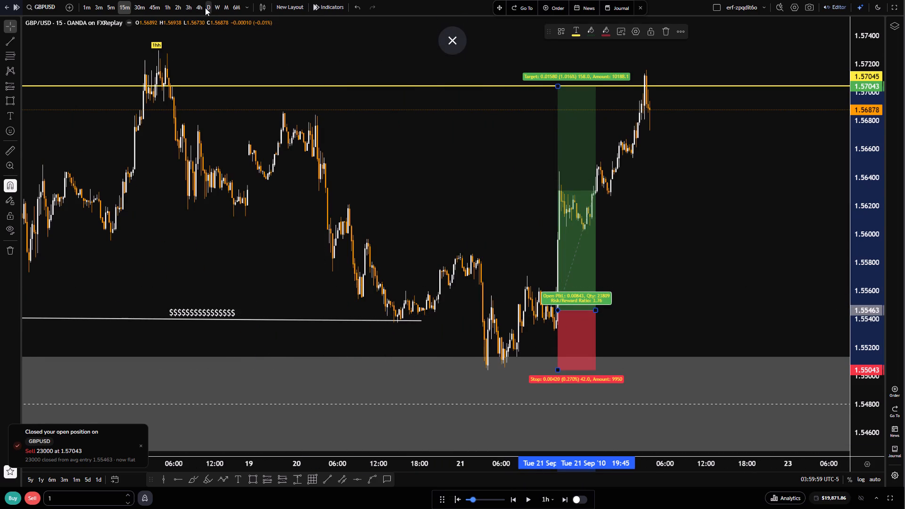
left_click(205, 8)
scroll(497, 333, "up", 20)
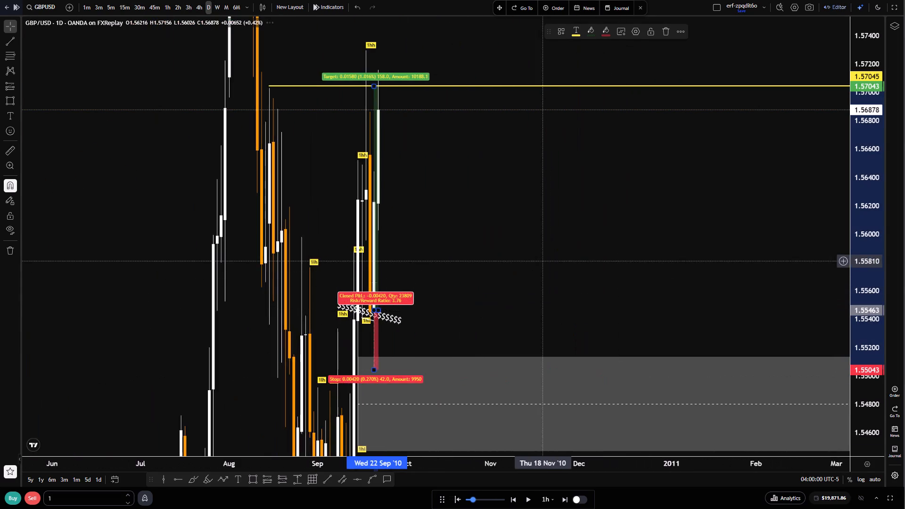
left_click_drag(494, 260, 796, 277)
scroll(704, 301, "up", 6)
scroll(832, 426, "down", 14)
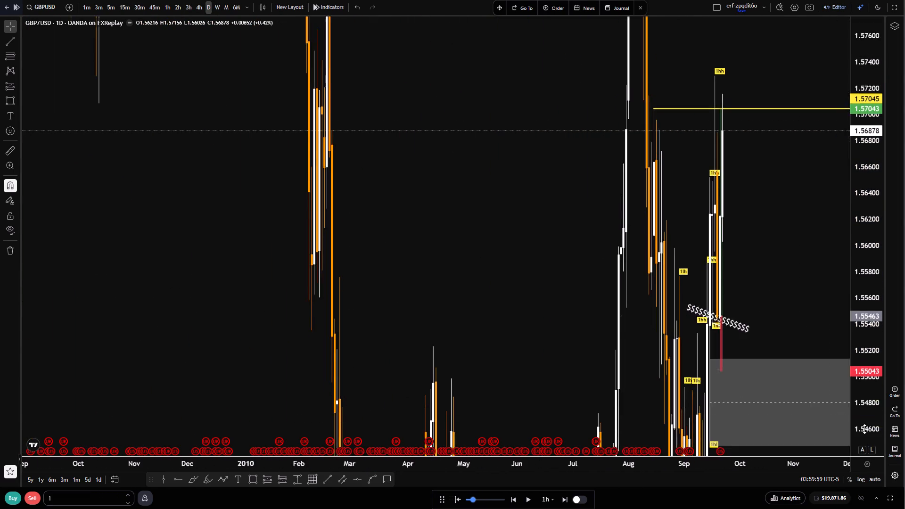
scroll(864, 429, "down", 9)
scroll(363, 282, "up", 14)
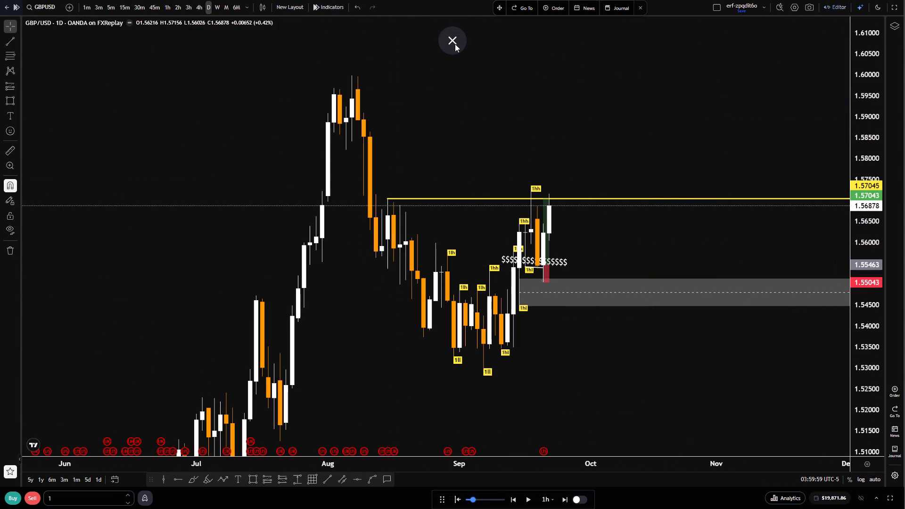
Exit the full-screen view of the chart.
left_click(455, 44)
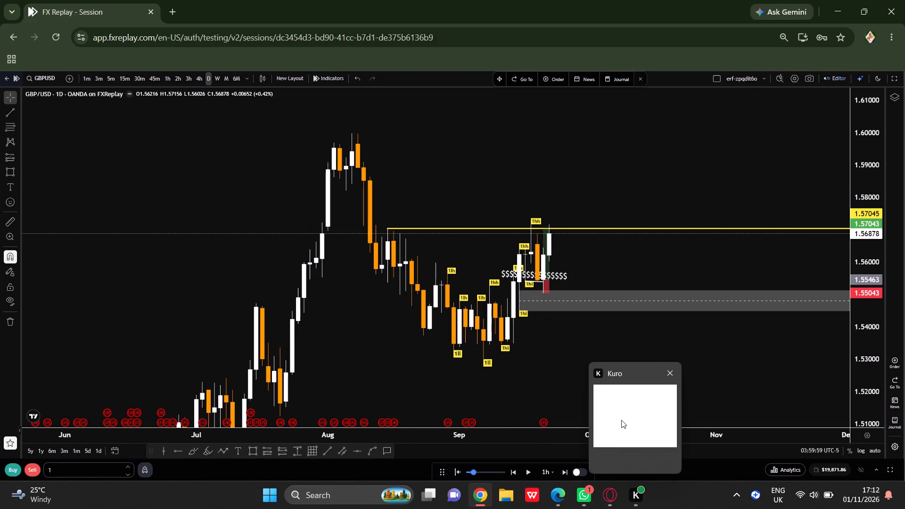
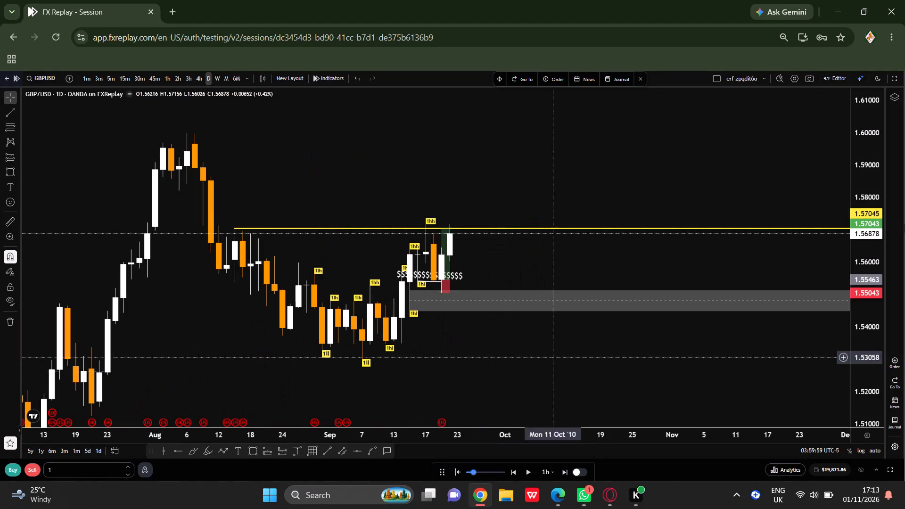
Show the chart in full screen and examine the trade and structure labels on the daily candles up close.
left_click(900, 78)
left_click(894, 76)
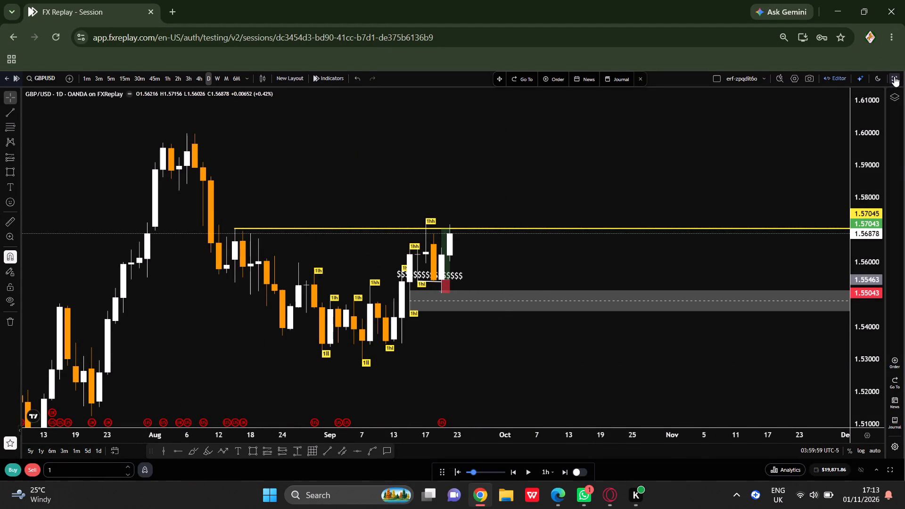
left_click_drag(331, 150, 598, 180)
scroll(595, 186, "up", 6)
left_click_drag(412, 153, 473, 153)
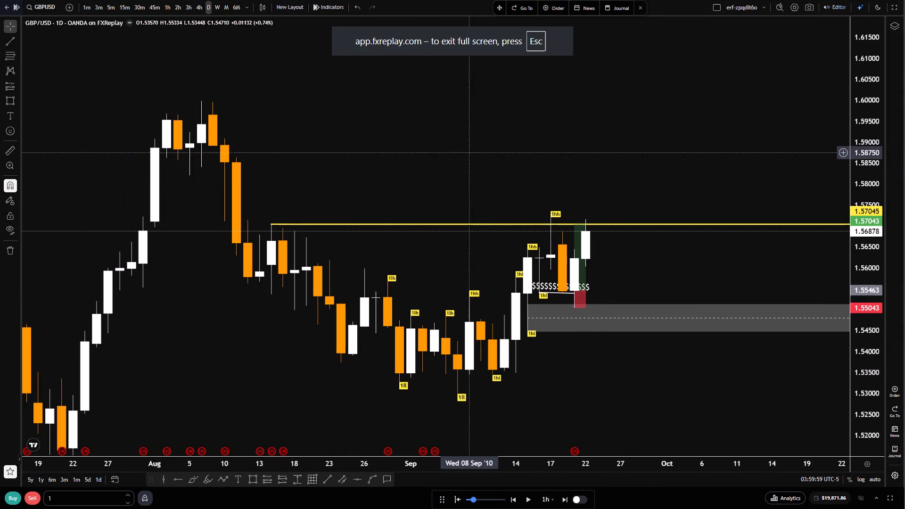
Switch the chart to the 1h timeframe and examine the trade against the structure labels, $ liquidity line, grey zone and yellow high line.
left_click(171, 10)
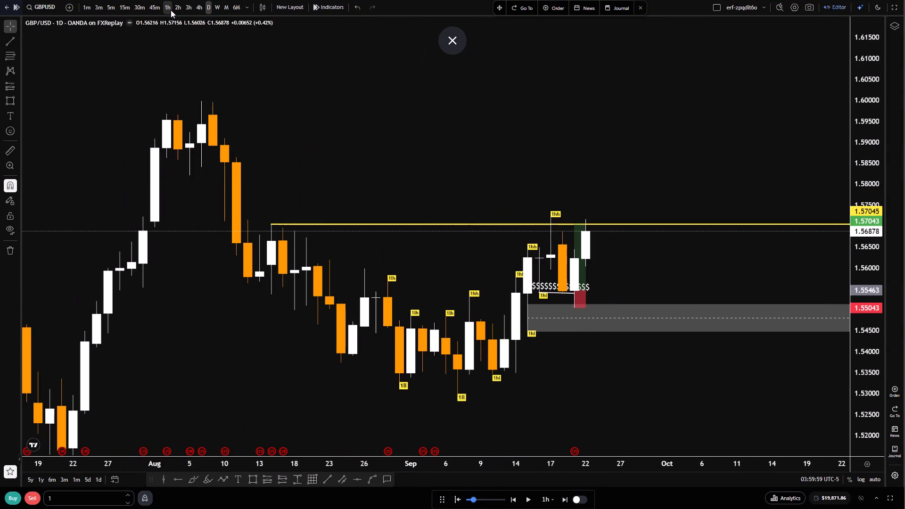
scroll(508, 359, "down", 16)
scroll(542, 354, "down", 5)
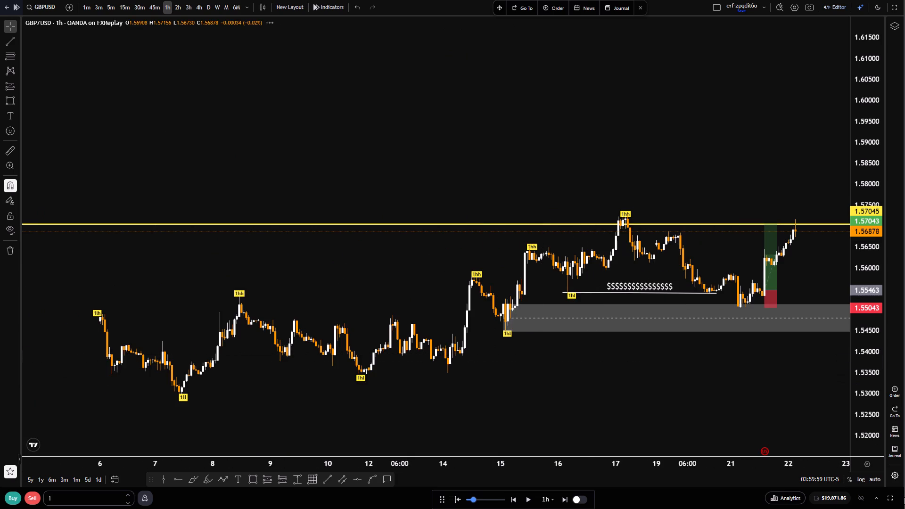
scroll(870, 434, "up", 8)
scroll(421, 242, "up", 5)
left_click_drag(248, 266, 189, 204)
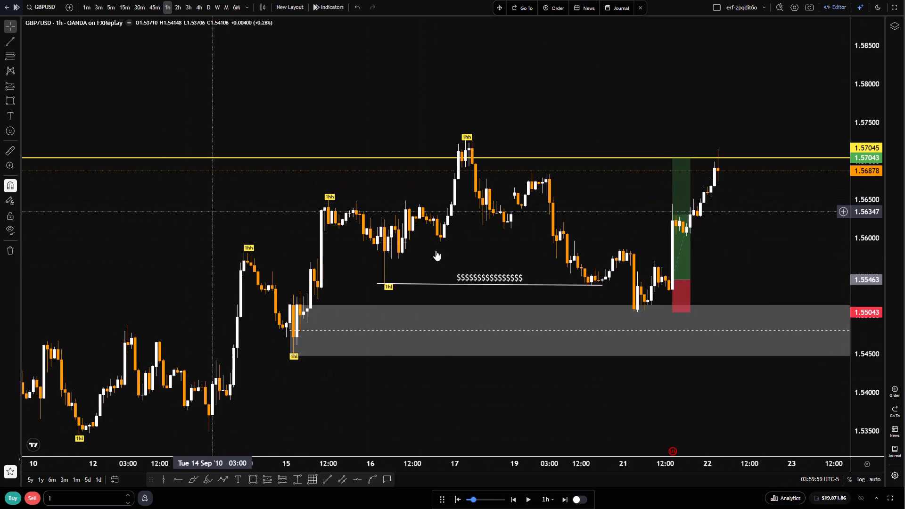
scroll(440, 251, "up", 4)
left_click(517, 215)
left_click_drag(517, 217, 520, 225)
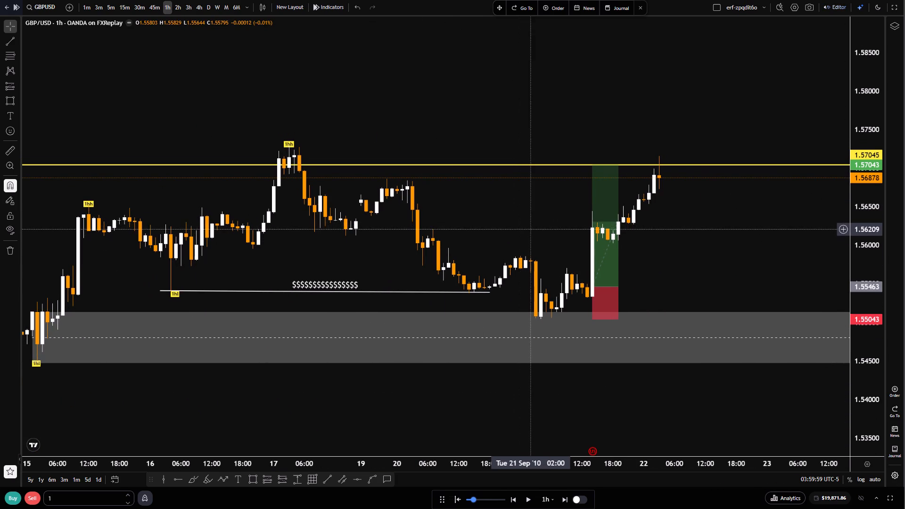
scroll(531, 239, "down", 5)
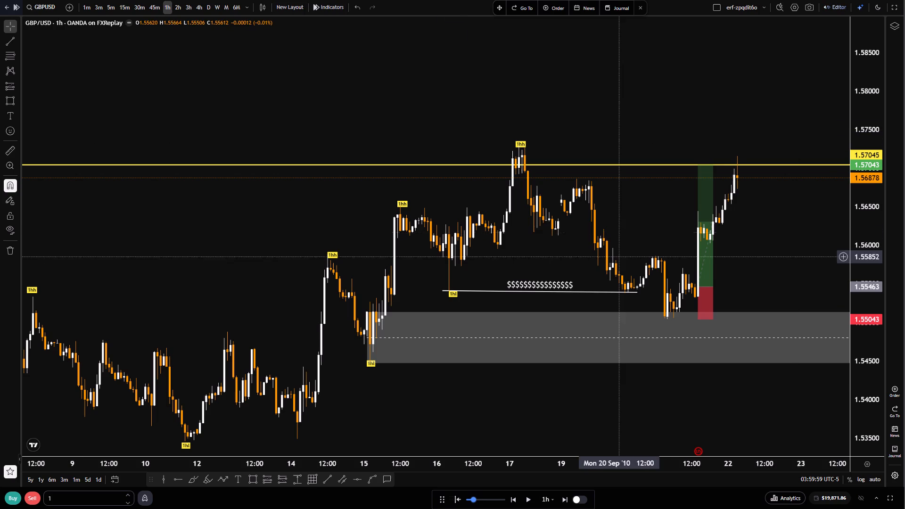
scroll(629, 267, "up", 6)
scroll(510, 272, "down", 4)
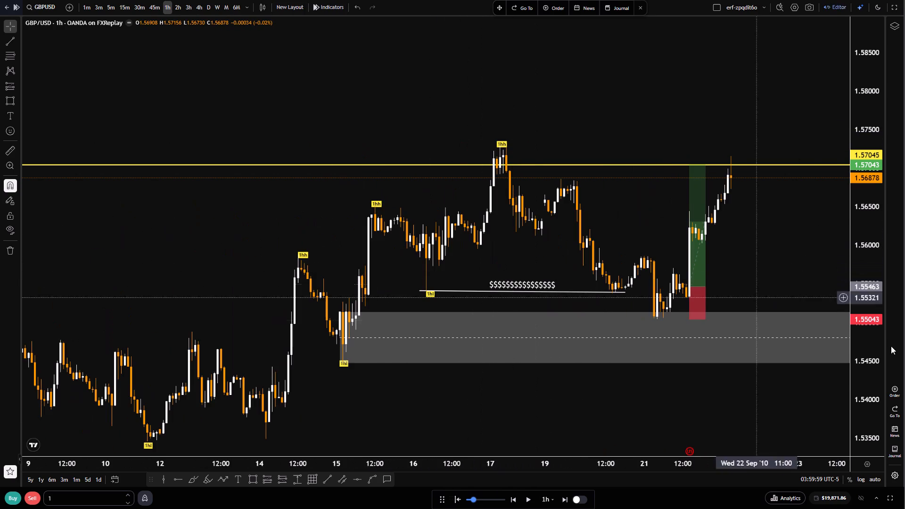
scroll(848, 418, "up", 7)
scroll(824, 381, "down", 6)
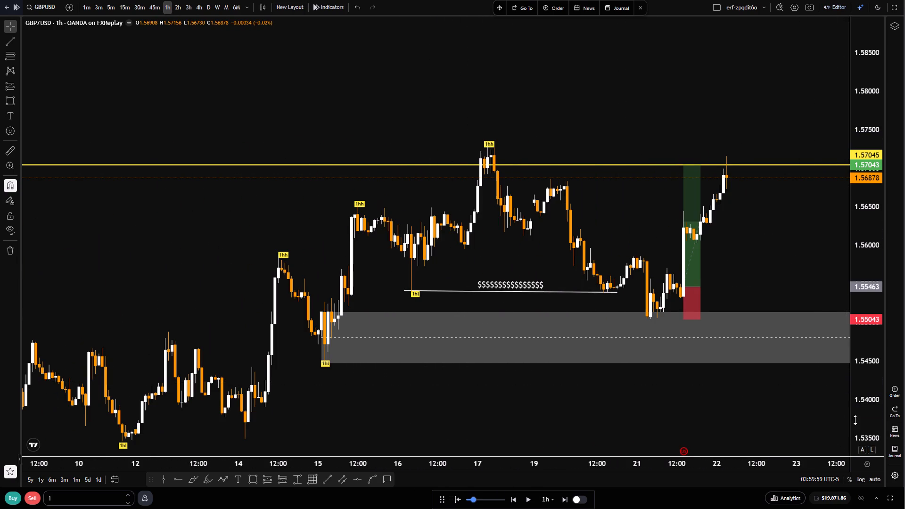
scroll(868, 443, "up", 6)
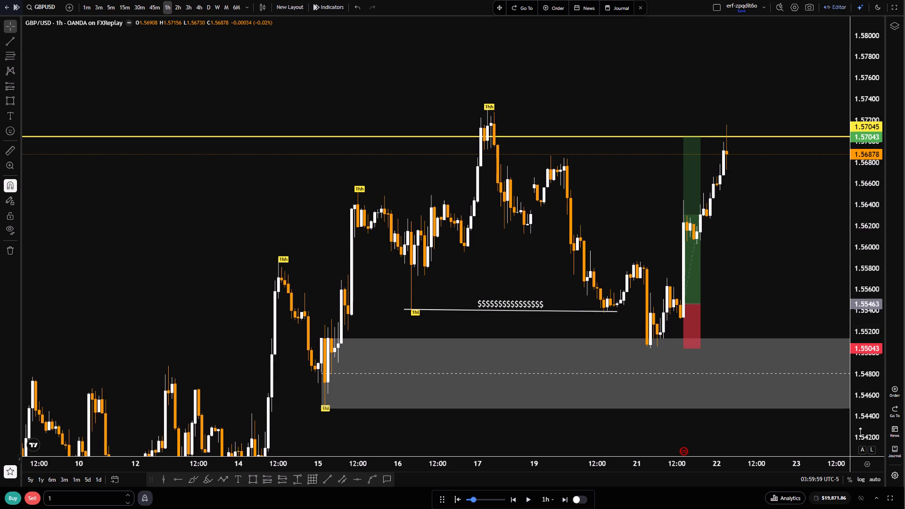
scroll(860, 432, "up", 2)
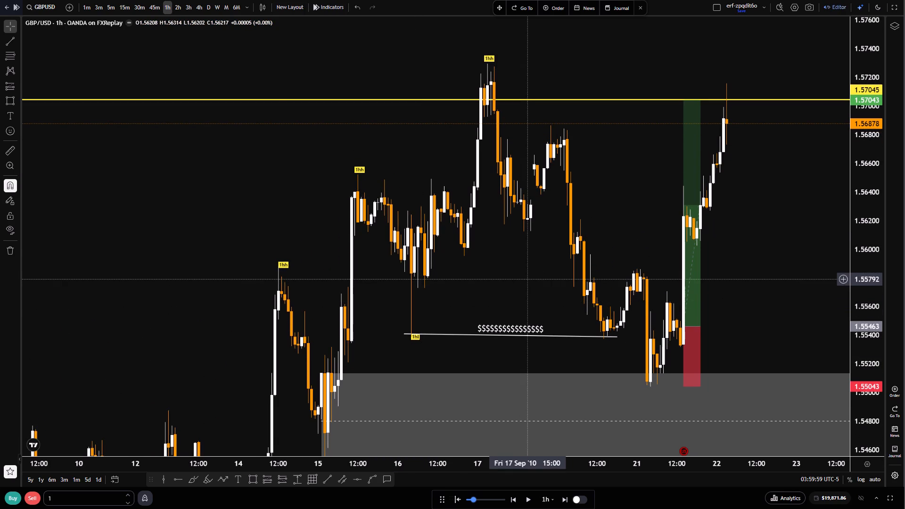
scroll(533, 275, "up", 5)
scroll(533, 275, "down", 4)
scroll(866, 405, "down", 7)
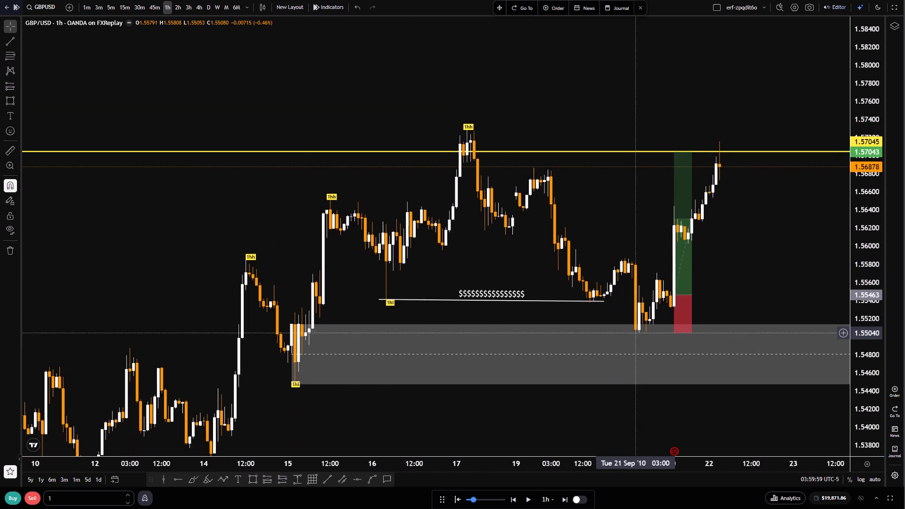
Extend the long position box over the full move so that it ends at 05:00 on 22 September.
scroll(626, 331, "up", 5)
left_click_drag(596, 294, 651, 292)
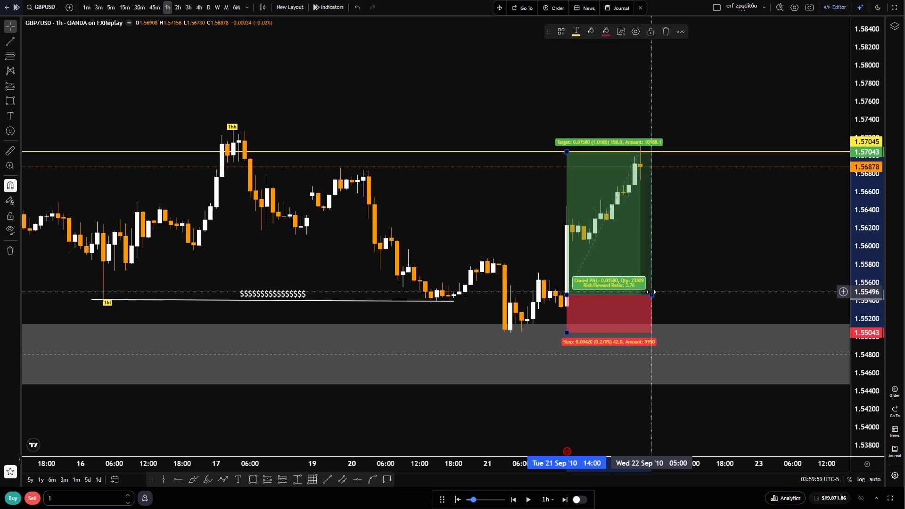
scroll(604, 269, "down", 5)
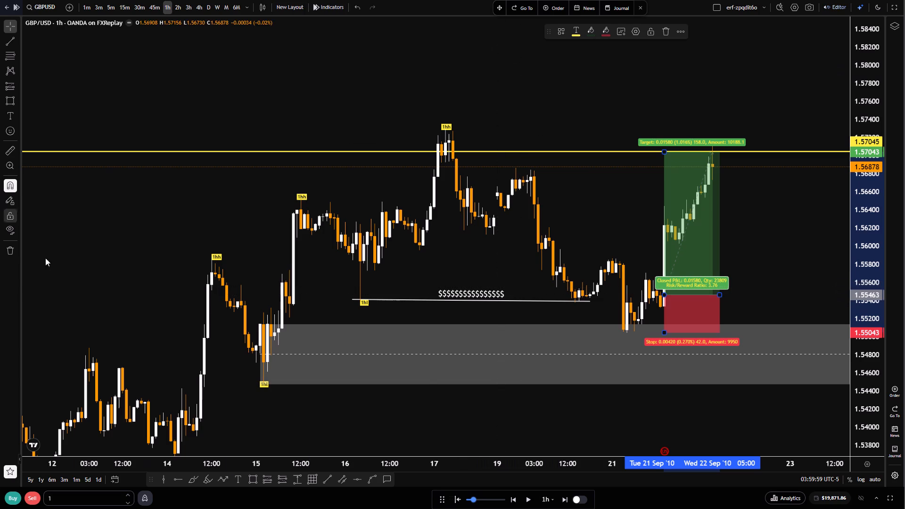
left_click(172, 206)
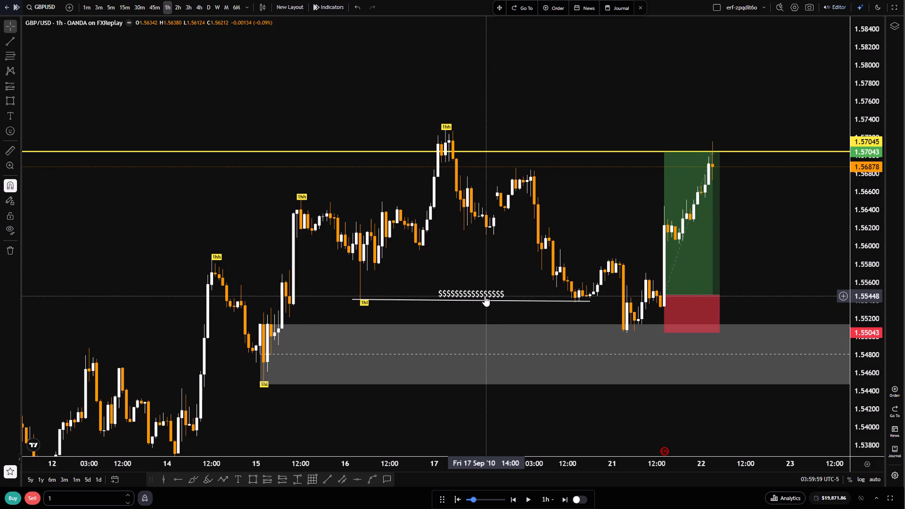
Switch the chart to the 15m timeframe and examine the entry, $ liquidity line, grey zone and run to the target.
scroll(470, 285, "down", 5)
scroll(304, 251, "up", 6)
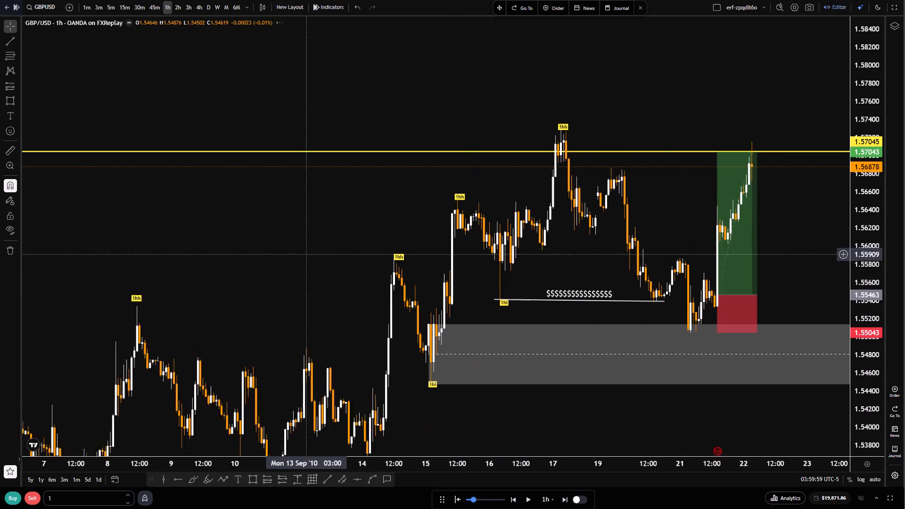
left_click(128, 9)
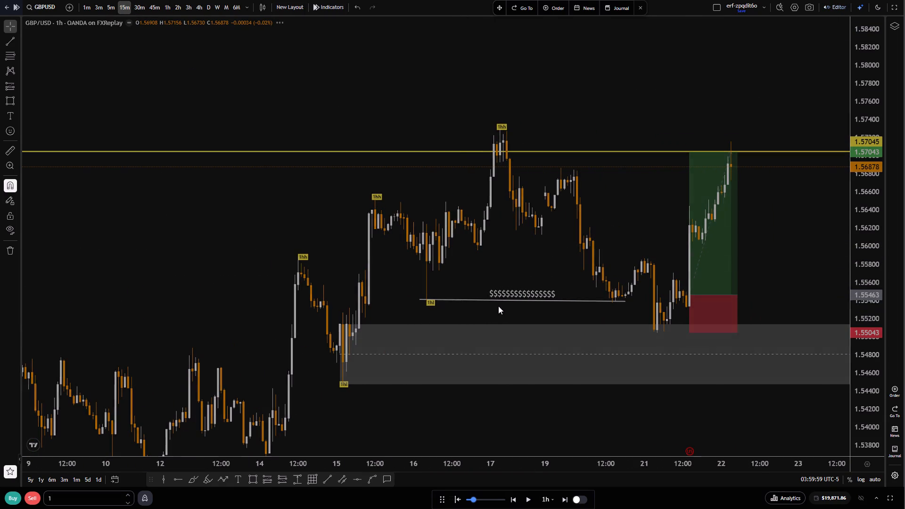
scroll(498, 306, "down", 12)
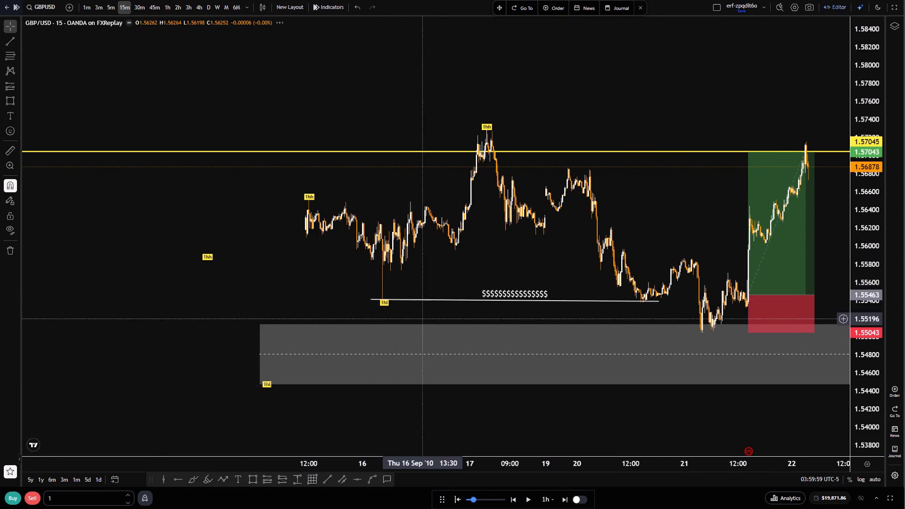
scroll(573, 288, "up", 5)
left_click_drag(551, 217, 525, 223)
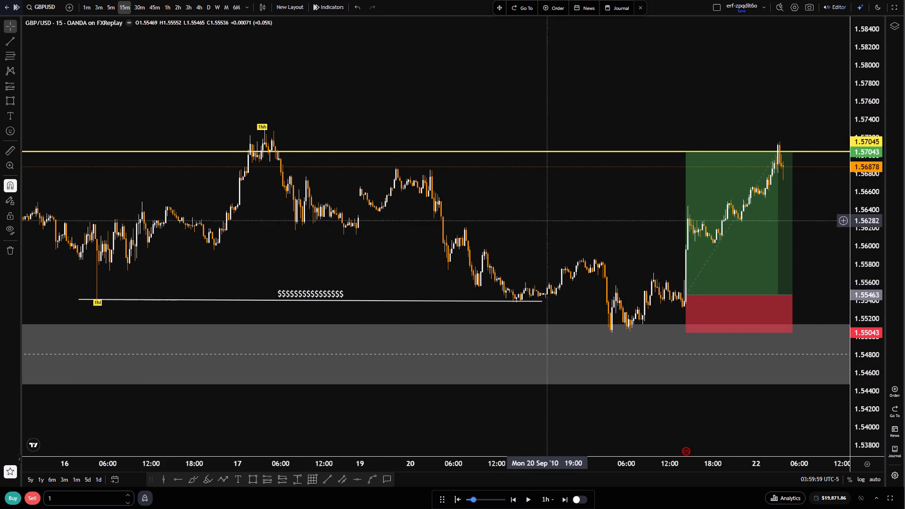
left_click_drag(525, 223, 415, 211)
scroll(469, 292, "down", 6)
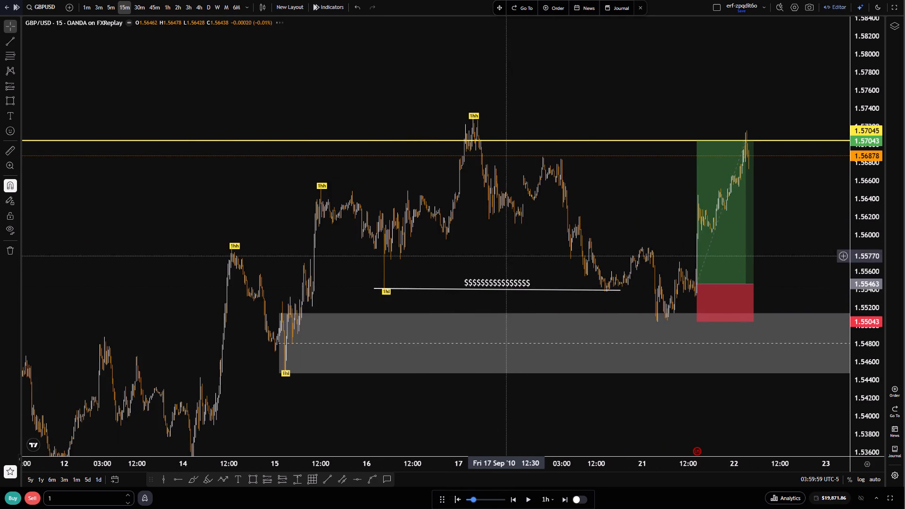
left_click_drag(502, 238, 517, 246)
scroll(527, 254, "up", 5)
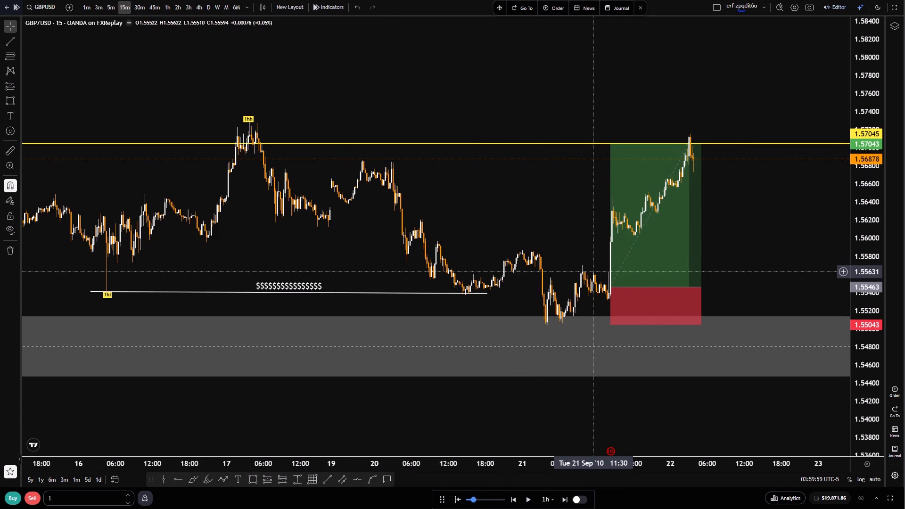
Exit the full-screen view and open a new browser tab ready for an address.
left_click(456, 40)
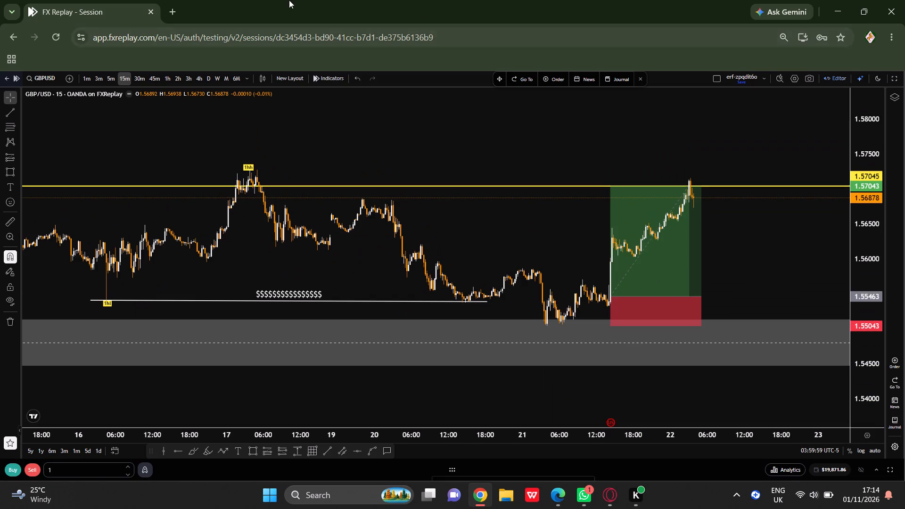
left_click(178, 4)
left_click(144, 37)
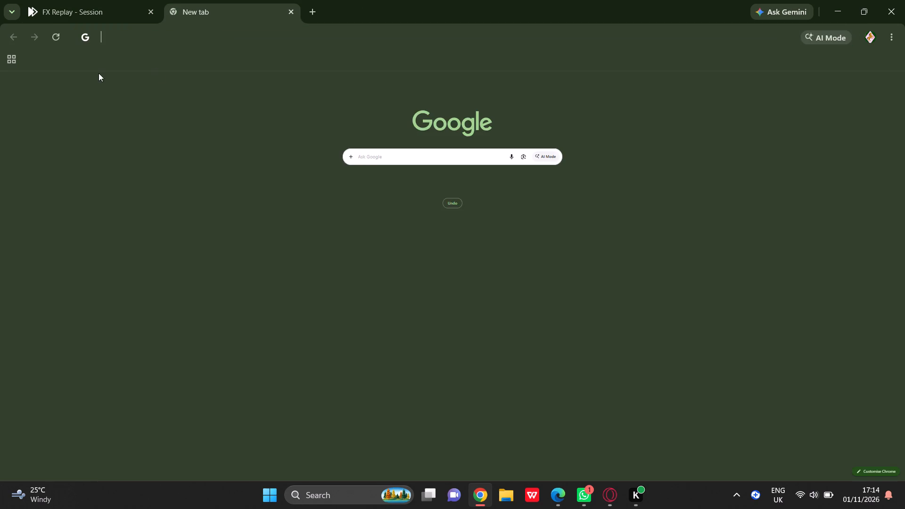
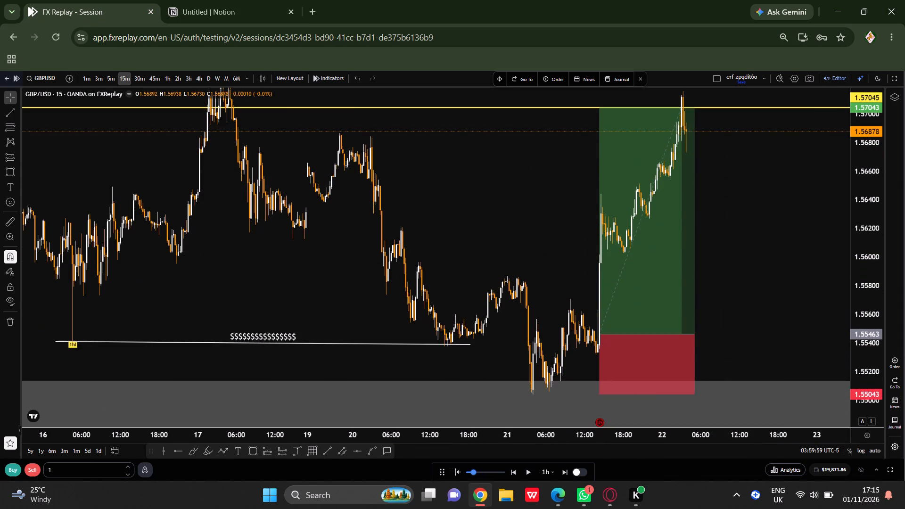
Examine the 15m trade's entry, $ liquidity line, grey zone and run to the yellow high line on the GBP/USD chart.
left_click_drag(463, 210, 606, 217)
scroll(577, 234, "up", 4)
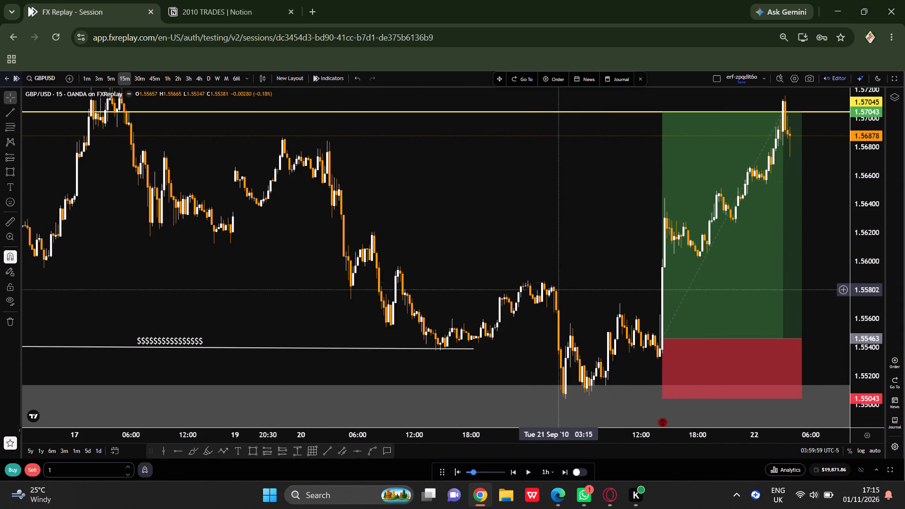
scroll(559, 350, "down", 6)
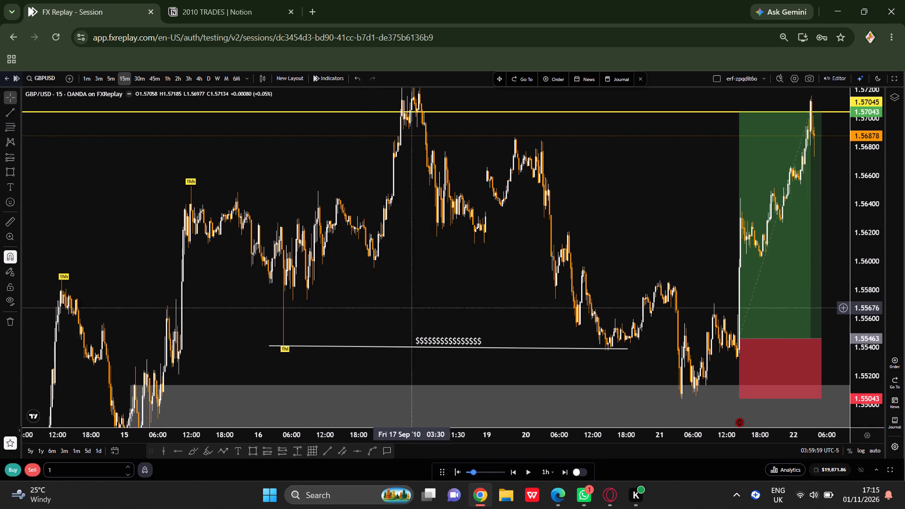
scroll(430, 318, "up", 6)
left_click_drag(580, 262, 469, 257)
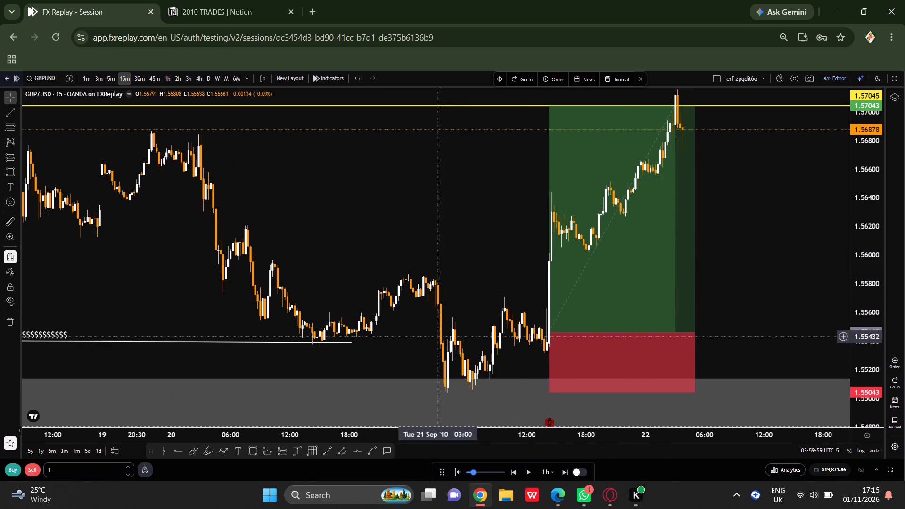
scroll(627, 298, "down", 4)
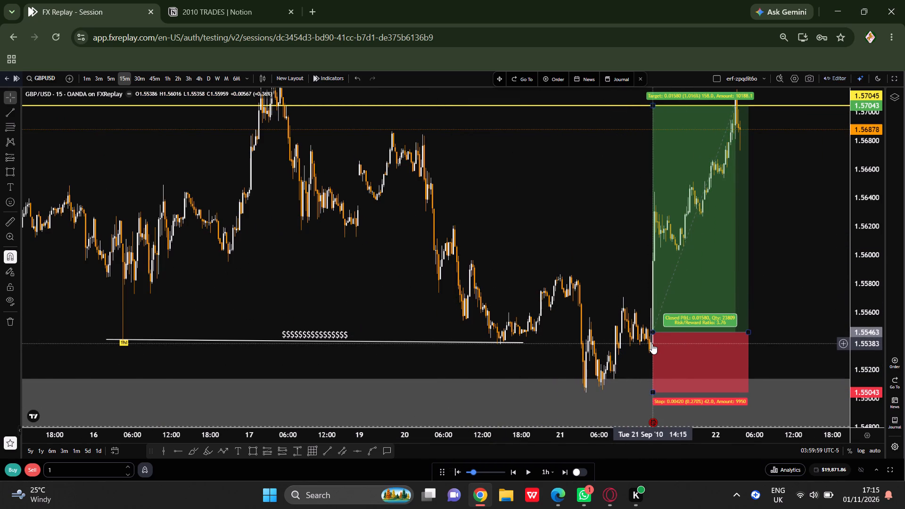
scroll(617, 312, "down", 5)
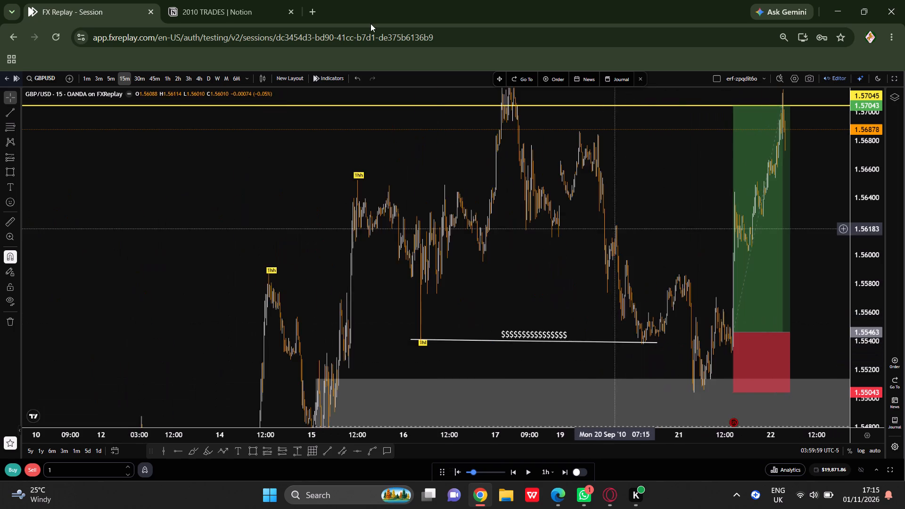
Switch to the Notion 2010 TRADES gallery and look through the WEEK 2 entry below WEEK 1 AUGUST.
left_click(222, 0)
scroll(403, 364, "down", 8)
scroll(500, 373, "down", 8)
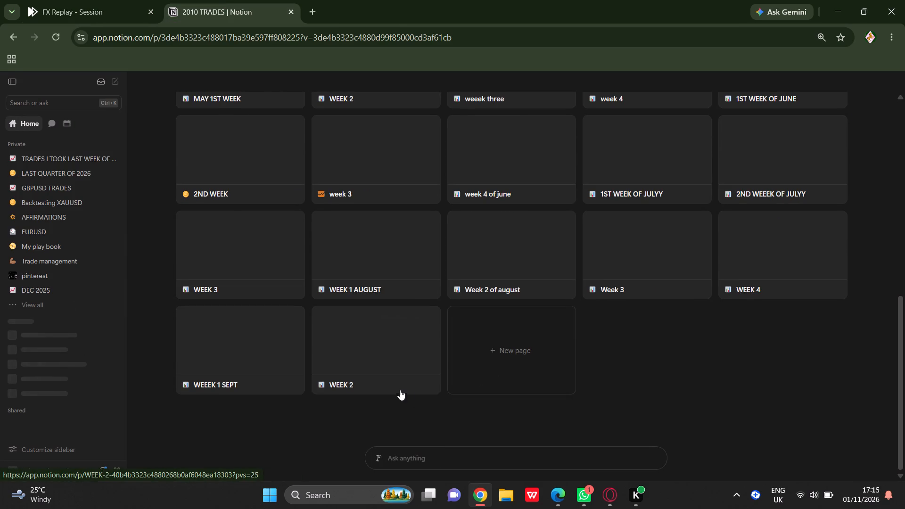
left_click(397, 366)
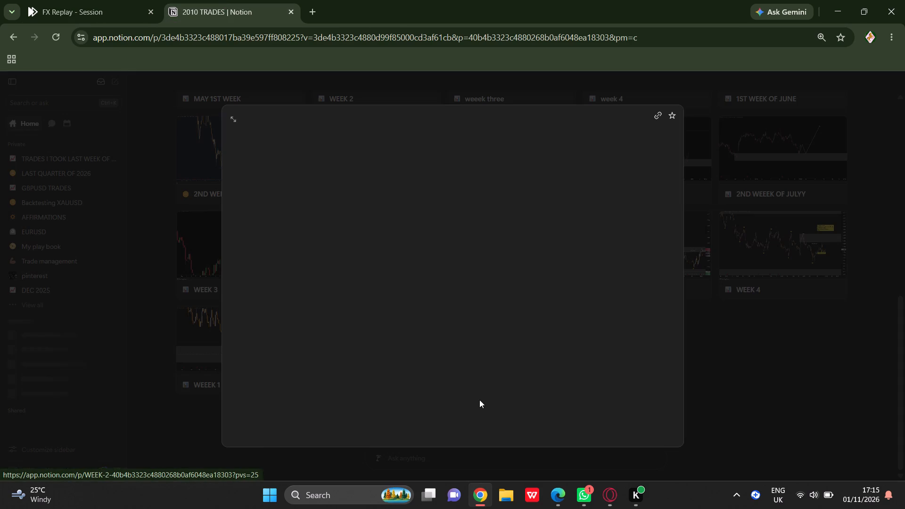
scroll(484, 403, "down", 8)
scroll(491, 353, "down", 15)
scroll(482, 355, "down", 7)
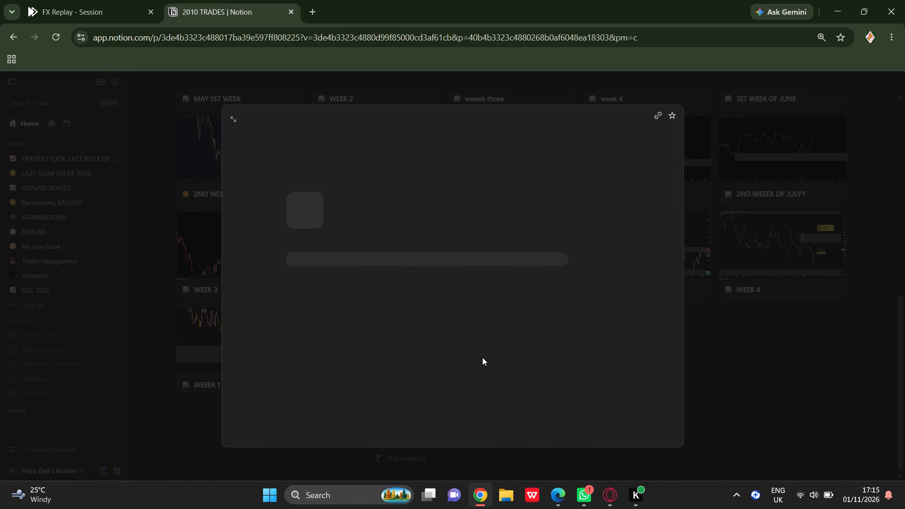
scroll(398, 351, "down", 15)
scroll(412, 348, "up", 5)
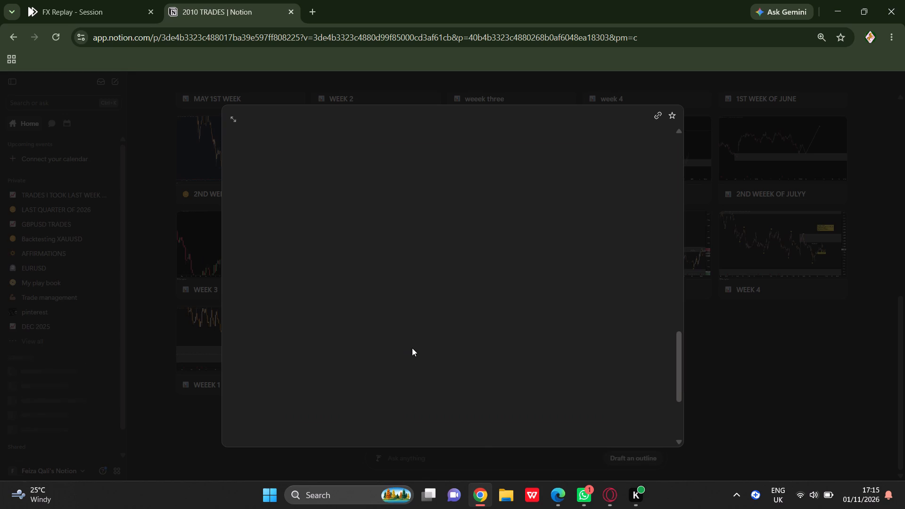
scroll(412, 348, "up", 11)
left_click(832, 407)
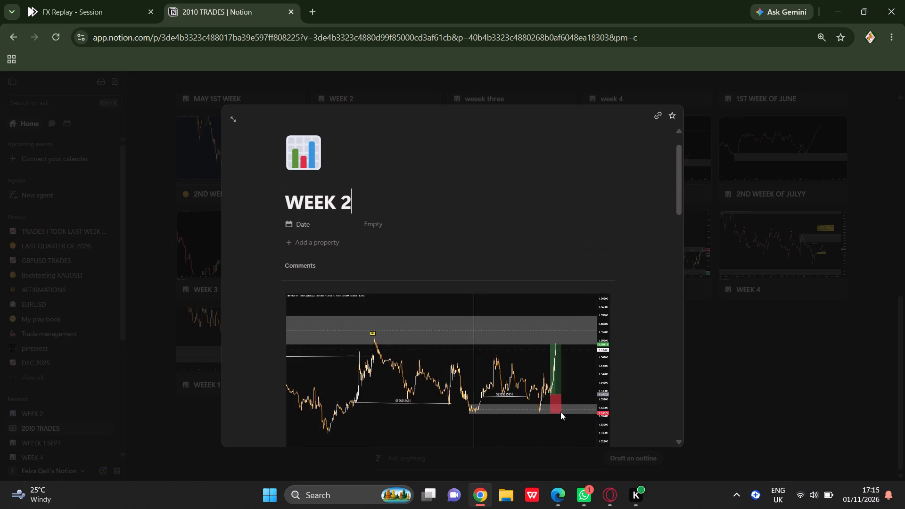
left_click(708, 388)
Create a new page titled "week 3" in the 2010 TRADES gallery and start its body as an empty page.
left_click(541, 364)
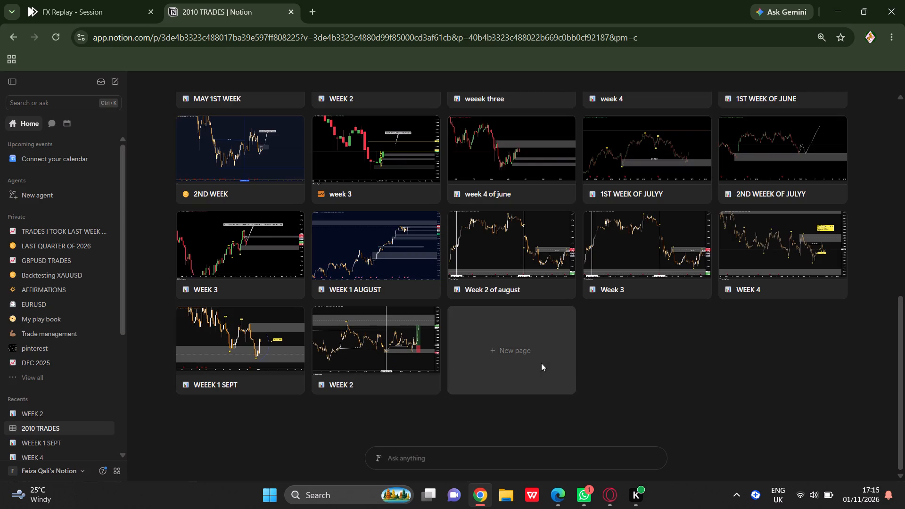
type("week 3")
key("space")
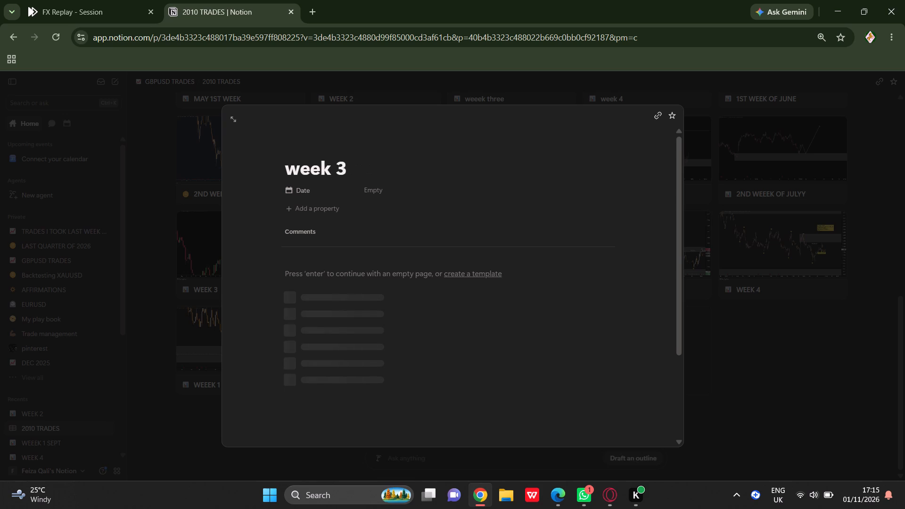
left_click(343, 273)
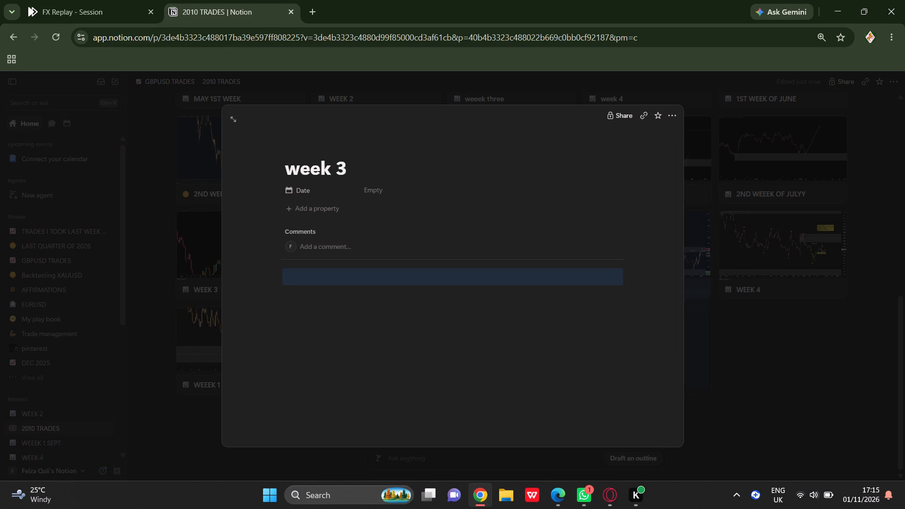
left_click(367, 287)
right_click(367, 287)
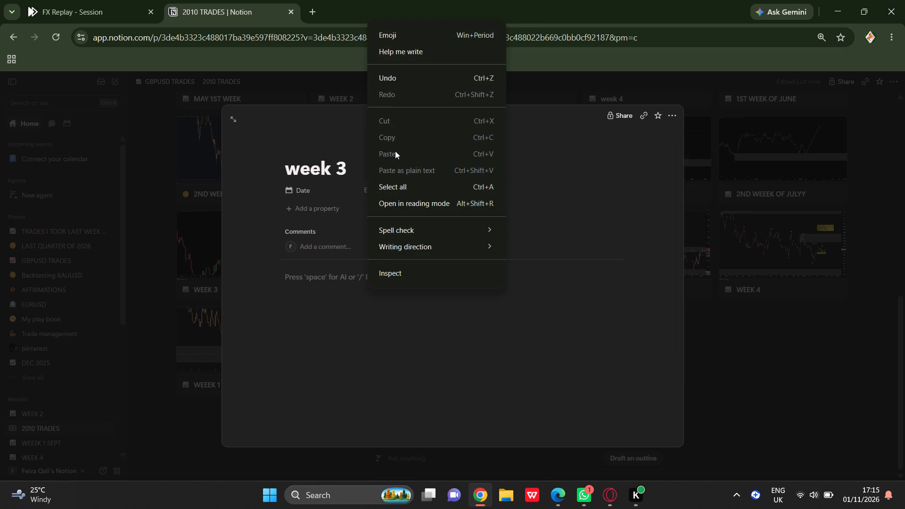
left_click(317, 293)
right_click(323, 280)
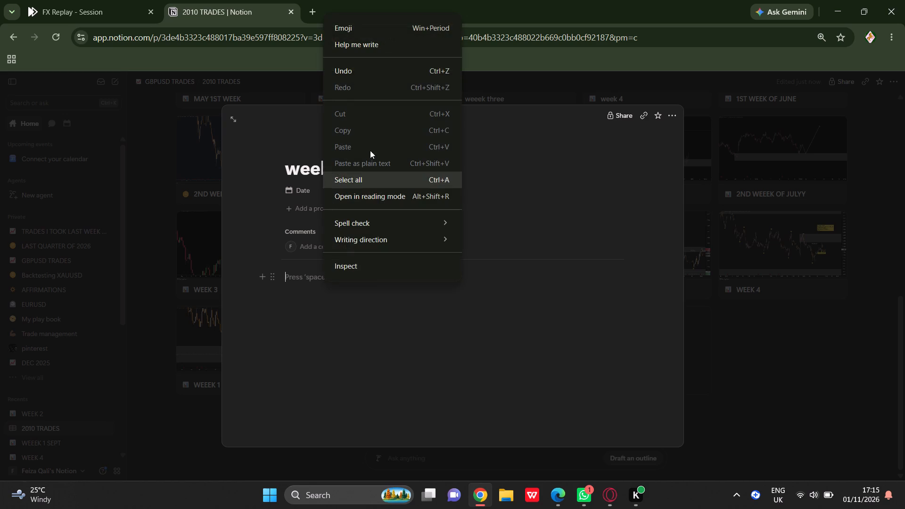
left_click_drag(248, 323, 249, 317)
Switch to FX Replay and copy a snapshot of the 15m chart framing the whole trade, liquidity line and grey zone.
left_click(91, 0)
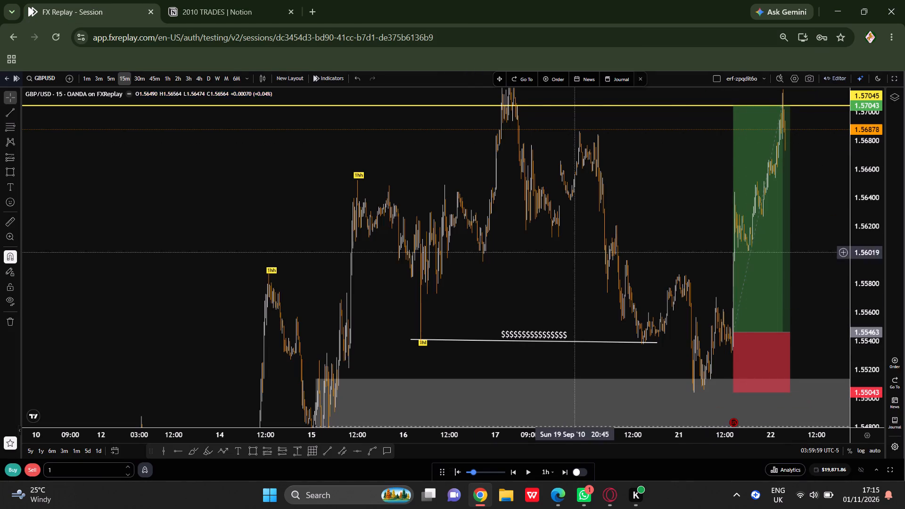
scroll(507, 317, "up", 6)
scroll(597, 350, "up", 2)
scroll(853, 395, "down", 5)
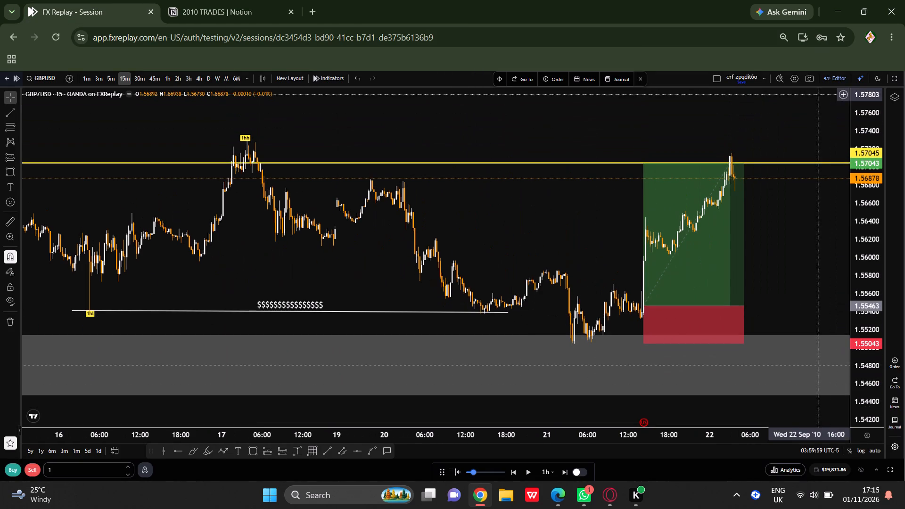
left_click(808, 79)
left_click(815, 120)
Paste the chart snapshot into the body of the Notion "week 3" page.
left_click(212, 0)
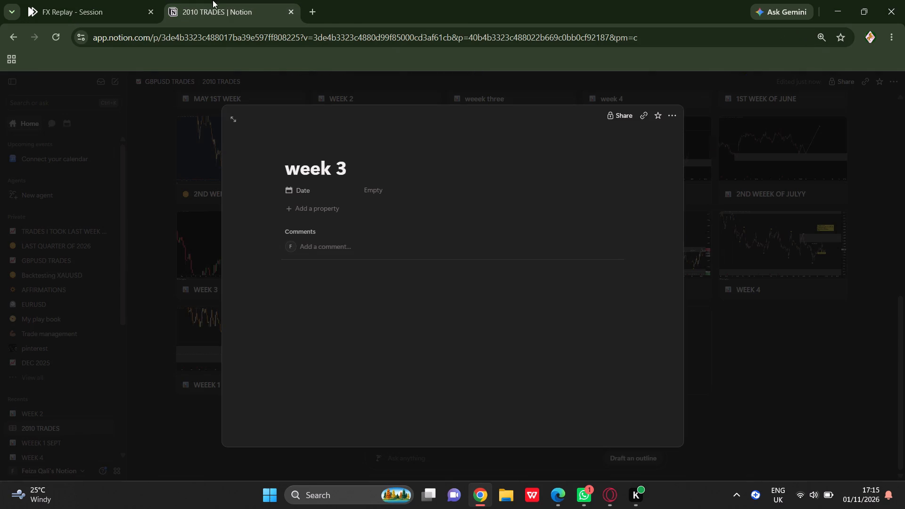
left_click(323, 265)
right_click(323, 265)
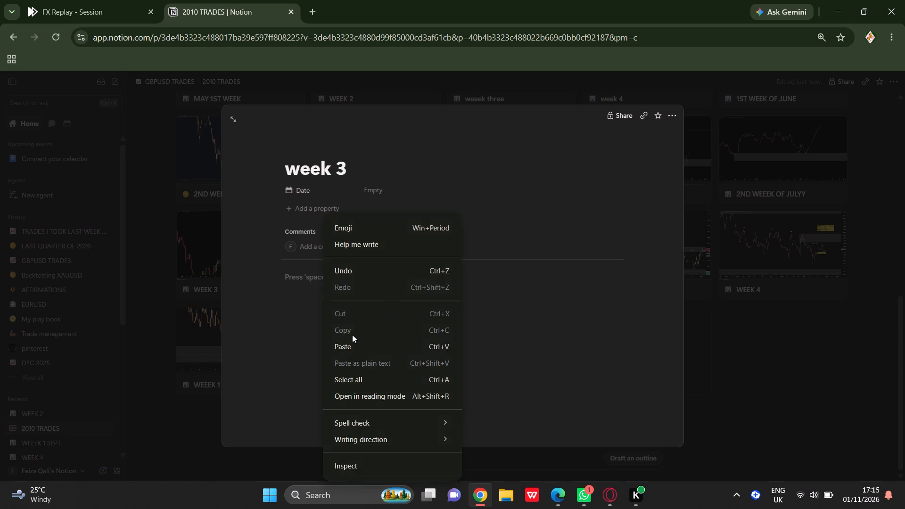
left_click(343, 343)
scroll(343, 319, "down", 14)
scroll(381, 348, "down", 6)
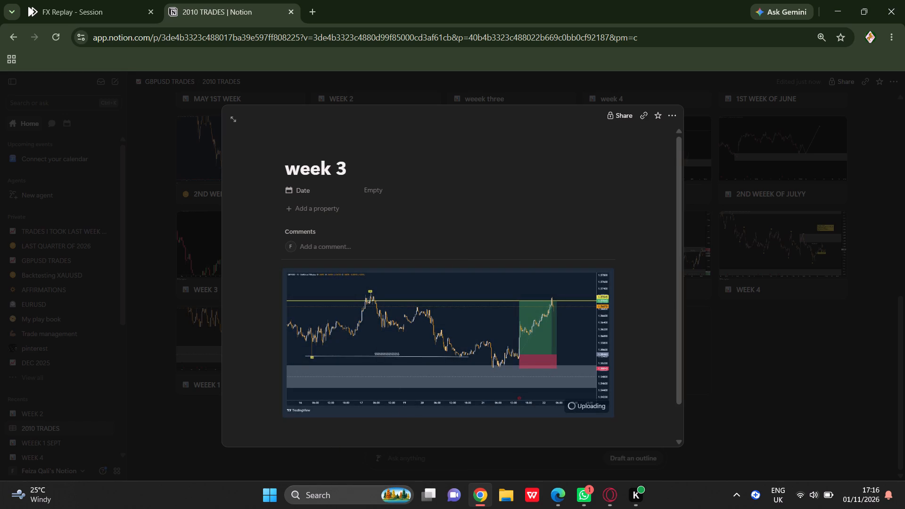
Write the caption "1ST TRADE OF THE WEEK" beneath the pasted chart image.
left_click(401, 438)
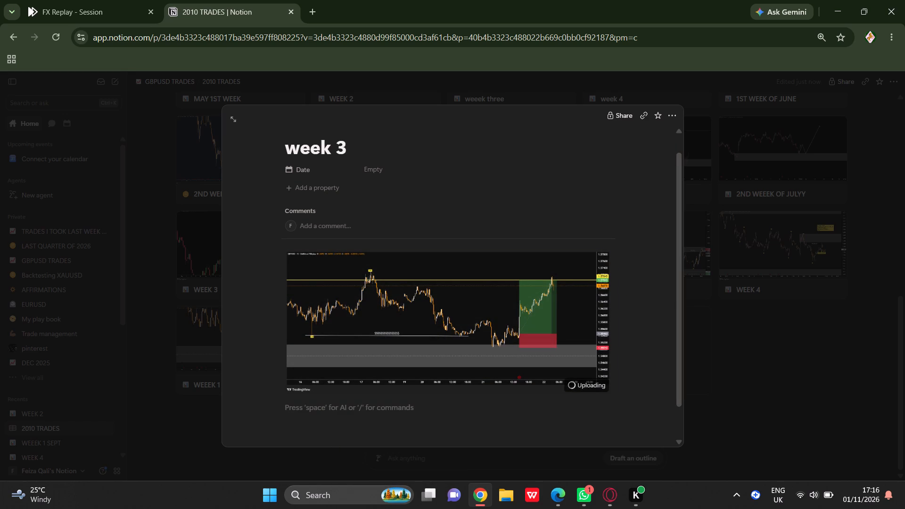
key("3")
key("BackSpace")
type("1ST TRADE OF TH")
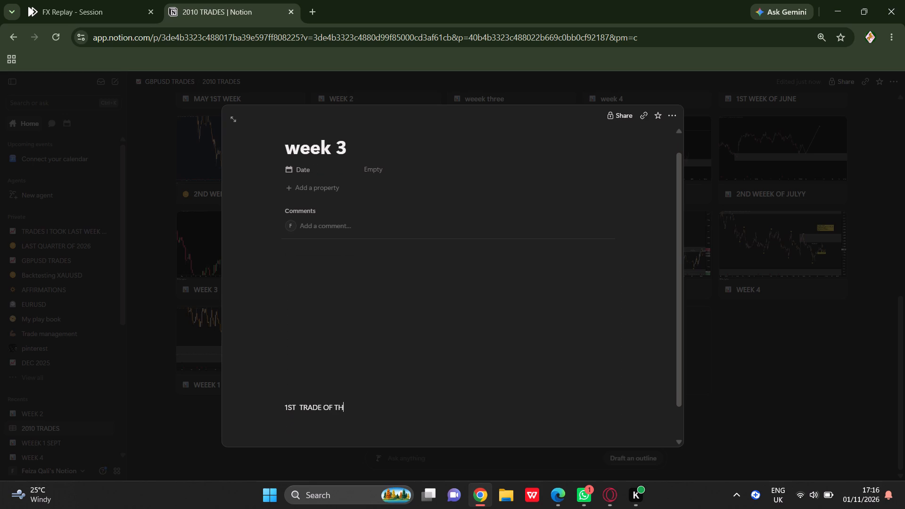
key("space")
key("BackSpace")
type("E WEEL")
key("BackSpace")
type("K")
key("space")
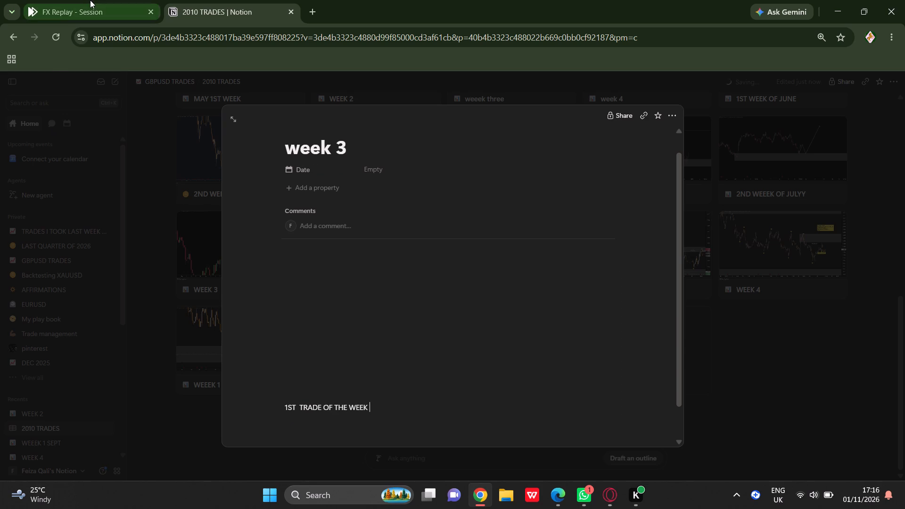
In FX Replay, draw a descending parallel channel over the decline from 17 September 04:45 to 21 September 07:15, its lower edge ending about 1.549.
left_click(90, 0)
scroll(387, 328, "up", 2)
scroll(387, 338, "down", 7)
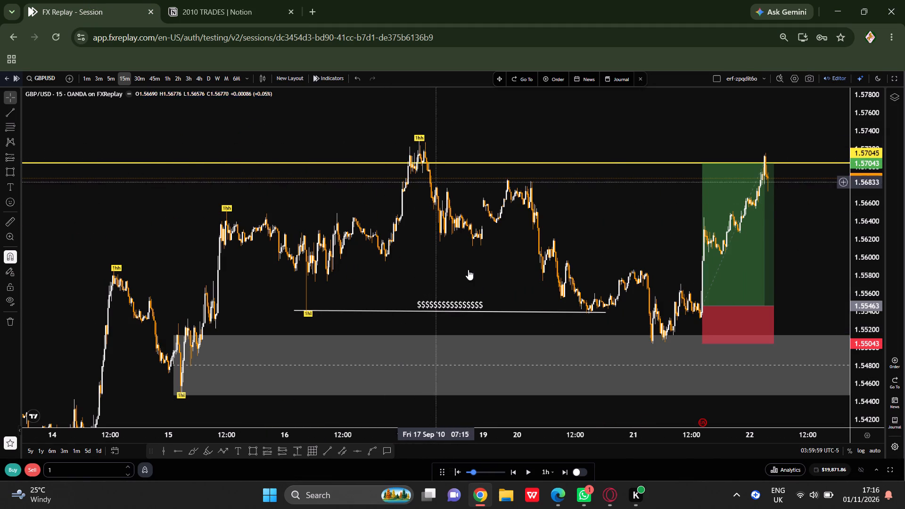
left_click_drag(588, 222, 603, 268)
scroll(602, 265, "up", 4)
left_click_drag(554, 258, 592, 247)
scroll(587, 268, "down", 3)
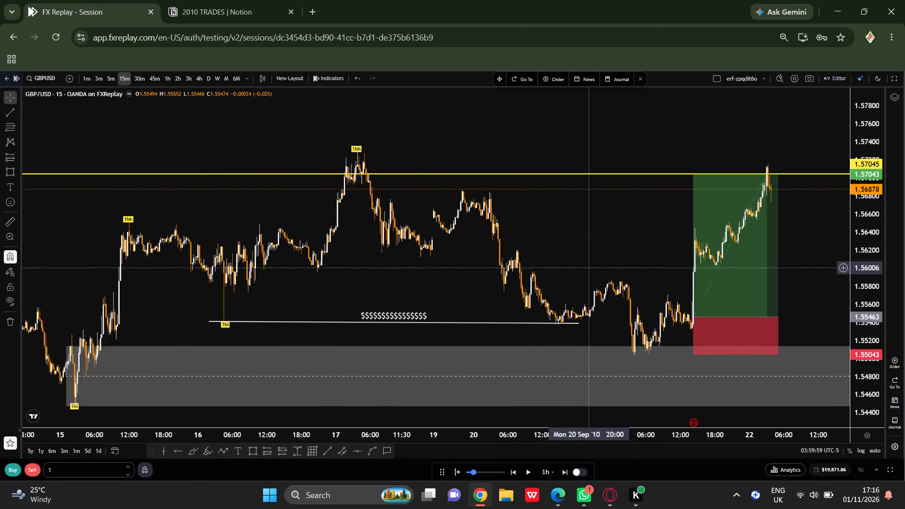
left_click(335, 452)
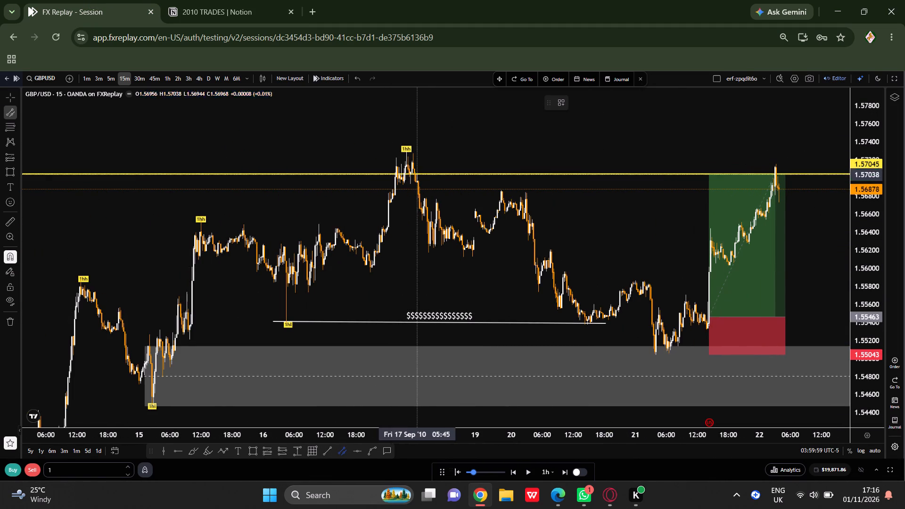
left_click(412, 148)
left_click(672, 277)
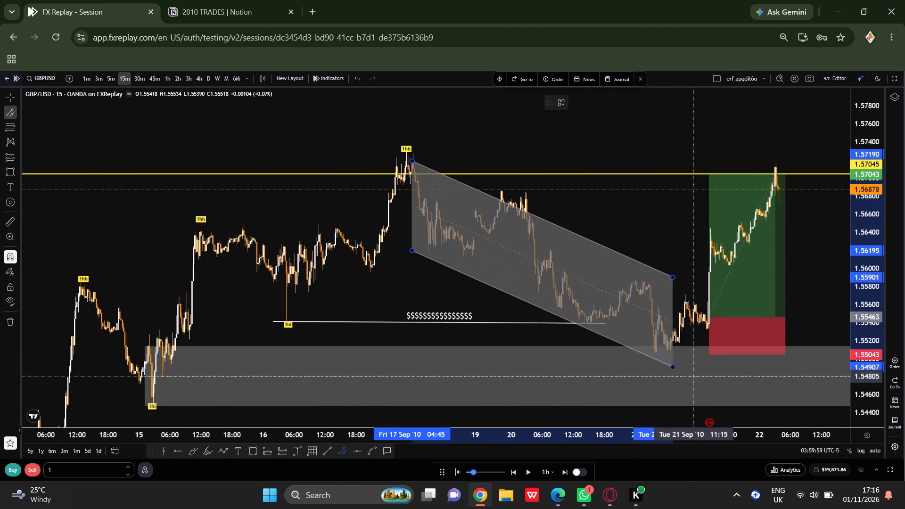
left_click(693, 377)
Widen the channel by raising its upper edge to start at about 1.575.
left_click_drag(542, 218, 543, 190)
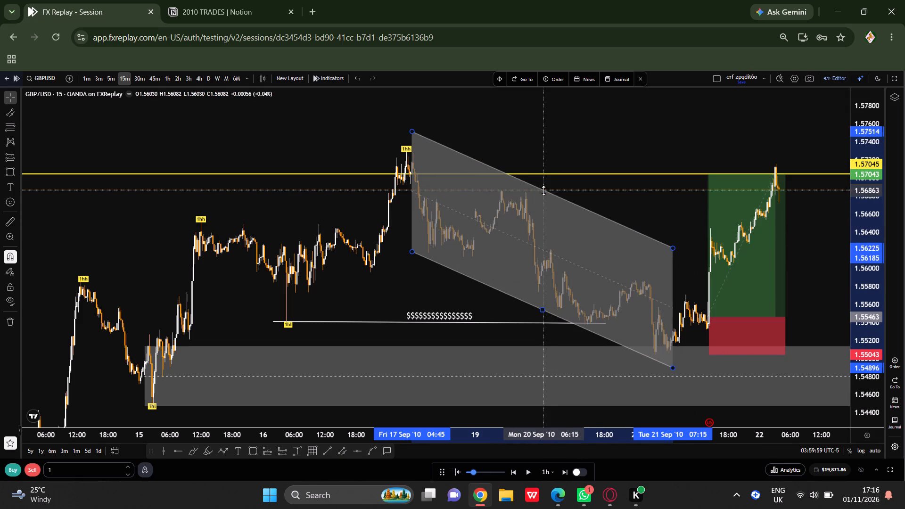
left_click_drag(543, 190, 543, 193)
left_click(593, 201)
Draw a trend line on 21 September from about 1.5558 at 03:45 to about 1.556 near 11:30, before the entry.
scroll(612, 332, "up", 3)
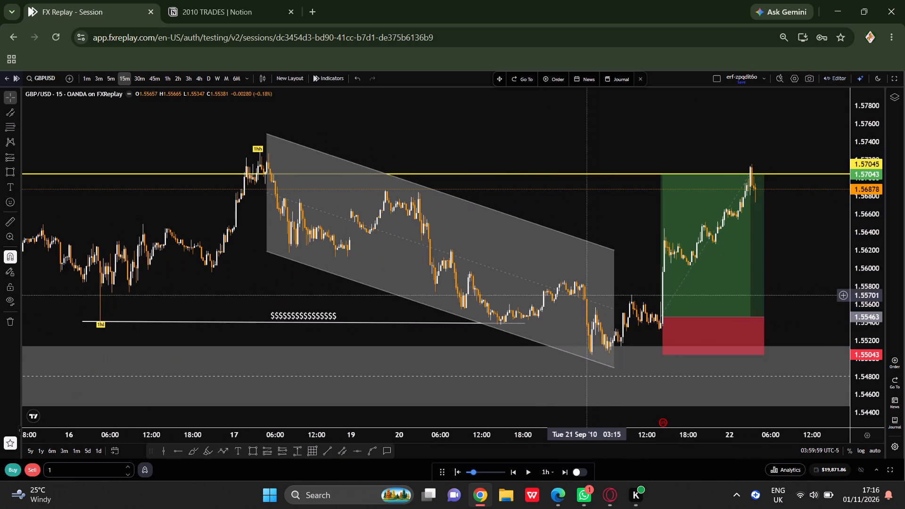
scroll(701, 362, "up", 2)
scroll(868, 389, "up", 7)
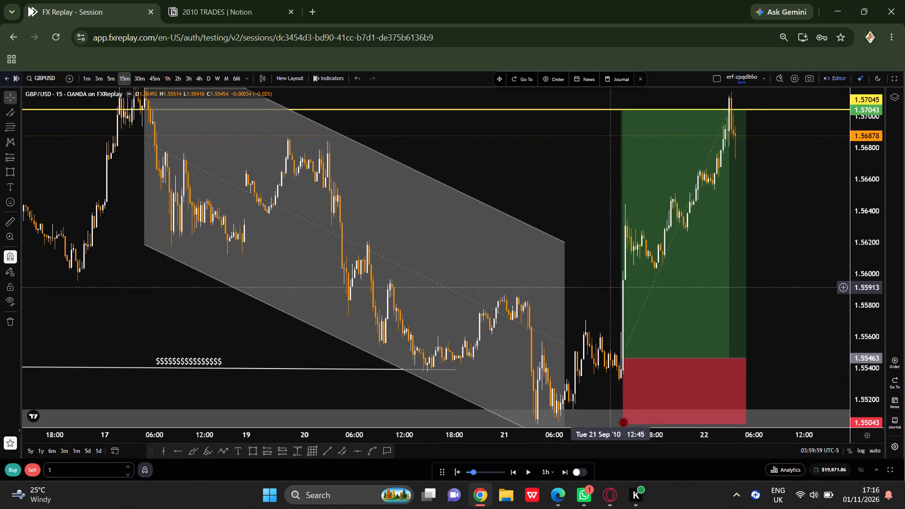
left_click_drag(596, 279, 625, 236)
scroll(604, 278, "up", 3)
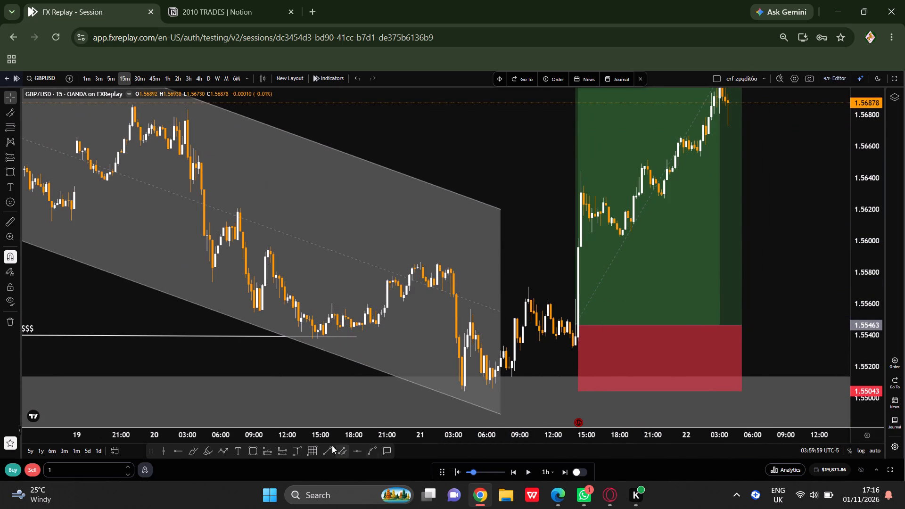
left_click(323, 451)
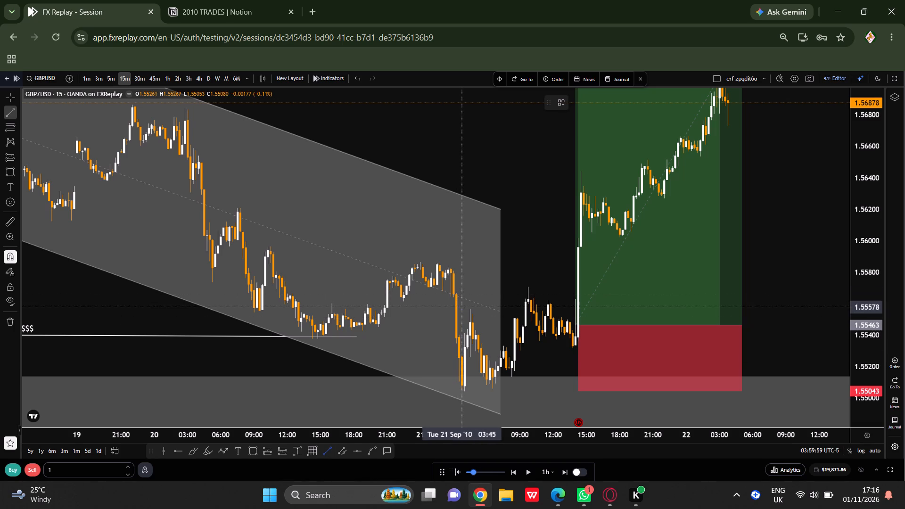
left_click(461, 307)
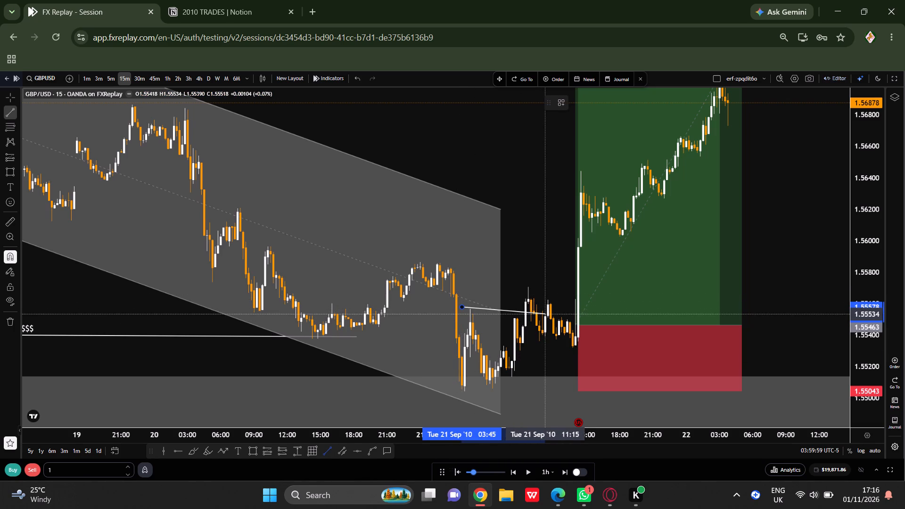
left_click(547, 296)
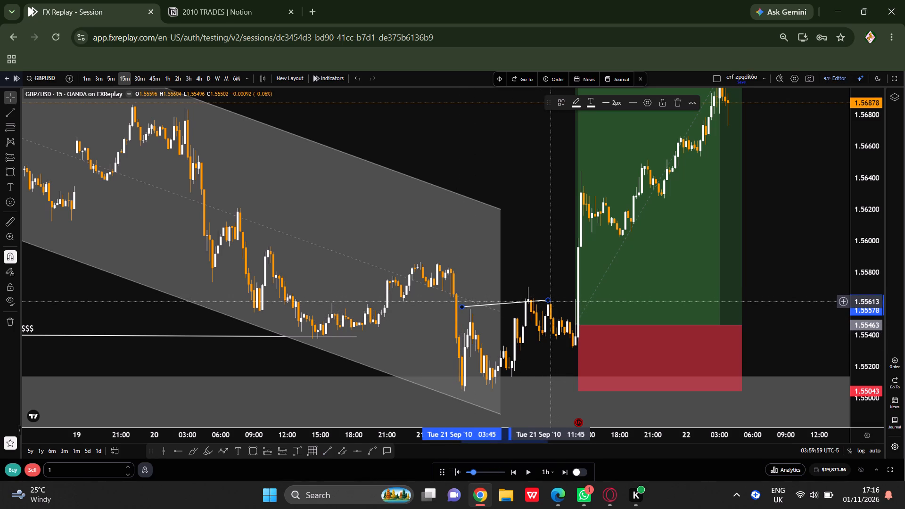
Shorten the short trend line on 21 September so it ends near 09:45 at about 1.556.
left_click_drag(550, 302, 536, 308)
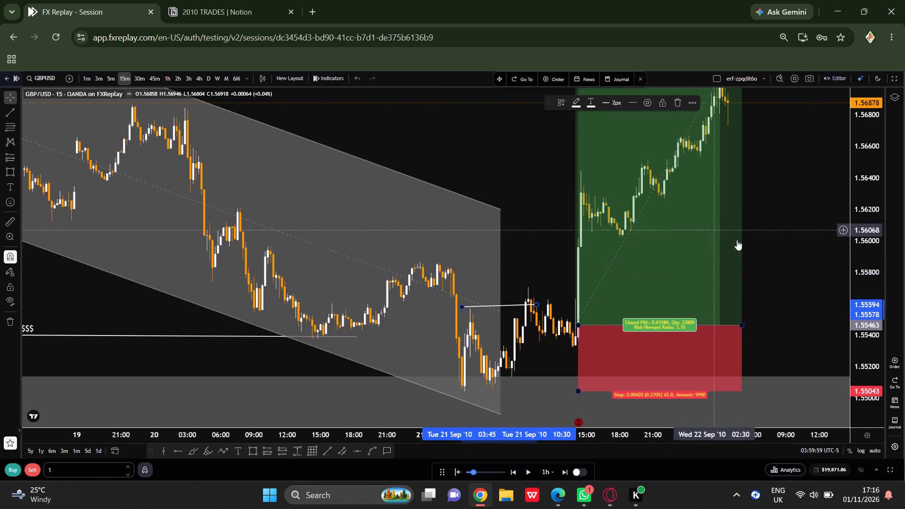
scroll(740, 244, "down", 5)
scroll(866, 342, "down", 7)
left_click_drag(623, 176, 622, 181)
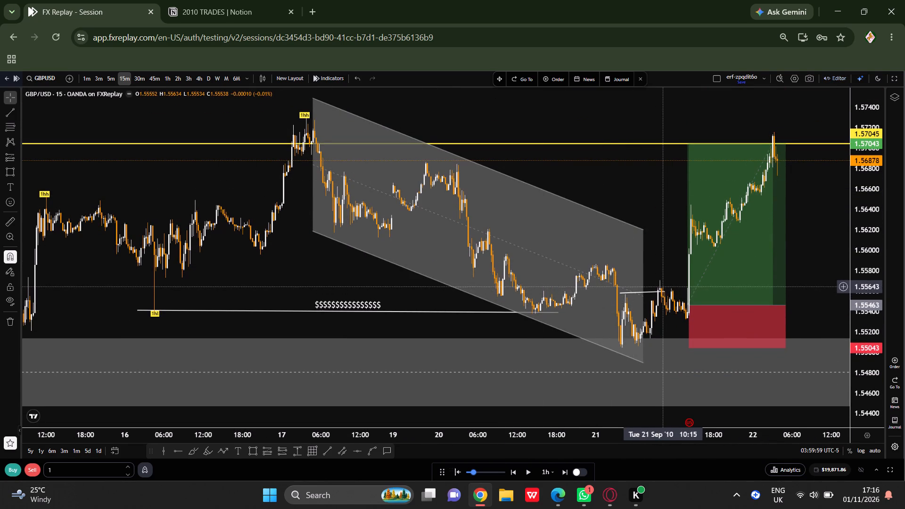
left_click_drag(663, 290, 659, 292)
Copy an image of the 15m GBP/USD chart covering 14 to 22 September, with the channel, trend line and trade position in frame.
scroll(316, 248, "down", 3)
left_click_drag(379, 258, 389, 272)
scroll(389, 274, "up", 4)
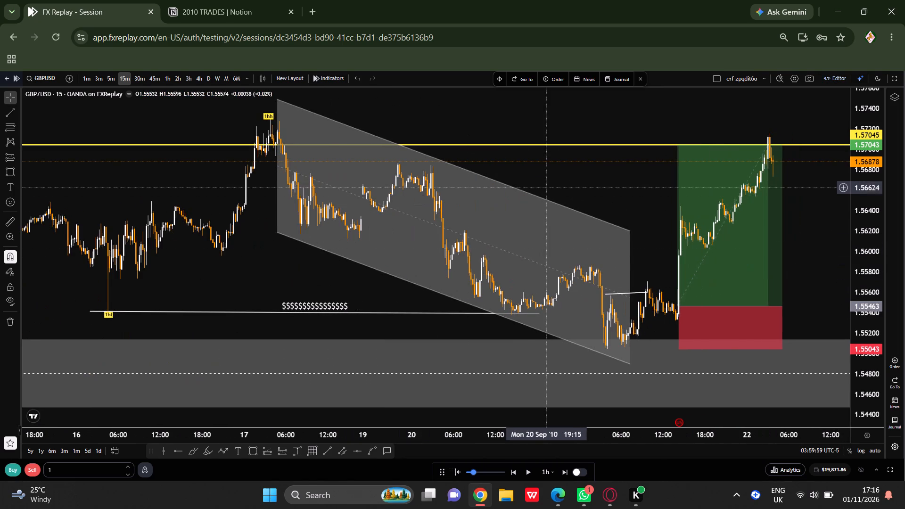
left_click_drag(547, 186, 559, 227)
scroll(569, 224, "down", 3)
left_click(610, 218)
left_click_drag(691, 211, 680, 196)
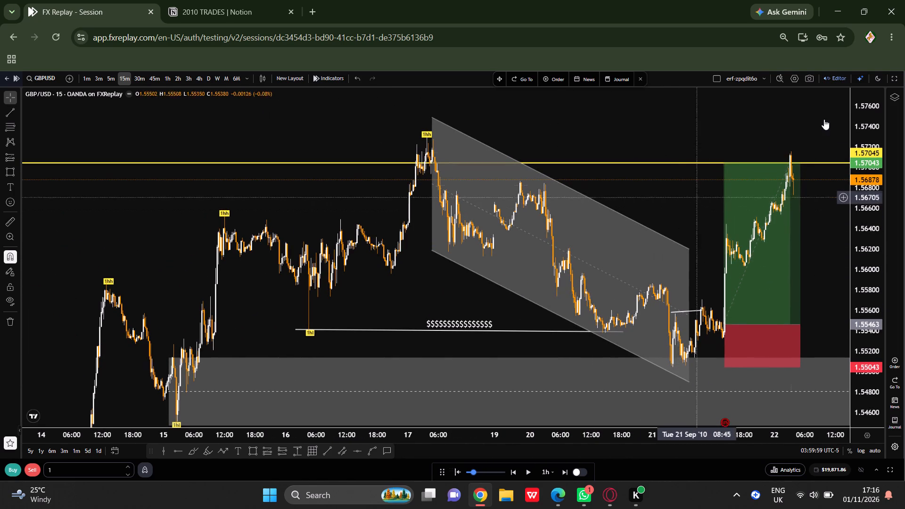
left_click(811, 74)
left_click(819, 117)
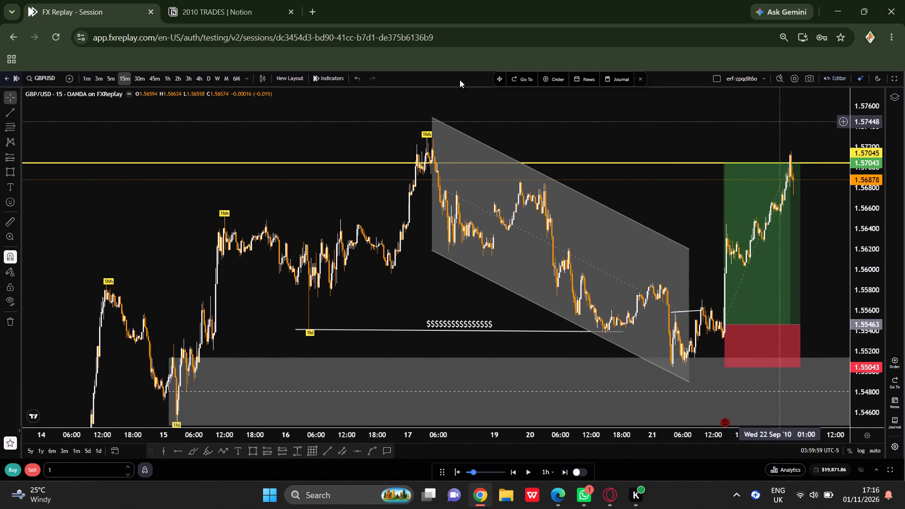
In the Notion trade entry, paste the copied chart image beneath the caption "1ST TRADE OF THE WEEK".
left_click(217, 0)
scroll(436, 327, "down", 7)
left_click(341, 398)
right_click(341, 398)
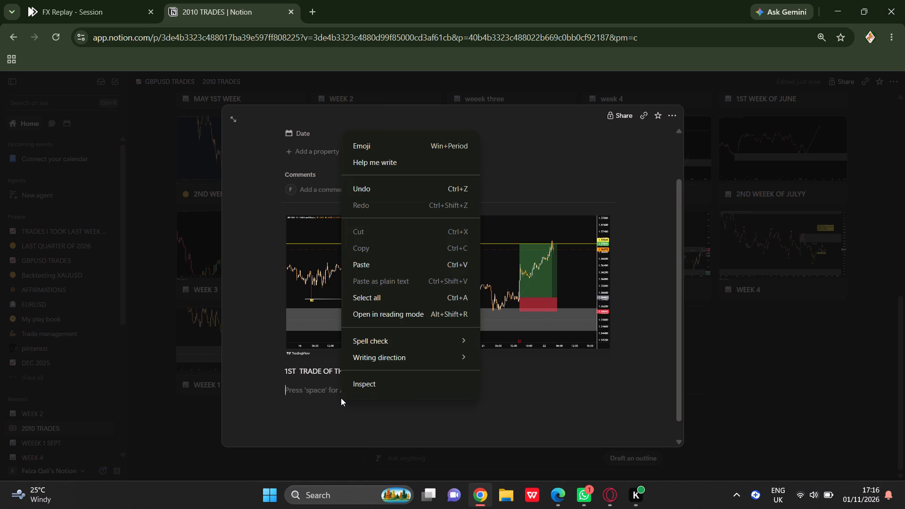
left_click(370, 252)
left_click(368, 265)
scroll(401, 423, "down", 7)
scroll(402, 420, "down", 15)
left_click(818, 409)
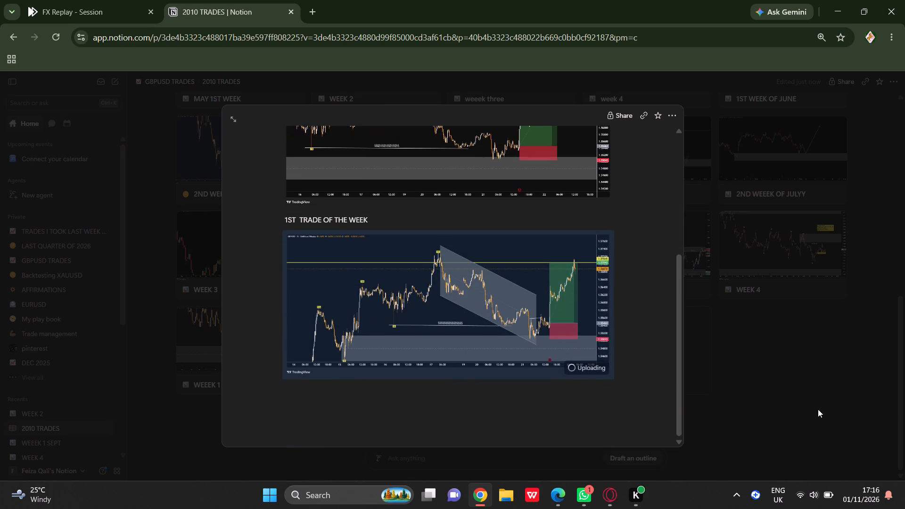
Switch back to the GBP/USD session chart in FX Replay.
left_click(144, 0)
left_click(599, 209)
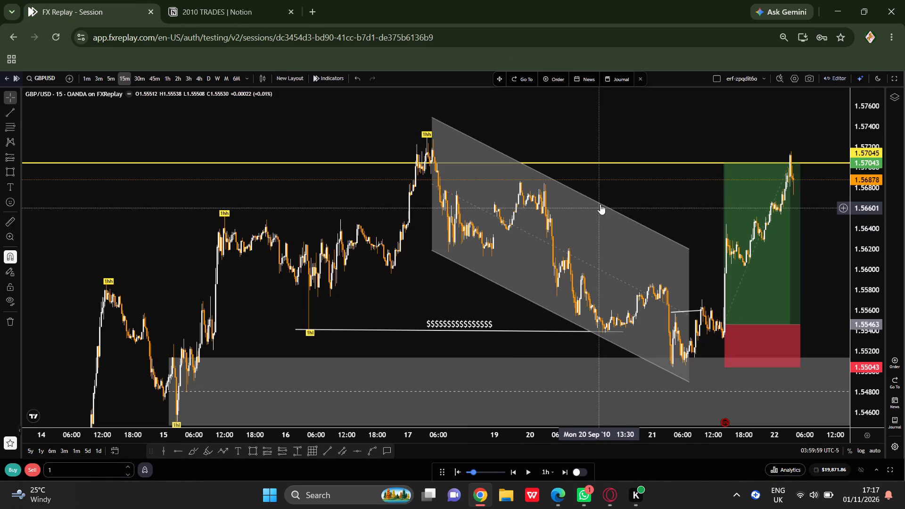
left_click(603, 194)
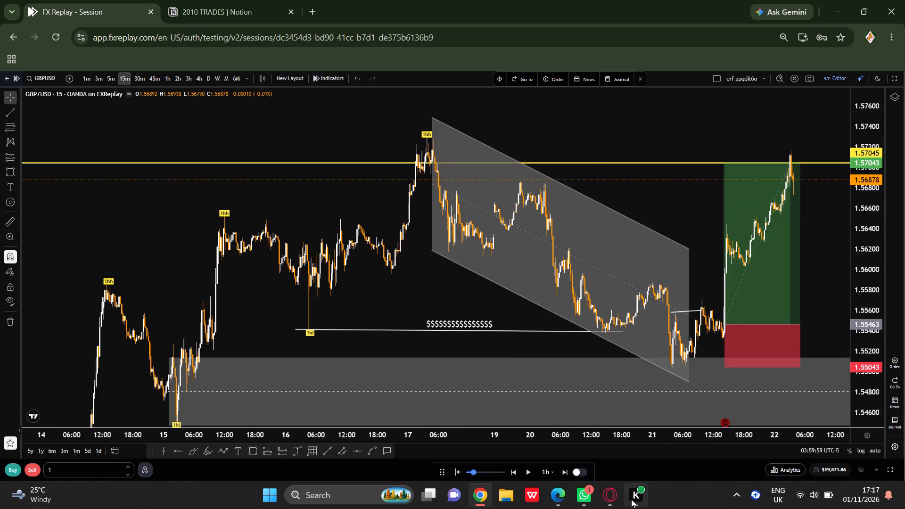
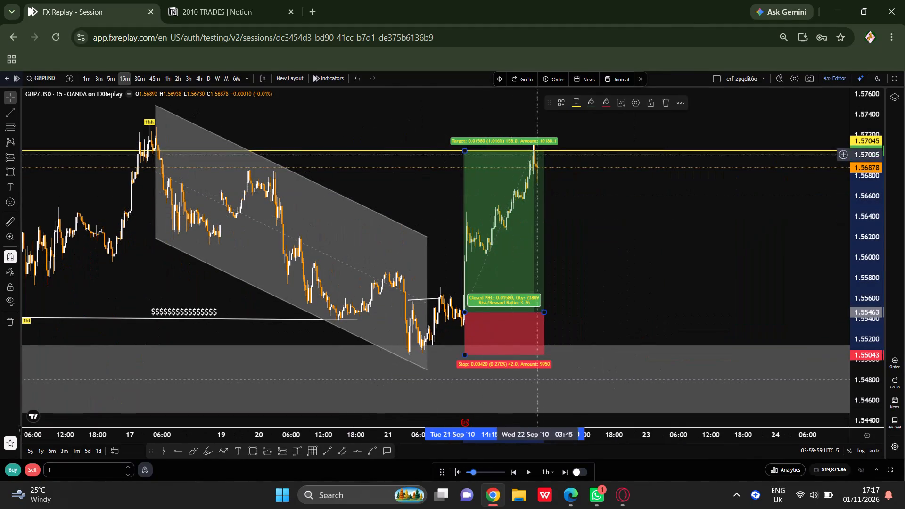
Delete the long-position drawing from the 15m chart and display the chart full screen.
left_click(669, 106)
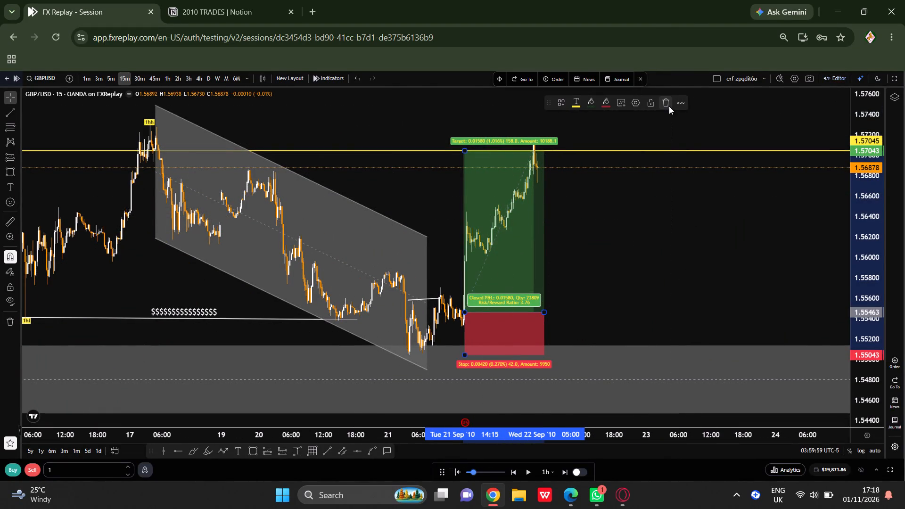
left_click_drag(902, 71, 900, 76)
left_click(897, 79)
Delete the descending parallel channel that spans 17 to 21 September.
scroll(518, 212, "up", 2)
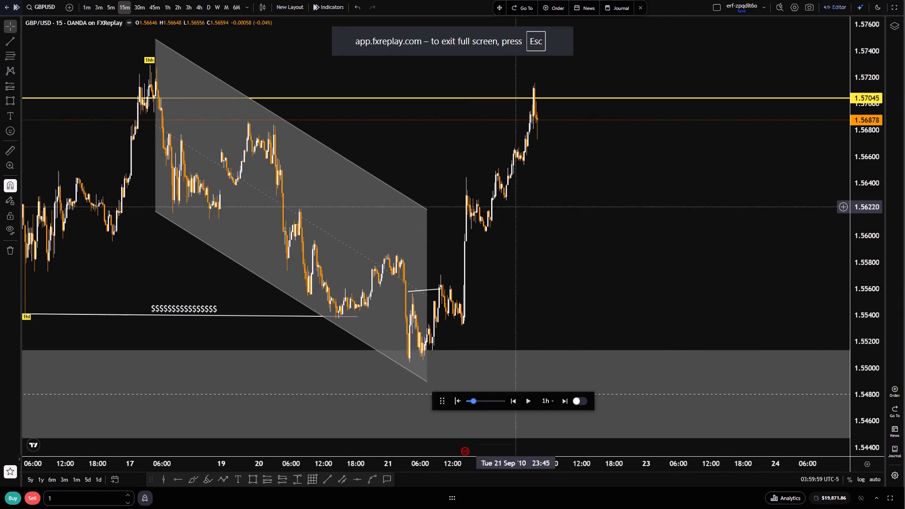
scroll(518, 212, "up", 2)
left_click_drag(461, 270, 705, 274)
left_click(403, 190)
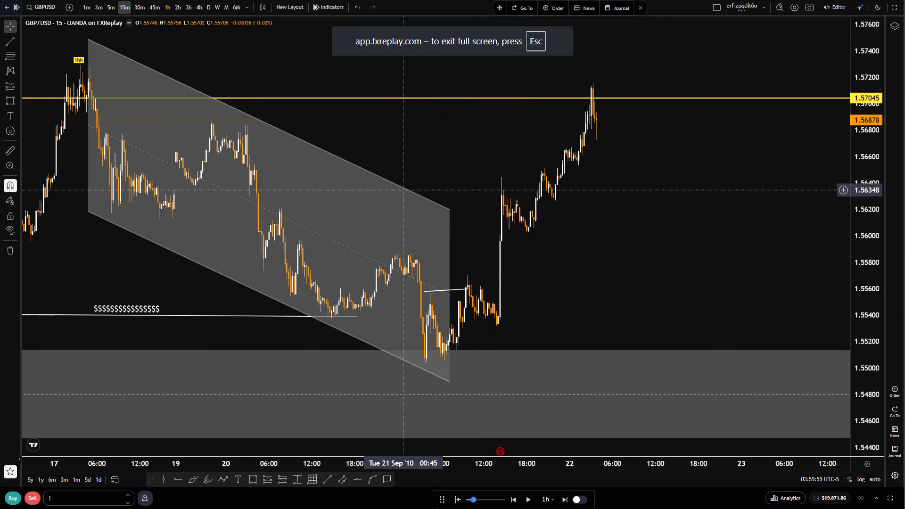
left_click(403, 190)
left_click(403, 189)
left_click(398, 184)
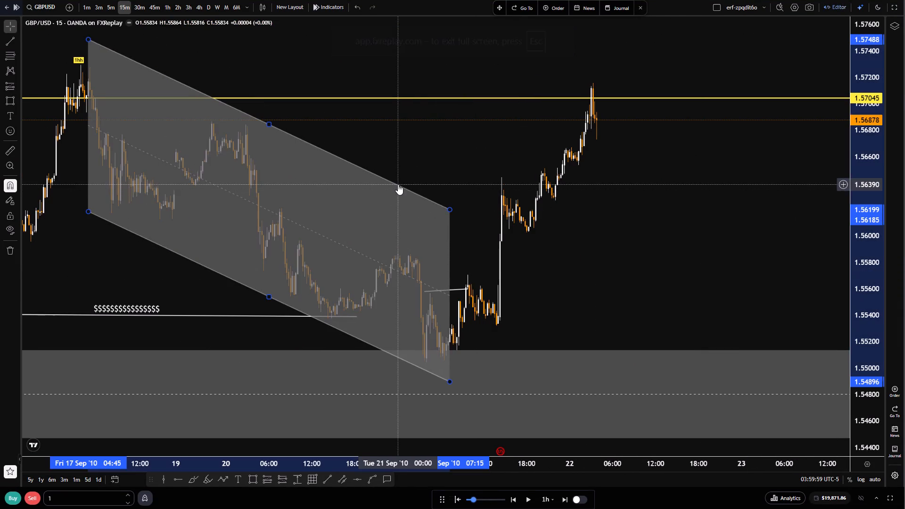
left_click(660, 28)
Delete the white "$$$" liquidity line running from 16 to 20 September near 1.554.
left_click_drag(523, 197, 842, 244)
scroll(841, 246, "down", 4)
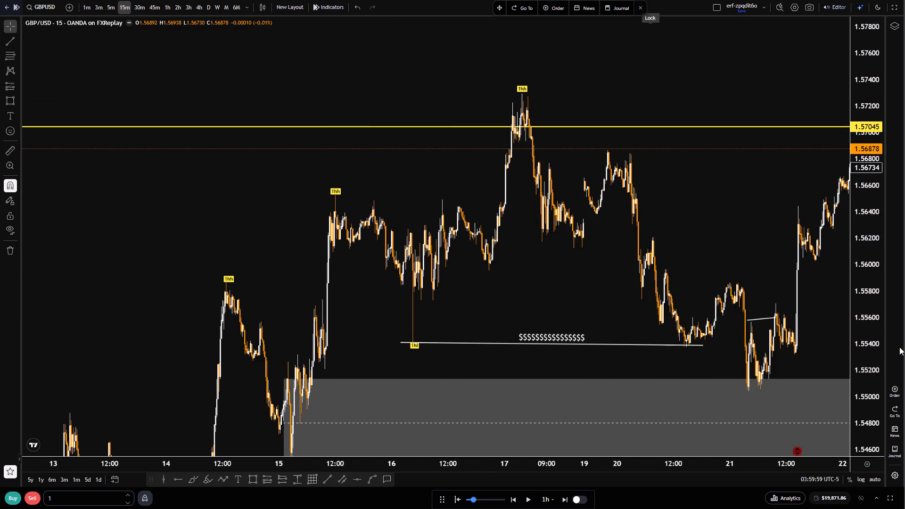
scroll(888, 382, "down", 6)
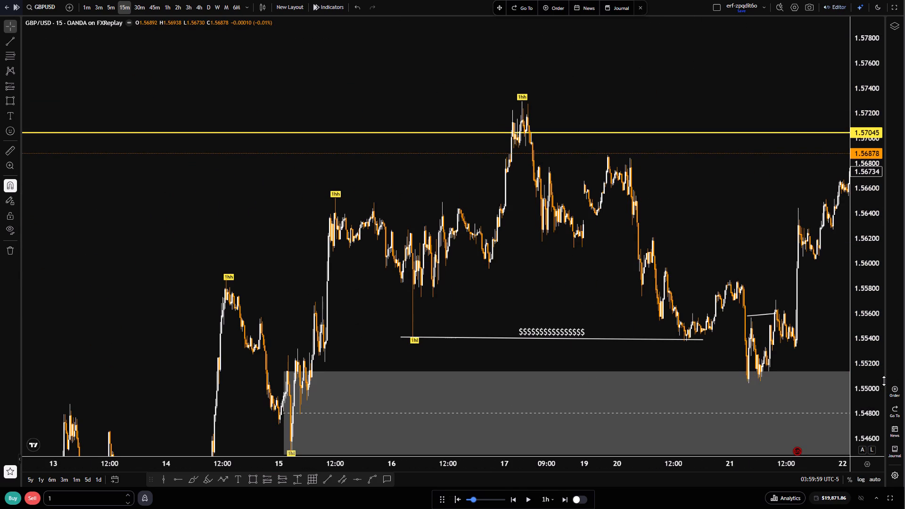
scroll(882, 407, "down", 7)
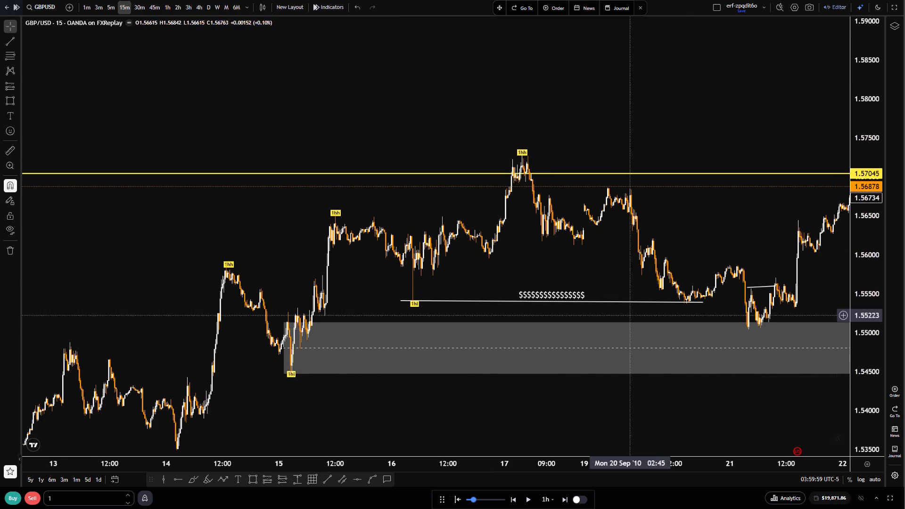
left_click(542, 300)
left_click(661, 31)
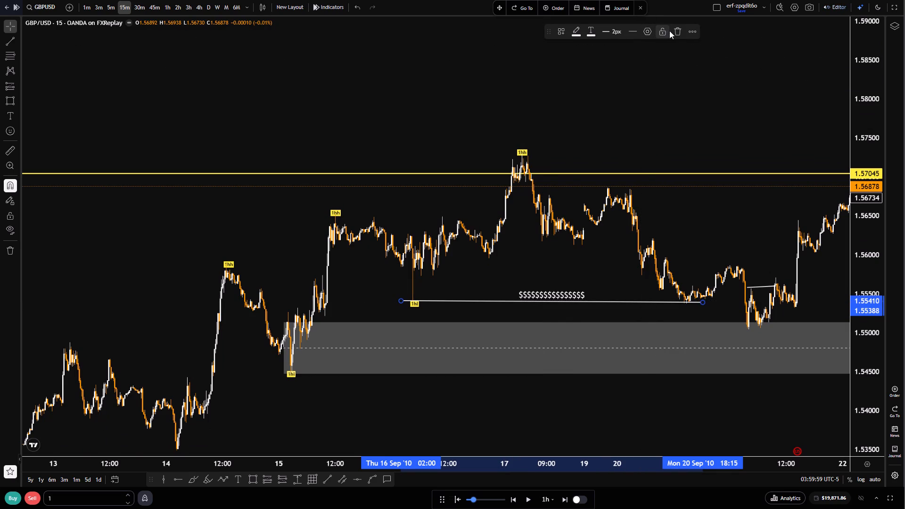
left_click(669, 31)
left_click(666, 32)
left_click(673, 33)
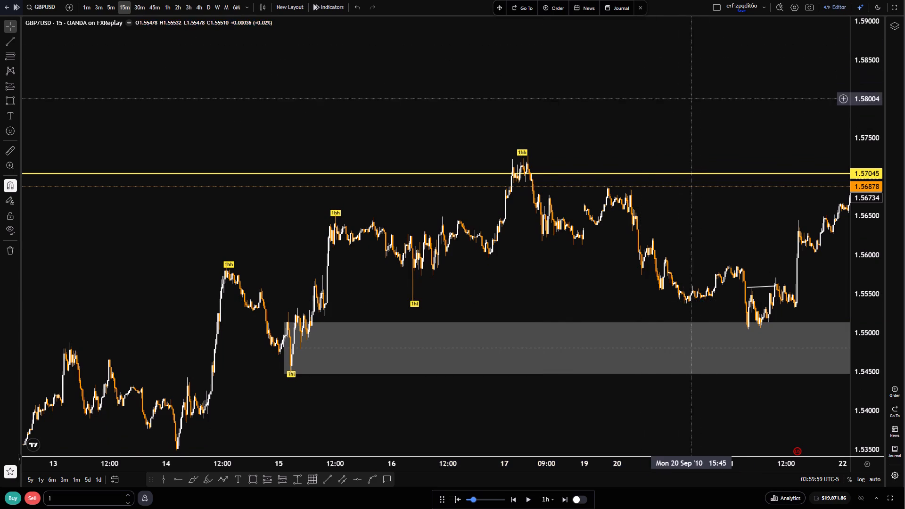
Delete the yellow horizontal line at 1.57045.
left_click_drag(711, 114, 395, 127)
scroll(584, 214, "down", 5)
left_click(553, 178)
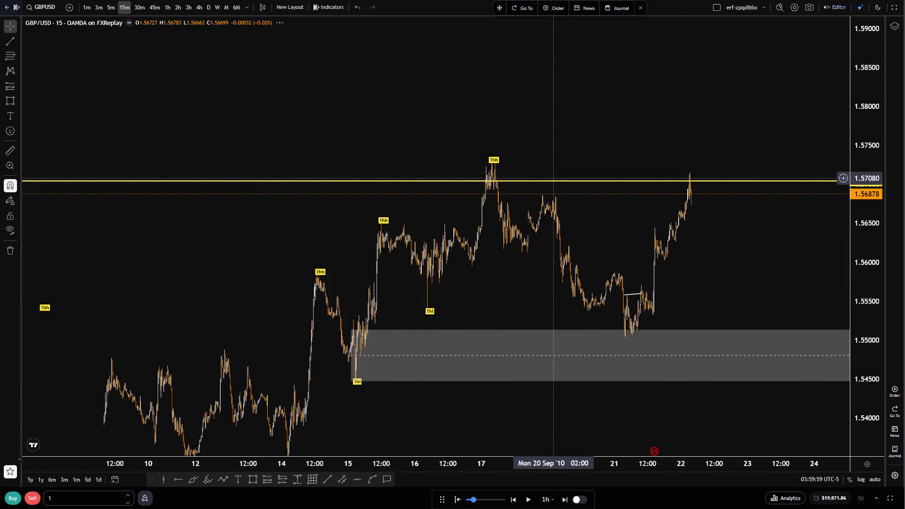
left_click(553, 183)
left_click(551, 181)
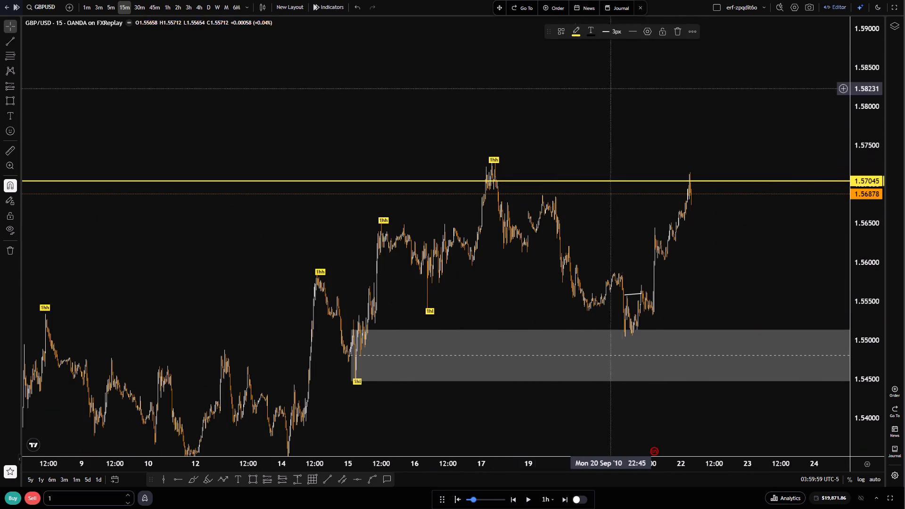
left_click(684, 32)
Delete the short white trend line on 21 September near 1.556.
scroll(665, 265, "up", 6)
left_click_drag(464, 205, 583, 209)
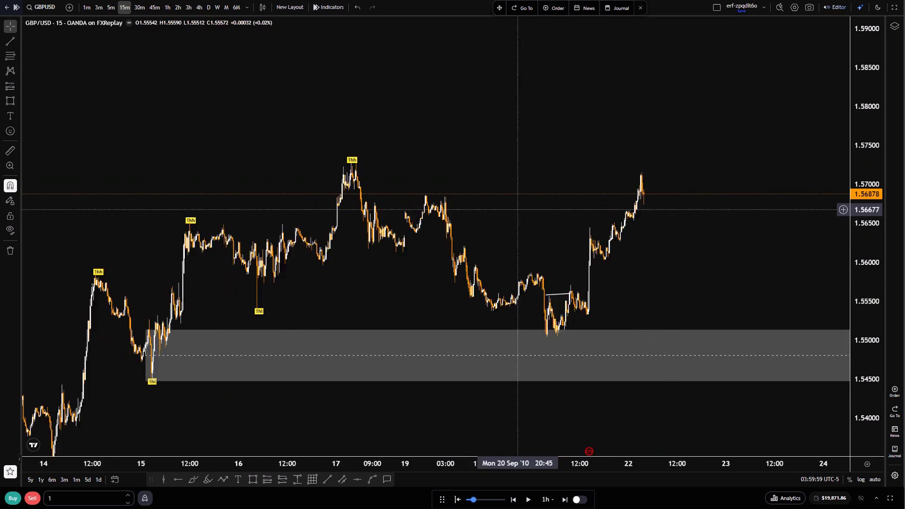
left_click_drag(583, 209, 611, 205)
left_click(654, 292)
left_click(654, 289)
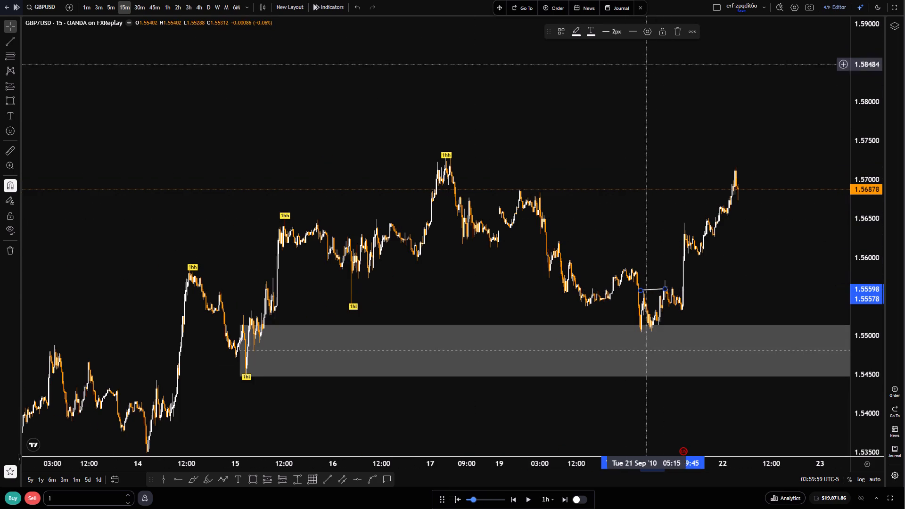
left_click(675, 33)
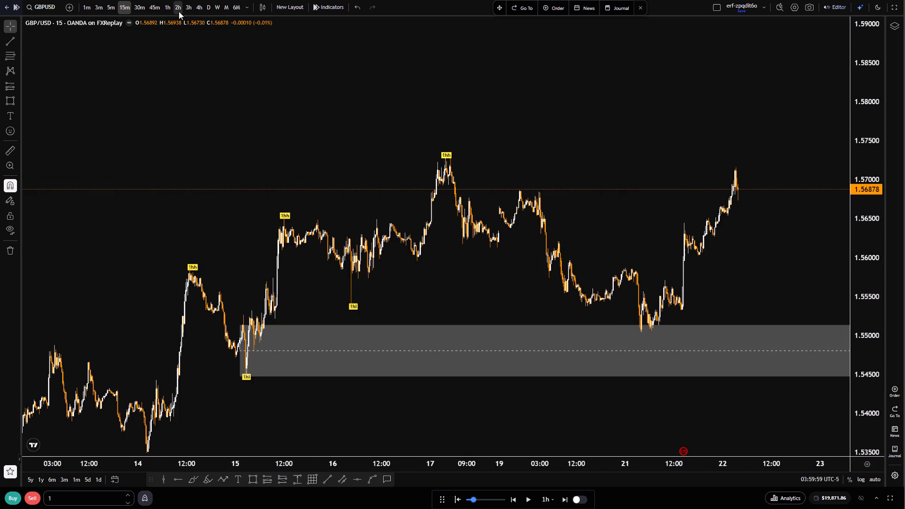
Switch the GBP/USD chart to the 1h timeframe and advance the replay to 10:59 on 22 September.
left_click(169, 5)
scroll(651, 358, "up", 13)
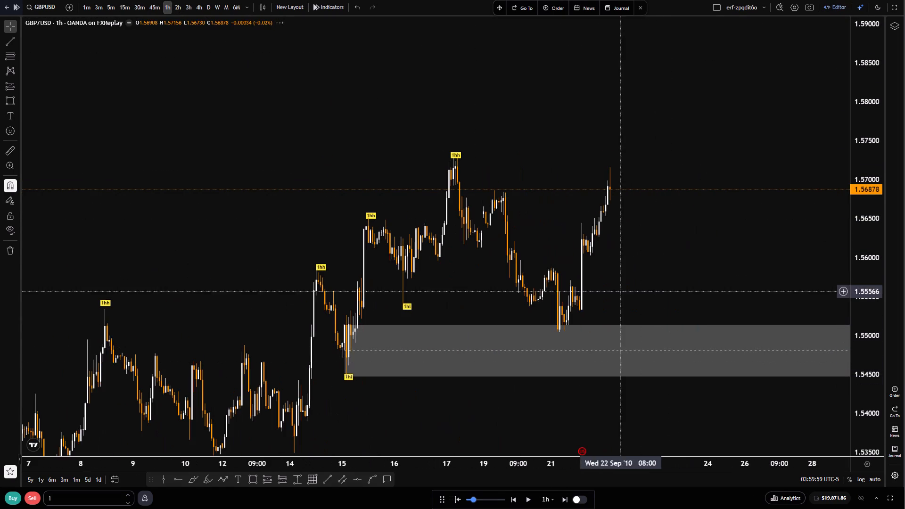
left_click_drag(580, 238, 838, 261)
scroll(830, 287, "up", 4)
left_click_drag(757, 265, 683, 266)
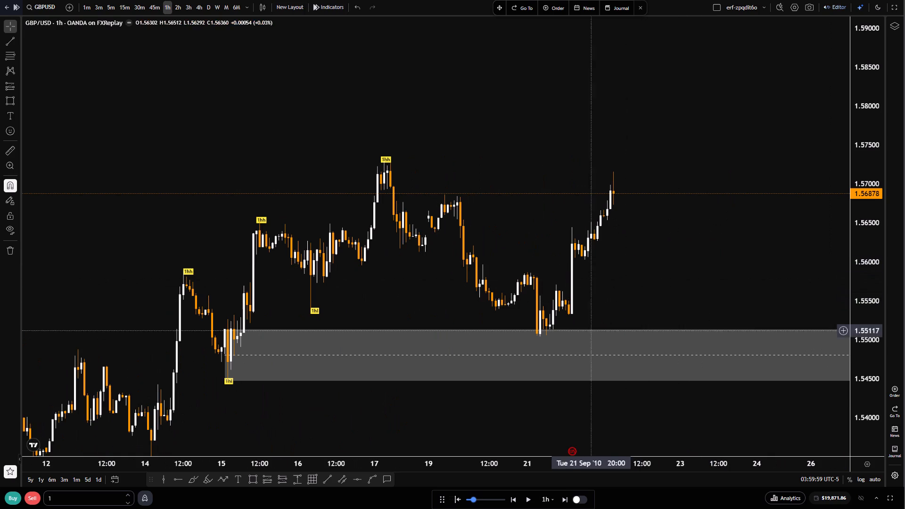
left_click(529, 502)
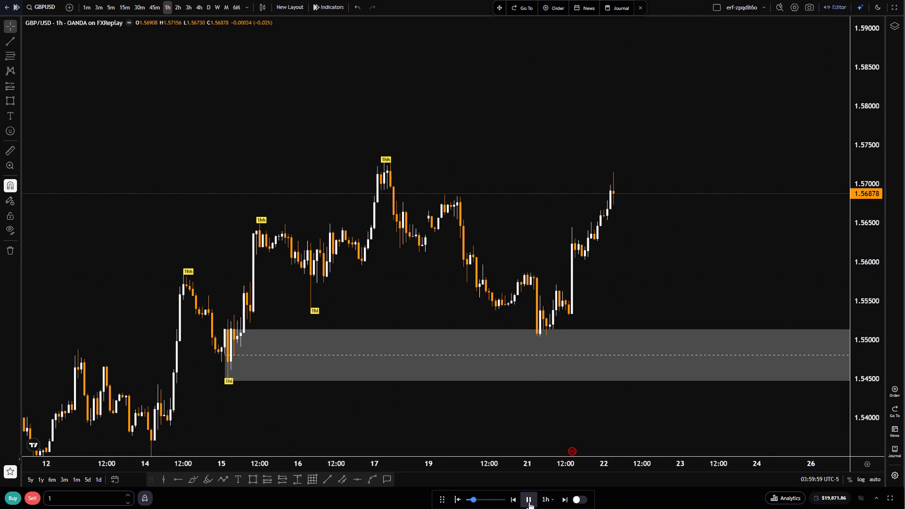
left_click(529, 502)
double_click(529, 502)
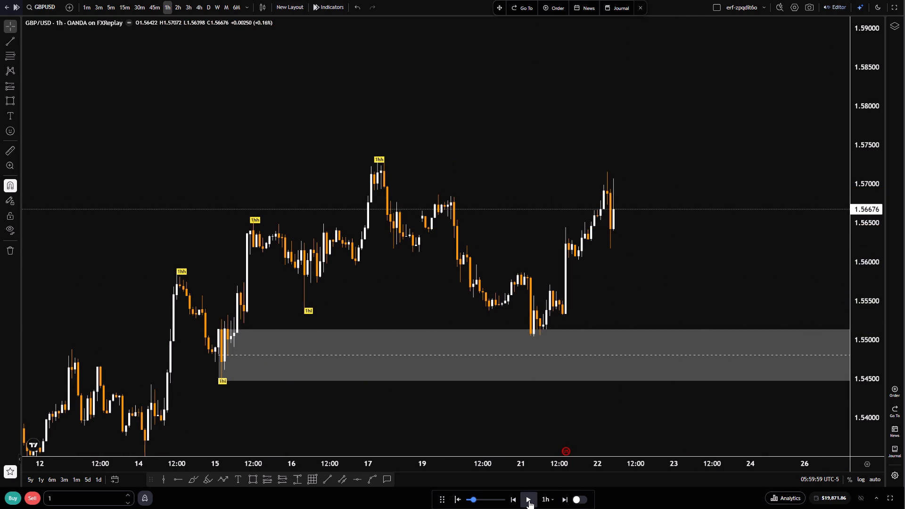
left_click(529, 501)
left_click(529, 500)
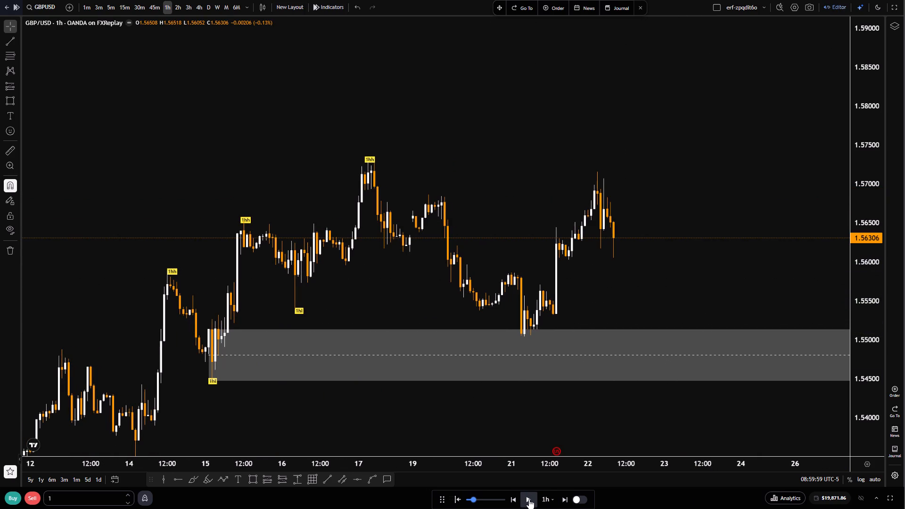
left_click(529, 499)
left_click(529, 499)
Advance the 1h replay in short bursts to 14:59 on 22 September.
scroll(599, 337, "up", 4)
left_click_drag(464, 270, 494, 287)
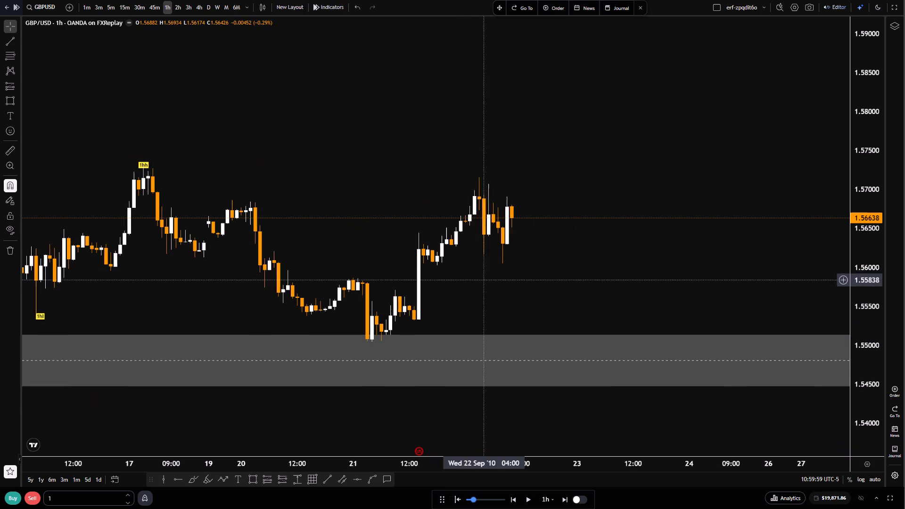
left_click_drag(494, 287, 499, 294)
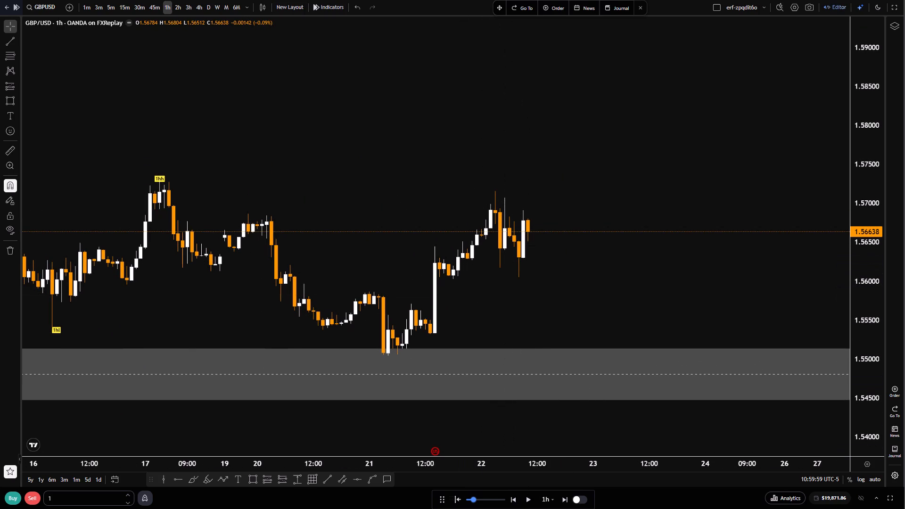
left_click(521, 507)
left_click(523, 507)
left_click(523, 507)
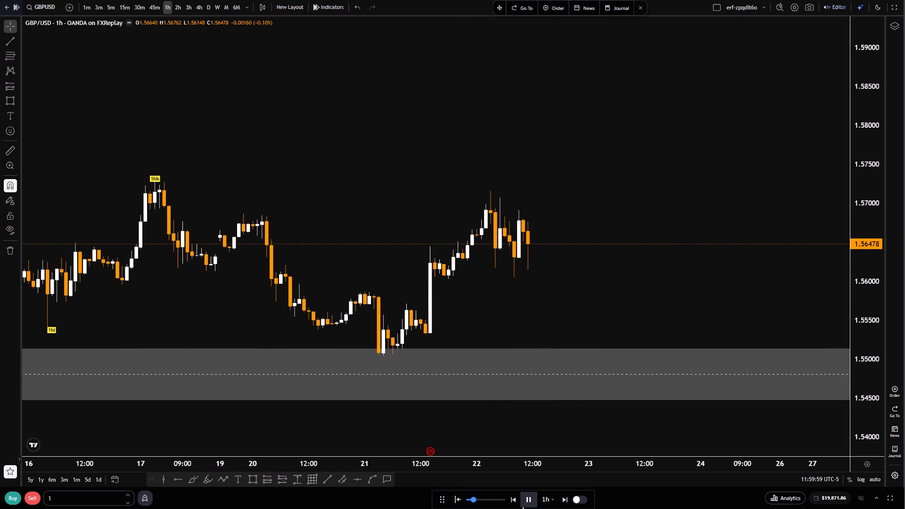
left_click(523, 507)
left_click(523, 507)
left_click(523, 507)
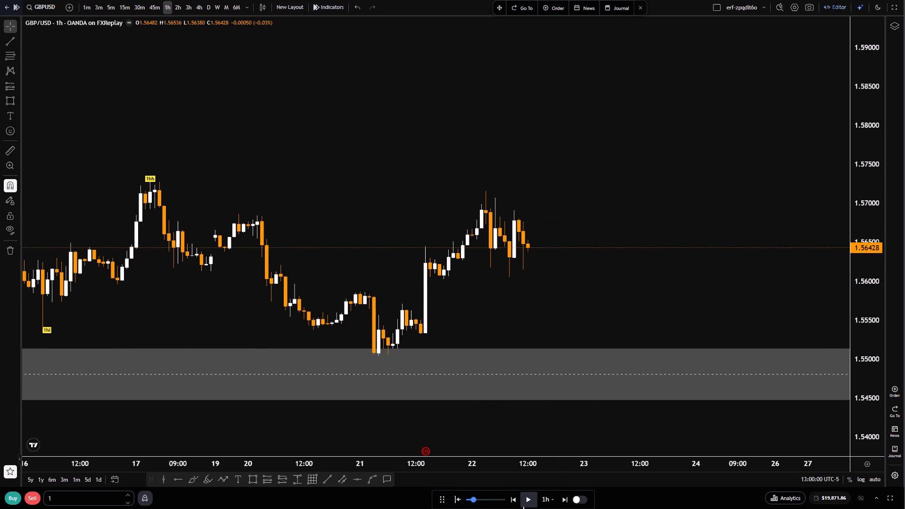
left_click(525, 503)
left_click(527, 500)
On the 4h chart, draw a right-extended rectangle zone from 21 September 05:00, between about 1.5571 and 1.5603.
scroll(482, 265, "down", 3)
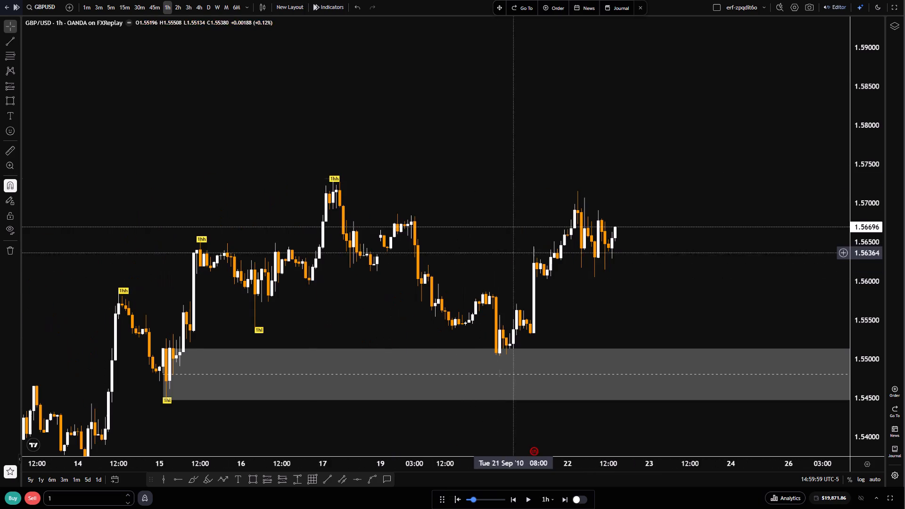
left_click(199, 6)
scroll(696, 287, "up", 5)
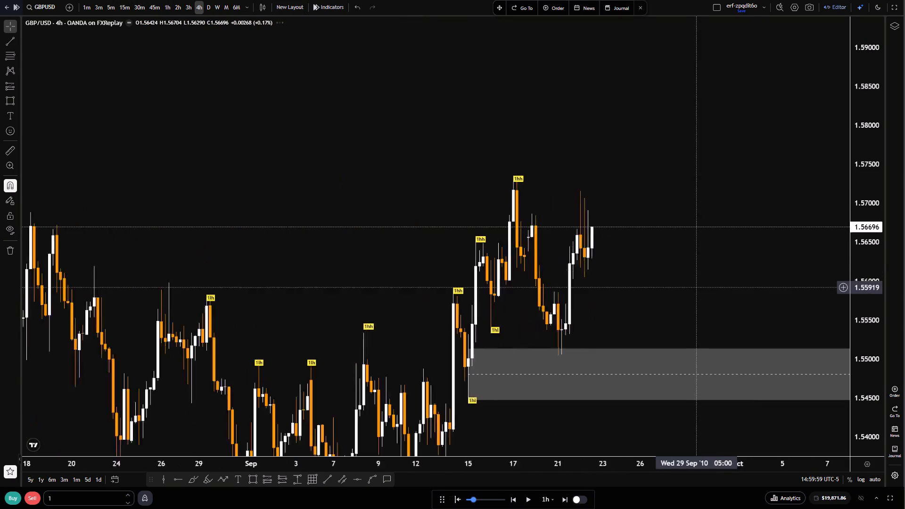
left_click_drag(521, 294, 617, 302)
scroll(633, 305, "up", 4)
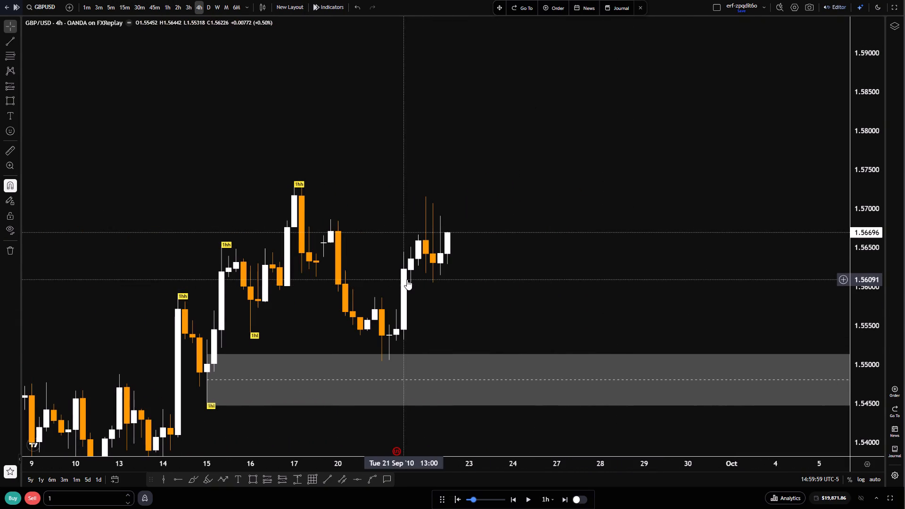
left_click(255, 481)
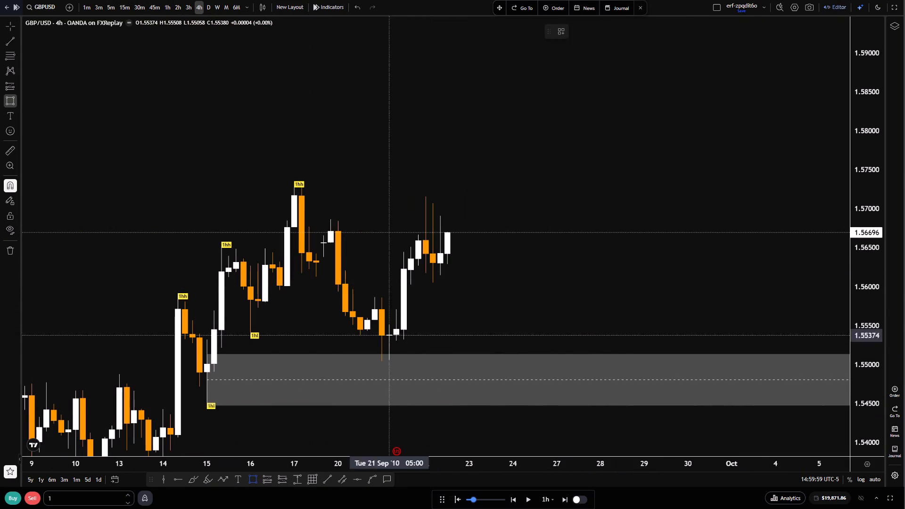
left_click(411, 281)
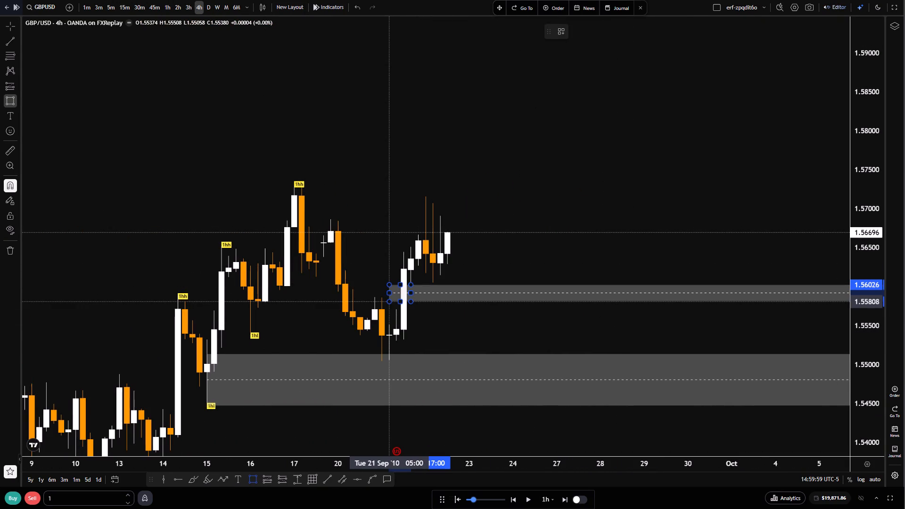
left_click(395, 309)
left_click(526, 239)
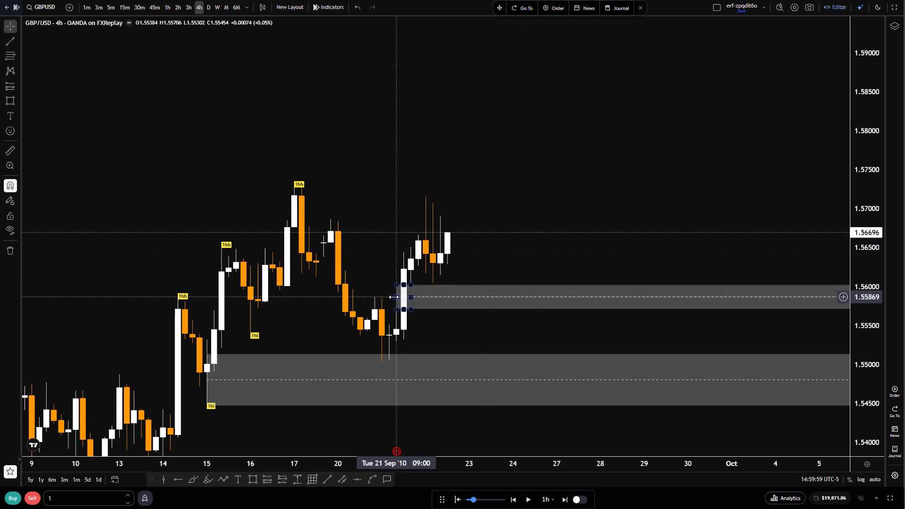
left_click_drag(394, 297, 387, 294)
left_click(533, 254)
Delete the older, lower grey zone that started on 15 September, below the newly drawn zone.
left_click_drag(473, 354, 667, 345)
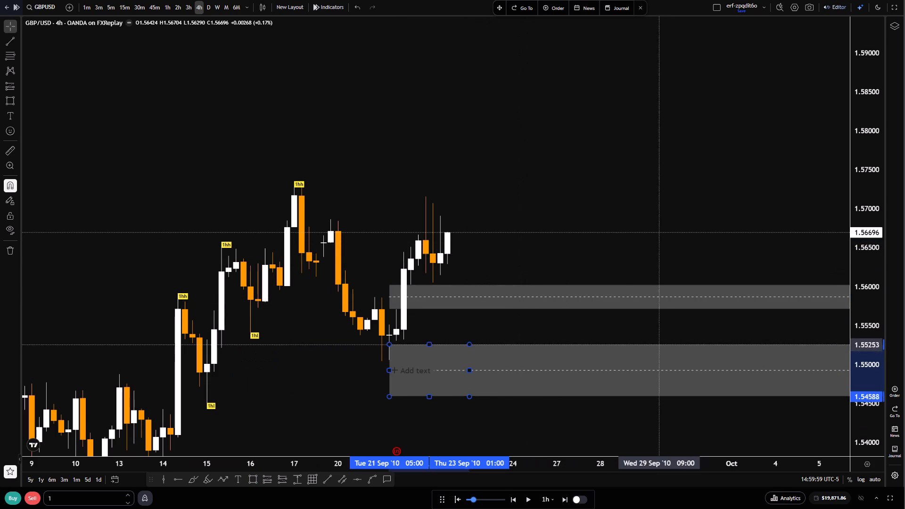
left_click_drag(667, 345, 668, 345)
left_click_drag(641, 355, 414, 373)
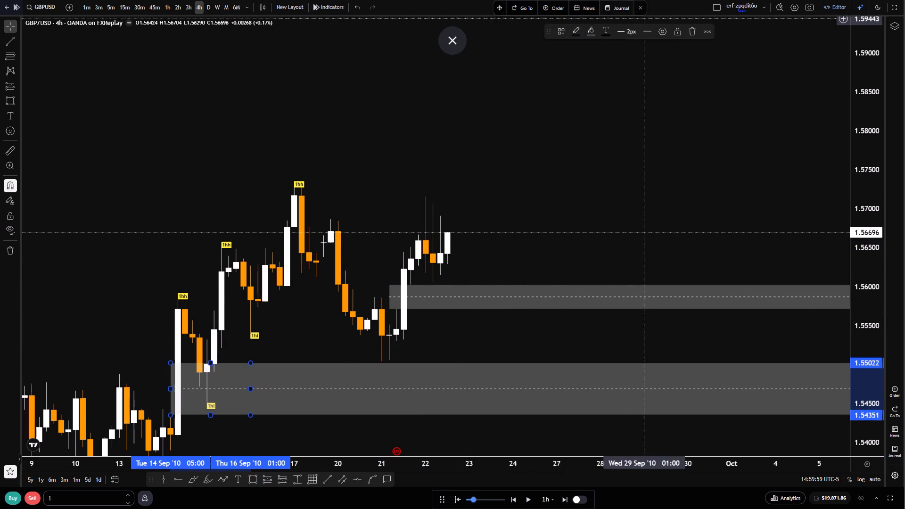
left_click(694, 33)
Examine GBP/USD price structure around the new grey zone on the 4h and daily charts.
left_click_drag(370, 194, 696, 185)
scroll(661, 265, "up", 5)
left_click_drag(675, 355, 561, 353)
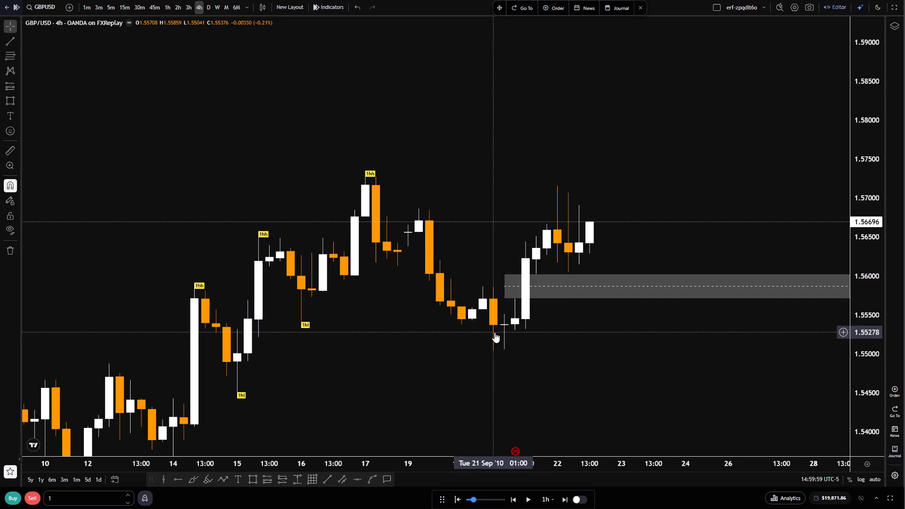
scroll(502, 339, "down", 3)
left_click_drag(532, 348, 413, 343)
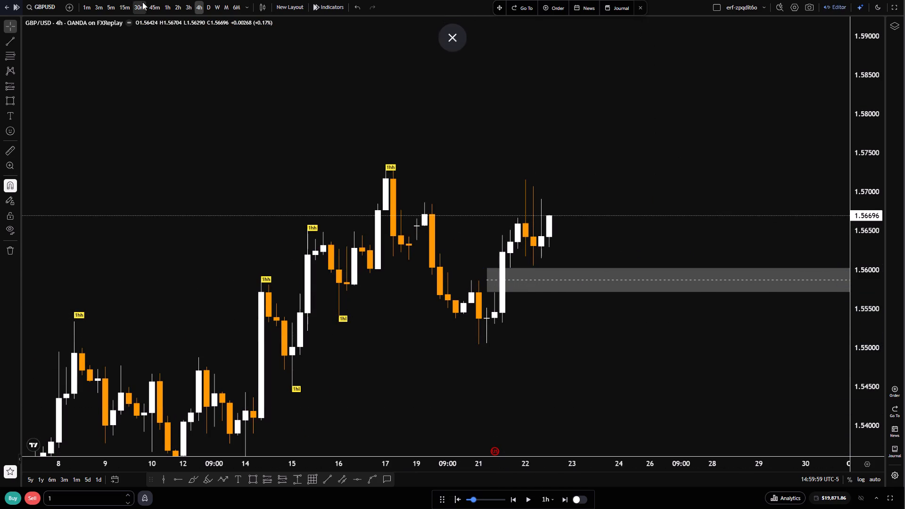
left_click(213, 5)
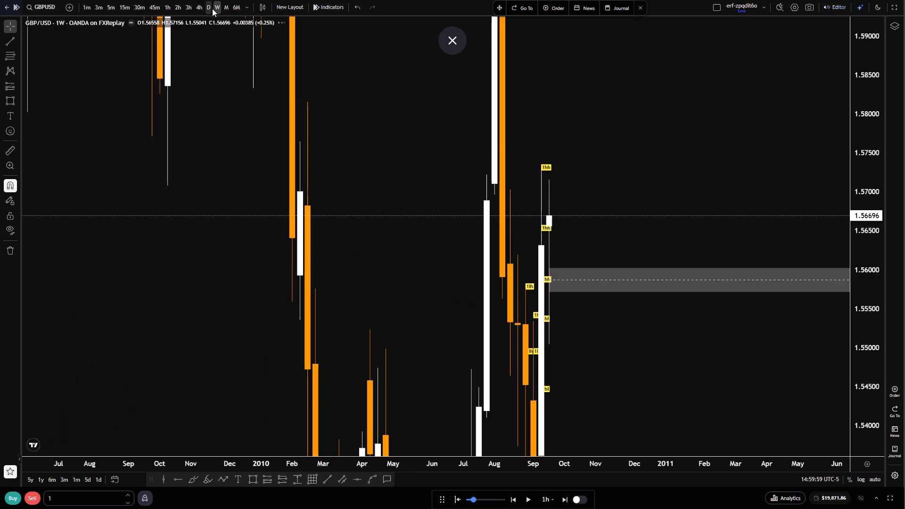
left_click(205, 11)
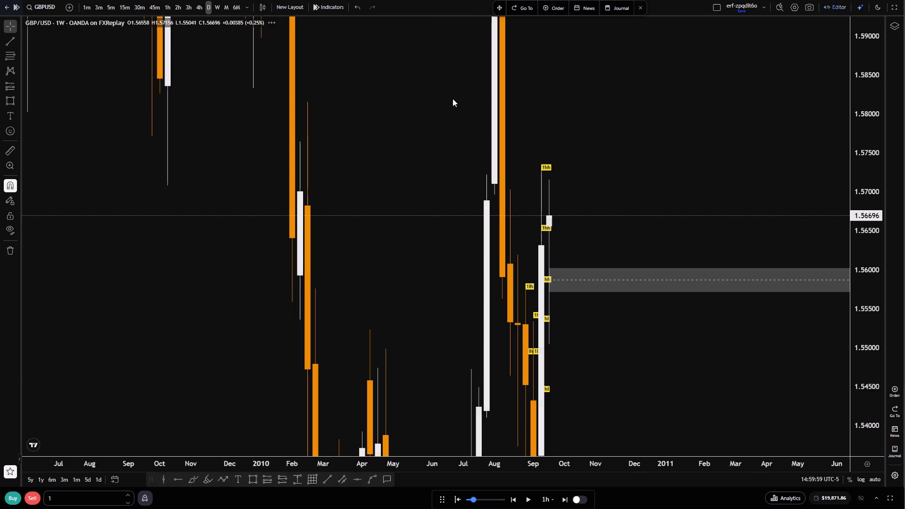
scroll(729, 371, "up", 4)
left_click_drag(515, 381, 691, 382)
scroll(687, 377, "up", 3)
scroll(873, 406, "down", 5)
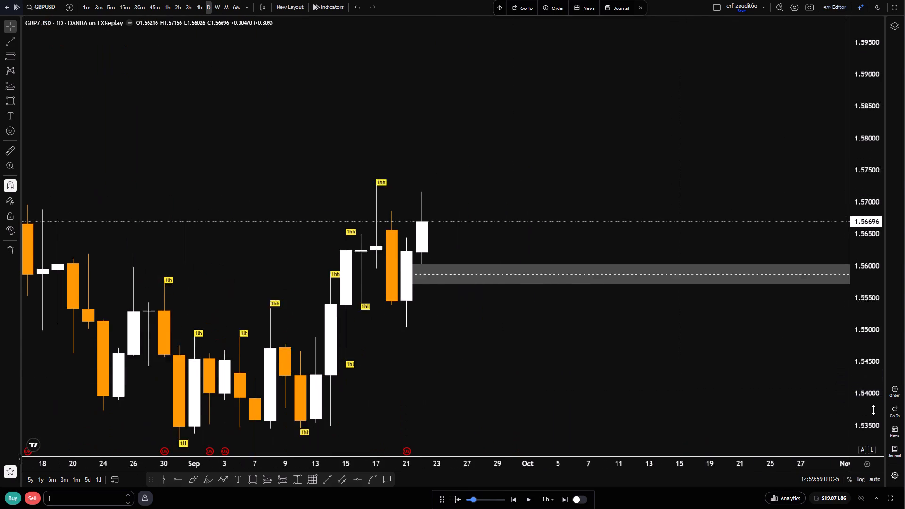
scroll(873, 410, "down", 2)
scroll(674, 345, "down", 4)
left_click_drag(703, 355, 754, 358)
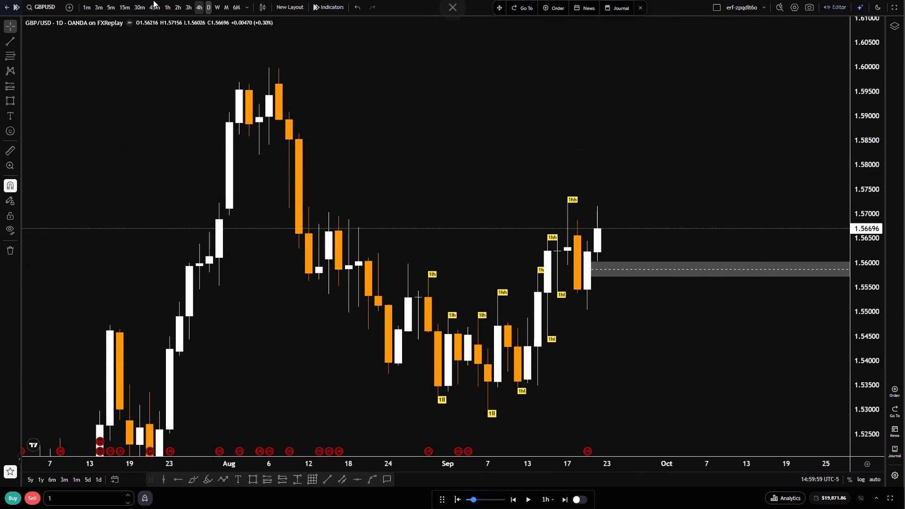
Switch the chart to the 1h timeframe and advance the replay in short bursts to 05:59 on 23 September.
left_click(169, 5)
scroll(472, 340, "down", 7)
scroll(578, 369, "down", 5)
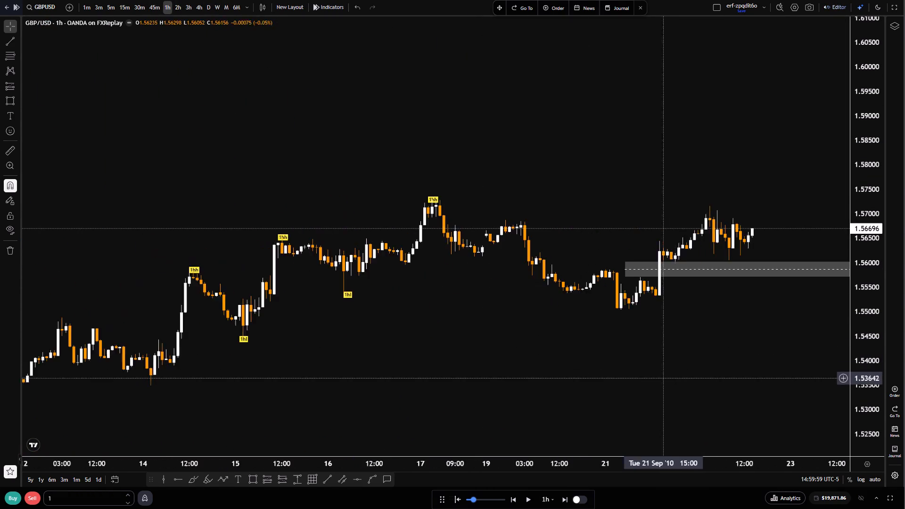
left_click_drag(676, 380, 605, 375)
scroll(868, 422, "up", 15)
scroll(621, 345, "up", 7)
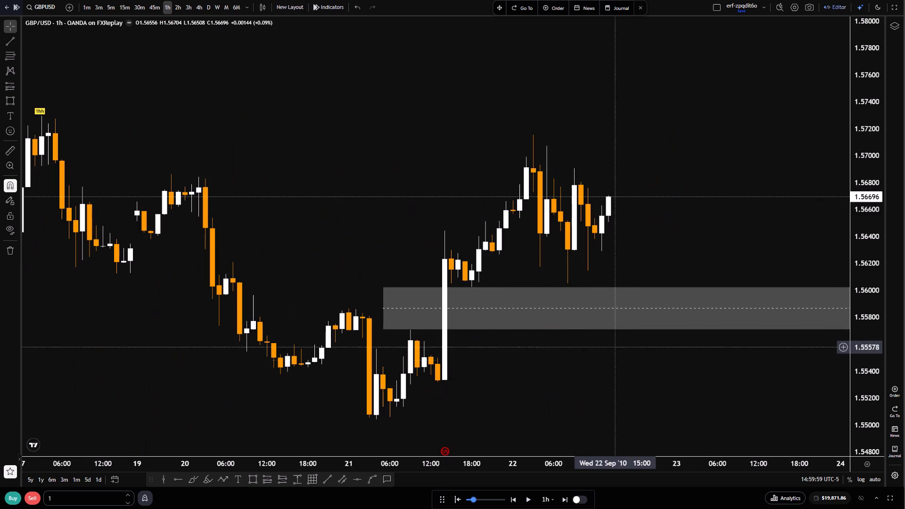
left_click(528, 504)
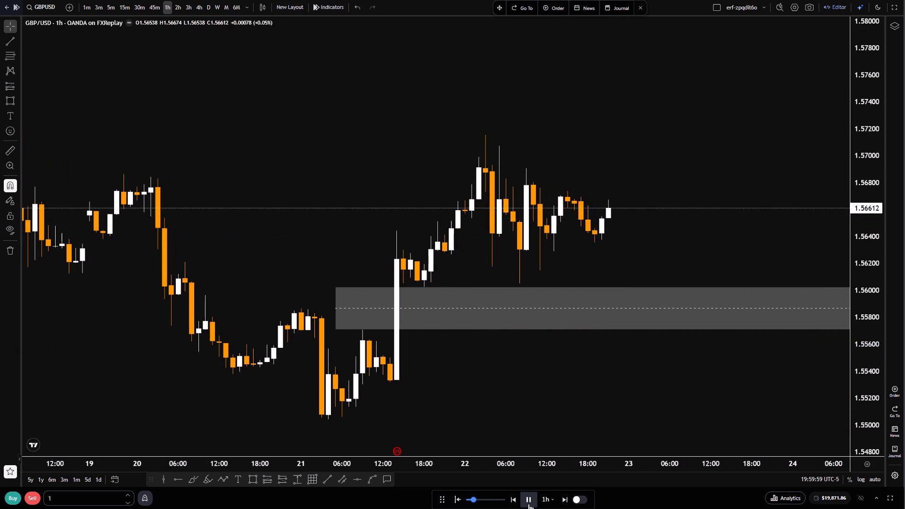
left_click(528, 504)
left_click(528, 504)
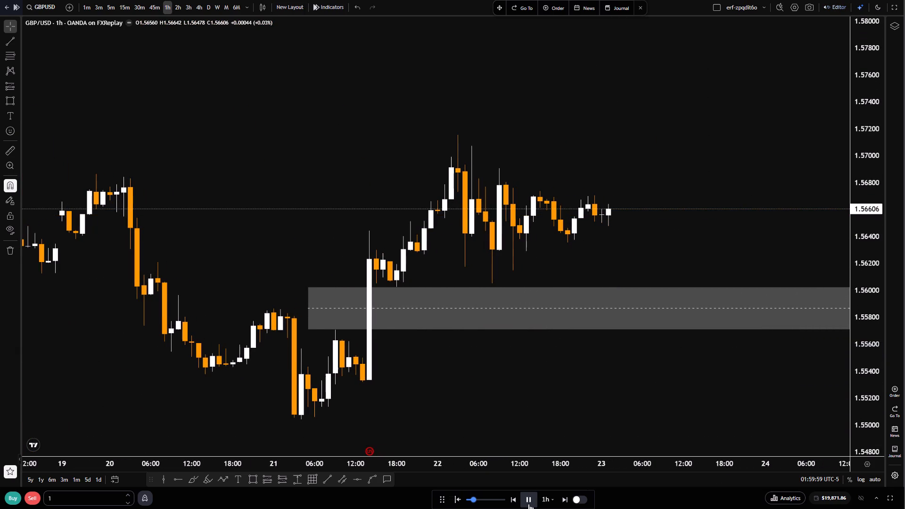
left_click(528, 504)
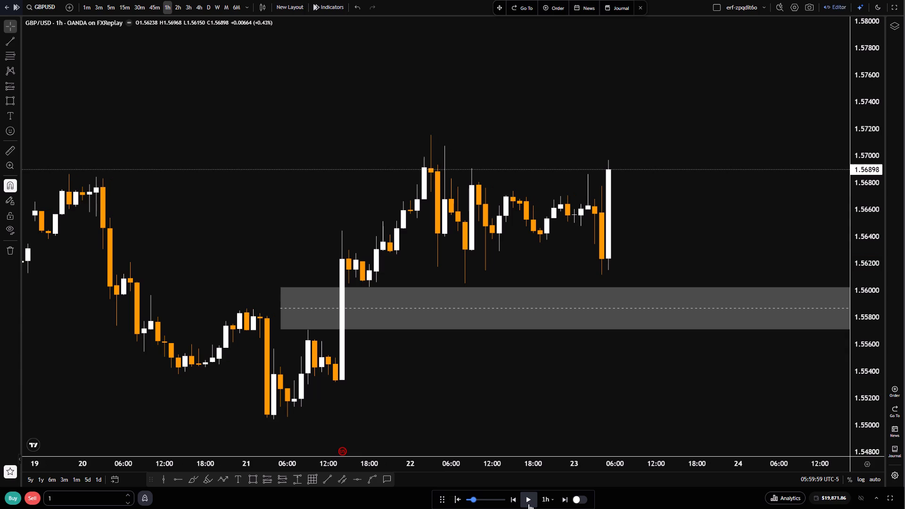
Switch the chart to the 15m timeframe and set the replay step interval to 5m.
left_click(119, 9)
scroll(690, 508, "down", 4)
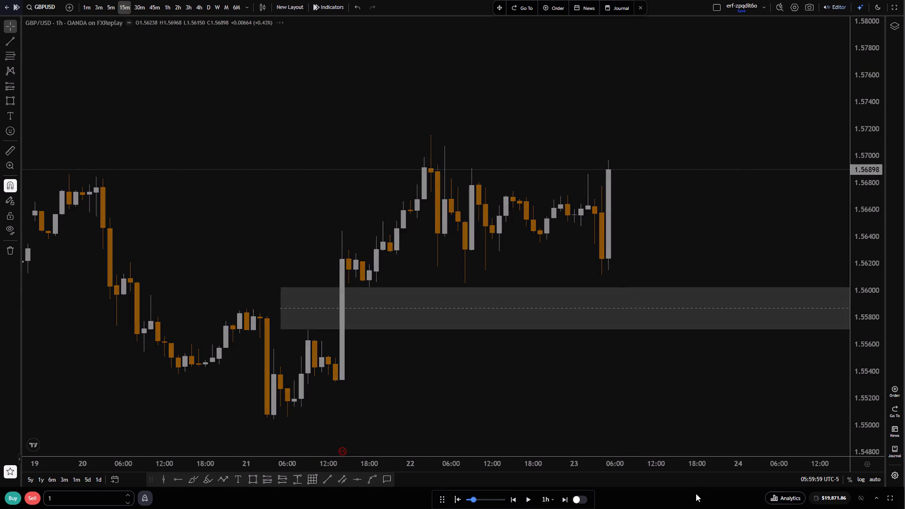
scroll(696, 493, "down", 3)
scroll(605, 455, "down", 7)
left_click_drag(651, 388, 596, 404)
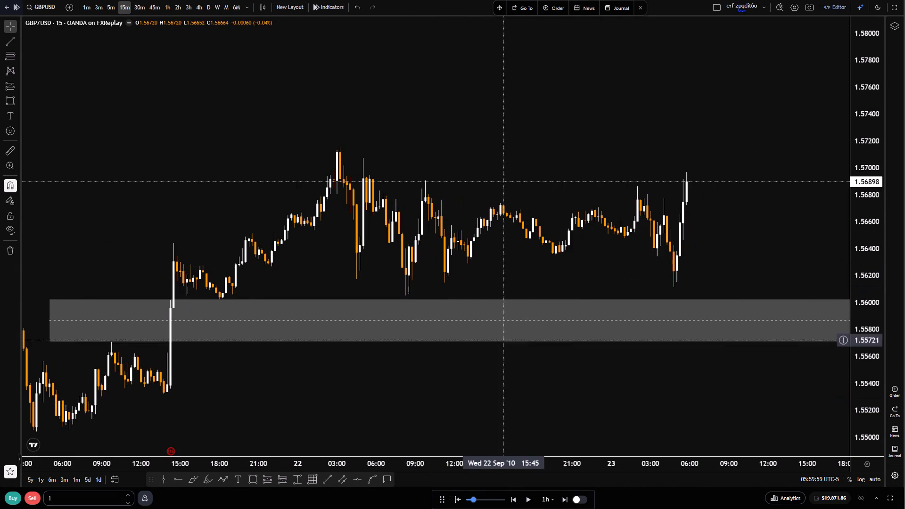
left_click(542, 500)
left_click(546, 486)
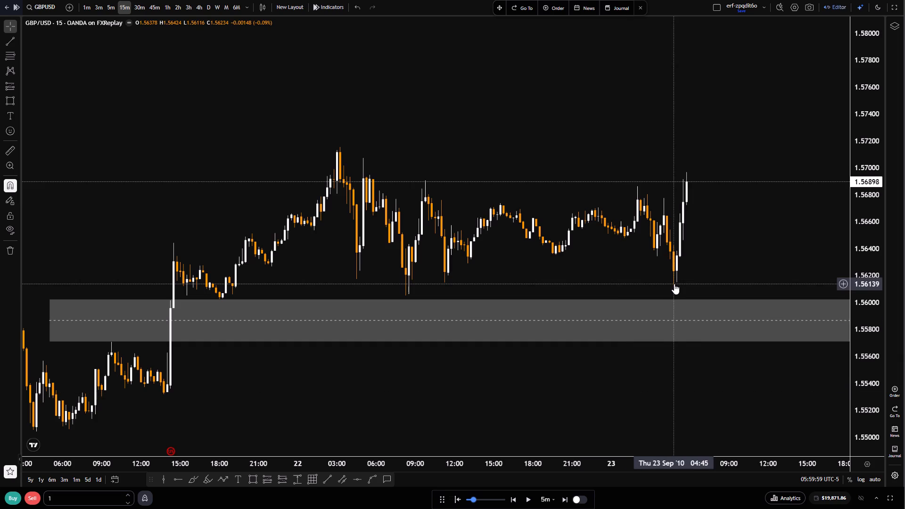
Examine the swing lows of 22 and 23 September above the grey zone on the 15m and 5m charts.
scroll(571, 249, "down", 2)
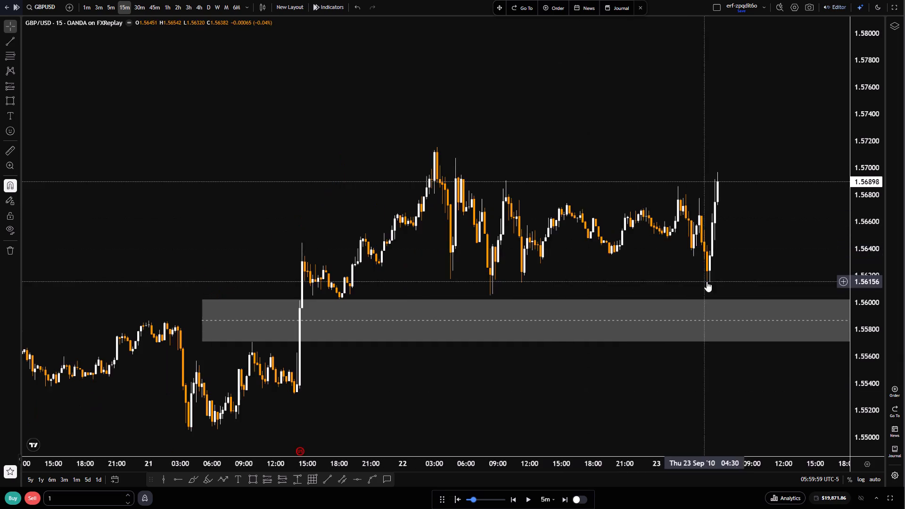
left_click_drag(706, 281, 615, 286)
left_click(625, 388)
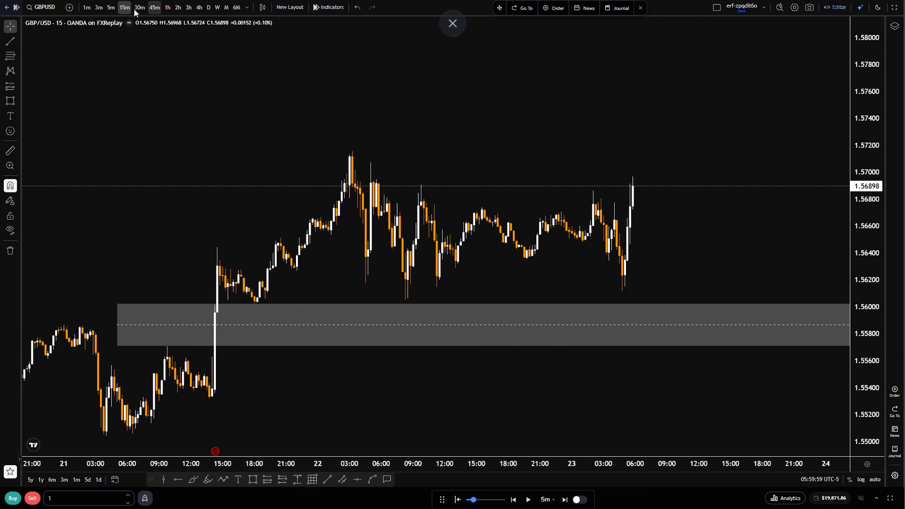
left_click(111, 6)
scroll(680, 392, "down", 14)
scroll(724, 399, "down", 2)
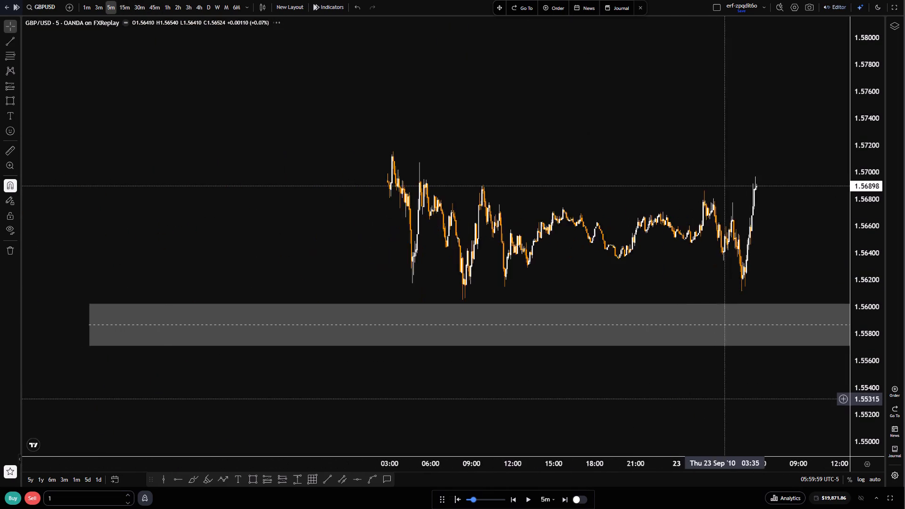
scroll(884, 416, "up", 7)
scroll(691, 289, "up", 7)
left_click_drag(465, 287, 492, 287)
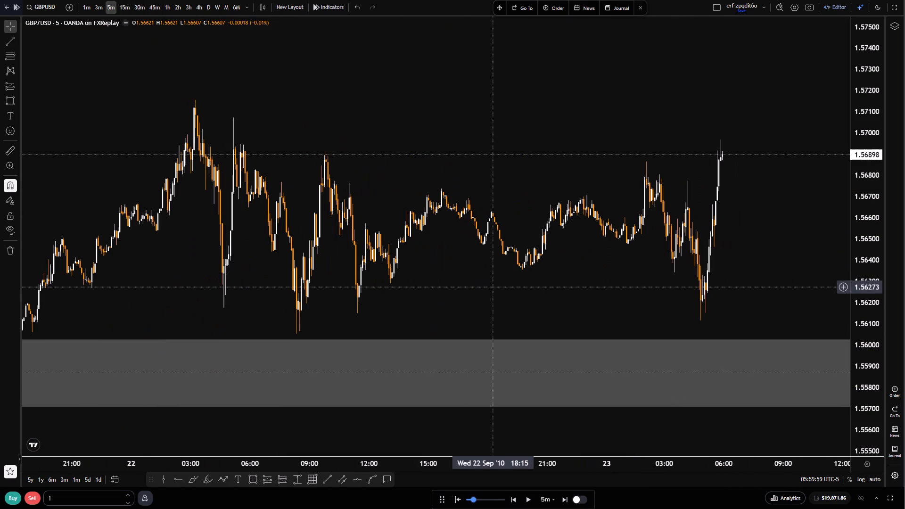
scroll(480, 271, "up", 2)
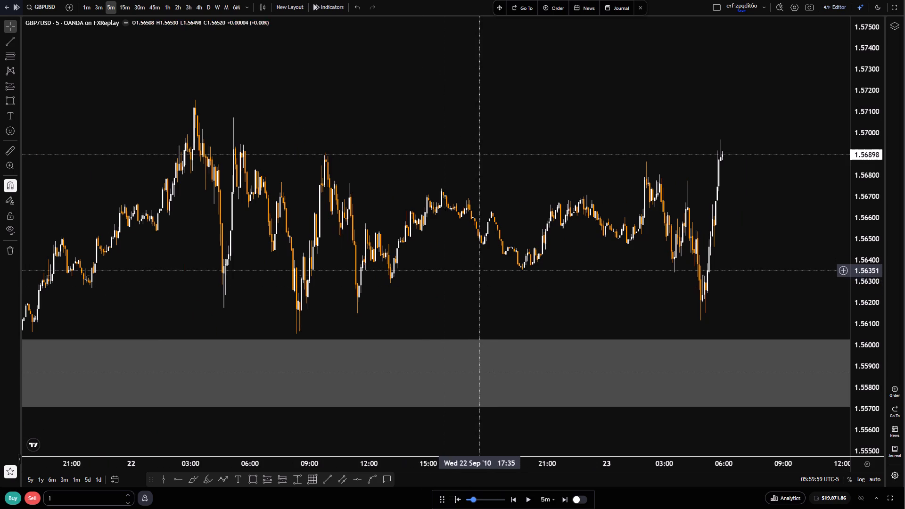
scroll(480, 271, "up", 2)
scroll(358, 284, "down", 2)
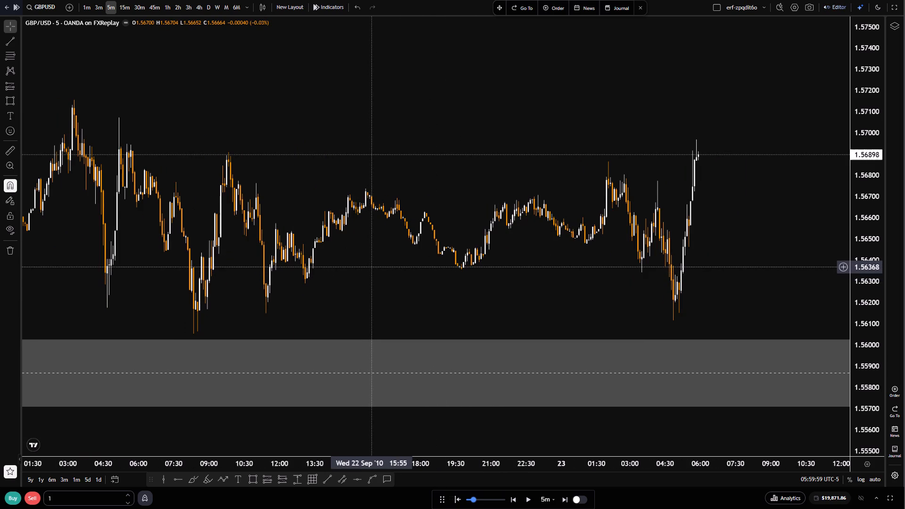
On the 5m chart, draw a trend line under the lows from 22 September 19:10 to 23 September 03:40, near 1.5636.
left_click(318, 481)
left_click(323, 479)
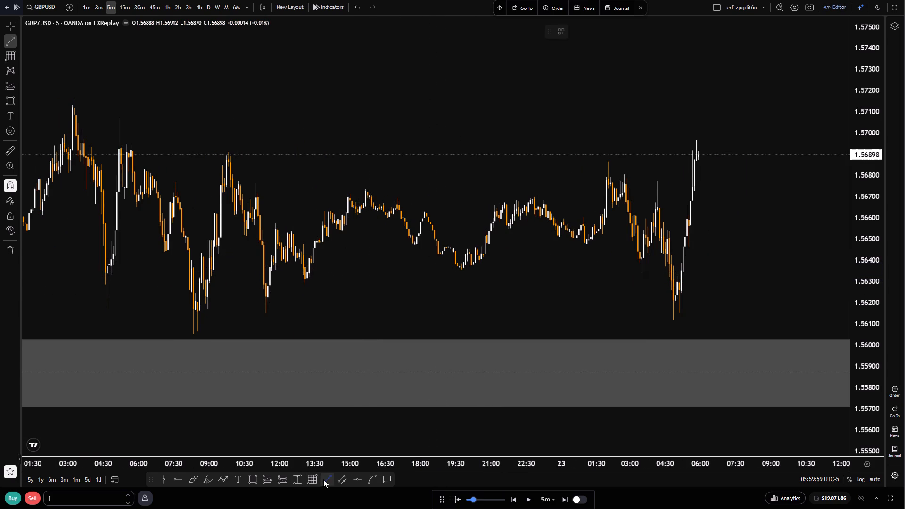
left_click(449, 272)
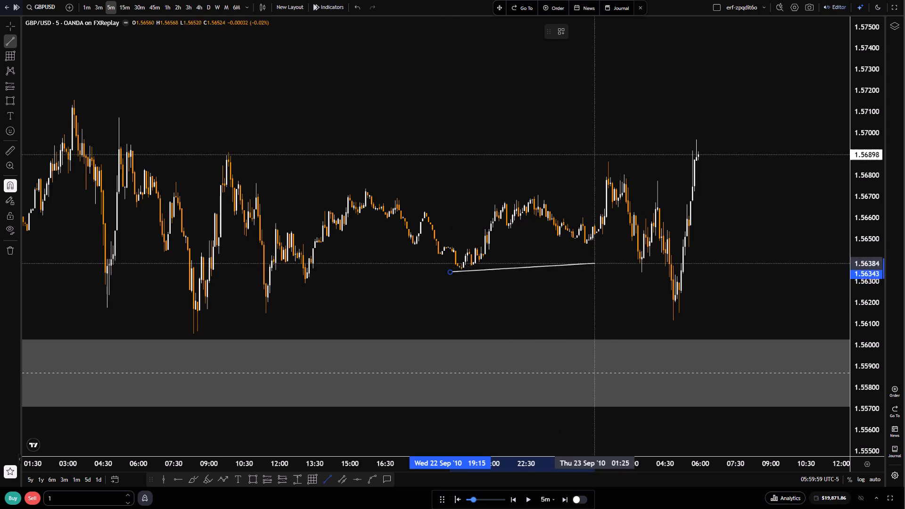
left_click(645, 271)
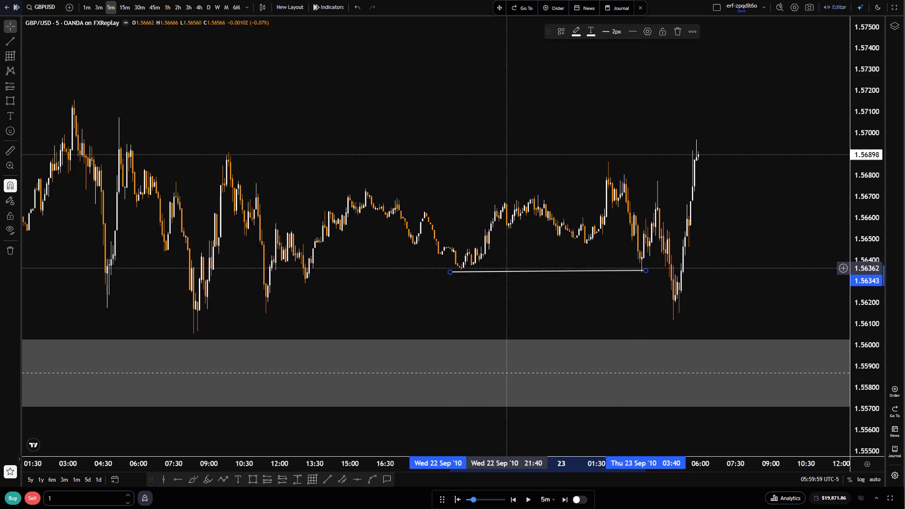
left_click(449, 271)
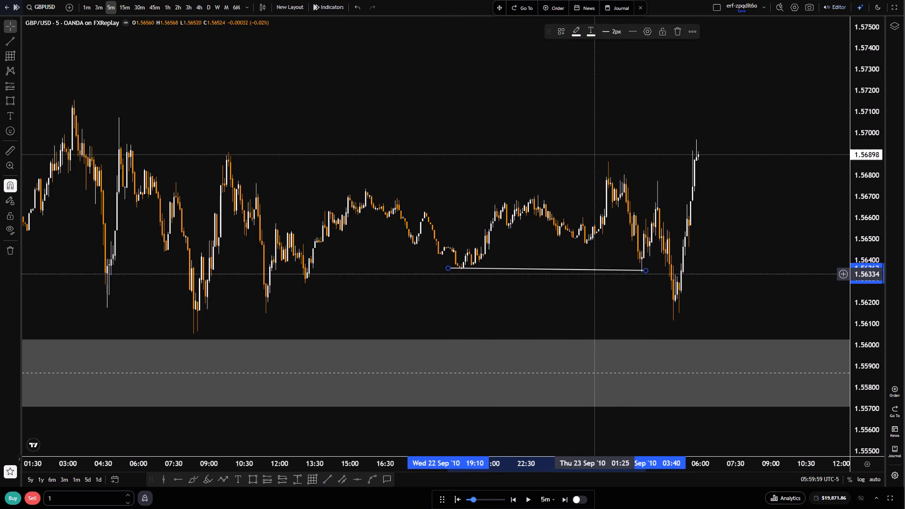
On the 15m chart, level the trend line at about 1.5636 and extend its later end to 23 September 05:30.
left_click(127, 4)
scroll(366, 273, "up", 5)
scroll(429, 282, "up", 4)
left_click(580, 268)
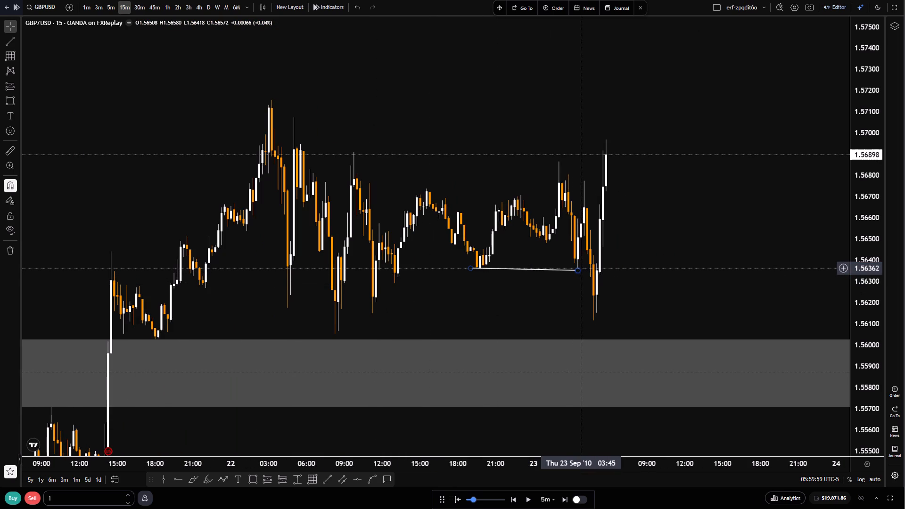
left_click_drag(576, 269, 577, 266)
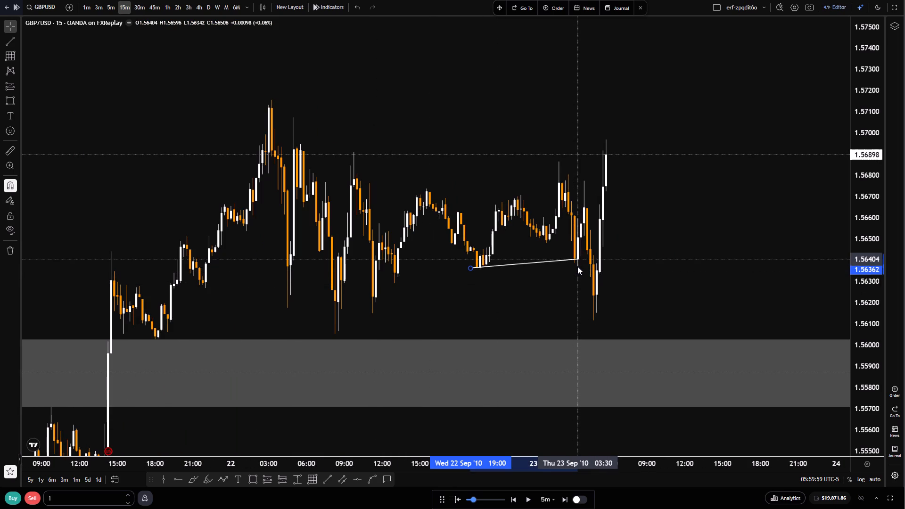
left_click_drag(577, 266, 570, 266)
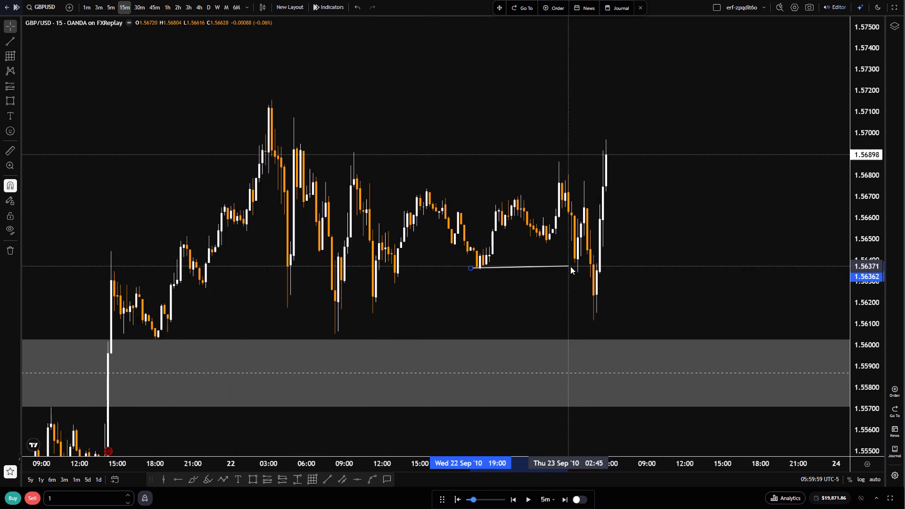
left_click_drag(570, 266, 603, 268)
Label the horizontal trend line with the text $$$$$$$$$$$$ to mark it as liquidity.
left_click(530, 264)
left_click(529, 268)
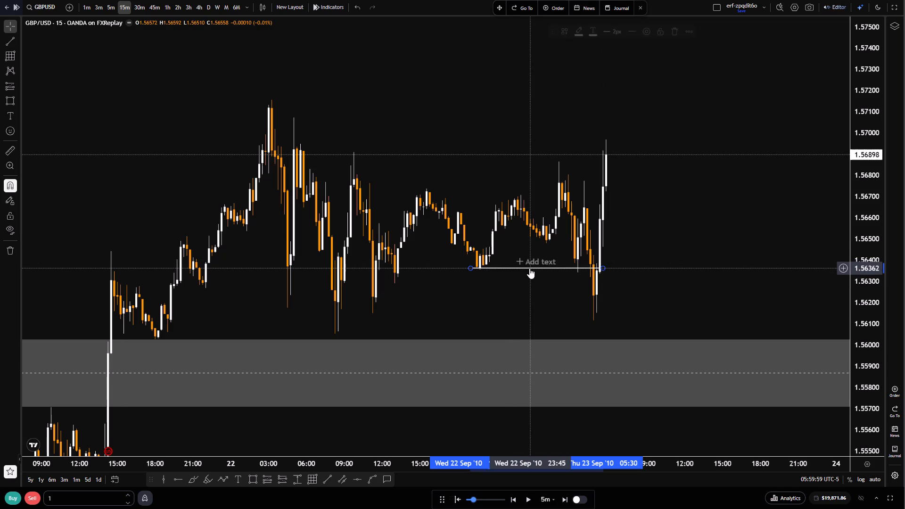
left_click(530, 266)
key("shift+dollar")
key("shift+dollar")
key("shift+dollar")
key("shift+dollar")
key("shift+dollar")
key("shift+dollar")
key("shift+dollar")
key("shift+dollar")
key("shift+dollar")
key("shift+dollar")
key("shift+dollar")
key("shift+dollar")
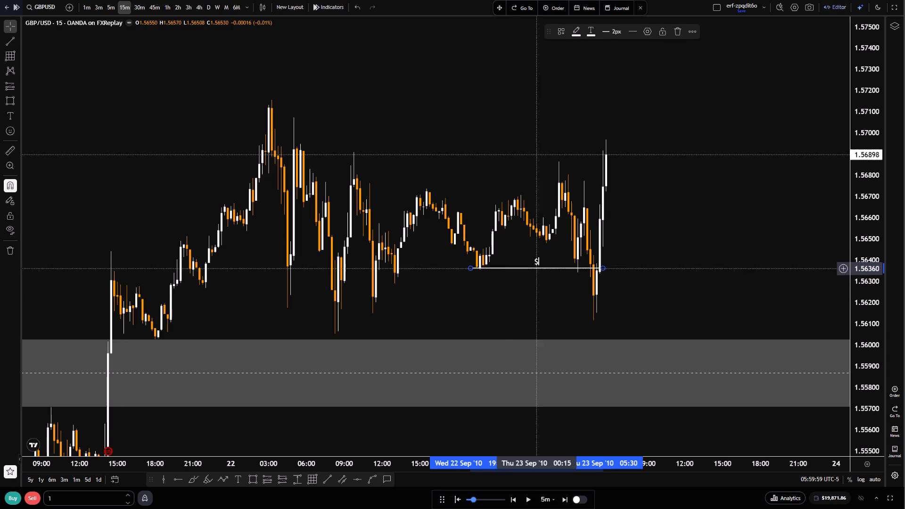
scroll(548, 299, "up", 3)
left_click(613, 291)
left_click_drag(579, 288, 757, 311)
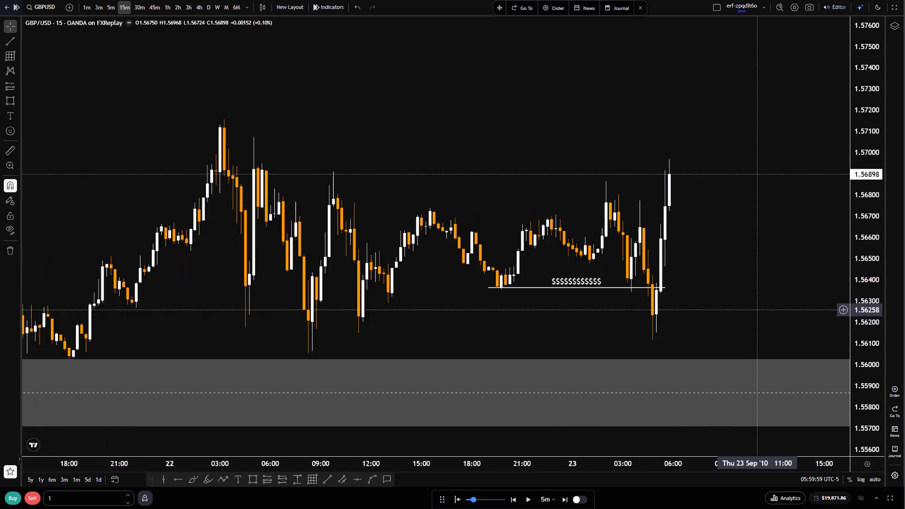
Advance the replay in short bursts of 5m steps to 06:19 on 23 September, keeping the 15m chart.
scroll(755, 305, "up", 3)
scroll(589, 227, "down", 4)
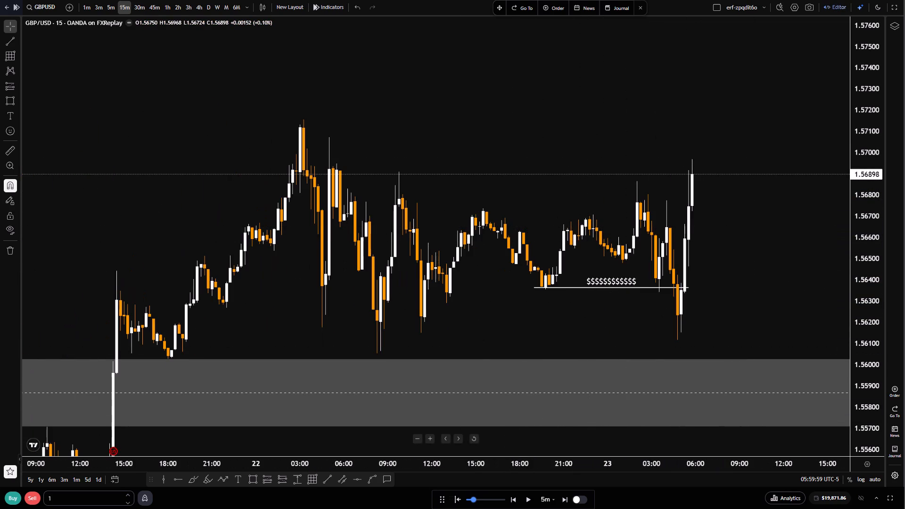
left_click(528, 502)
left_click(528, 502)
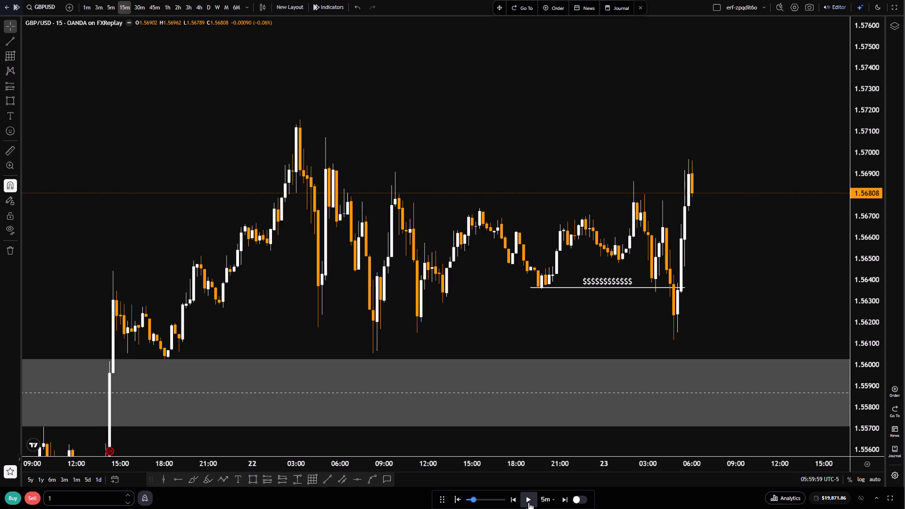
left_click(528, 502)
left_click(528, 502)
scroll(617, 244, "up", 5)
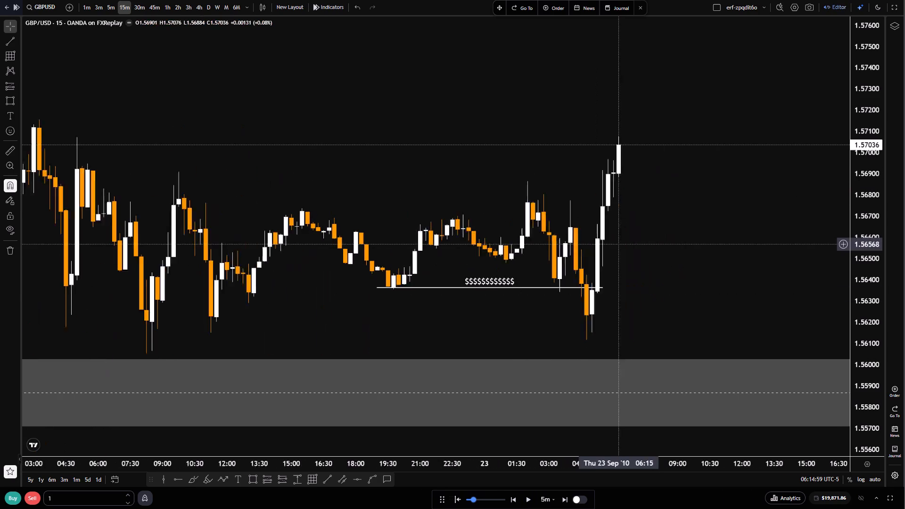
scroll(642, 239, "up", 4)
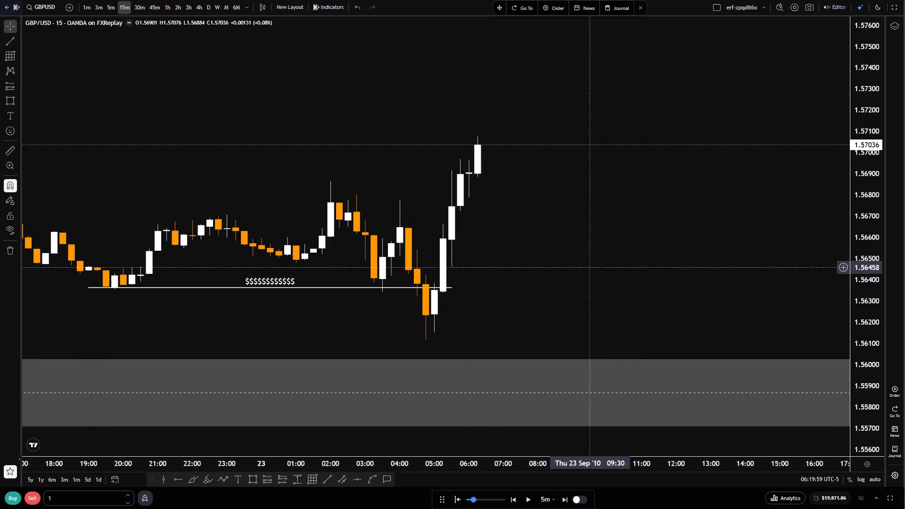
On the 1h chart, set the replay interval to 15m and advance in short bursts to 08:29 on 23 September.
left_click(162, 6)
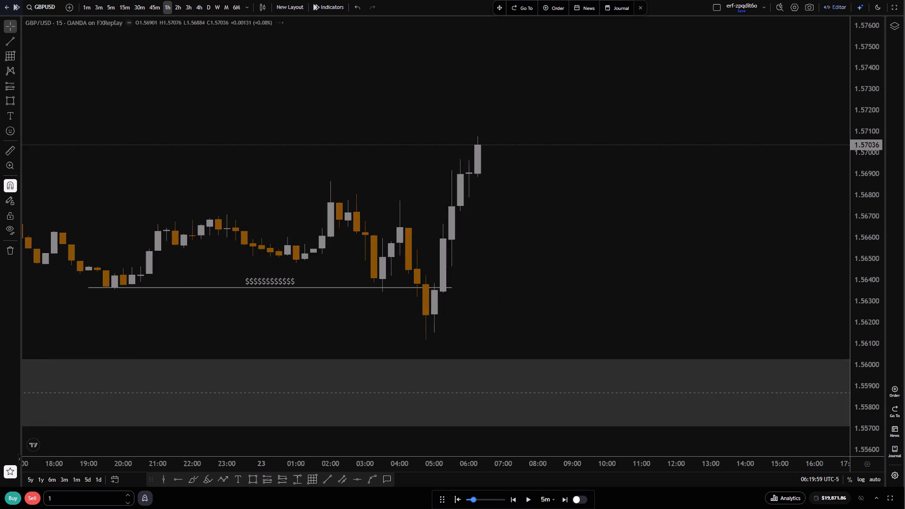
scroll(525, 236, "up", 5)
left_click_drag(453, 246, 798, 299)
scroll(662, 285, "up", 4)
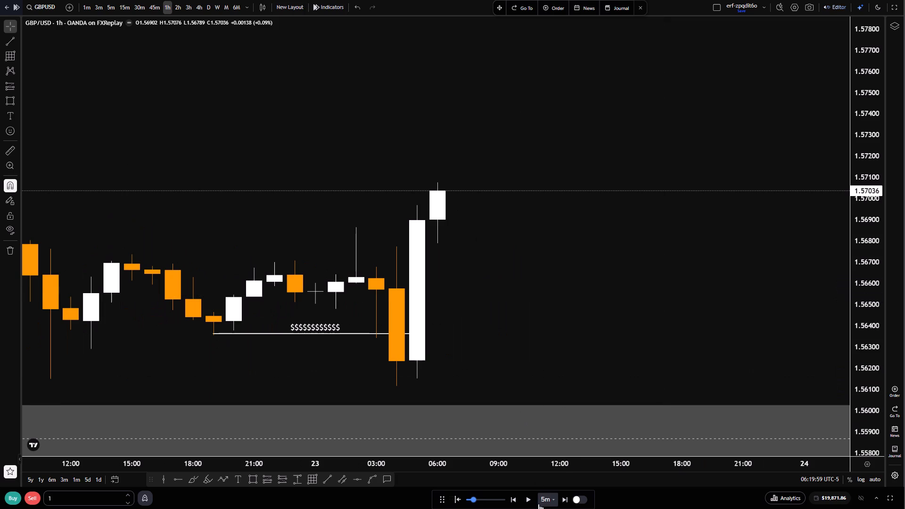
left_click(538, 503)
scroll(543, 478, "down", 2)
left_click(546, 441)
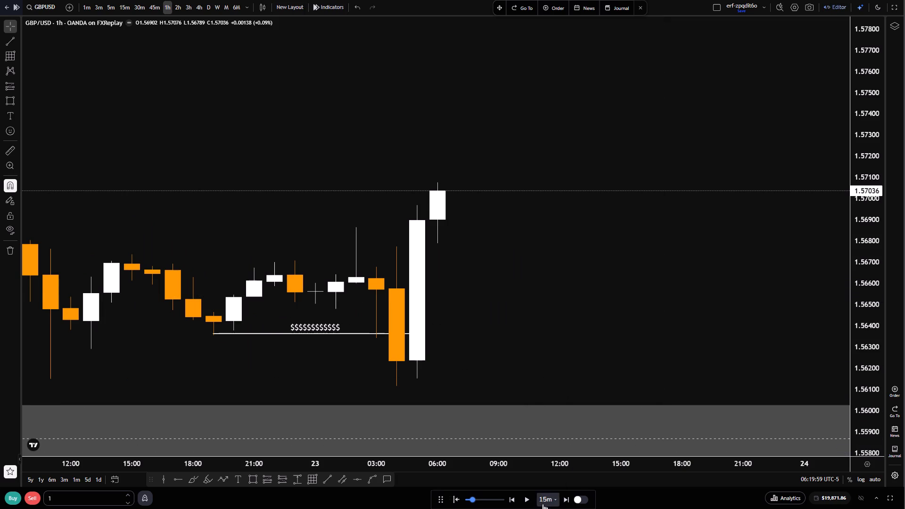
left_click(531, 502)
double_click(526, 502)
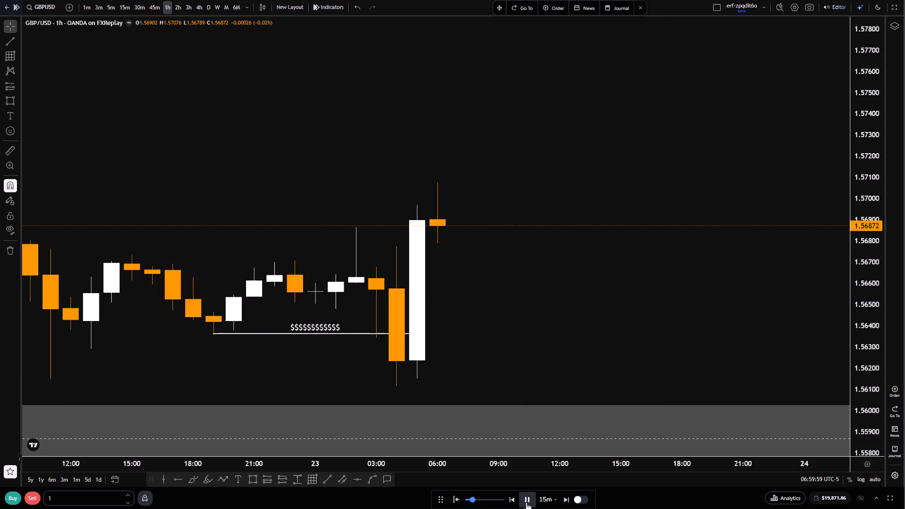
left_click(526, 502)
left_click(526, 502)
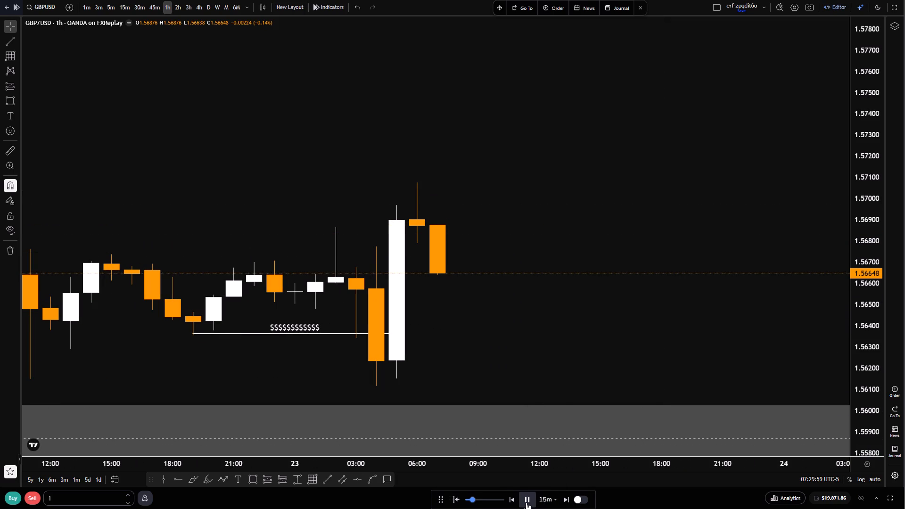
double_click(526, 502)
double_click(526, 502)
left_click(526, 502)
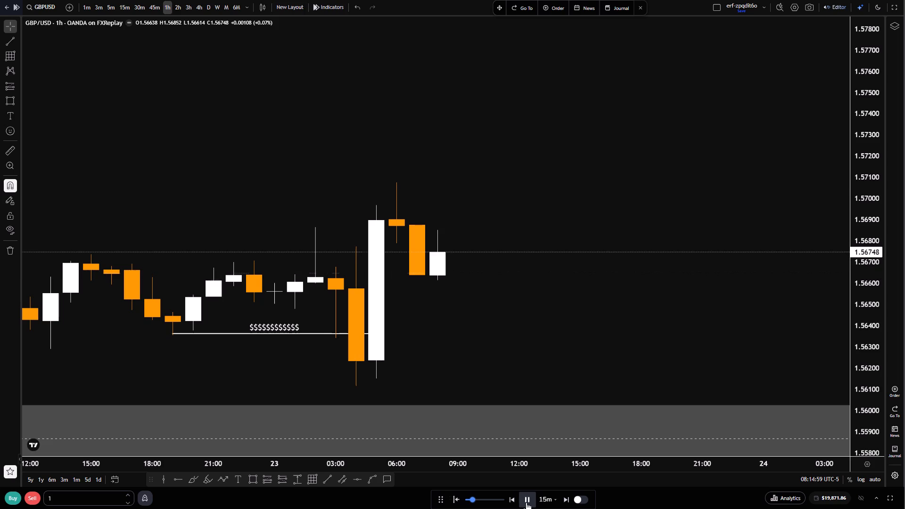
Switch to the 15m chart and examine recent price structure against the marked liquidity, earlier highs and the grey zone near 1.5600.
left_click(120, 4)
scroll(477, 294, "down", 15)
scroll(480, 297, "down", 6)
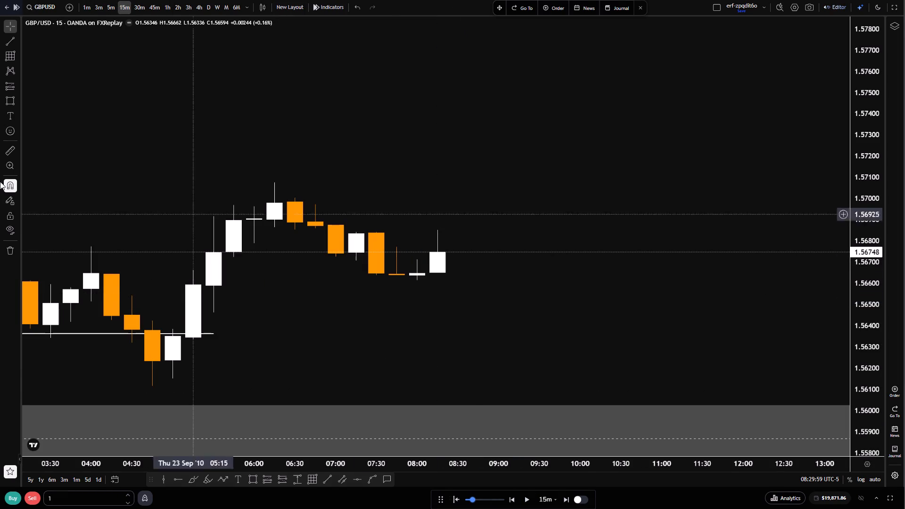
scroll(132, 206, "down", 7)
left_click_drag(527, 193, 392, 188)
scroll(422, 237, "down", 7)
left_click_drag(549, 155, 532, 139)
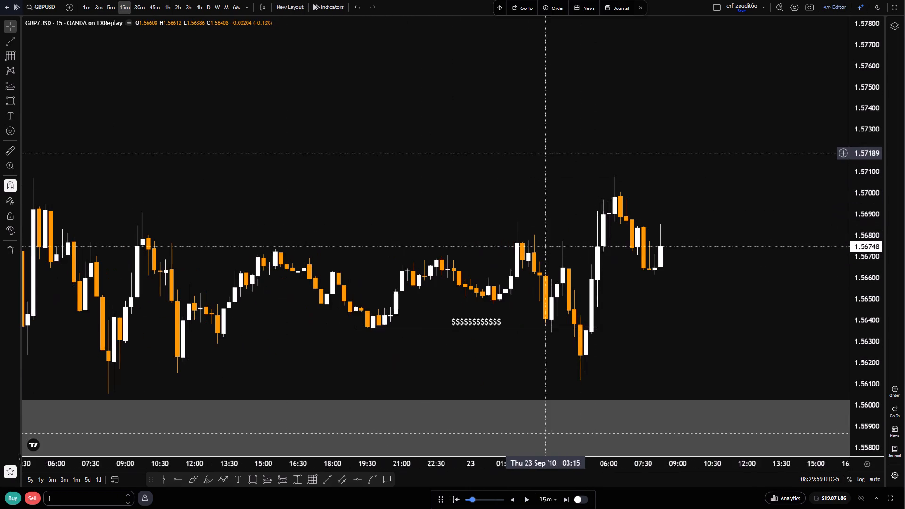
left_click_drag(532, 139, 520, 123)
scroll(577, 198, "down", 6)
left_click_drag(405, 172, 509, 156)
scroll(510, 162, "up", 5)
left_click_drag(584, 136, 394, 129)
scroll(482, 185, "down", 7)
scroll(548, 192, "down", 13)
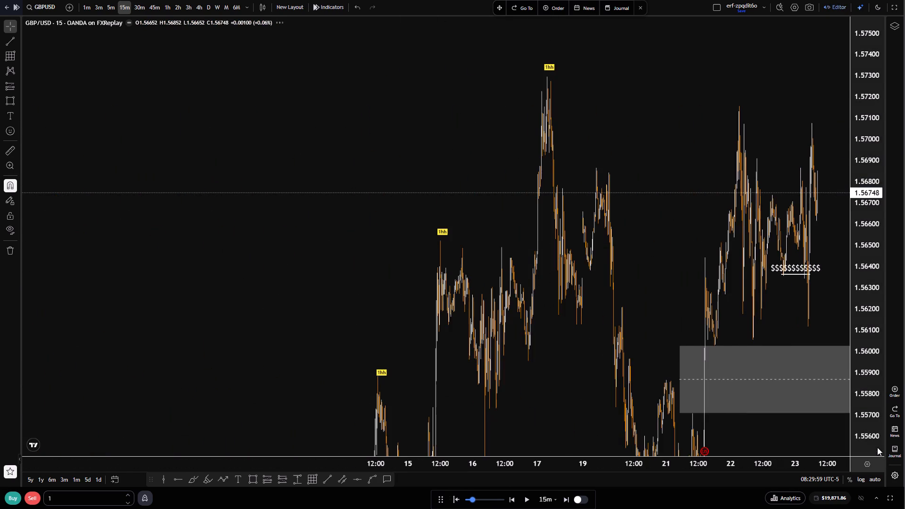
scroll(875, 442, "down", 8)
scroll(581, 347, "up", 13)
left_click_drag(689, 360, 557, 378)
scroll(607, 378, "up", 6)
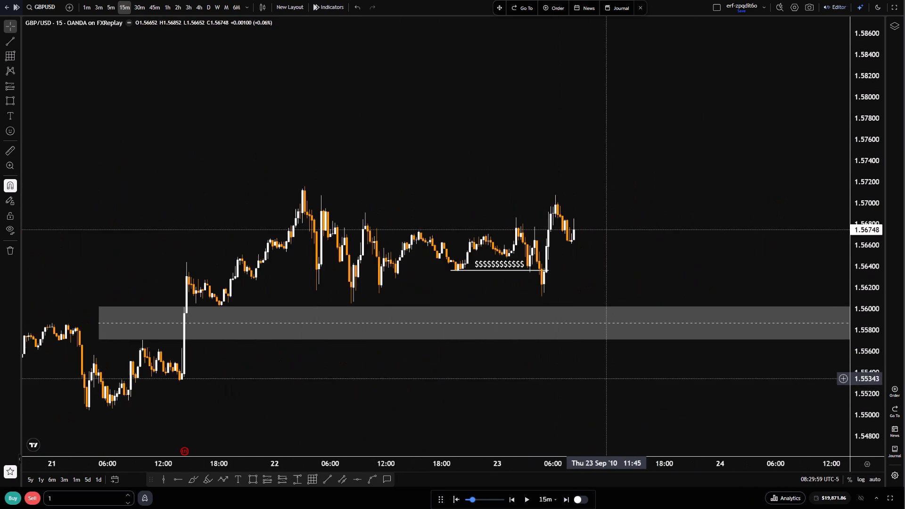
left_click_drag(614, 248, 618, 272)
scroll(625, 274, "up", 3)
Advance the replay in short bursts of 15m steps to 10:44 on 23 September.
left_click(521, 499)
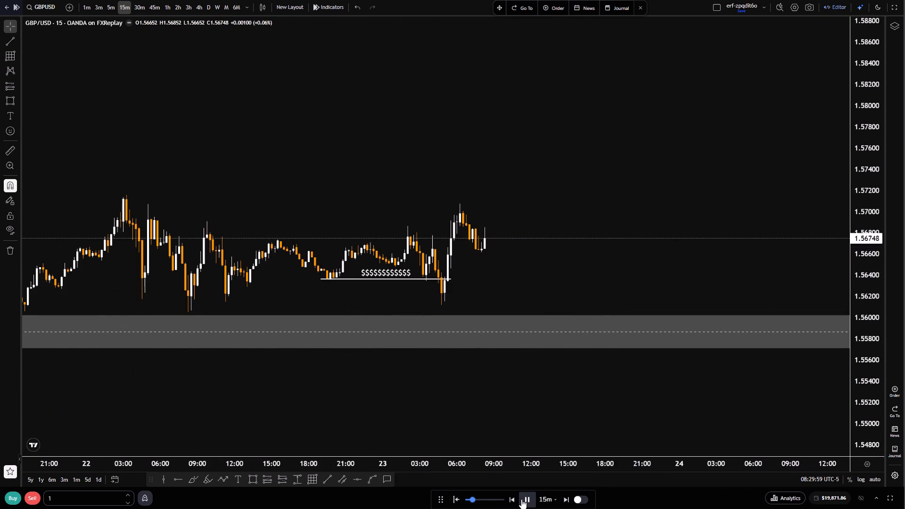
left_click(522, 502)
left_click(522, 502)
left_click(522, 502)
left_click(522, 502)
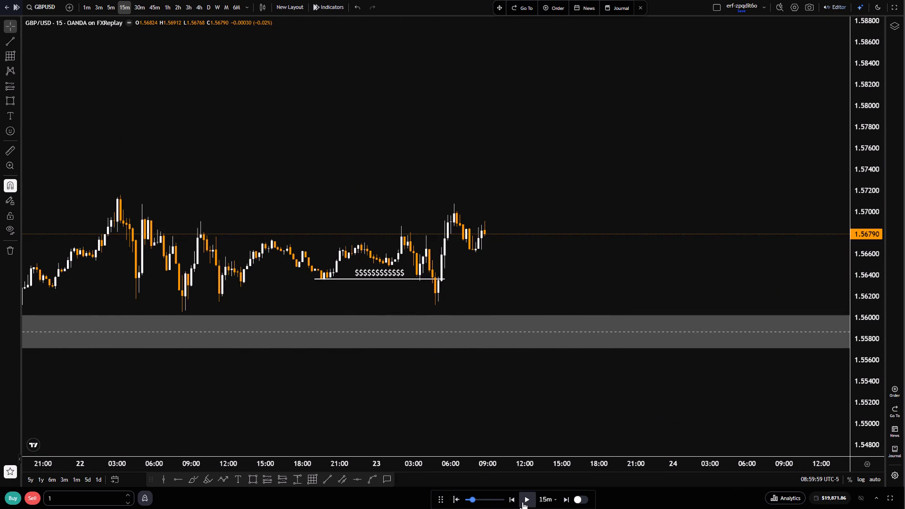
double_click(523, 502)
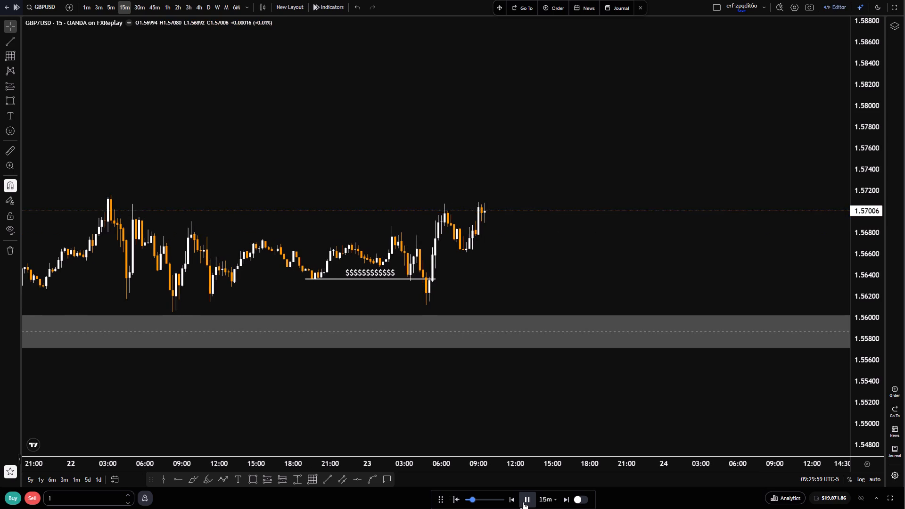
left_click(523, 502)
left_click(523, 502)
left_click(523, 502)
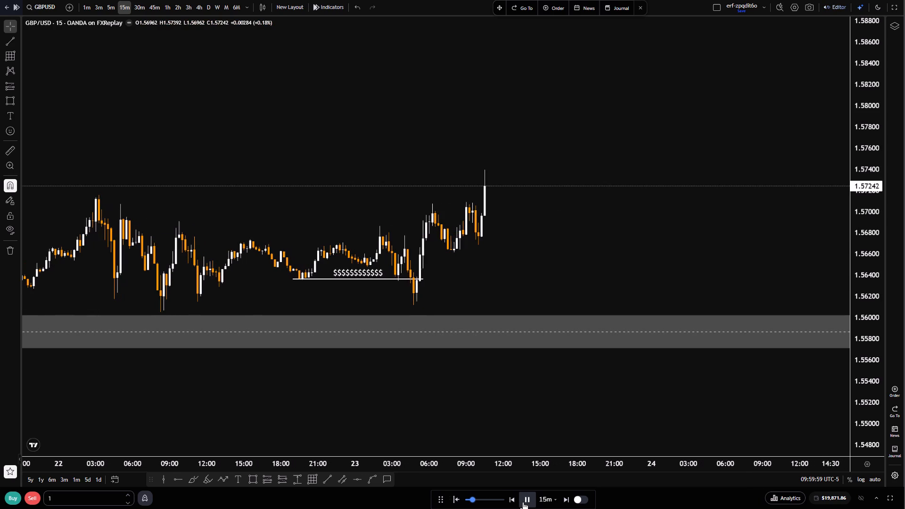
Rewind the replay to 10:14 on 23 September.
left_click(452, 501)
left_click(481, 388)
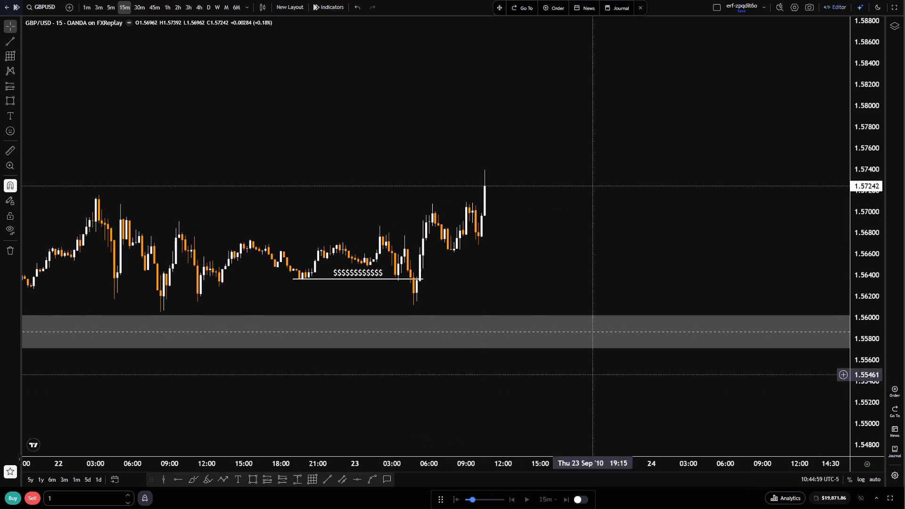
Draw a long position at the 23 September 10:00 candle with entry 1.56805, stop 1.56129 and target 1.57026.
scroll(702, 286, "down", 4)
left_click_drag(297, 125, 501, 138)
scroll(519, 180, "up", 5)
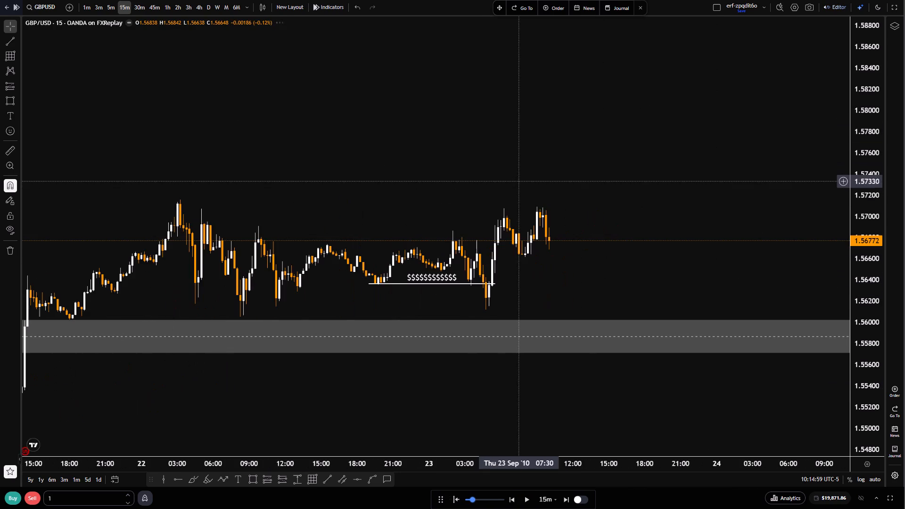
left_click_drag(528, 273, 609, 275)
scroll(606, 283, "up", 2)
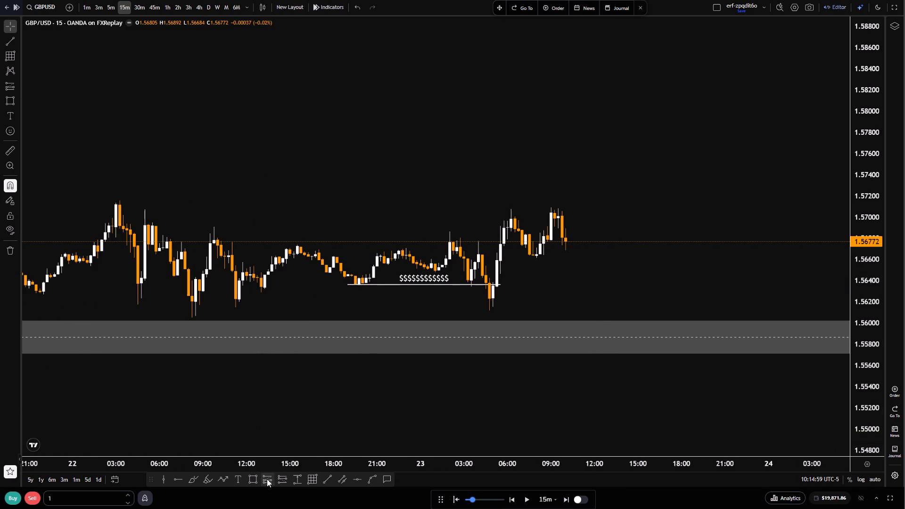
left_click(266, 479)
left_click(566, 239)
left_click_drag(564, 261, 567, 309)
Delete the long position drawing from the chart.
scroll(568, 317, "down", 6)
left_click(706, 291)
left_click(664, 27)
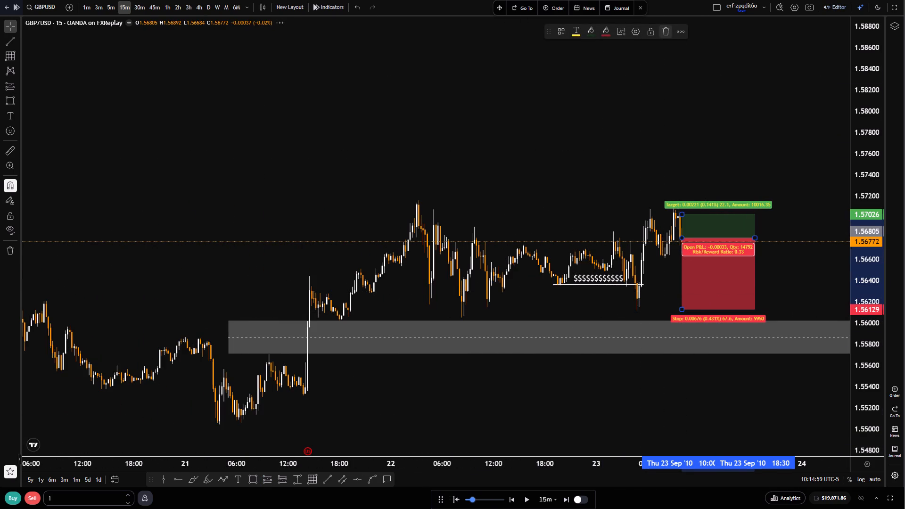
Run the 15m replay forward to 16:14 on 23 September, raising the playback speed slightly during the run.
scroll(640, 167, "up", 5)
left_click(526, 501)
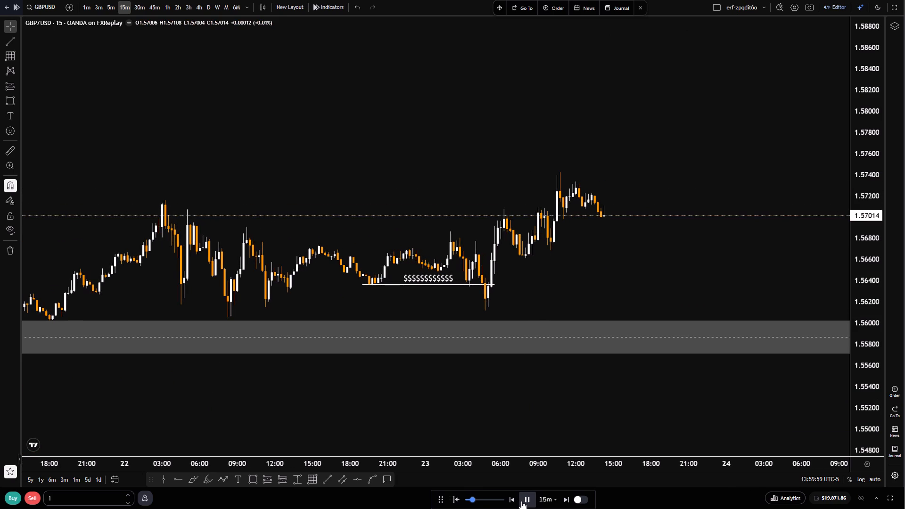
left_click(482, 500)
left_click(525, 498)
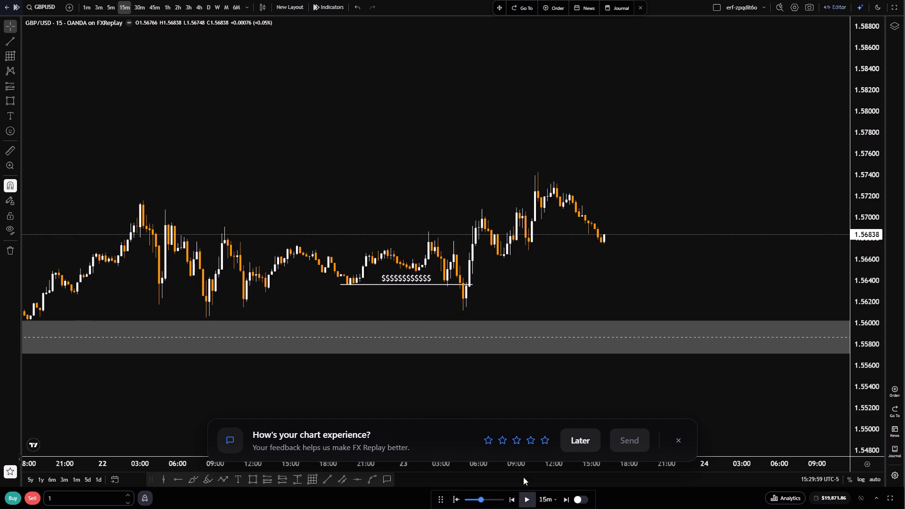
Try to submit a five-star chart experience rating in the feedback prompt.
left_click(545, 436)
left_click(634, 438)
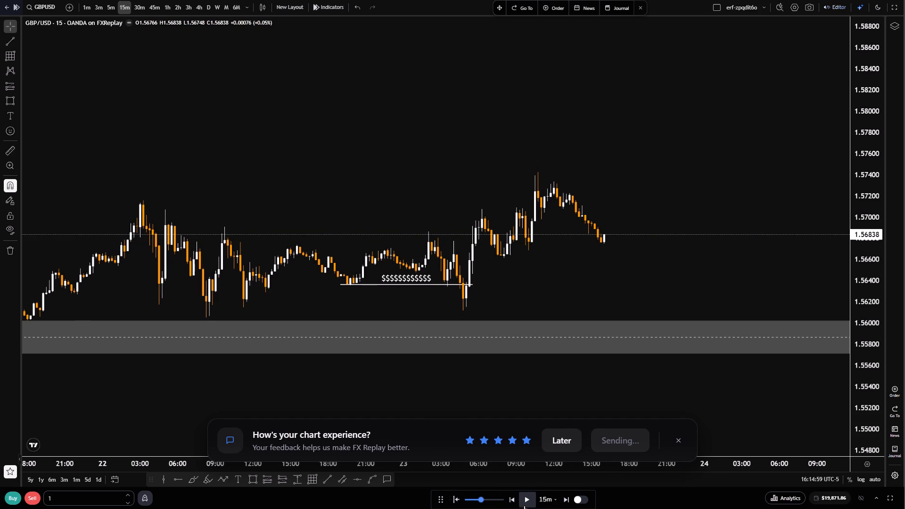
Raise the replay playback speed substantially.
left_click(496, 501)
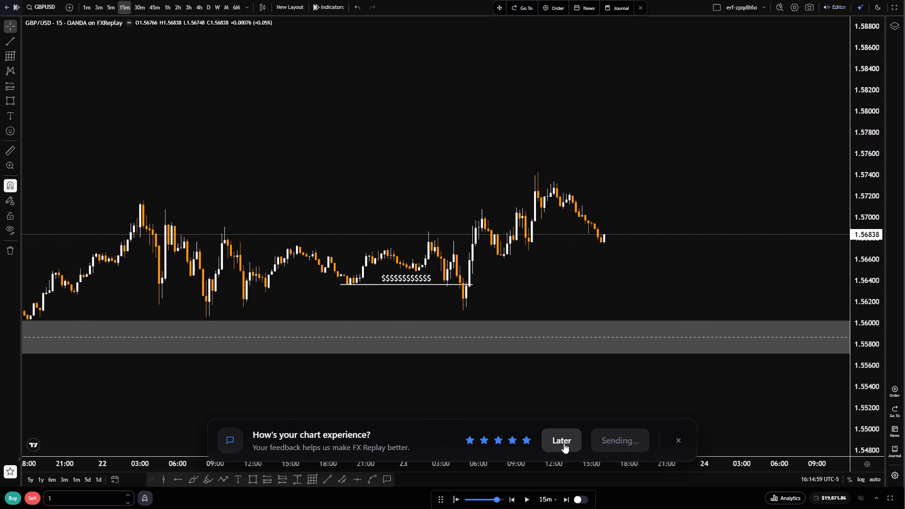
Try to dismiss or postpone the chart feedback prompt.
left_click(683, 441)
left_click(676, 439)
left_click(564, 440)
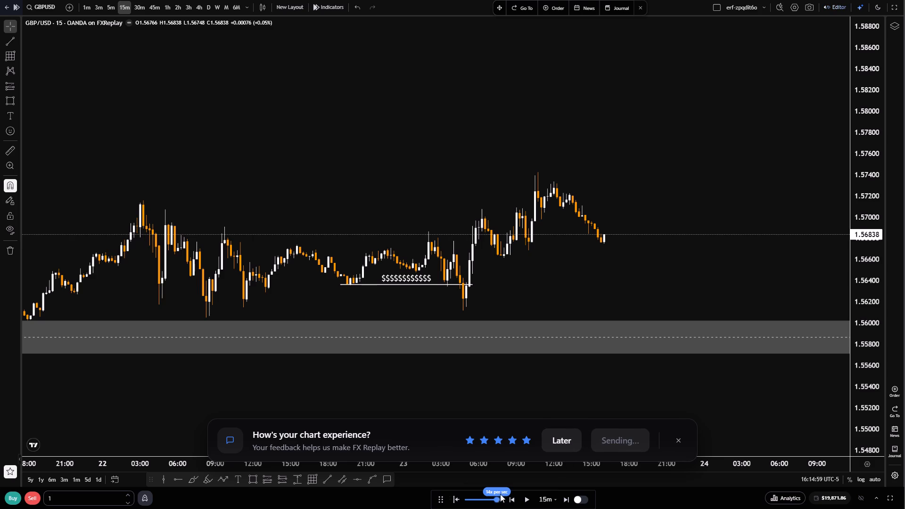
Advance the replay in short bursts of 15m steps to 23:59 on 23 September.
left_click(529, 496)
double_click(529, 496)
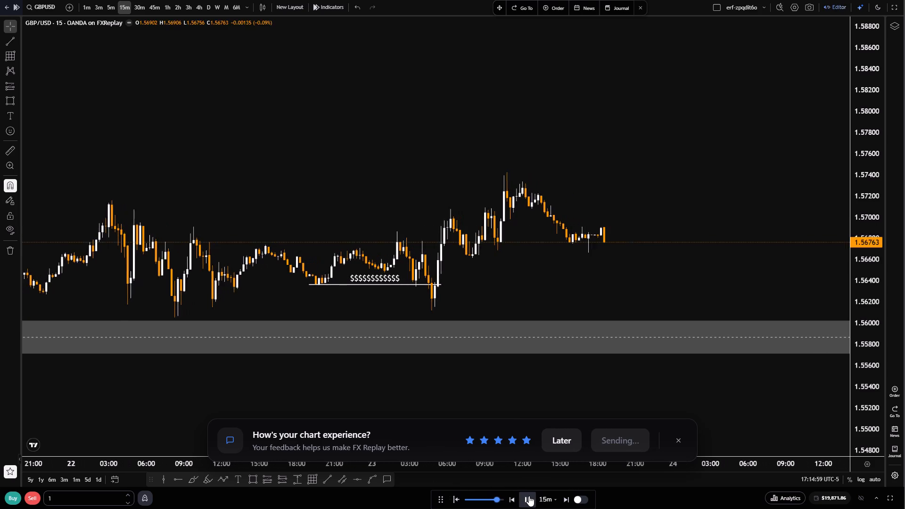
double_click(529, 496)
double_click(529, 496)
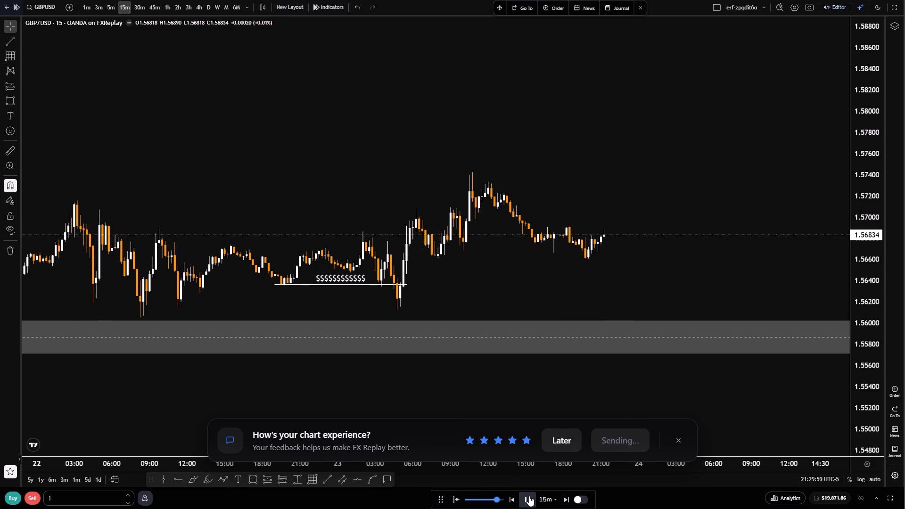
left_click(529, 496)
left_click(529, 496)
left_click(529, 496)
double_click(529, 496)
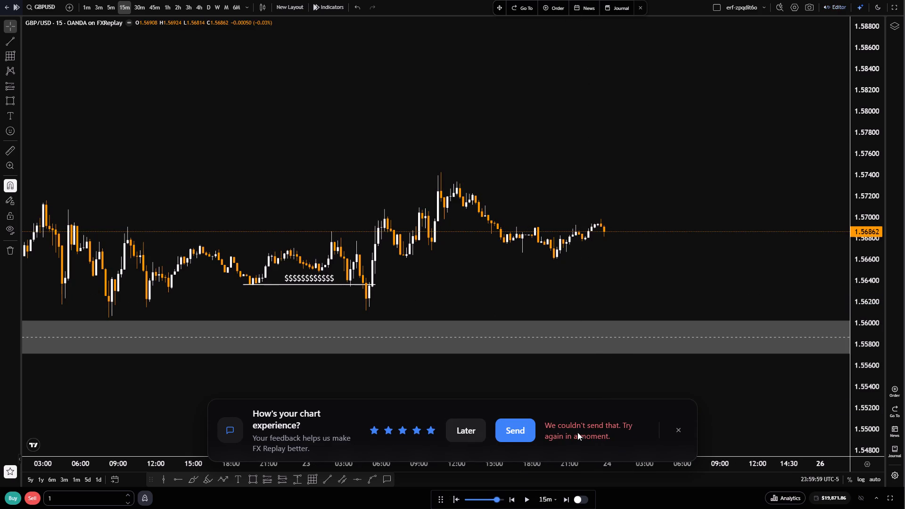
Dismiss the chart feedback prompt.
left_click(676, 430)
Review the day's price action above the grey zone and exit full-screen mode.
scroll(675, 384, "down", 6)
left_click_drag(664, 400, 649, 352)
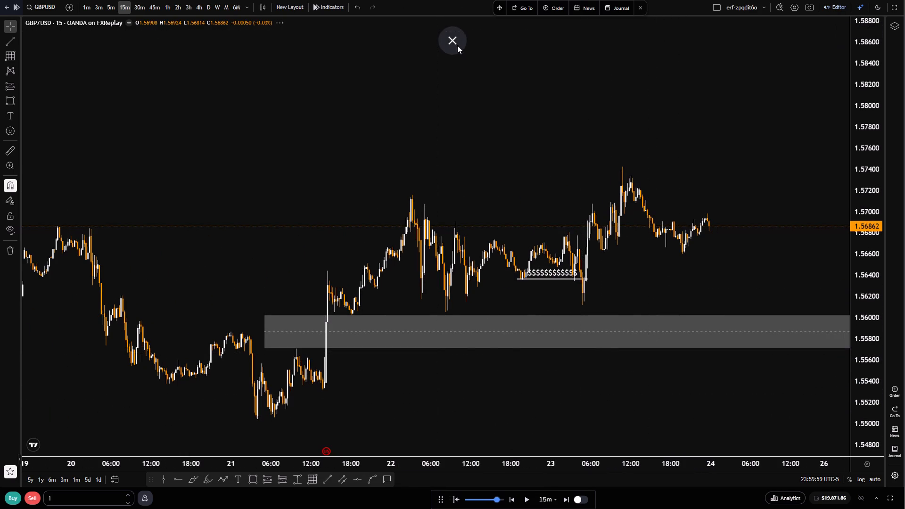
left_click(458, 46)
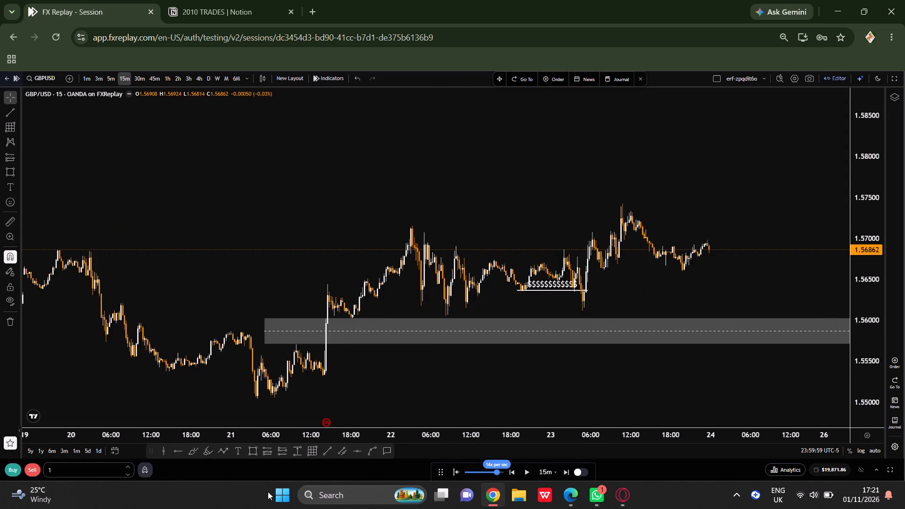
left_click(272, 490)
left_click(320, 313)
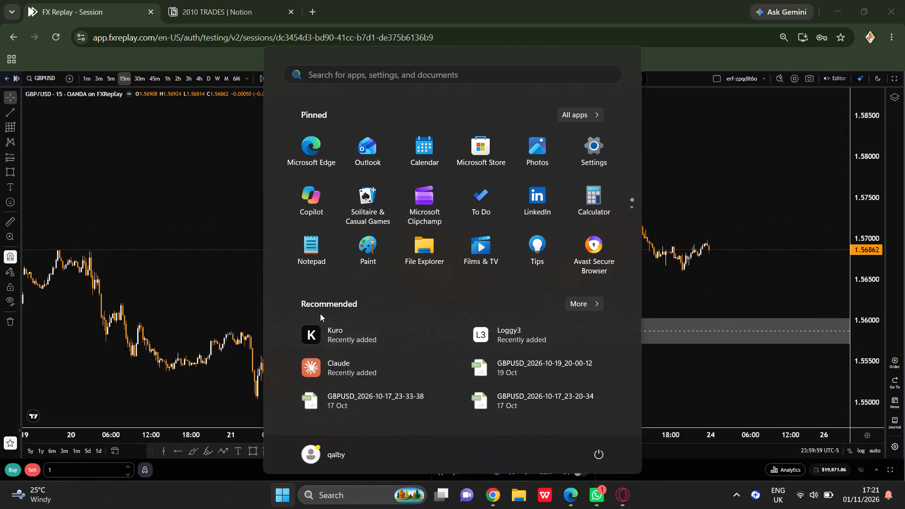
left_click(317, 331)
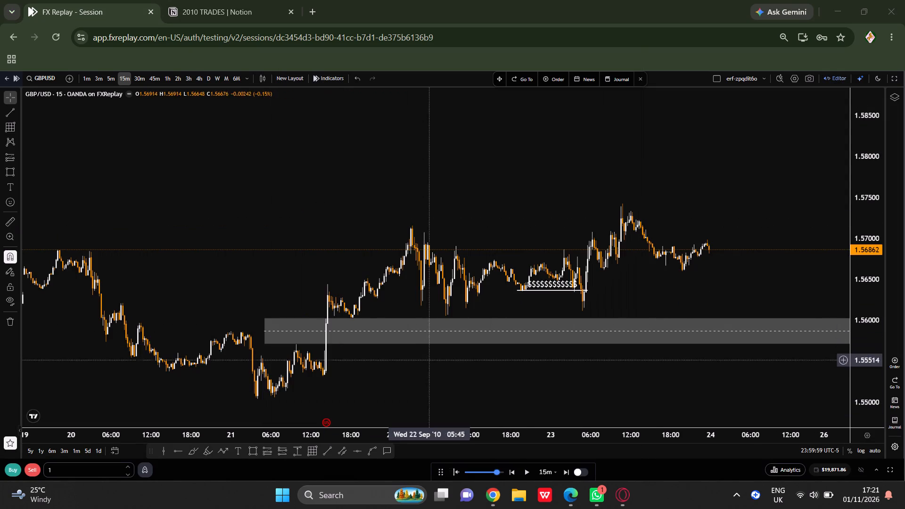
Resume the 15m replay and run it past midnight into 24 September.
scroll(523, 386, "up", 4)
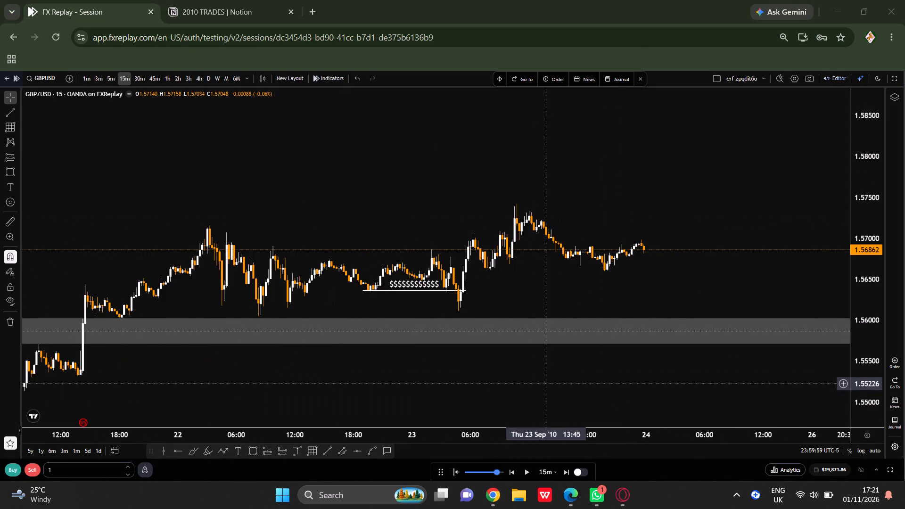
left_click(524, 474)
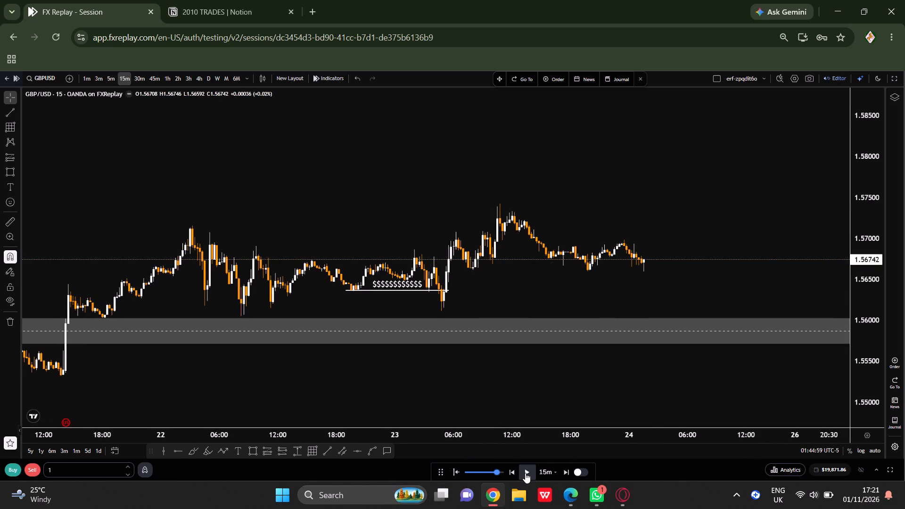
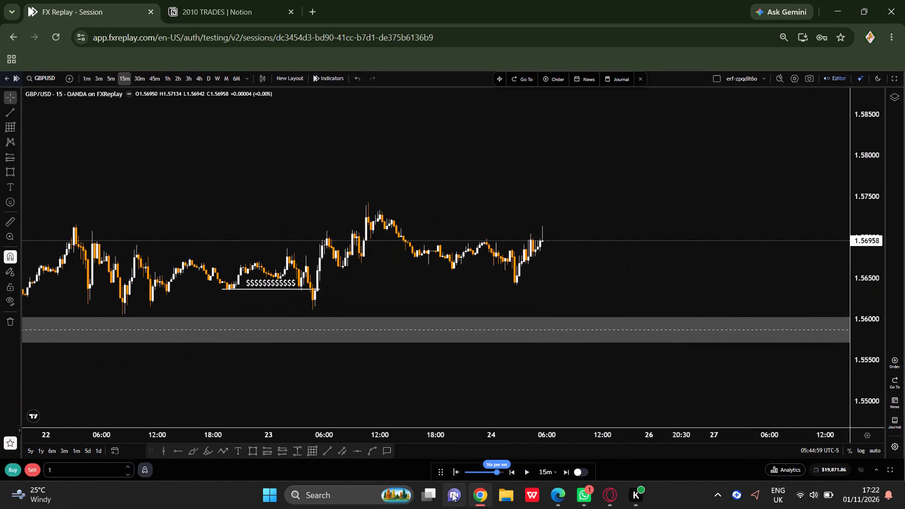
Rewind the replay to 02:59 on 24 September, at the low of the early-morning dip.
left_click(457, 476)
left_click(518, 287)
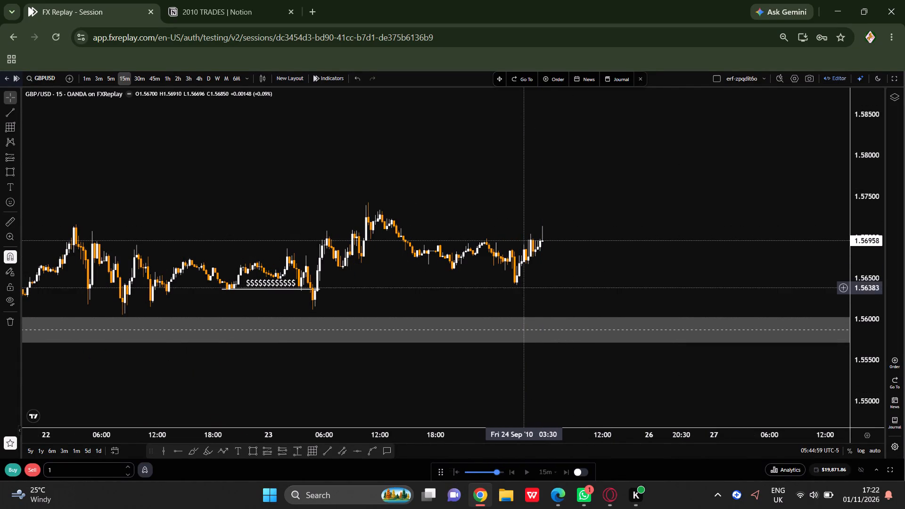
Draw a long position beside the latest 15m candle with entry at 1.56552 and stop at 1.56123.
scroll(566, 278, "down", 4)
scroll(880, 407, "up", 7)
scroll(671, 267, "up", 4)
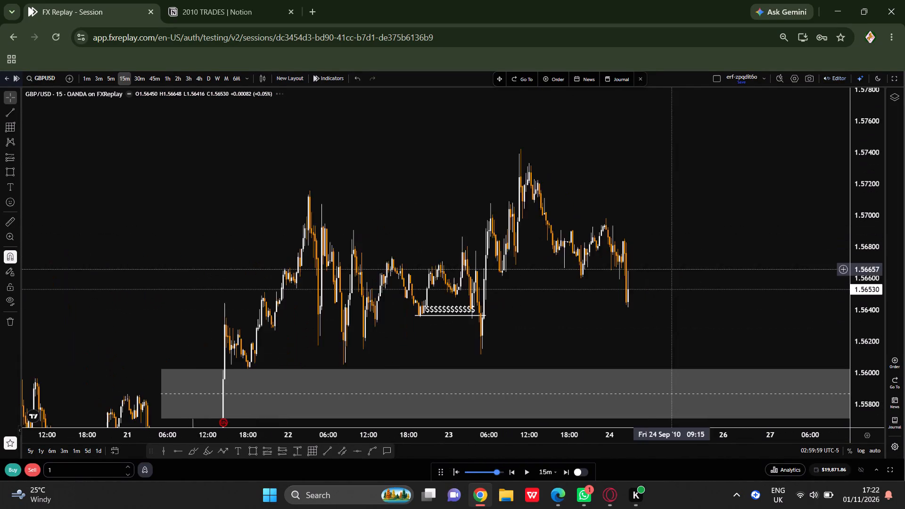
left_click_drag(642, 283, 716, 246)
scroll(710, 279, "up", 3)
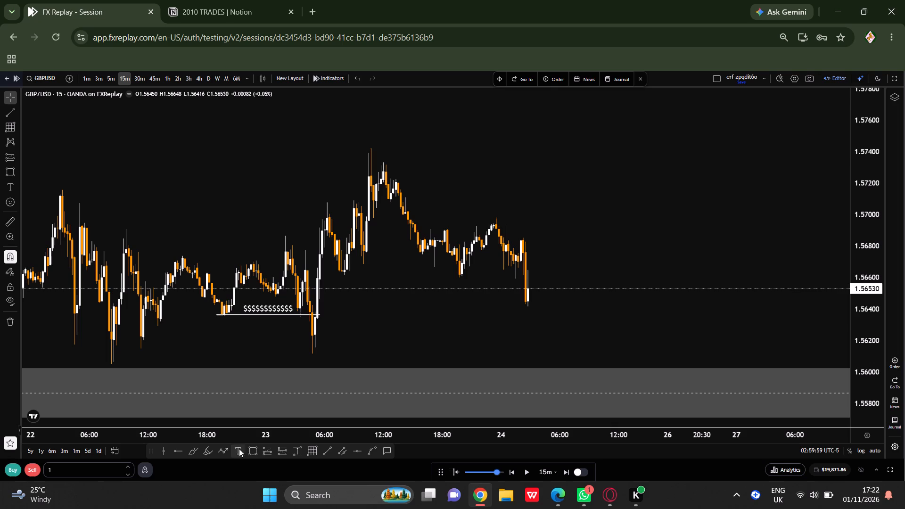
left_click(262, 450)
left_click(546, 285)
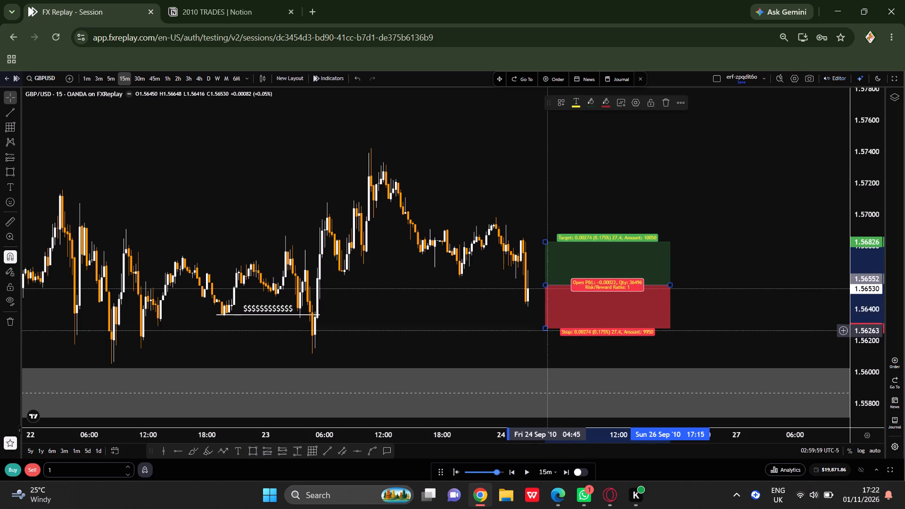
left_click_drag(544, 328, 545, 353)
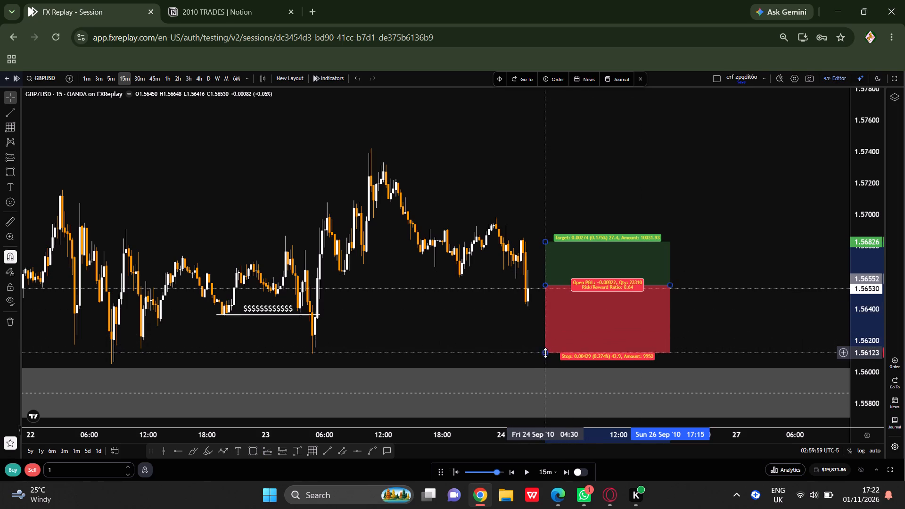
Examine the wider 15m price structure back to August around the long position and the marked 1h highs.
scroll(543, 350, "down", 7)
scroll(877, 410, "down", 7)
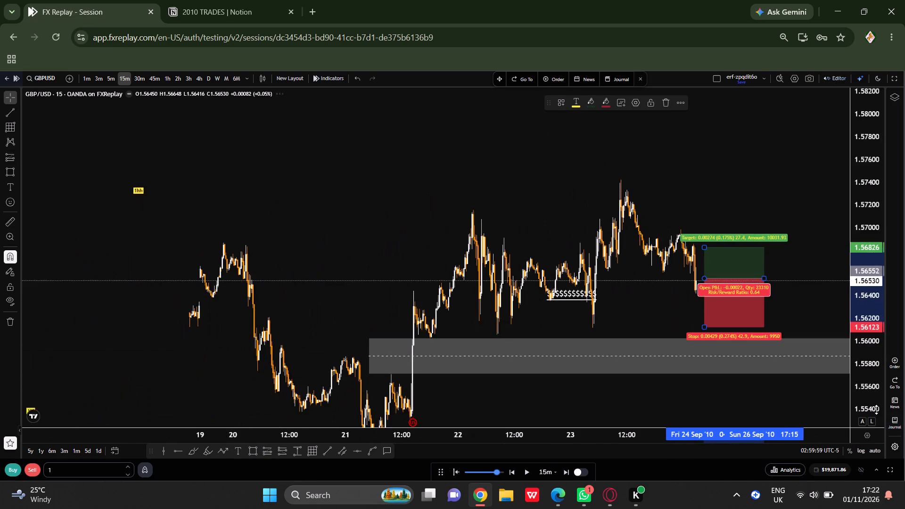
left_click_drag(737, 179, 703, 230)
scroll(705, 240, "down", 6)
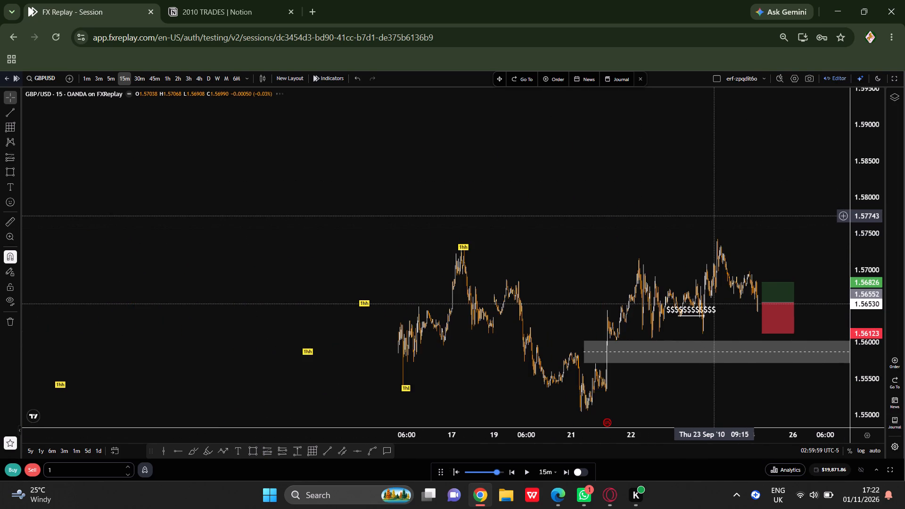
scroll(714, 216, "down", 5)
left_click_drag(735, 210, 632, 221)
left_click_drag(675, 214, 636, 213)
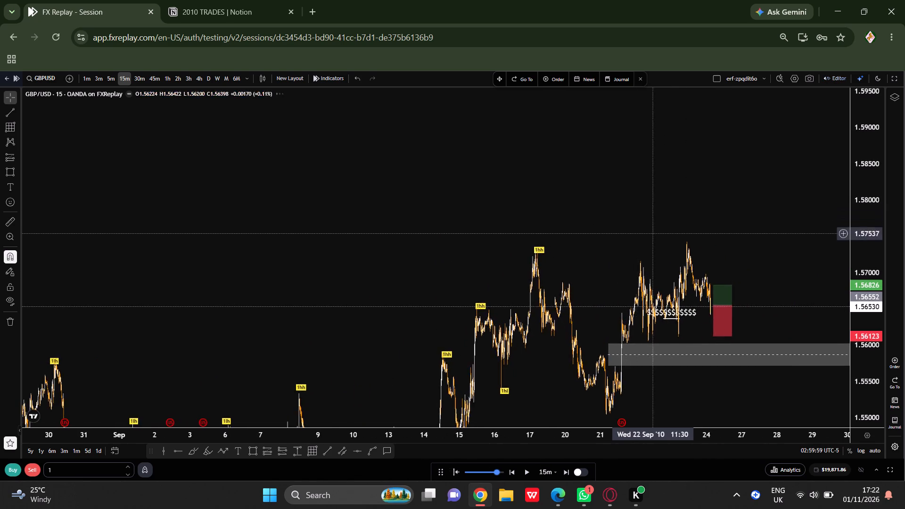
scroll(660, 239, "down", 7)
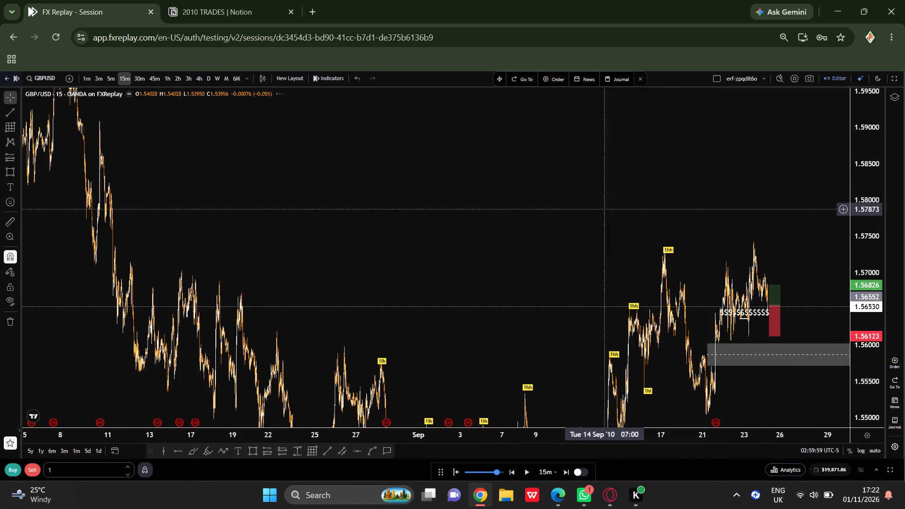
Switch the chart to the 1h timeframe and review the recent swing highs near the long position.
left_click(167, 82)
scroll(586, 316, "up", 9)
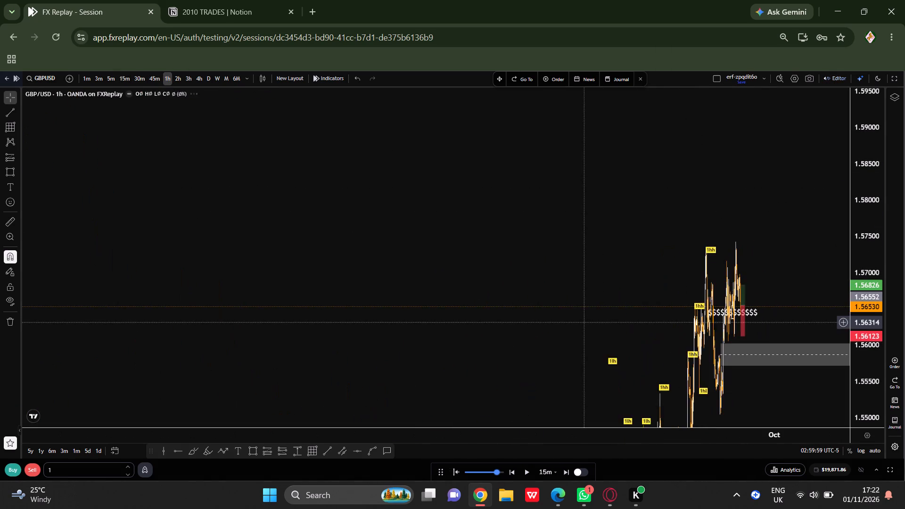
scroll(580, 320, "up", 11)
left_click_drag(591, 297, 798, 294)
scroll(738, 302, "up", 4)
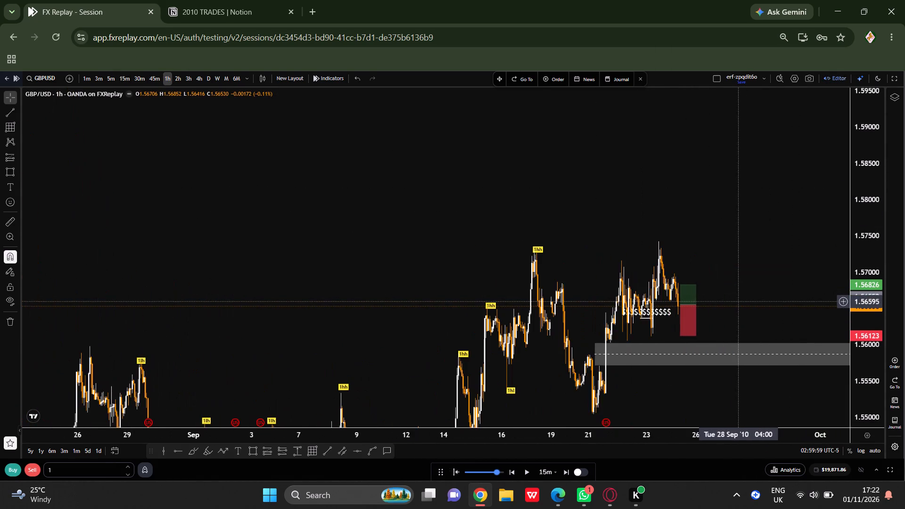
scroll(676, 286, "down", 6)
scroll(487, 205, "up", 6)
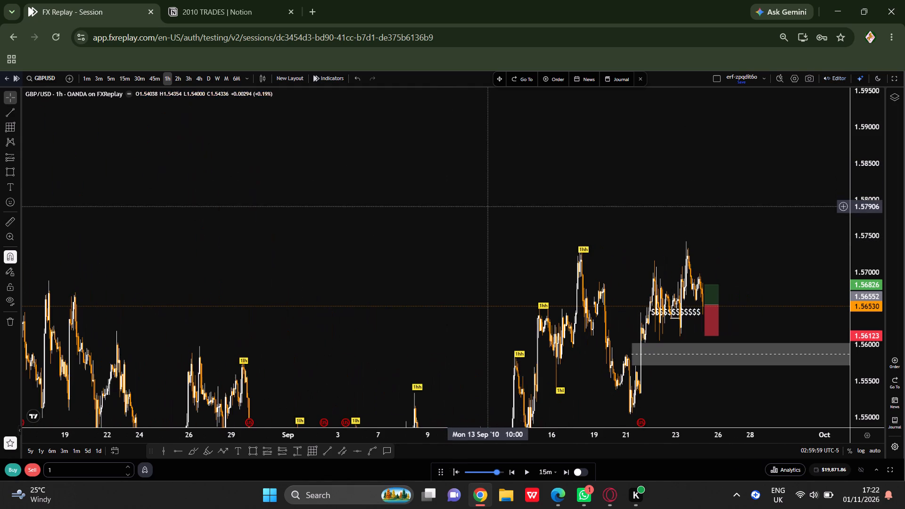
Set the long position's target to 1.57440, at the 23 September high, and extend its width to 27 September 20:00.
left_click_drag(703, 284, 701, 241)
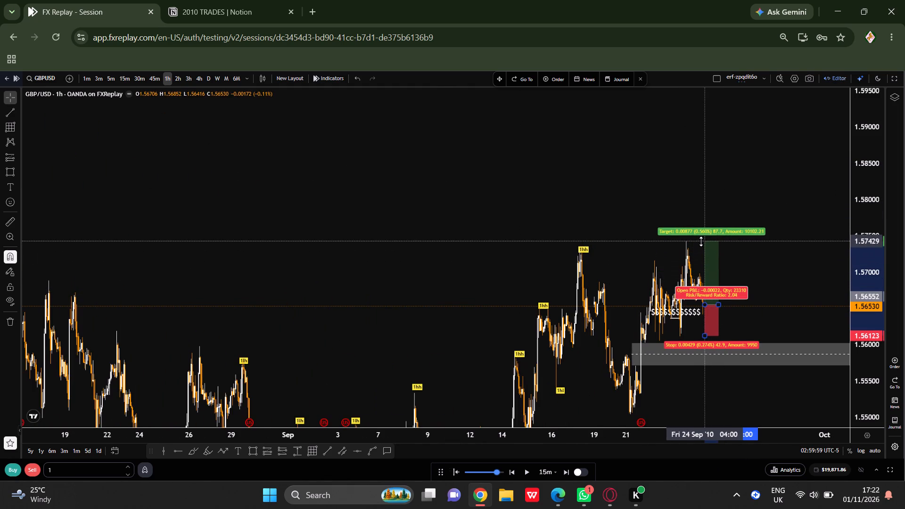
left_click_drag(701, 241, 701, 240)
left_click_drag(716, 303, 730, 304)
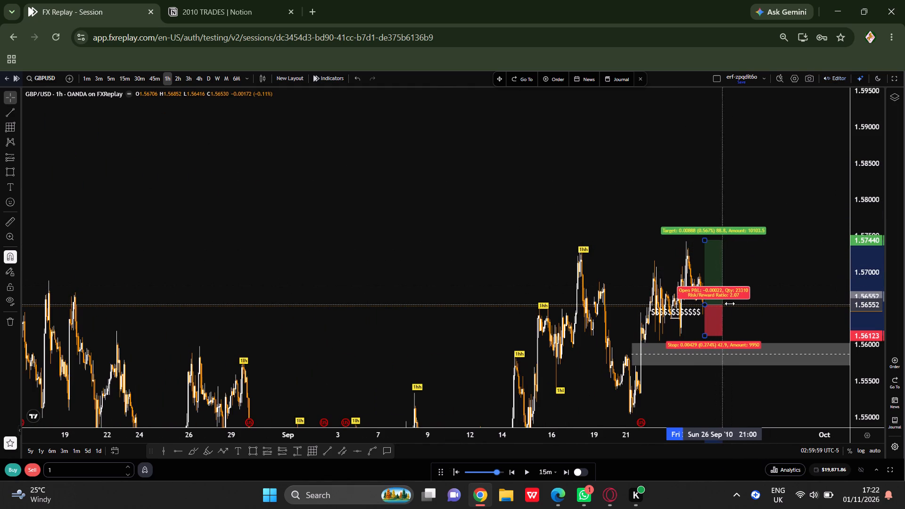
left_click_drag(730, 304, 746, 304)
Place a 0.23-lot buy stop order from the long position: entry 1.56552, stop loss 1.56123, take profit 1.57440.
left_click_drag(578, 183, 526, 154)
scroll(578, 297, "up", 7)
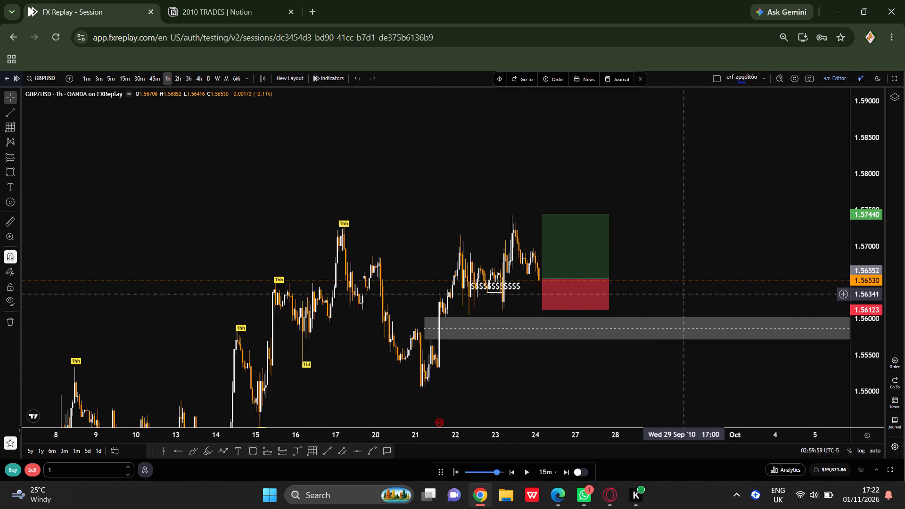
left_click_drag(702, 246, 743, 246)
left_click(588, 265)
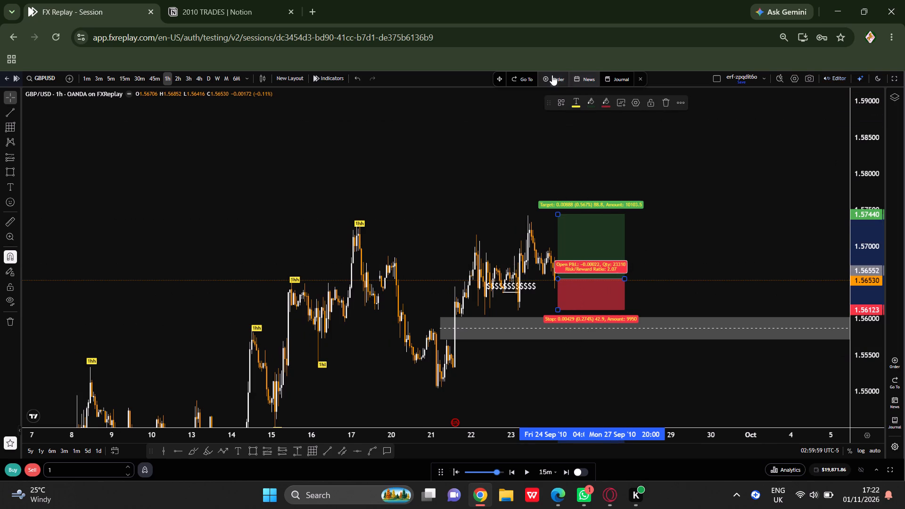
left_click(551, 75)
left_click(521, 427)
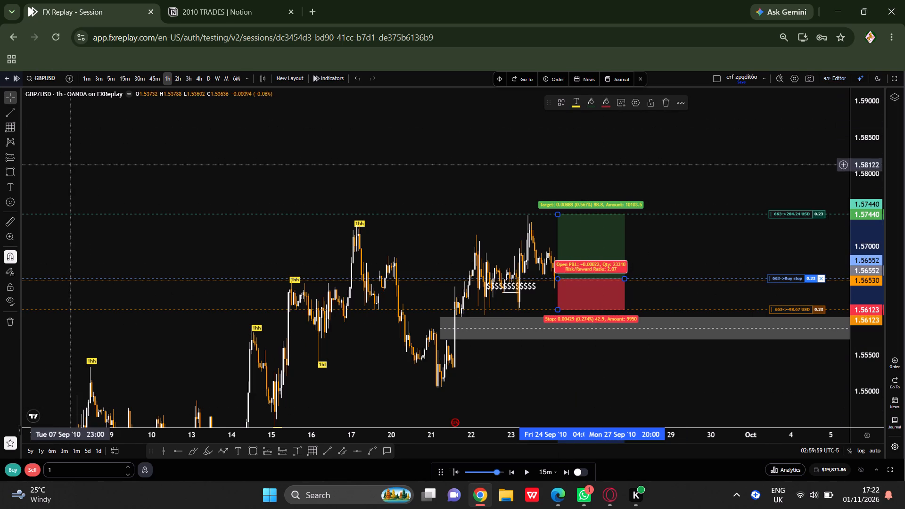
Advance the replay in short bursts of 15m steps to 09:29 on 24 September and review the trade on the 1h chart.
left_click(526, 477)
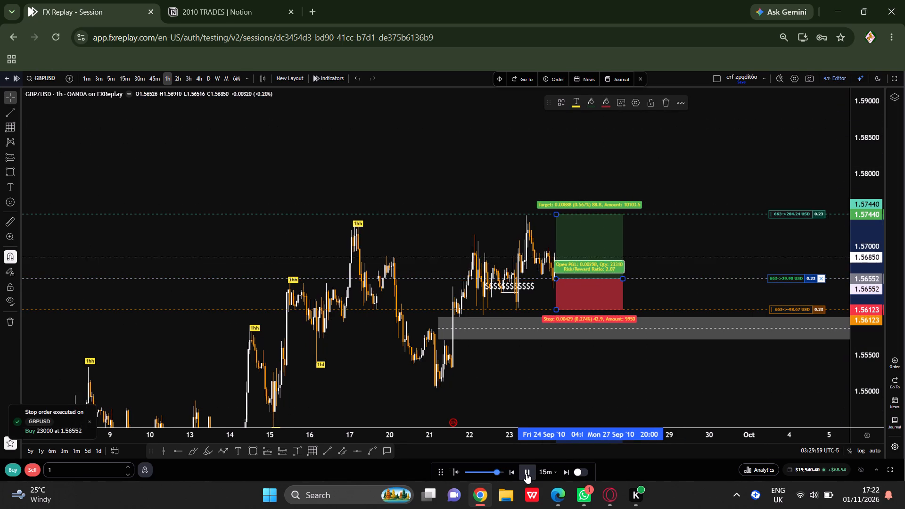
double_click(526, 473)
double_click(527, 471)
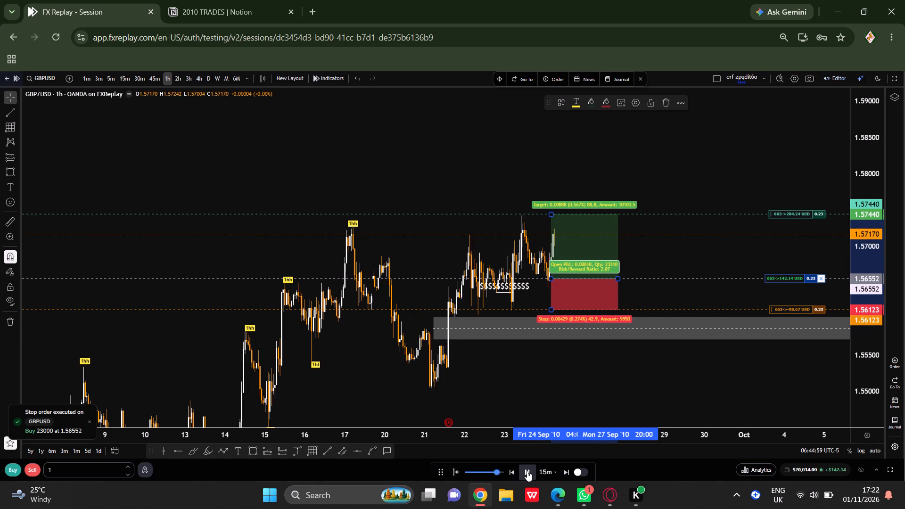
double_click(527, 470)
left_click(527, 466)
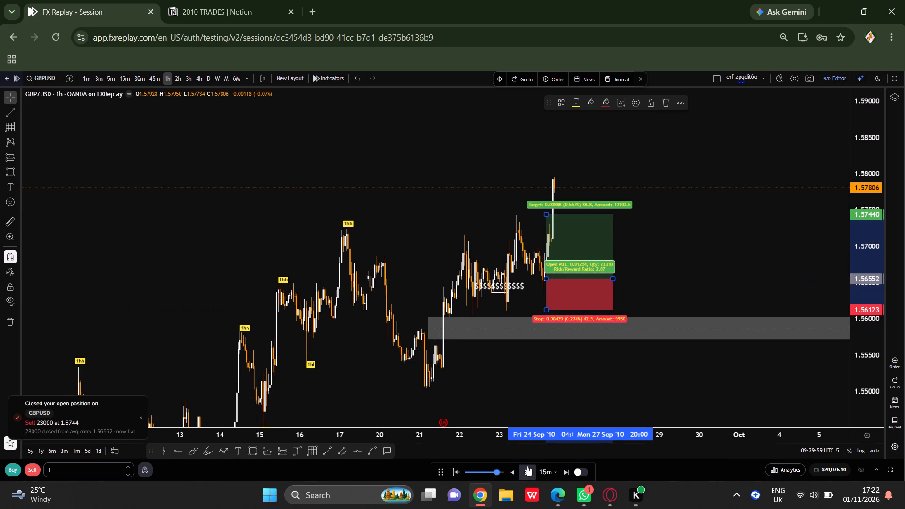
scroll(494, 184, "up", 4)
left_click_drag(320, 176, 425, 174)
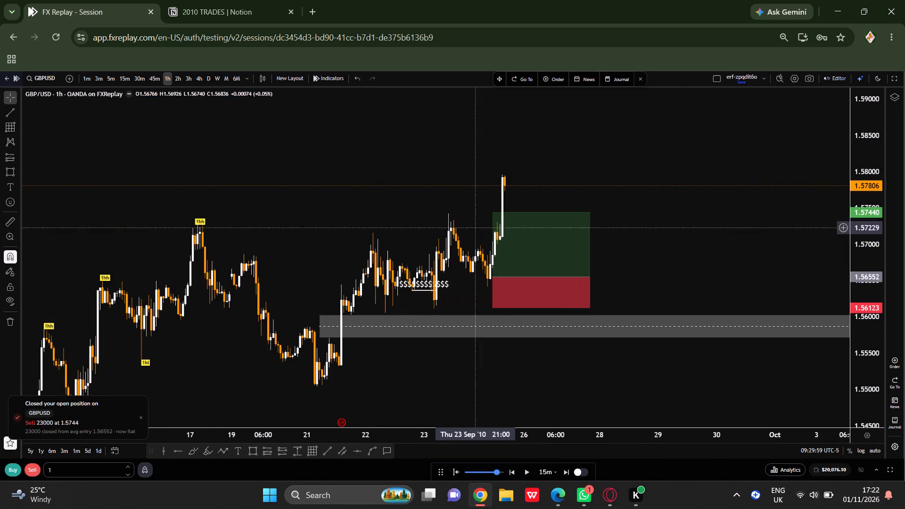
scroll(523, 235, "down", 2)
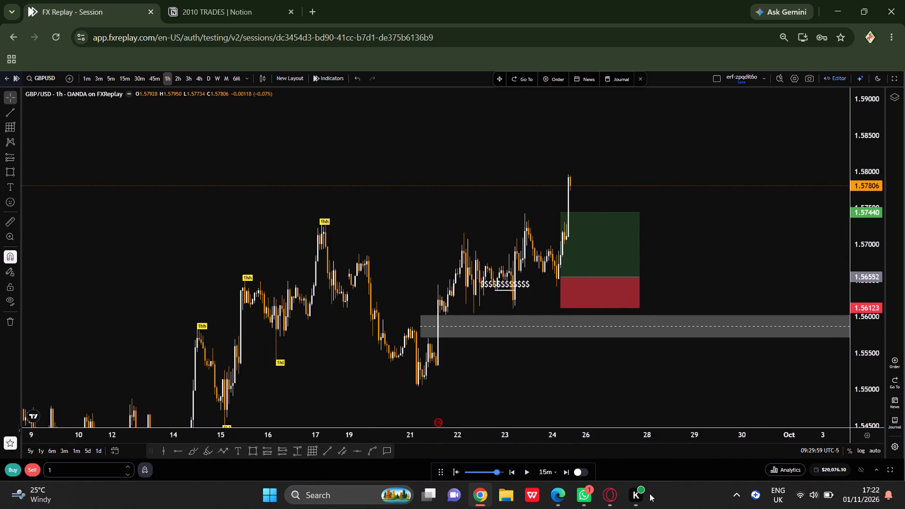
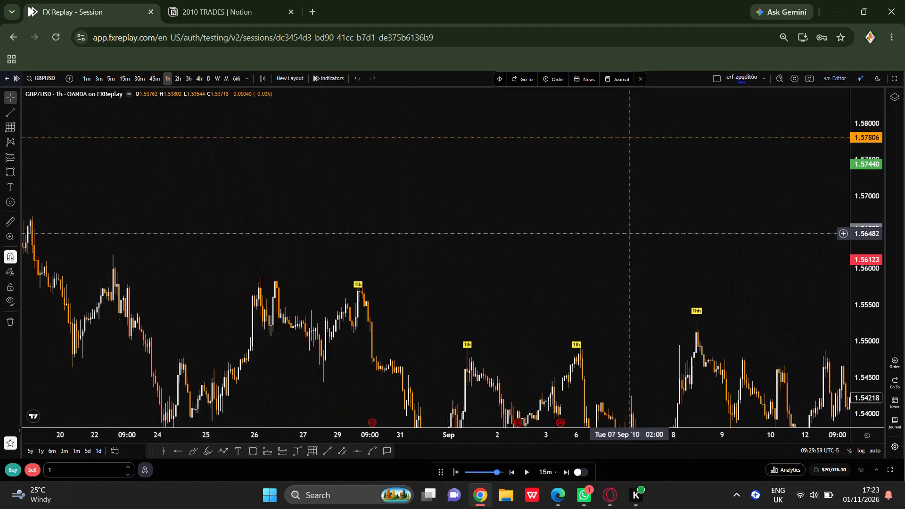
Rewind the replay to 01:59 on 24 September 2010, at the candle just before the long position, accepting the loss of trades made since.
left_click_drag(695, 201, 267, 207)
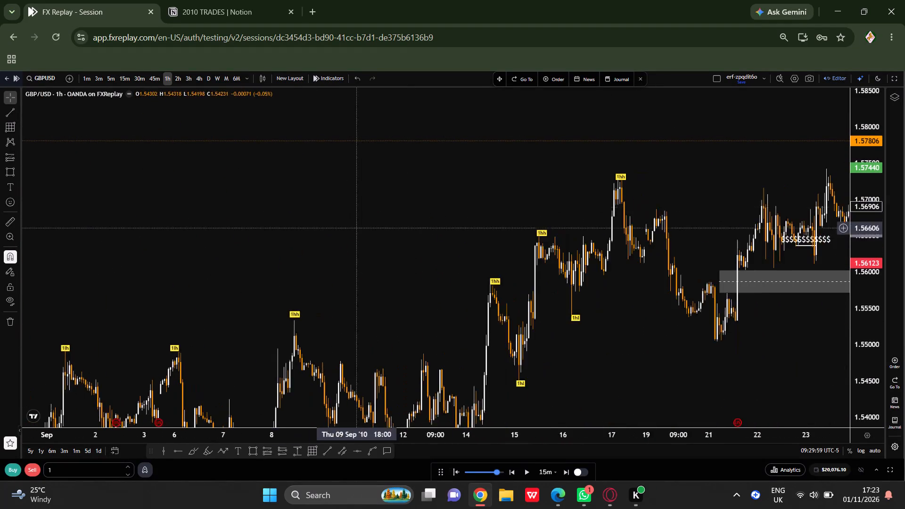
scroll(512, 237, "down", 7)
left_click_drag(617, 186, 285, 259)
scroll(360, 254, "up", 9)
left_click_drag(462, 246, 471, 246)
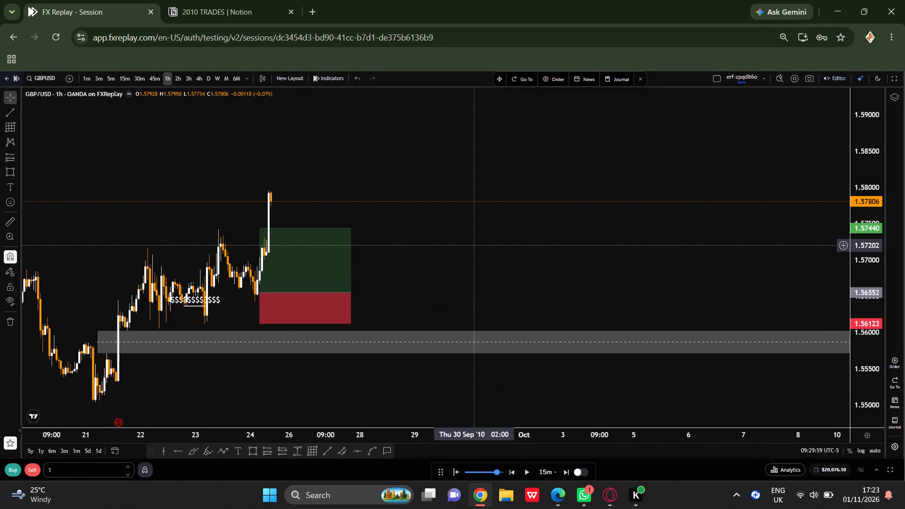
left_click_drag(471, 246, 746, 249)
scroll(526, 259, "down", 7)
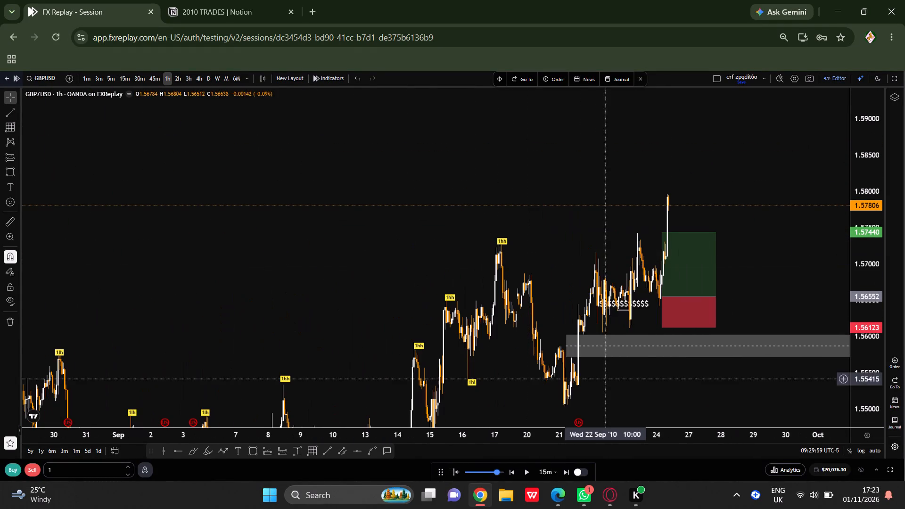
left_click(453, 471)
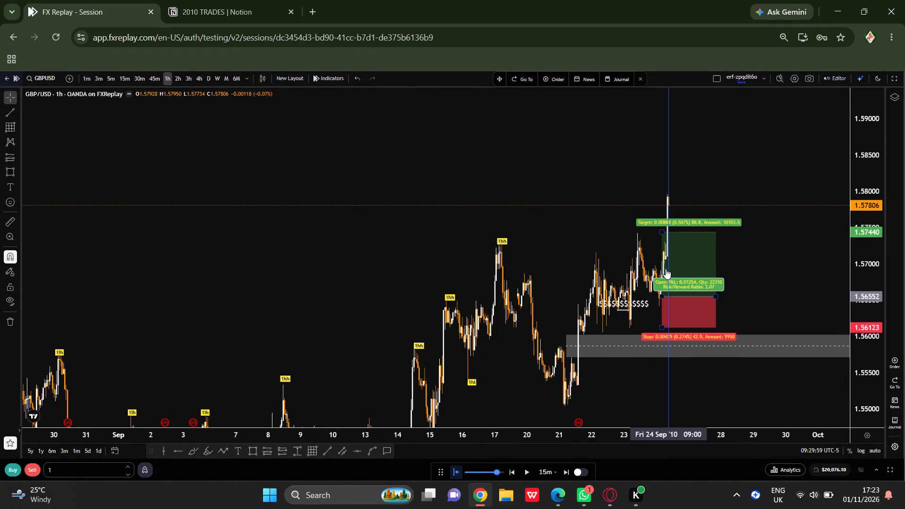
left_click(658, 274)
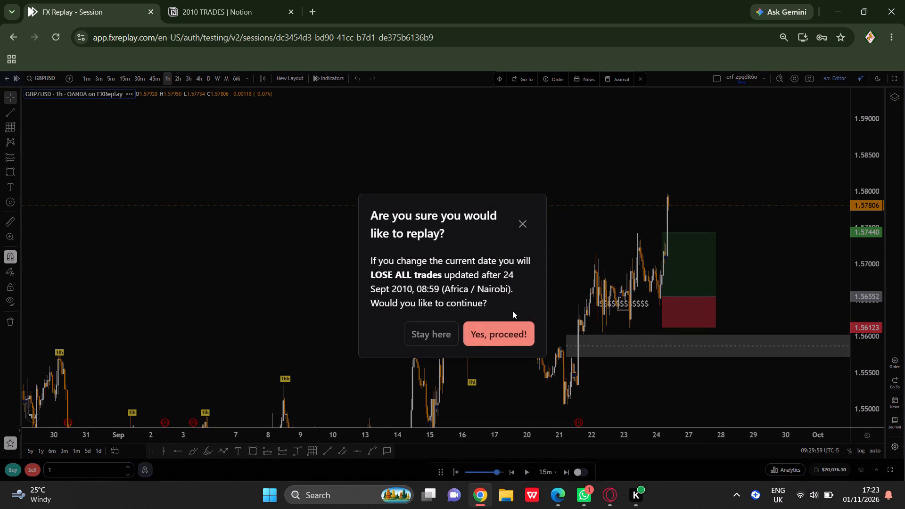
left_click(499, 329)
Raise the long position's target to 1.58247, leaving its entry at 1.56552 and its stop at 1.56123.
scroll(473, 217, "up", 2)
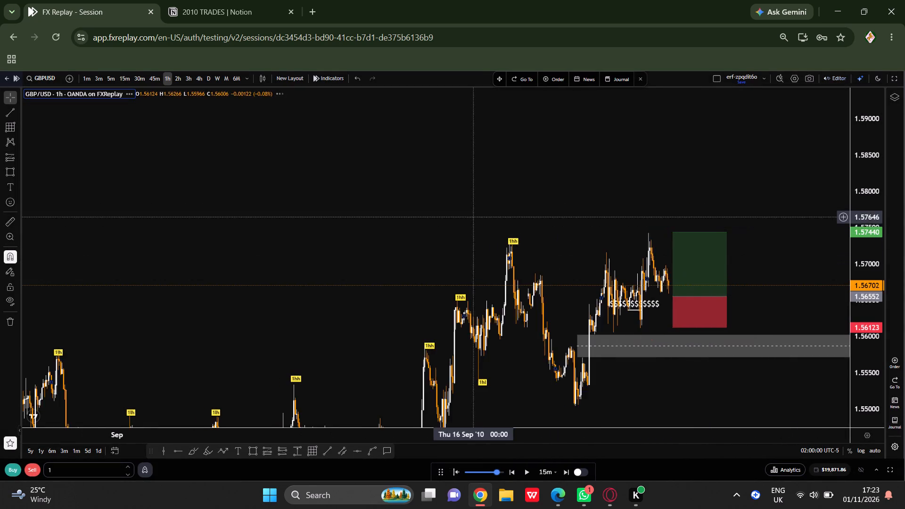
scroll(473, 217, "up", 2)
scroll(476, 224, "down", 15)
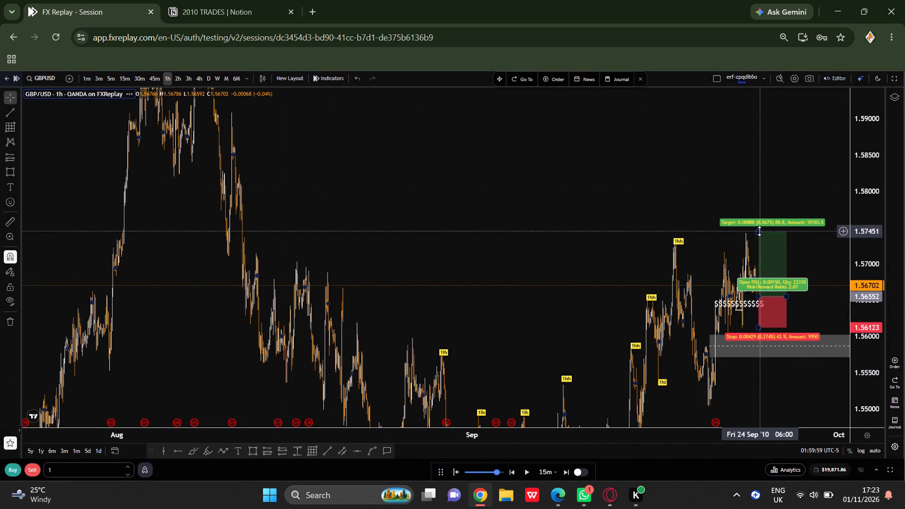
left_click_drag(759, 231, 762, 173)
Place a 0.46-lot buy limit order at 1% risk: entry 1.56552, stop loss 1.56123, take profit 1.58247.
scroll(636, 238, "up", 18)
left_click(537, 263)
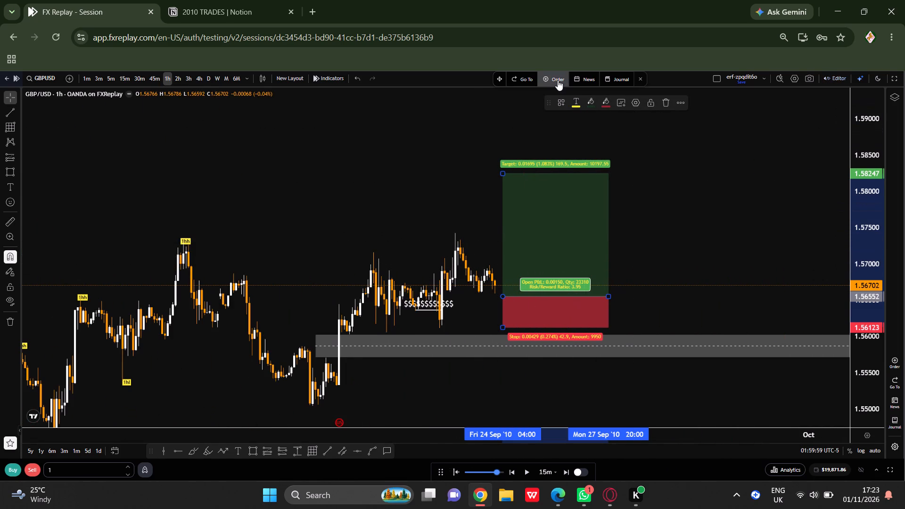
left_click(558, 80)
left_click(470, 231)
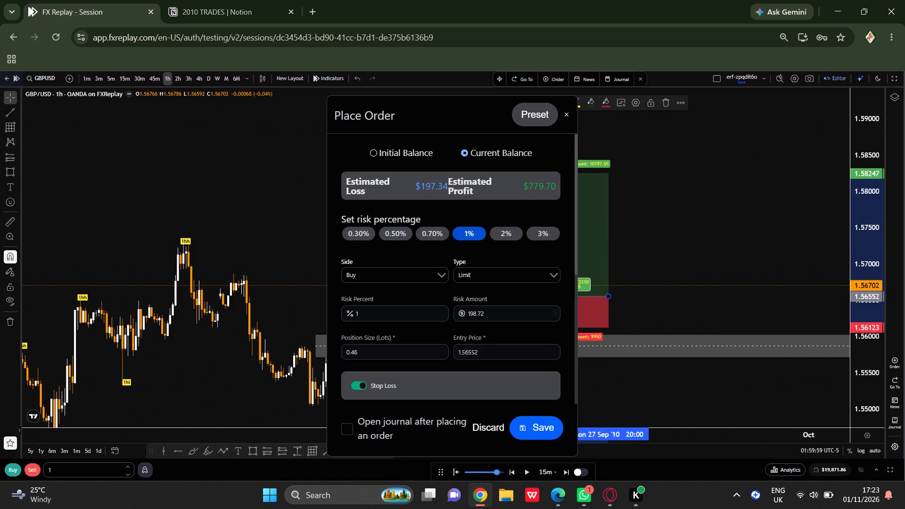
left_click(543, 426)
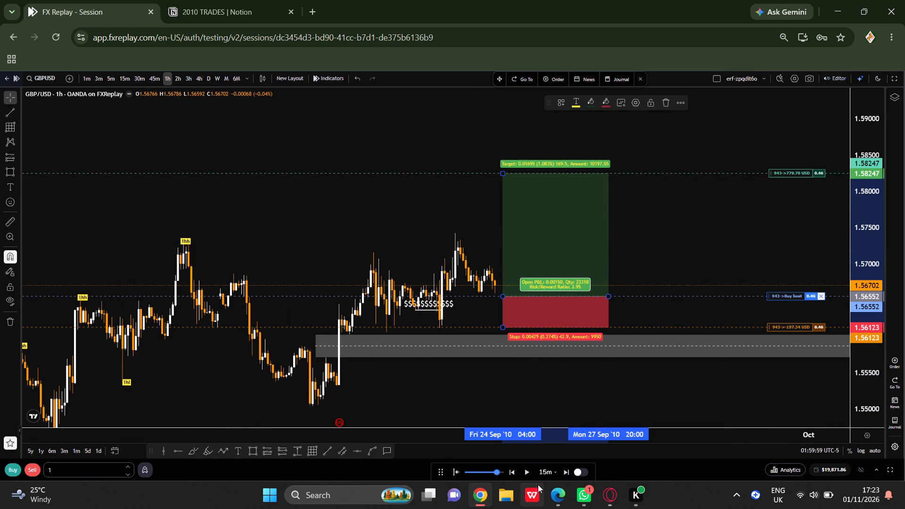
Advance the replay in short bursts of 15m steps to 11:29 on 24 September, taking the long to its target.
left_click(527, 475)
left_click(527, 471)
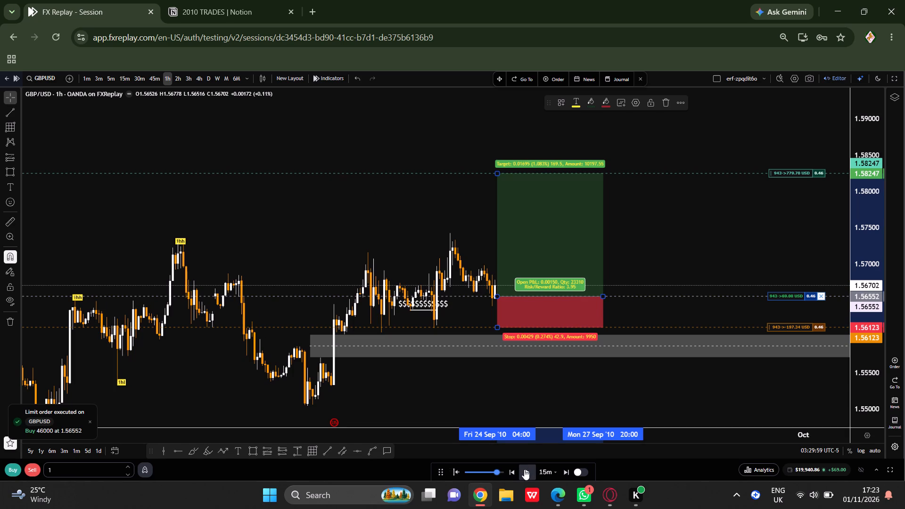
left_click(524, 470)
double_click(524, 470)
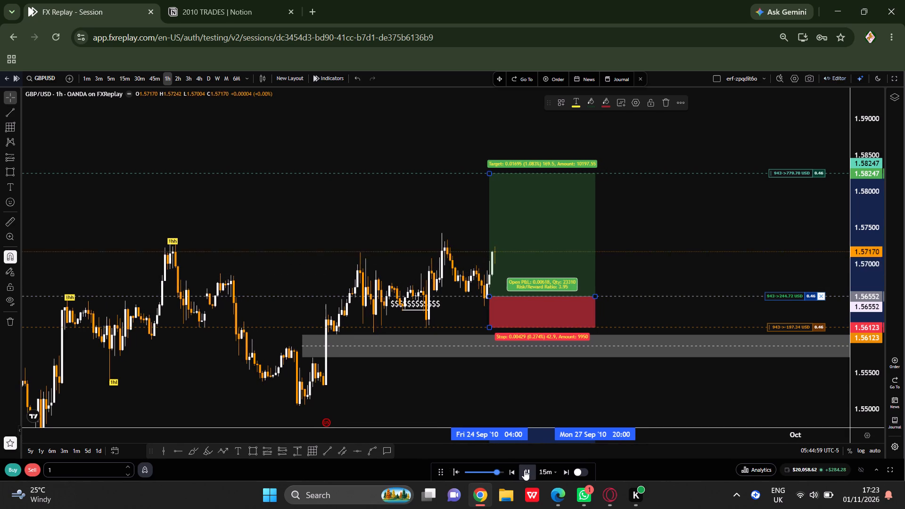
left_click(524, 470)
triple_click(524, 470)
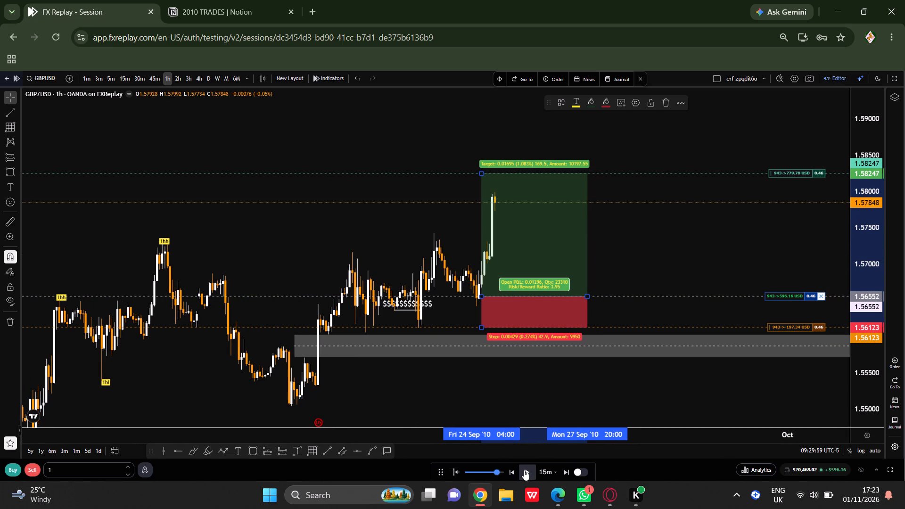
left_click(524, 470)
Review the completed long and the labelled swing highs and lows leading up to it on the 1h chart.
scroll(493, 288, "down", 4)
left_click_drag(431, 214, 458, 212)
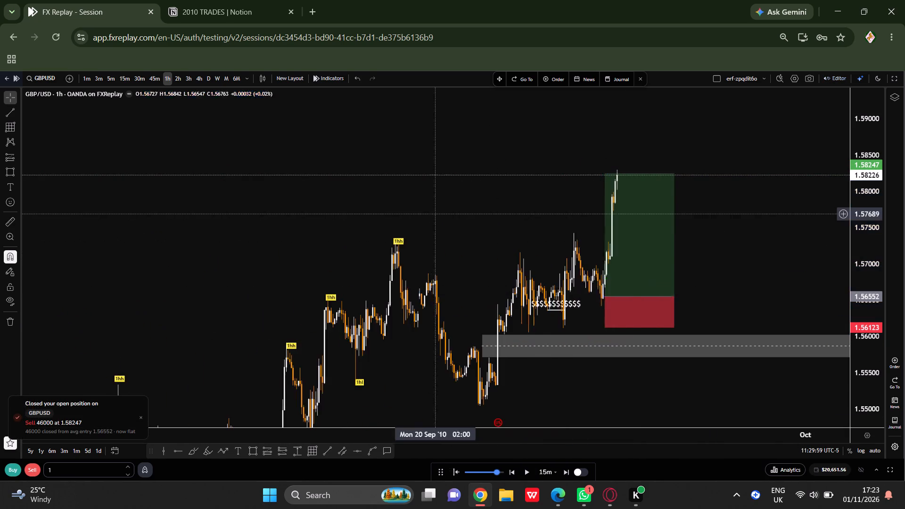
left_click_drag(458, 212, 520, 204)
scroll(527, 218, "up", 6)
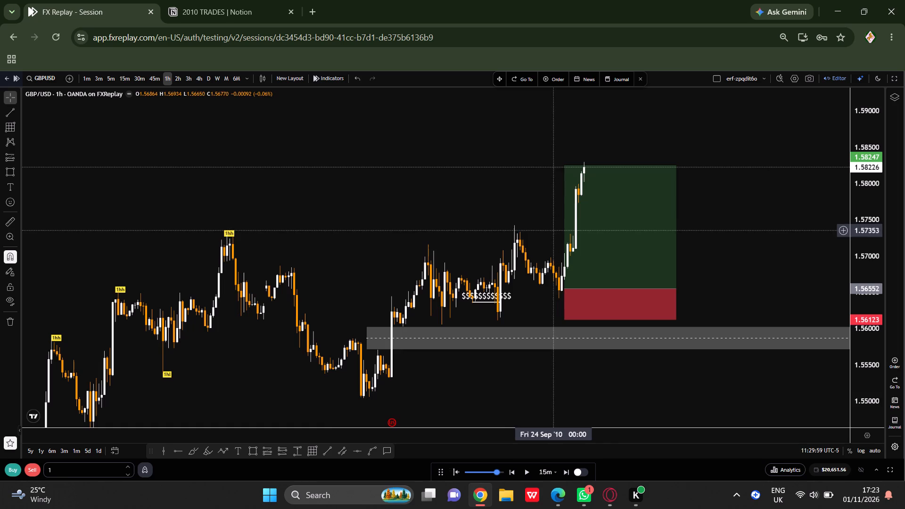
left_click_drag(539, 196, 472, 260)
scroll(474, 267, "down", 3)
left_click_drag(474, 265, 482, 205)
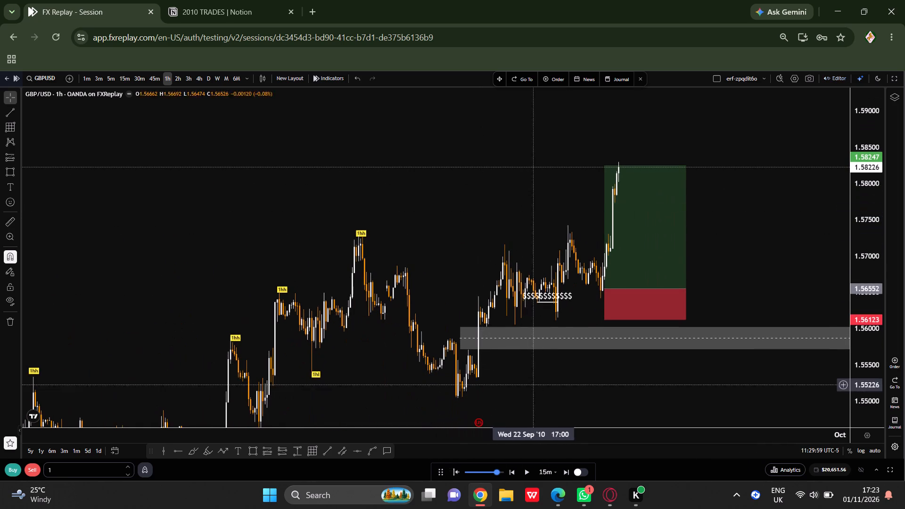
scroll(588, 376, "up", 2)
left_click_drag(473, 354, 572, 342)
scroll(574, 365, "up", 3)
left_click_drag(535, 382, 549, 377)
Move the 1hl label from the 16 September low to just under the 21 September low, at 1.55047.
left_click_drag(295, 207, 409, 125)
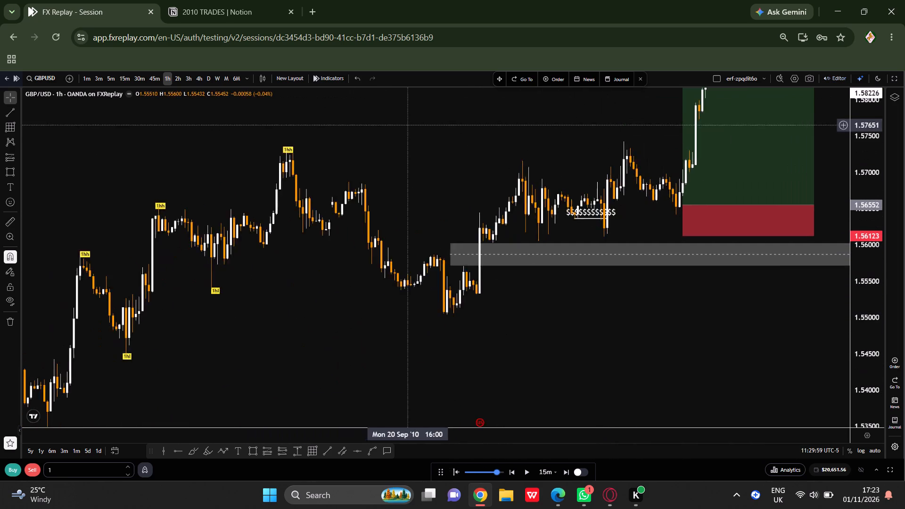
scroll(402, 310, "down", 3)
left_click_drag(420, 317, 386, 328)
left_click_drag(367, 295, 573, 341)
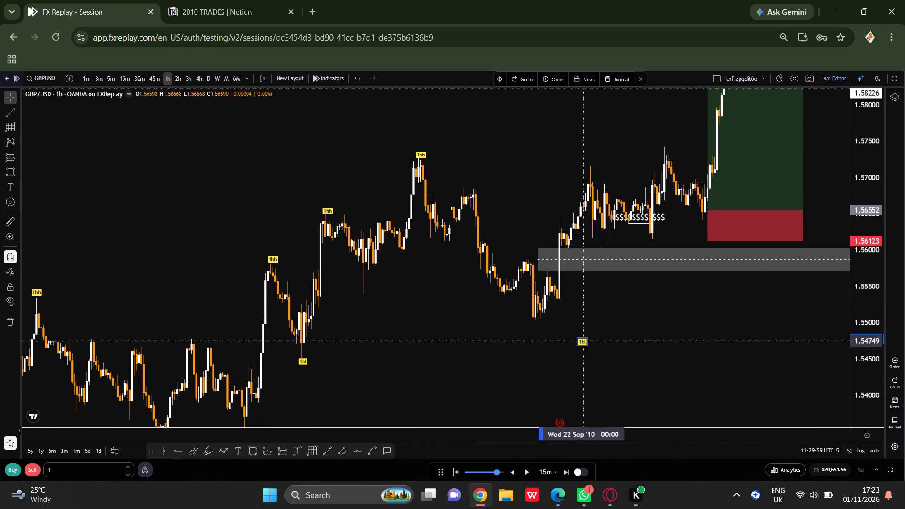
left_click_drag(573, 341, 534, 318)
left_click_drag(676, 330, 568, 385)
scroll(577, 378, "up", 1)
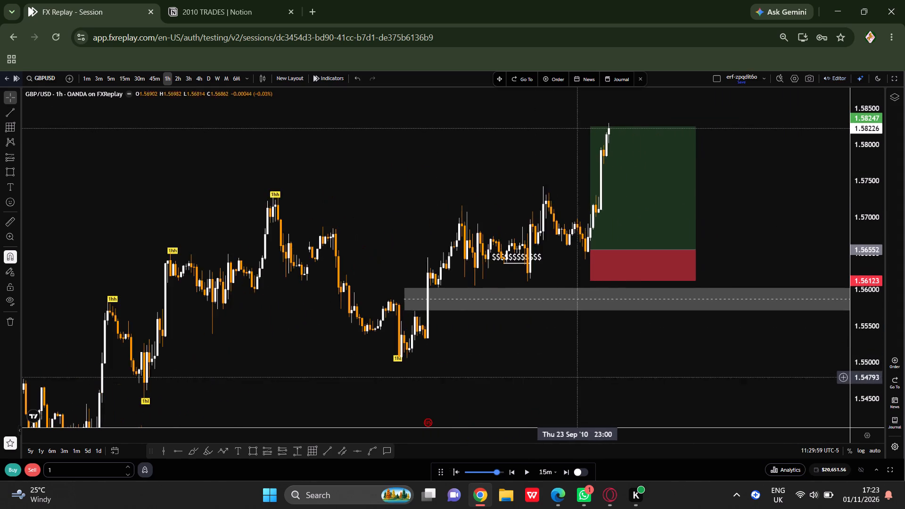
left_click_drag(543, 364, 592, 398)
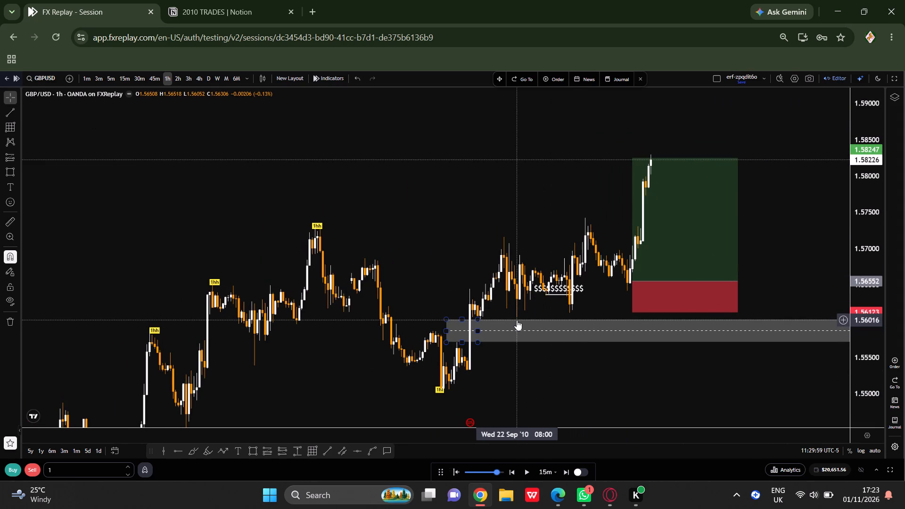
left_click(436, 390)
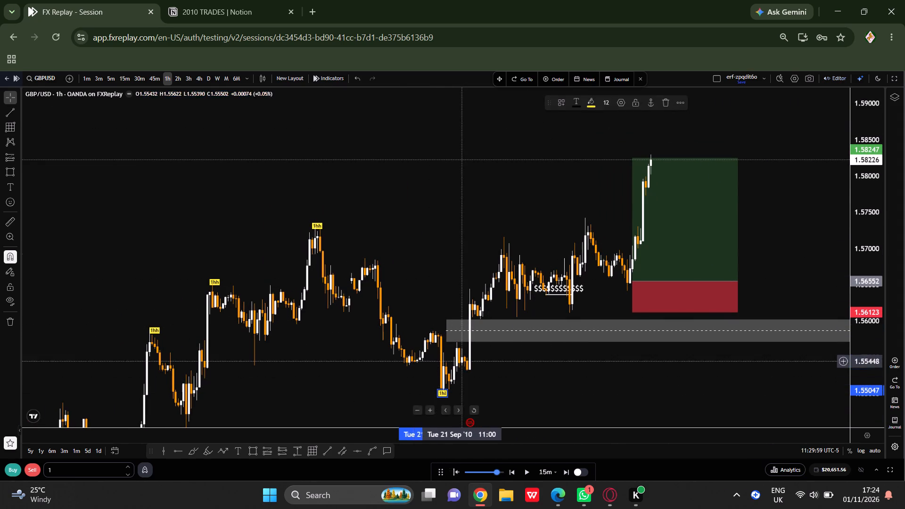
Clone the 1hh label at the 17 September high and place the copy above the 23 September high, at 1.57510.
left_click(317, 224)
right_click(317, 224)
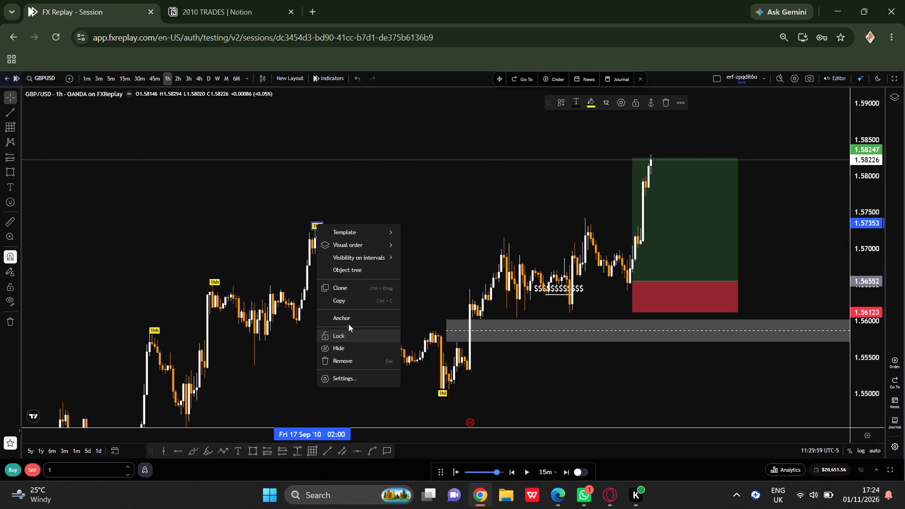
left_click(347, 288)
left_click(413, 216)
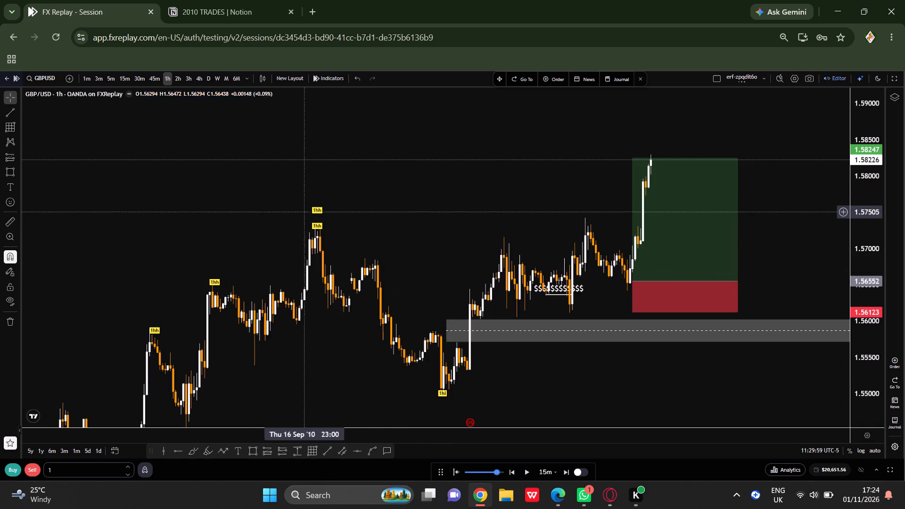
left_click_drag(315, 208, 583, 212)
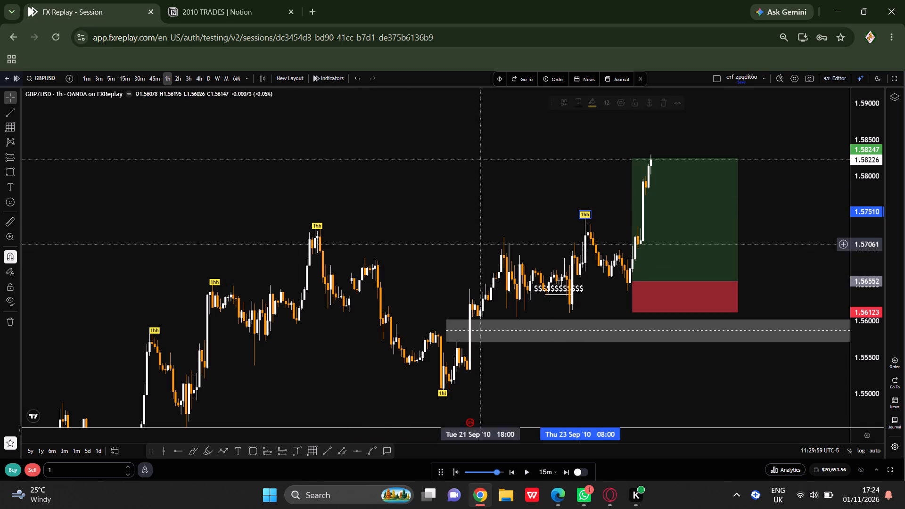
Advance the replay in short bursts of 15m steps to 14:44 on 24 September.
scroll(468, 242, "up", 4)
scroll(413, 220, "down", 3)
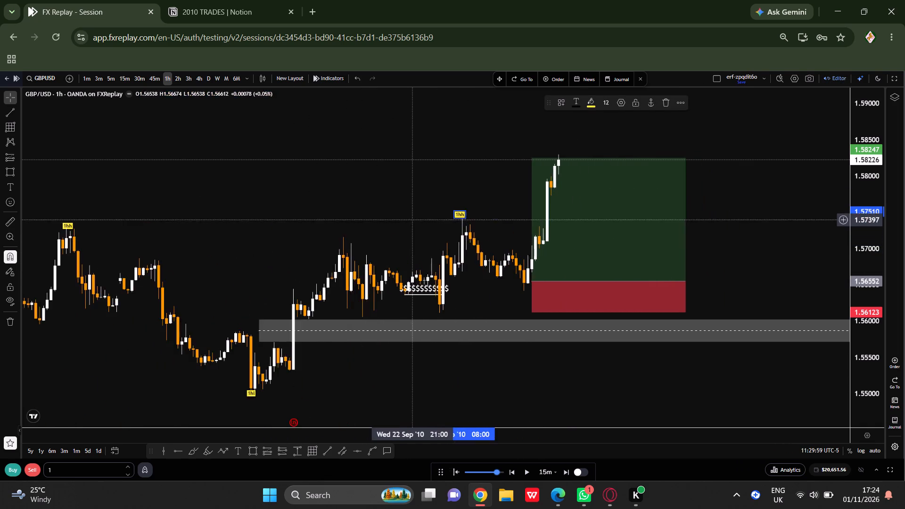
scroll(423, 223, "down", 3)
left_click_drag(543, 204, 434, 285)
left_click(524, 471)
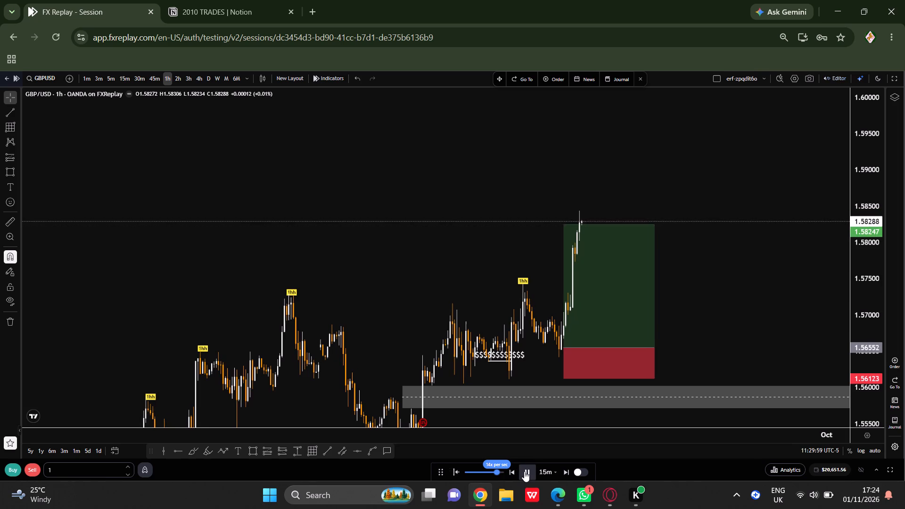
double_click(524, 471)
left_click(524, 471)
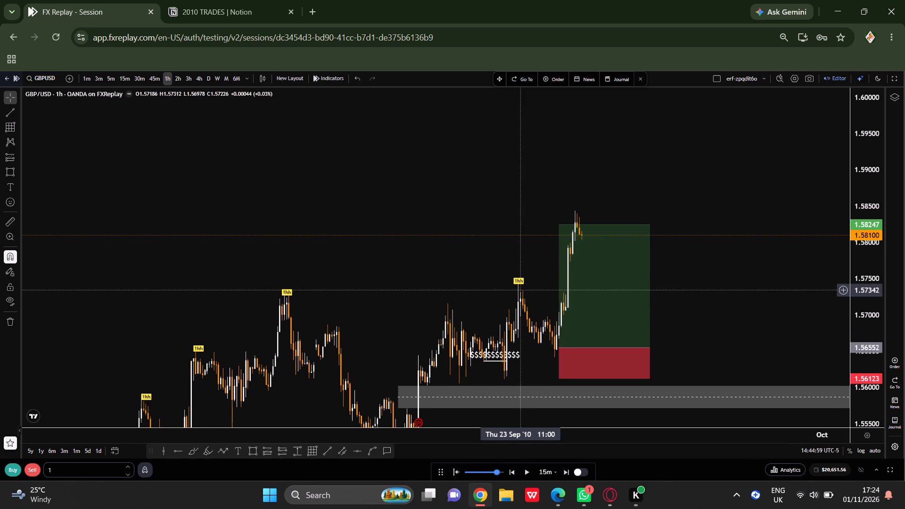
Move the cloned 1hh label from the 23 September high to above the new 24 September high.
left_click_drag(520, 279, 575, 208)
Clone the 1hl label at the 21 September low and park the copy in the empty chart area at 27 September 19:00.
left_click_drag(376, 291, 491, 140)
scroll(499, 367, "up", 3)
left_click(353, 347)
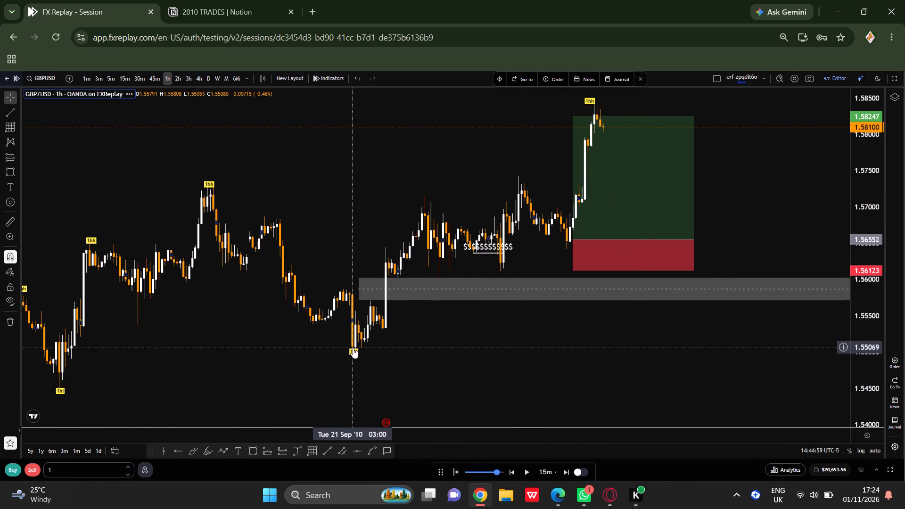
left_click(352, 351)
right_click(352, 351)
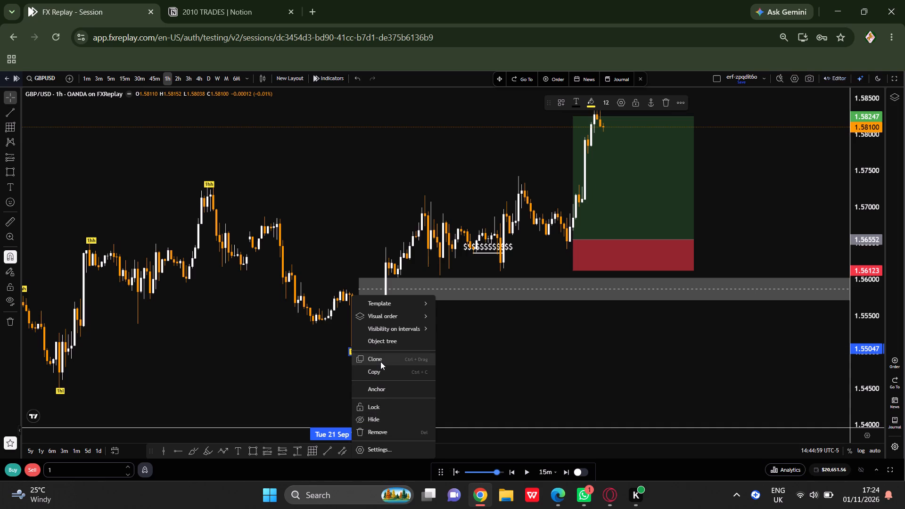
left_click(380, 361)
left_click_drag(414, 360, 488, 368)
scroll(481, 376, "up", 3)
left_click_drag(225, 338, 347, 282)
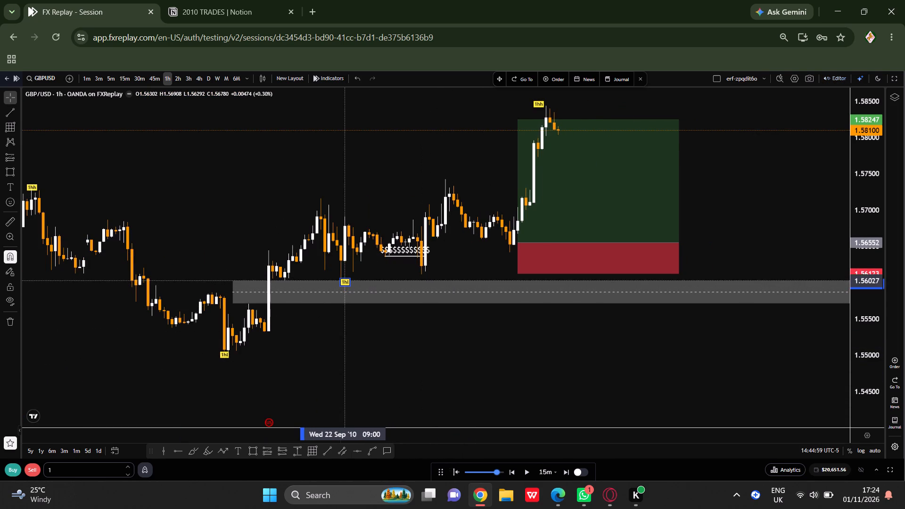
left_click_drag(347, 282, 712, 372)
Reposition the $$$ liquidity line to 1.56297, beneath the 22–23 September consolidation.
scroll(569, 361, "down", 6)
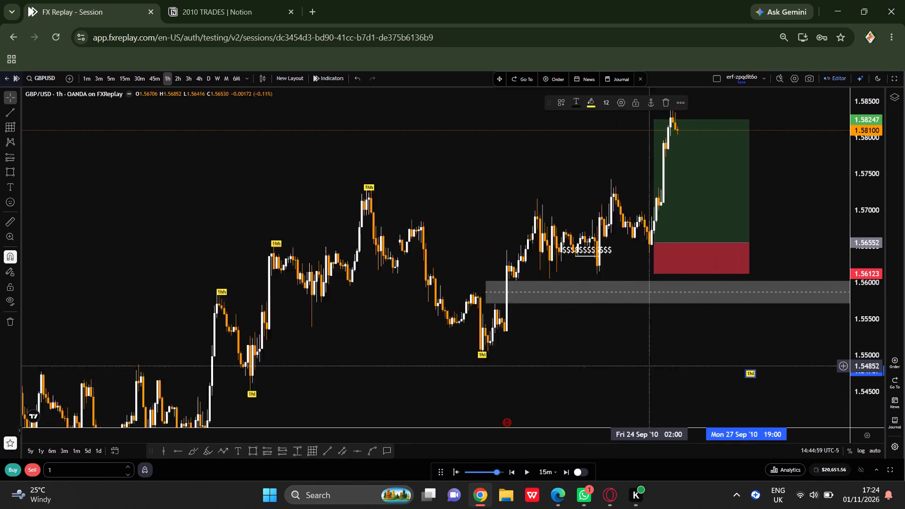
left_click_drag(660, 368, 655, 413)
scroll(649, 373, "up", 4)
left_click_drag(500, 285, 483, 301)
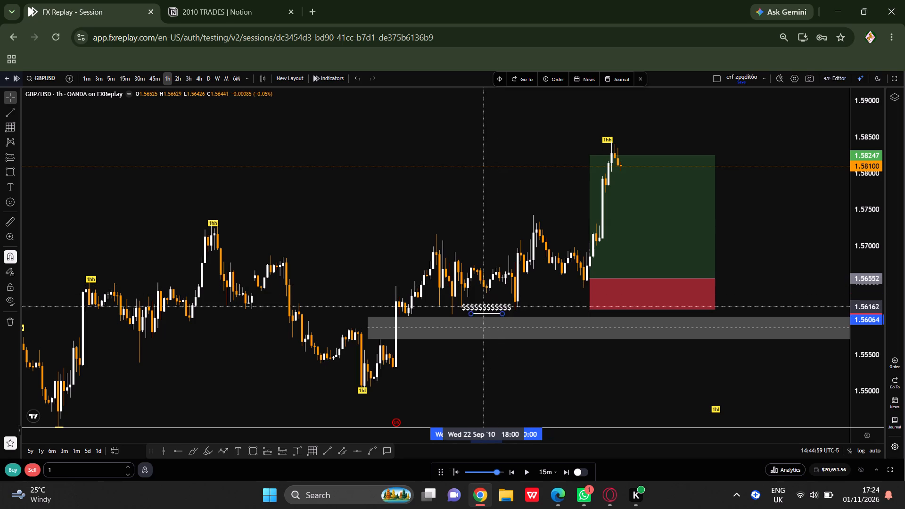
left_click_drag(483, 301, 490, 290)
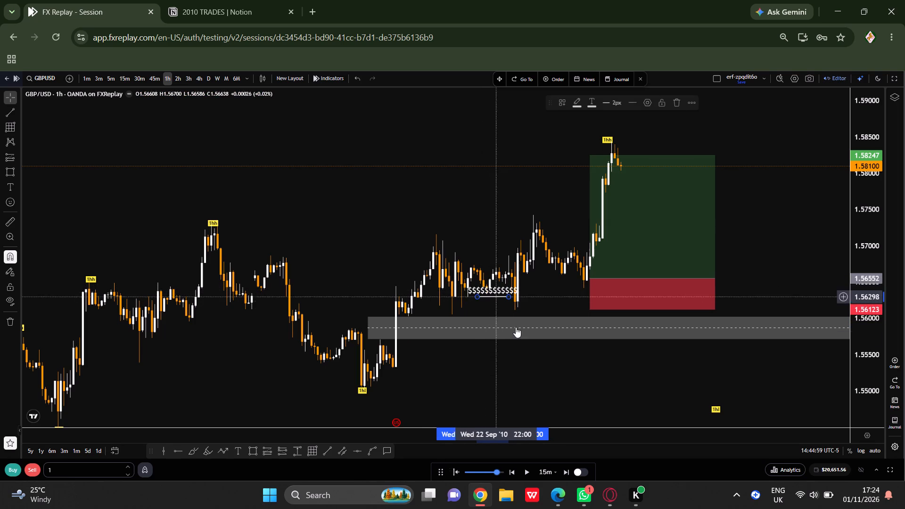
On the 15m chart, shift the $$$ liquidity line to 1.56308 so that it ends at 23 September 05:00.
scroll(523, 340, "up", 2)
scroll(578, 394, "down", 3)
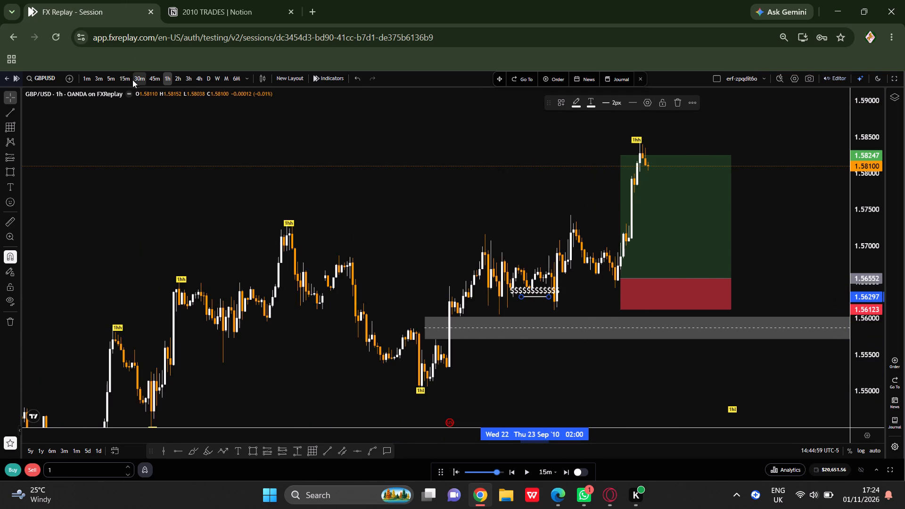
left_click(129, 77)
scroll(439, 279, "down", 14)
scroll(489, 279, "down", 3)
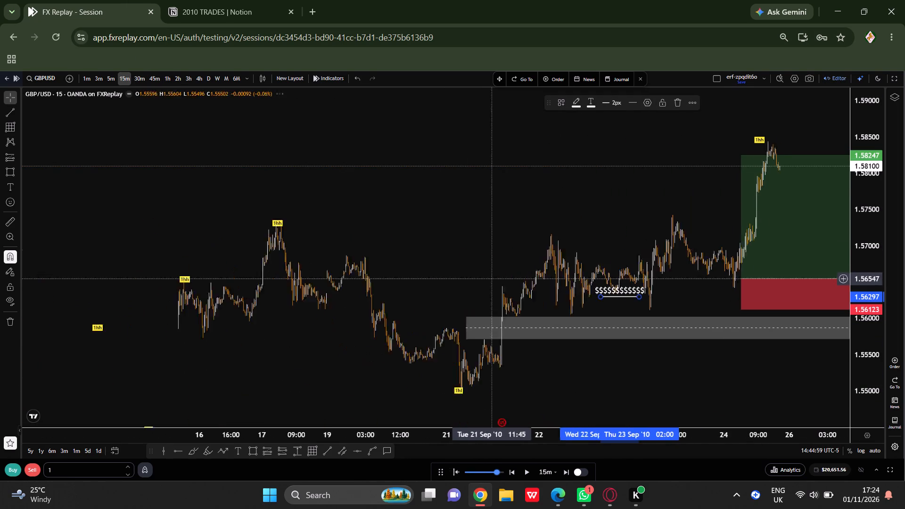
left_click_drag(590, 137, 396, 150)
scroll(450, 189, "up", 4)
left_click_drag(474, 165, 435, 218)
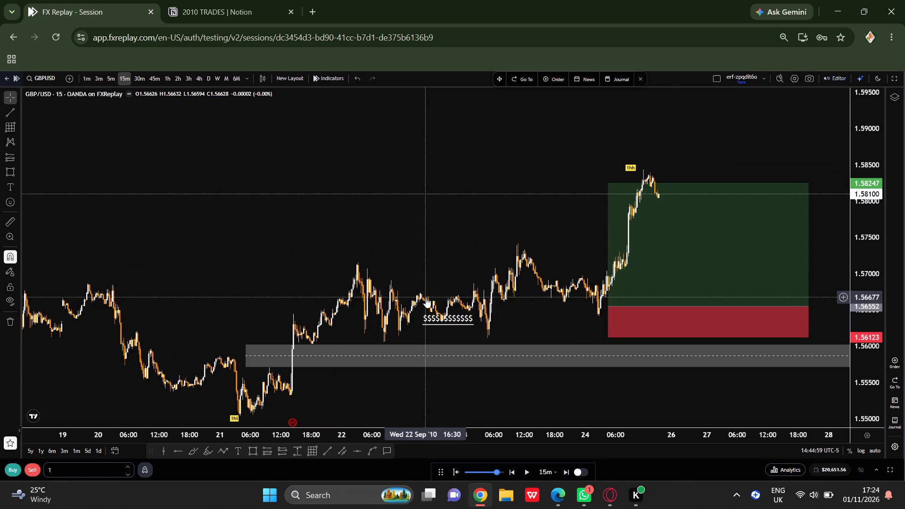
scroll(426, 297, "up", 3)
scroll(260, 245, "down", 3)
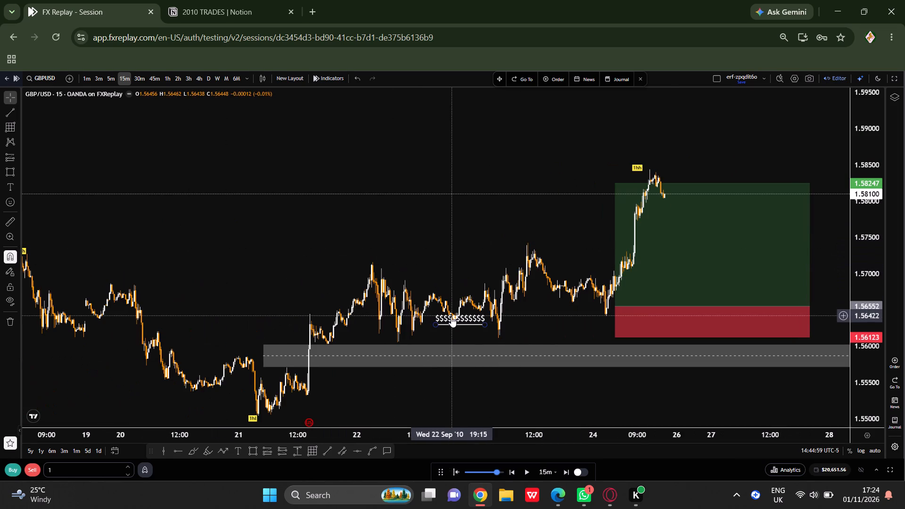
left_click_drag(452, 317, 467, 316)
scroll(409, 319, "up", 1)
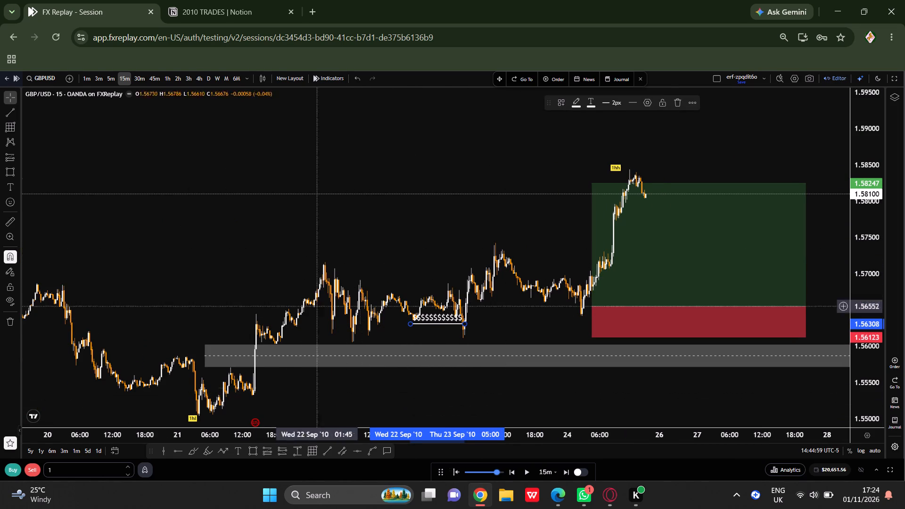
Examine the 21–24 September rally, the grey zone and the long position on the 3h and 4h charts.
left_click(193, 79)
scroll(332, 235, "up", 7)
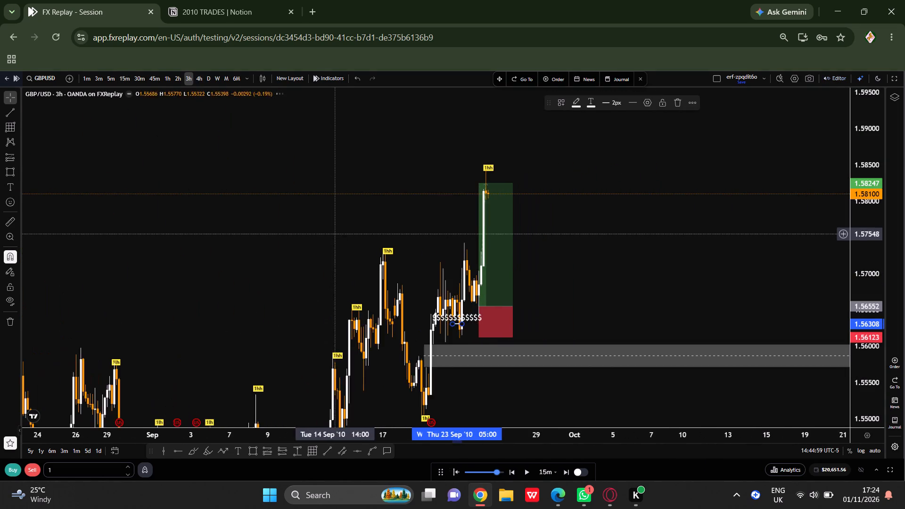
scroll(341, 234, "up", 1)
left_click_drag(329, 180, 545, 188)
scroll(529, 196, "up", 5)
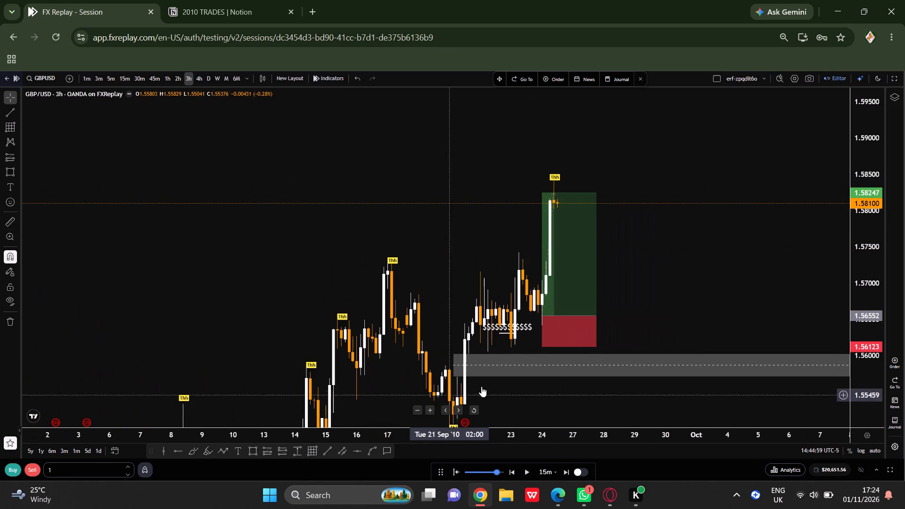
left_click(203, 78)
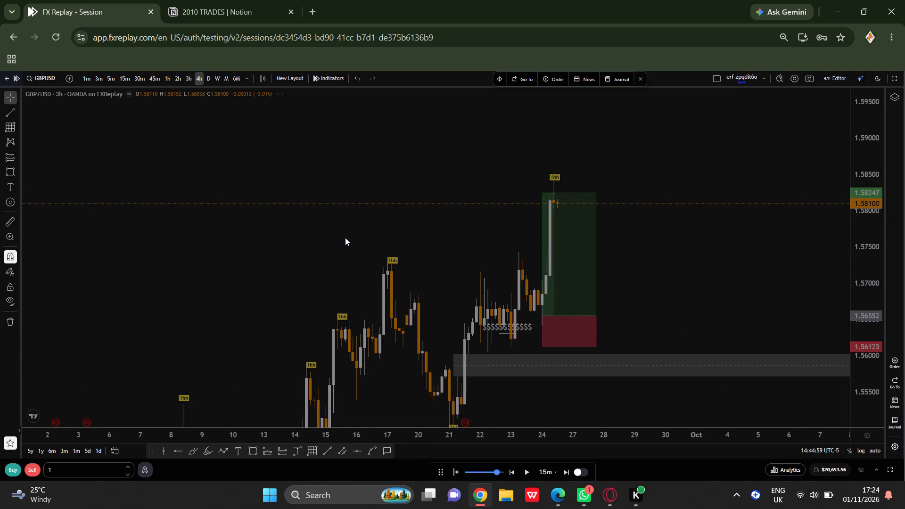
scroll(356, 229, "up", 3)
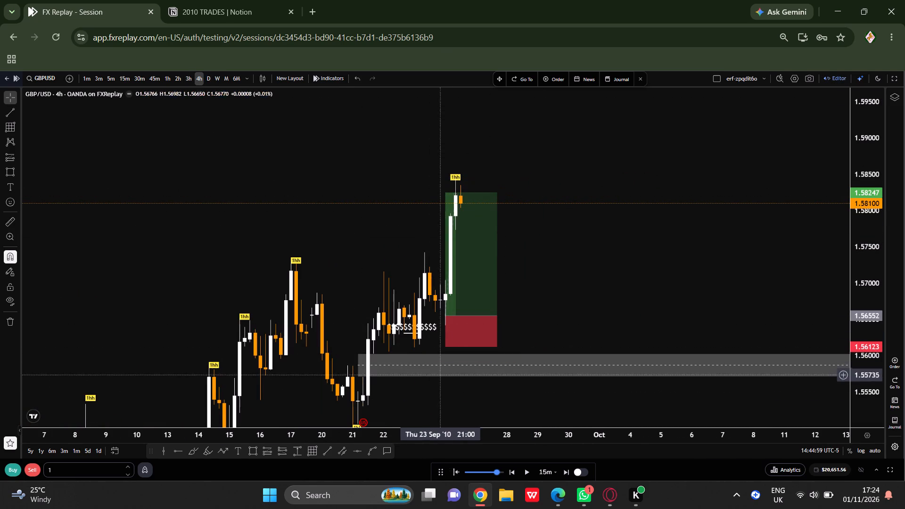
left_click_drag(318, 220, 417, 217)
scroll(414, 216, "up", 3)
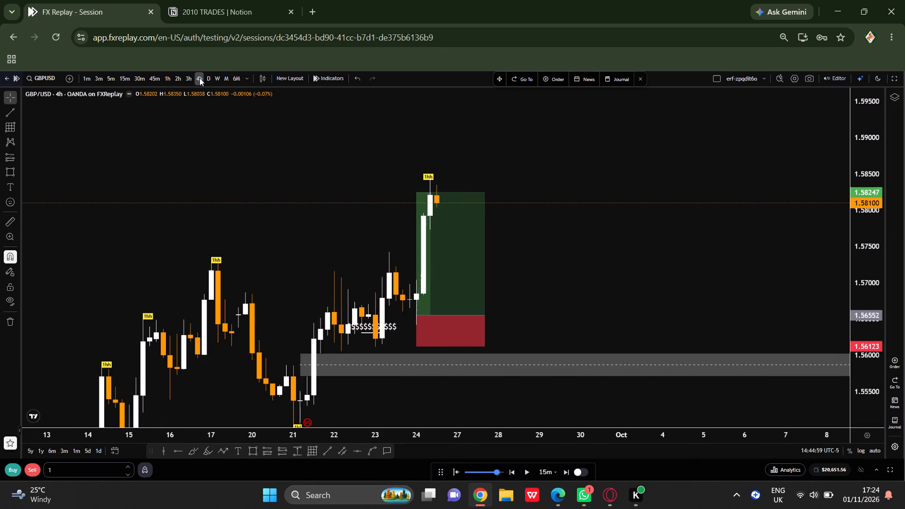
Examine the daily candles around the grey zone and the 24 September long for imbalances.
left_click(205, 80)
scroll(636, 242, "up", 2)
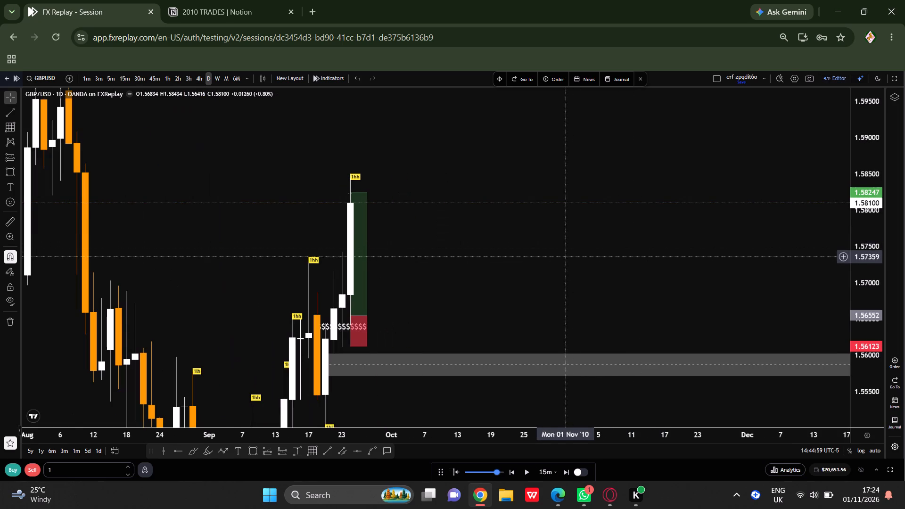
left_click_drag(530, 251, 732, 231)
scroll(735, 230, "up", 4)
left_click_drag(528, 257, 707, 268)
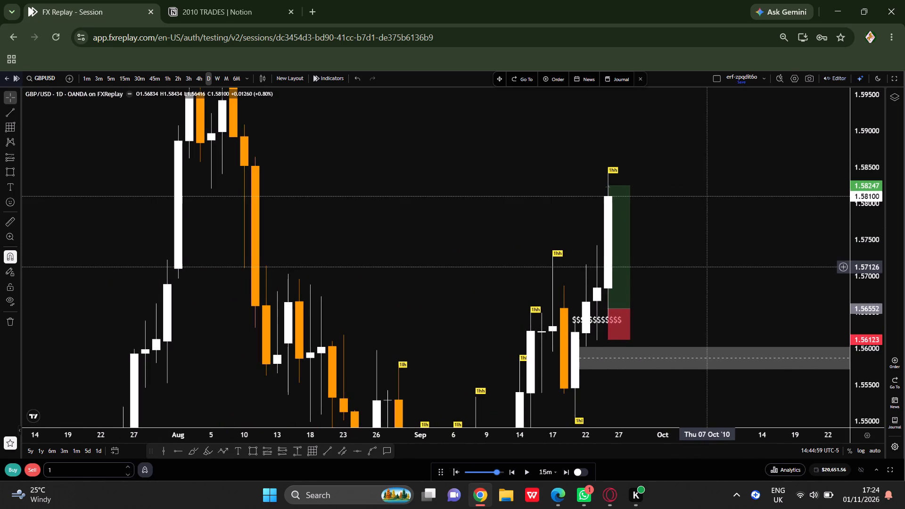
scroll(893, 381, "down", 11)
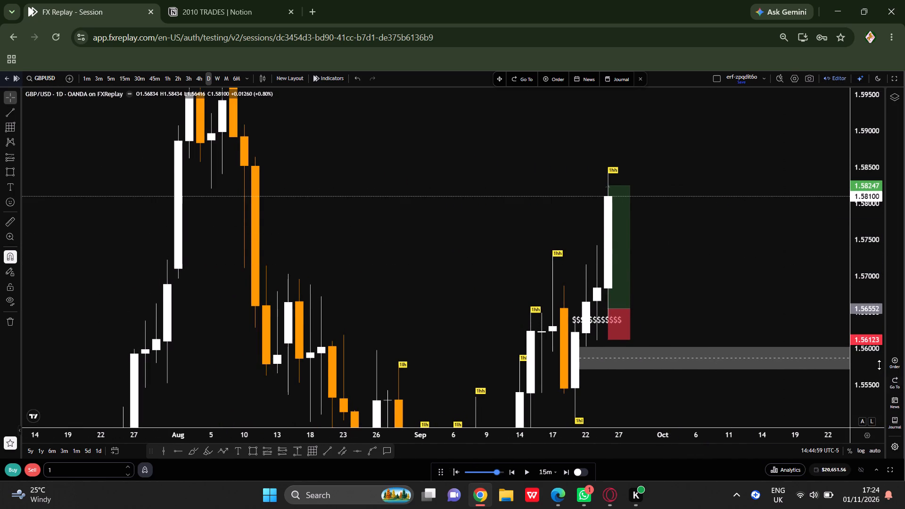
scroll(876, 362, "down", 5)
scroll(642, 357, "up", 3)
left_click_drag(665, 368, 605, 368)
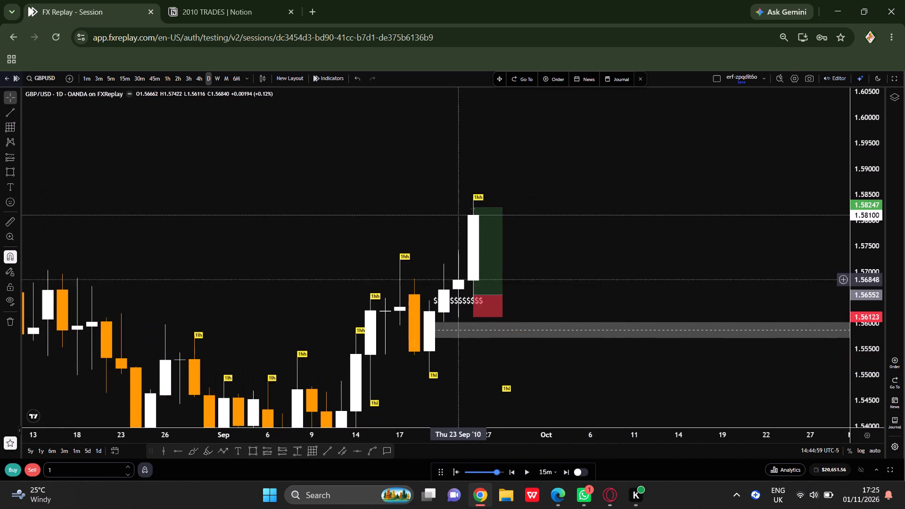
Add a callout reading "I THINK THE REASON THIS 4HR OR 3HR FVG WAS NT FILLED BACK BCZ IN THE DAILT THERE WAS I=NO IMBAALANCE TO FILL".
left_click(387, 448)
left_click(518, 302)
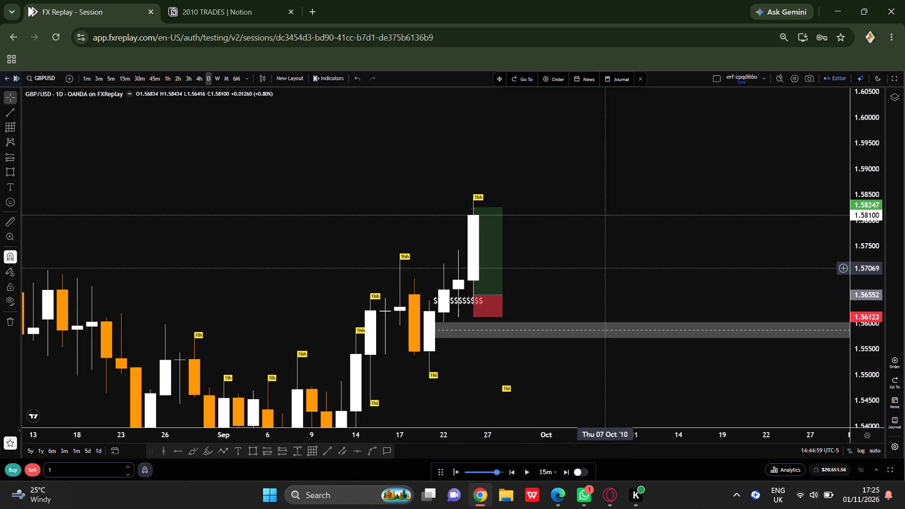
left_click(386, 454)
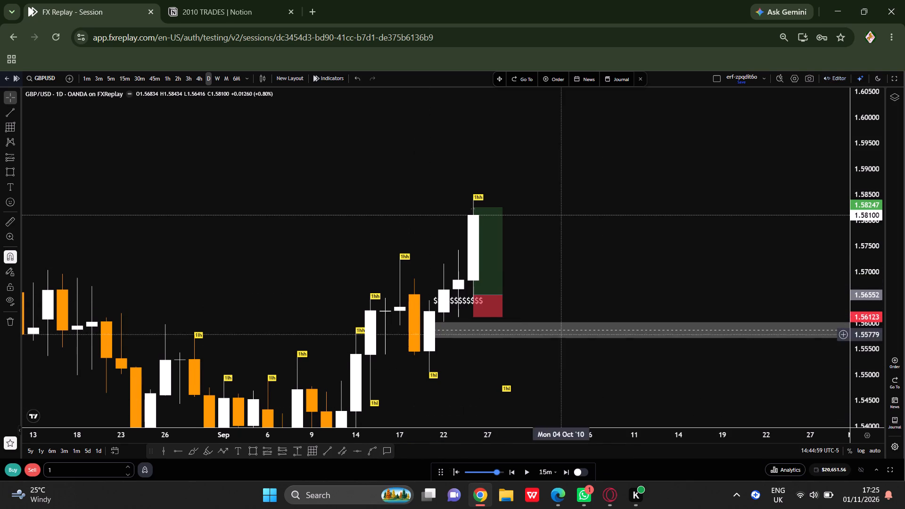
left_click_drag(561, 335, 563, 328)
left_click(643, 198)
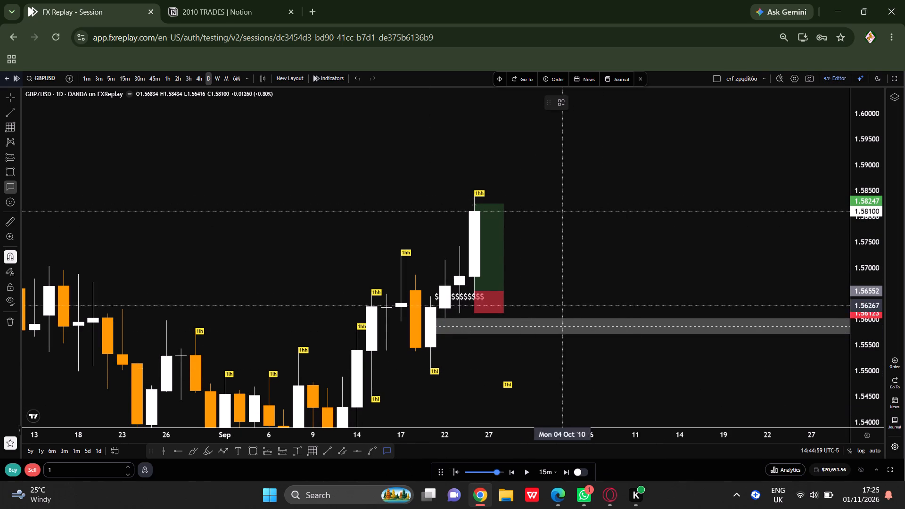
left_click(584, 298)
left_click(612, 191)
type("I THINK THE REASON")
key("space")
type("TH")
type("IS 4HR")
key("space")
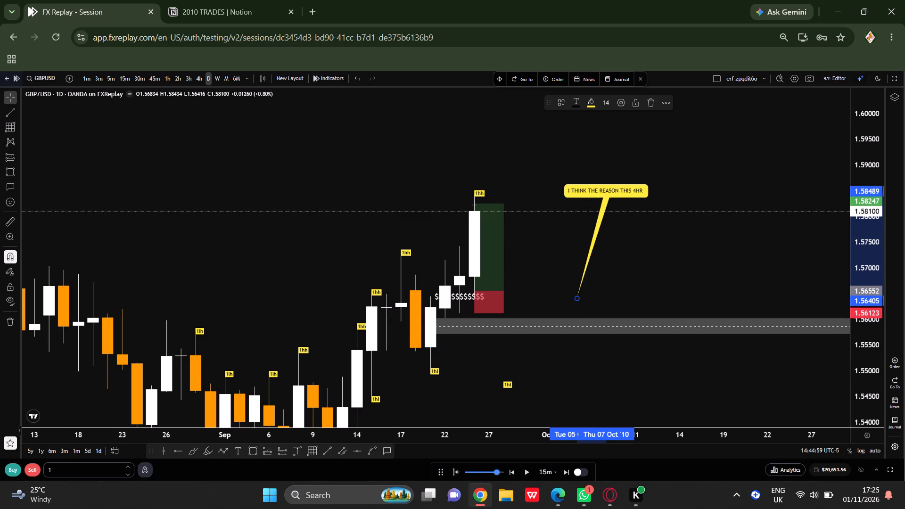
type("OR 3HR FVG WAS NT")
key("space")
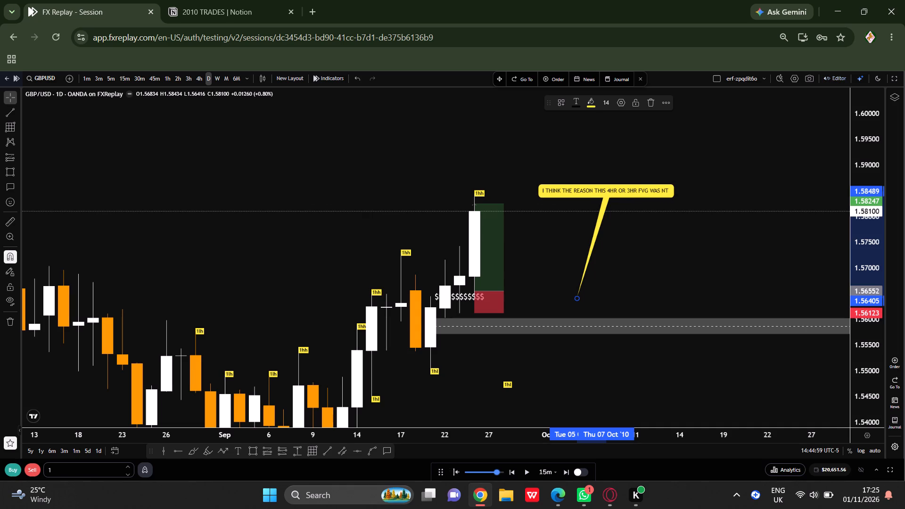
type("FILLED BACK BCZ IN THE DAILT THERE WAS I=NO IMBAALAN")
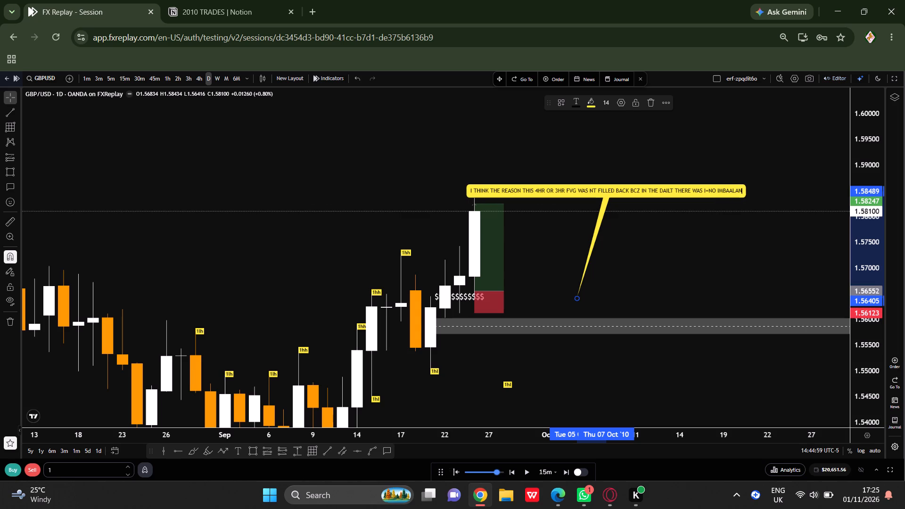
type("CE TO FILL")
left_click(715, 271)
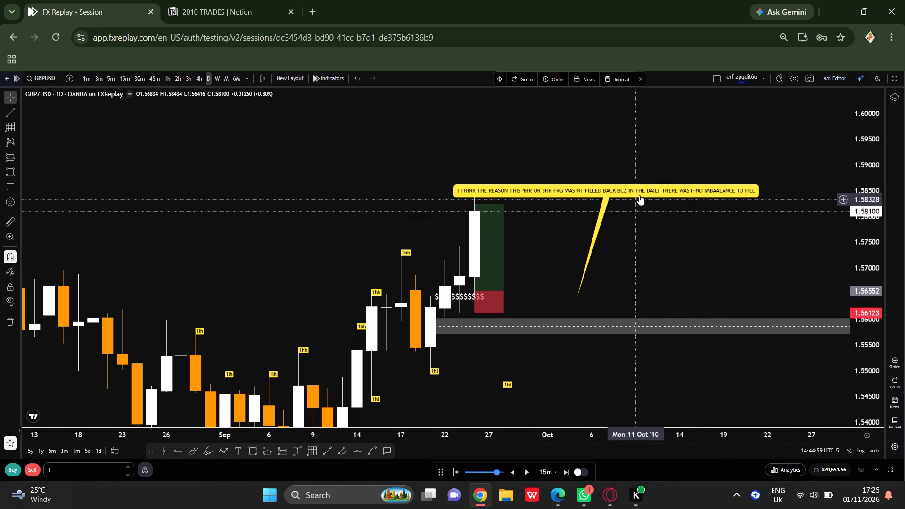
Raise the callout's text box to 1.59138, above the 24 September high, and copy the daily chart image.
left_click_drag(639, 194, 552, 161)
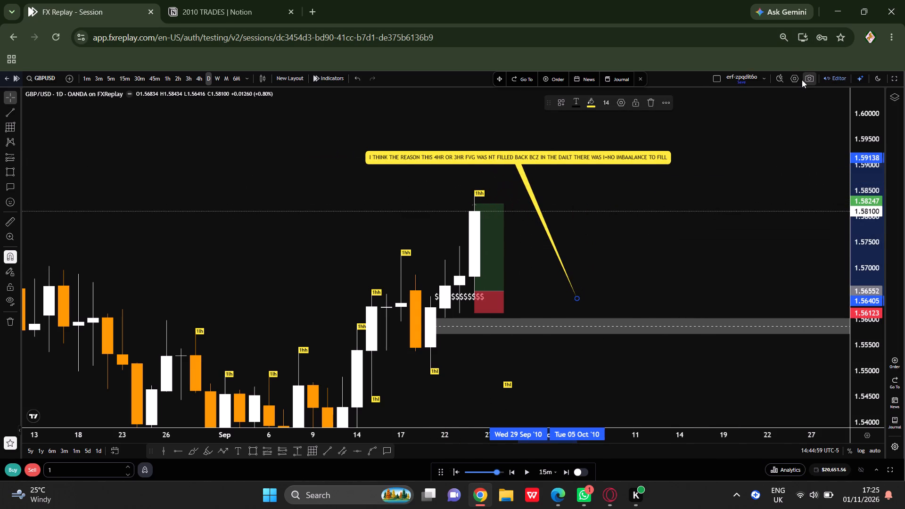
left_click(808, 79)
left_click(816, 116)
Move the callout's text box further above and past the 24 September high, and copy the daily chart image from July onwards.
scroll(641, 243, "down", 5)
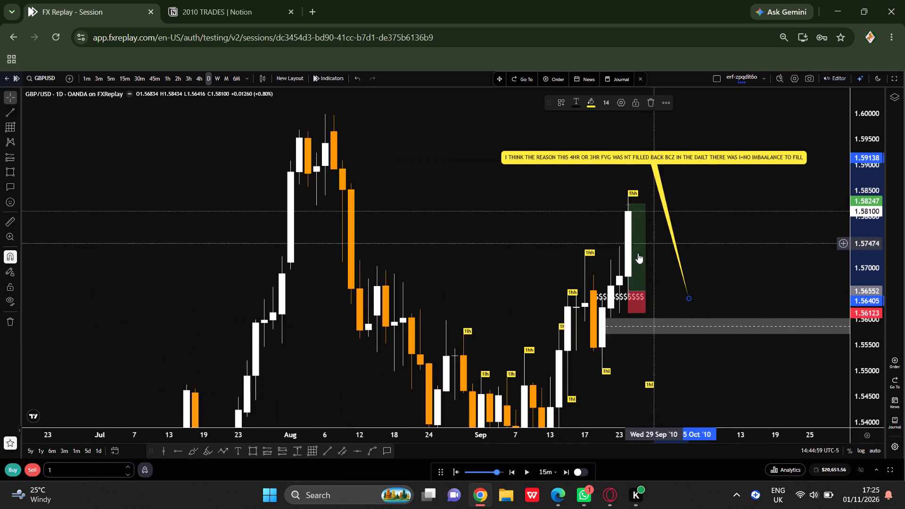
scroll(865, 385, "down", 8)
left_click_drag(757, 391, 653, 369)
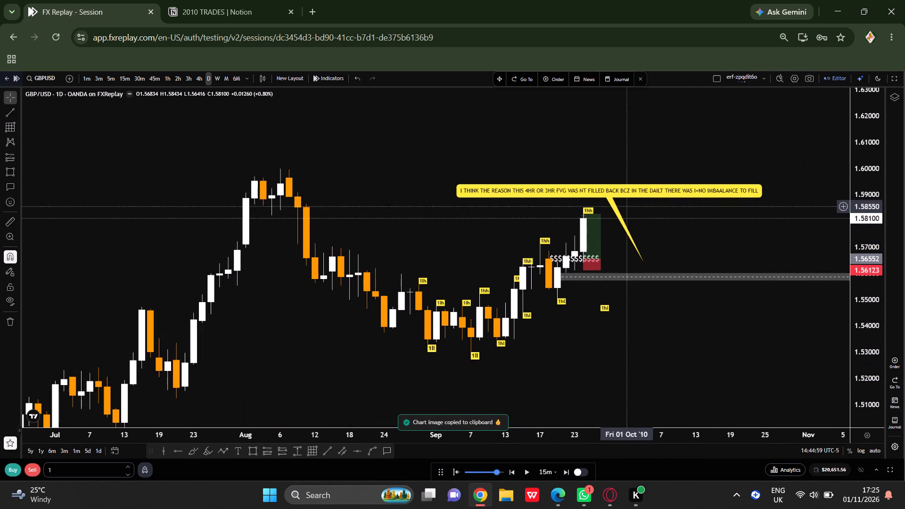
left_click_drag(620, 189, 678, 175)
left_click(581, 222)
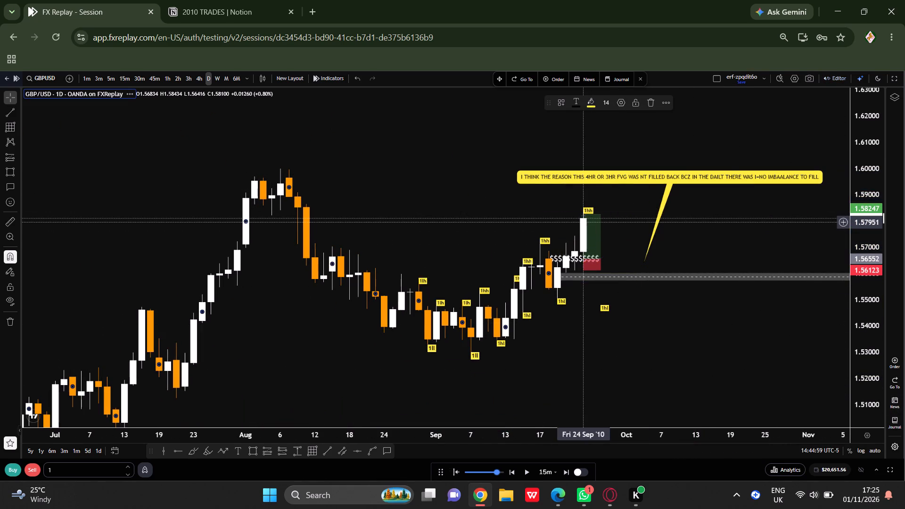
left_click(735, 139)
left_click(810, 79)
left_click(814, 122)
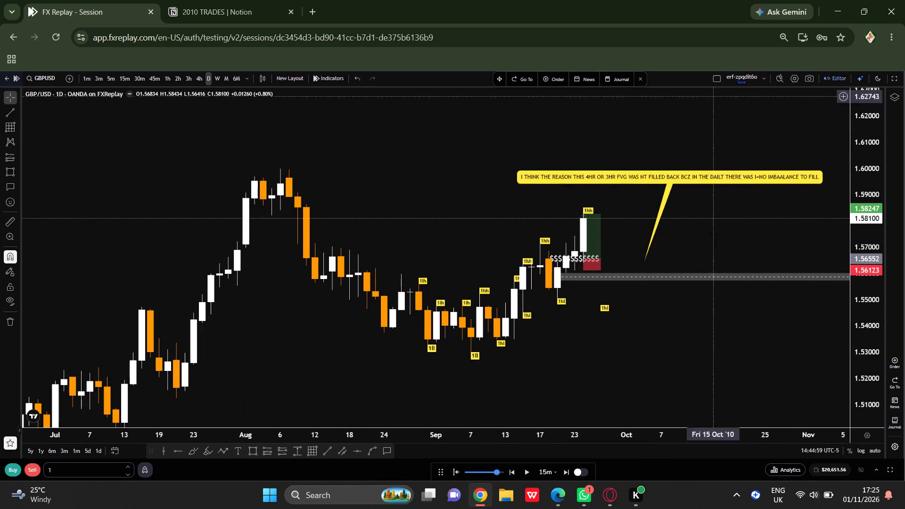
Switch to the 2010 TRADES page in Notion and give the week 3 entry the bar chart icon used by WEEK 2.
left_click(193, 0)
scroll(414, 317, "down", 6)
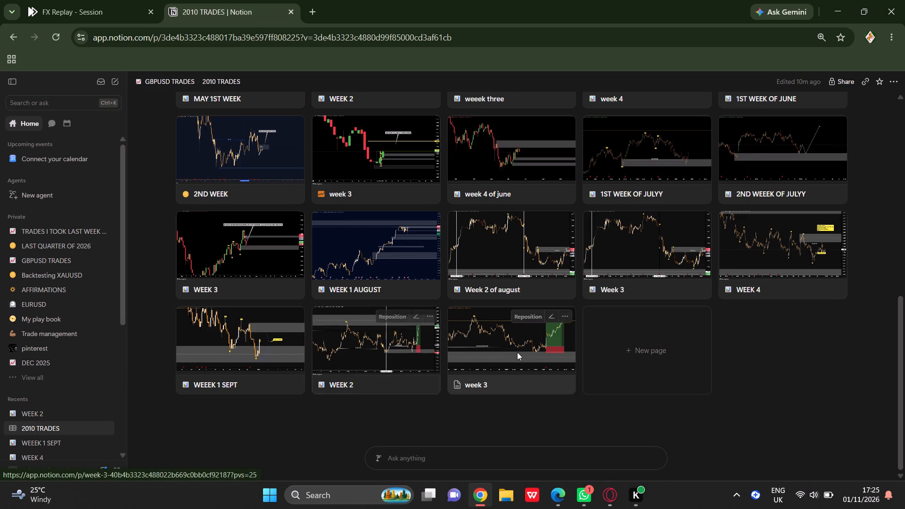
left_click(453, 385)
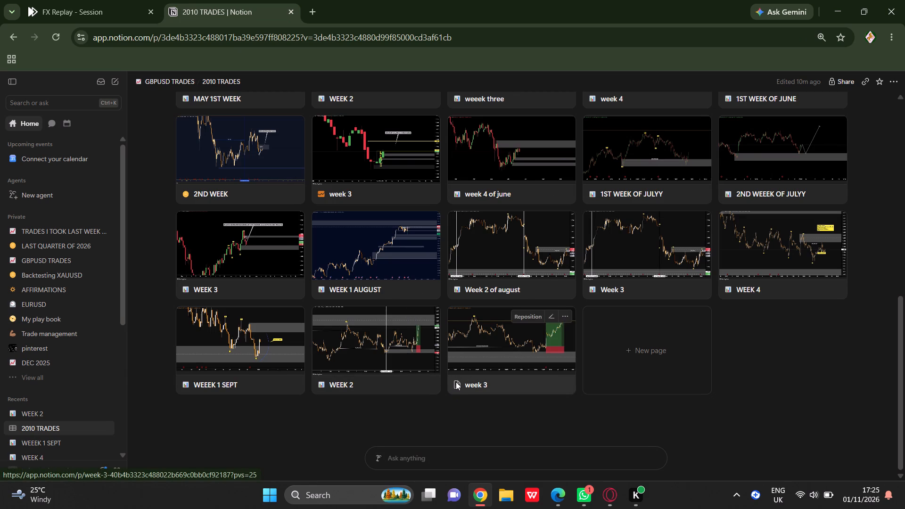
left_click(375, 254)
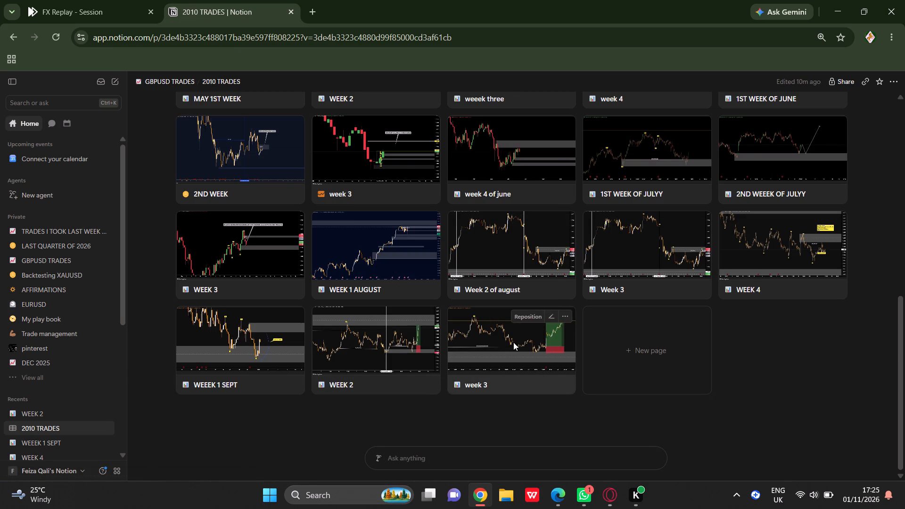
Paste the copied daily chart image into the week 3 page, below the 1ST TRADE OF THE WEEK screenshot, and close the page.
left_click(513, 342)
scroll(515, 369, "down", 15)
scroll(517, 373, "down", 8)
scroll(453, 350, "down", 8)
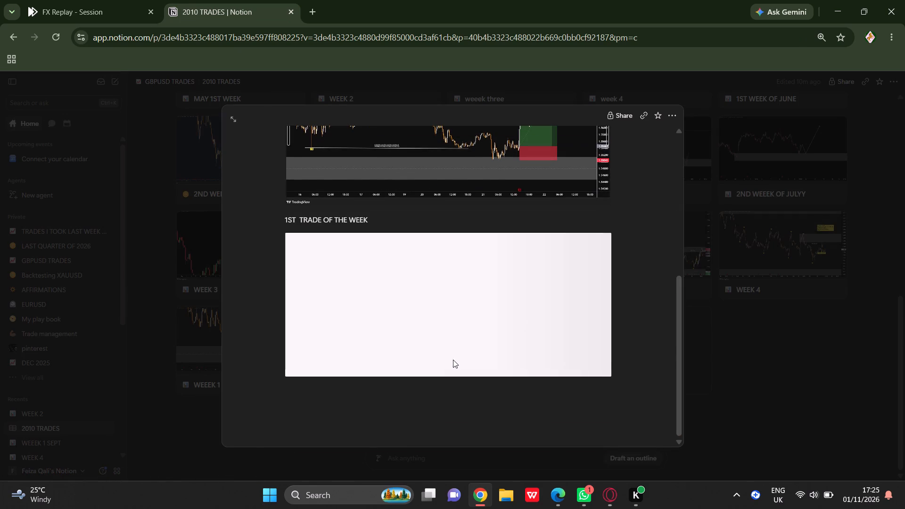
scroll(454, 360, "down", 8)
left_click(421, 403)
right_click(425, 403)
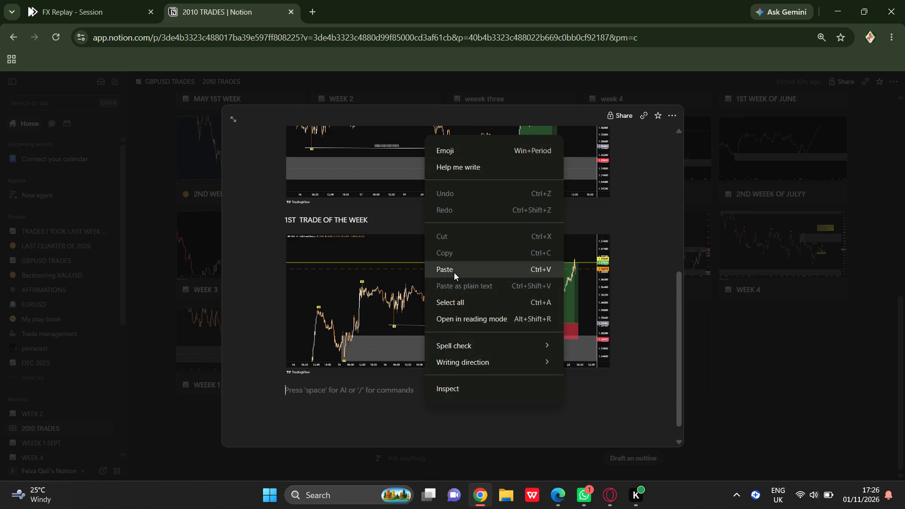
left_click(454, 272)
scroll(448, 369, "down", 7)
scroll(497, 376, "down", 7)
left_click(749, 405)
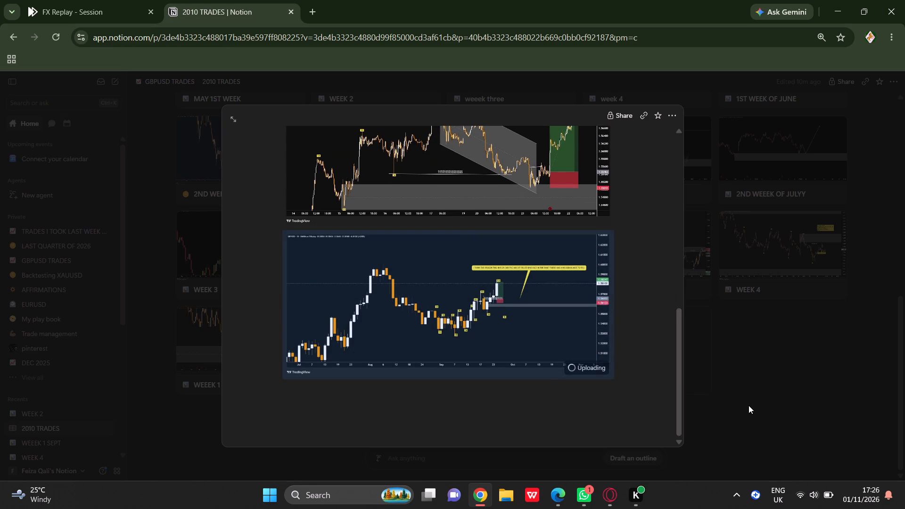
Switch to the FX Replay session, show GBP/USD on the 4h timeframe from about 11 August with the callout visible, and copy the chart image.
left_click(102, 0)
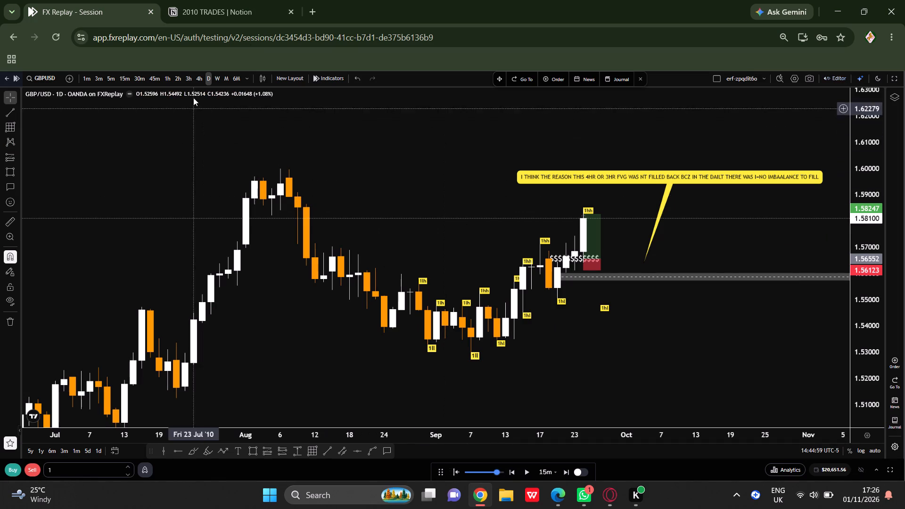
left_click(197, 79)
scroll(556, 312, "down", 7)
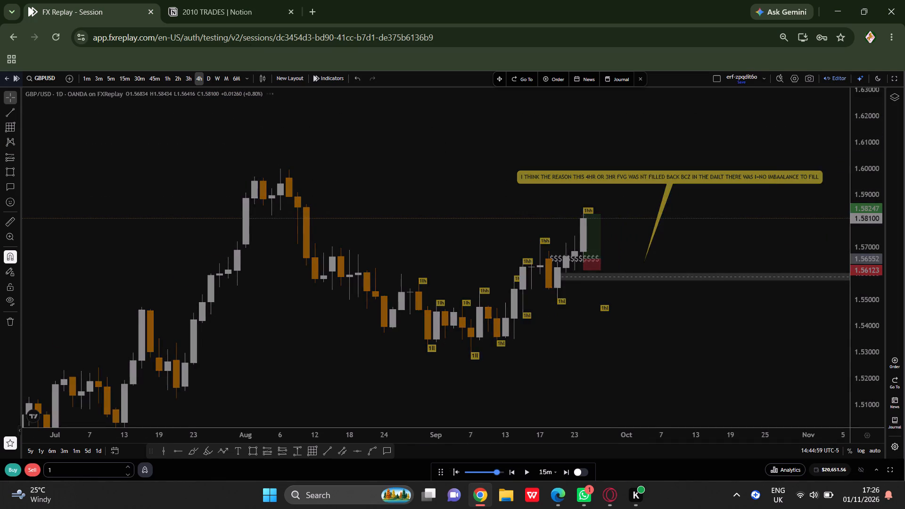
scroll(574, 312, "down", 15)
left_click_drag(635, 221, 323, 231)
scroll(476, 266, "down", 4)
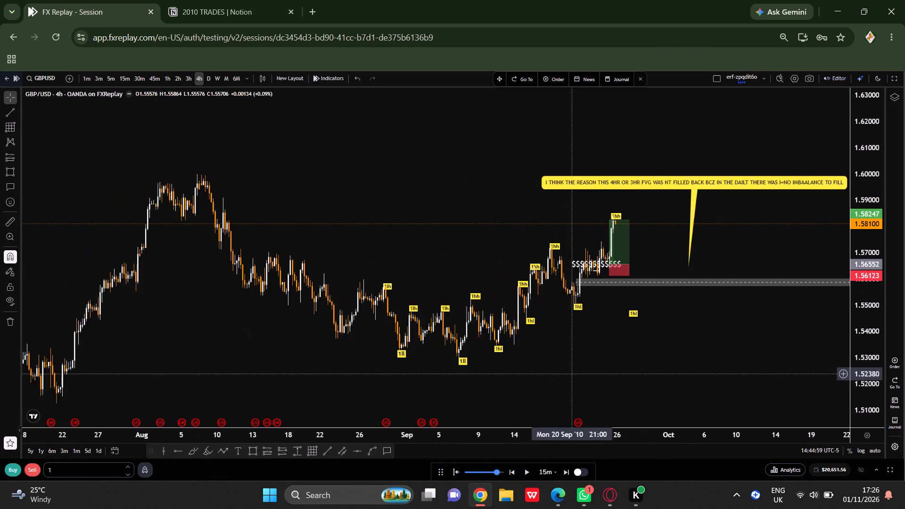
left_click_drag(573, 374, 502, 374)
scroll(549, 364, "up", 2)
left_click_drag(561, 367, 568, 367)
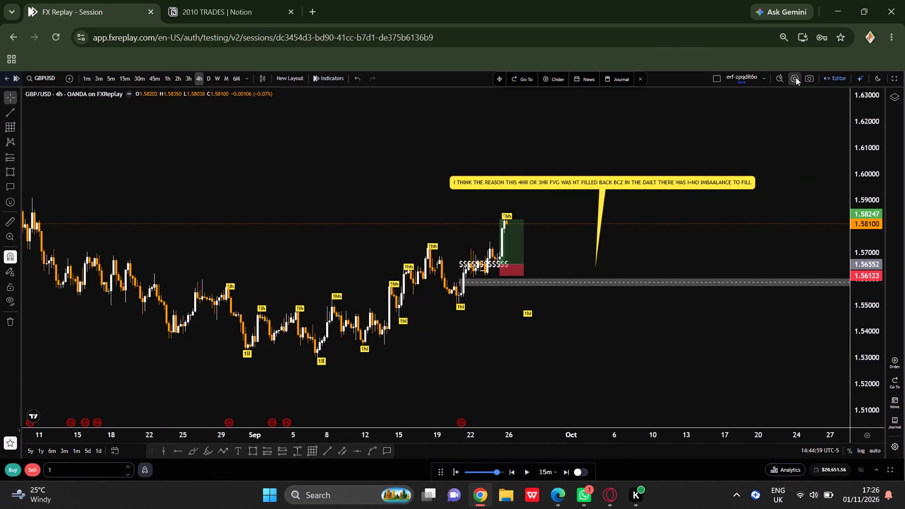
left_click(810, 80)
left_click(806, 119)
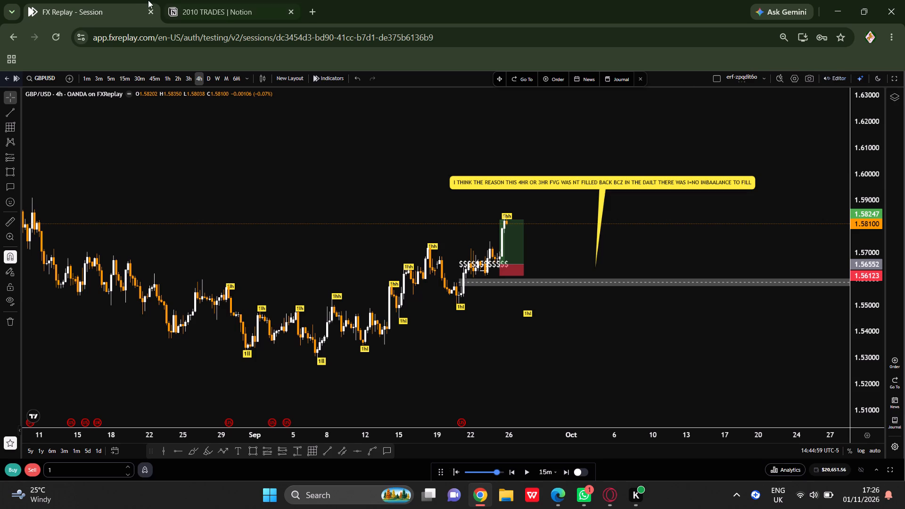
Paste the copied 4h chart image into the week 3 page of 2010 TRADES in Notion, below the daily chart, and close the page.
left_click(187, 0)
left_click(515, 356)
scroll(523, 362, "down", 8)
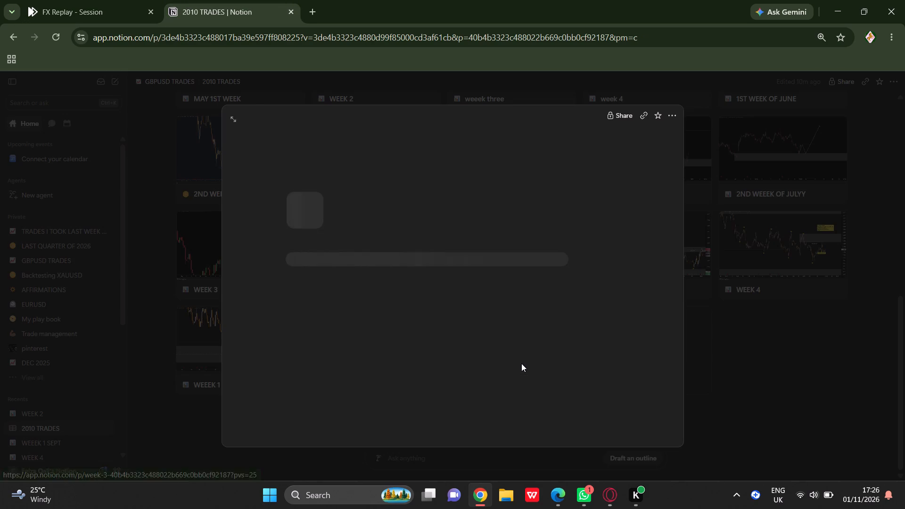
scroll(520, 364, "down", 12)
left_click(379, 400)
right_click(379, 400)
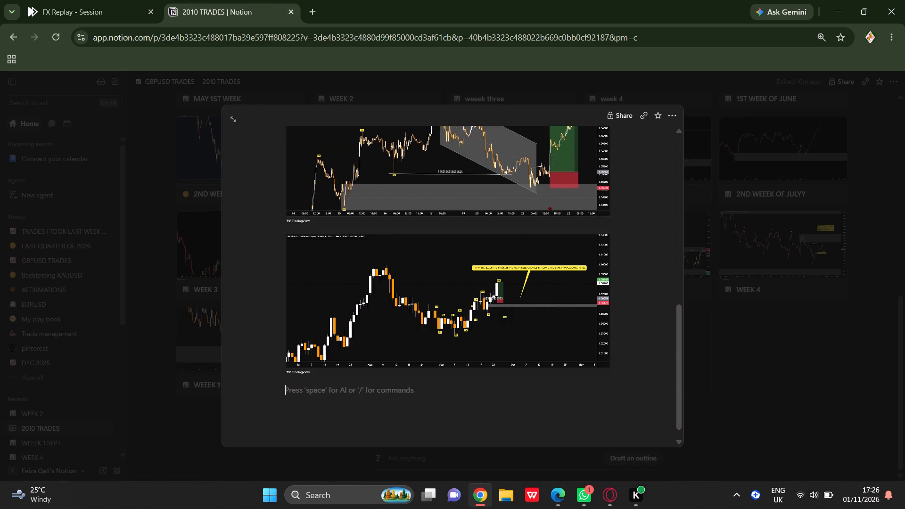
left_click(403, 270)
scroll(387, 427, "down", 8)
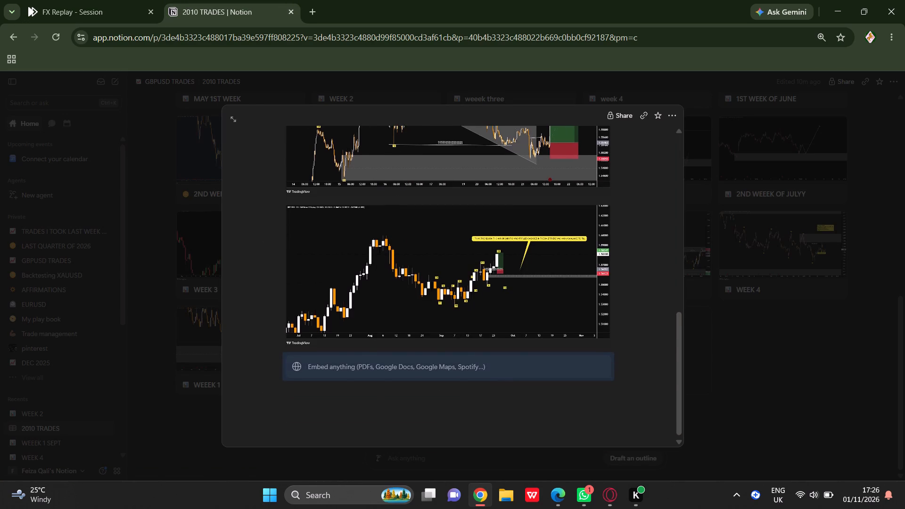
scroll(396, 412, "down", 7)
scroll(437, 411, "down", 5)
left_click(776, 422)
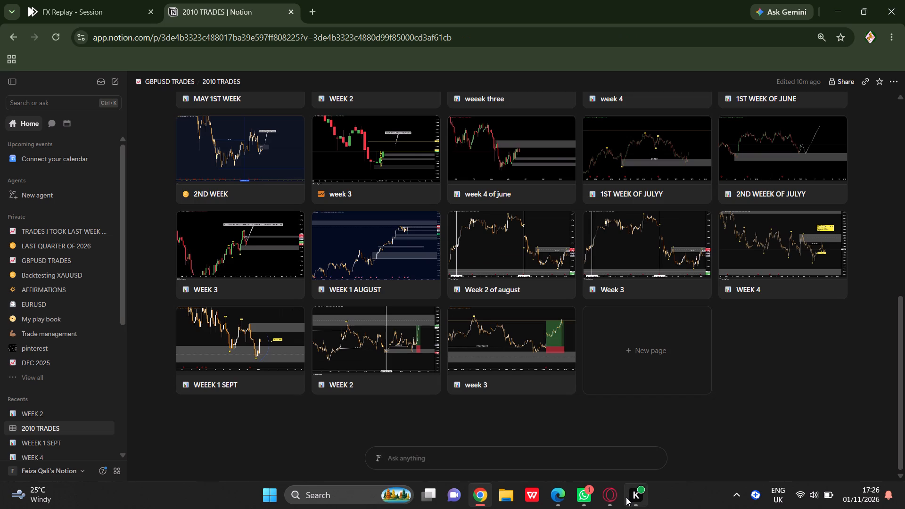
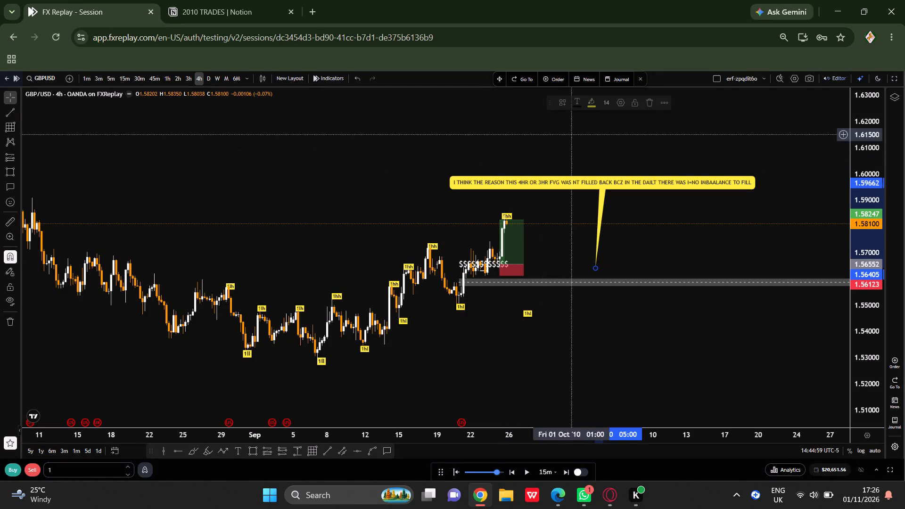
Delete the yellow callout about the unfilled FVG from the 4h GBP/USD chart.
left_click(646, 101)
Show the replay chart in full screen with the September price action enlarged.
left_click(889, 79)
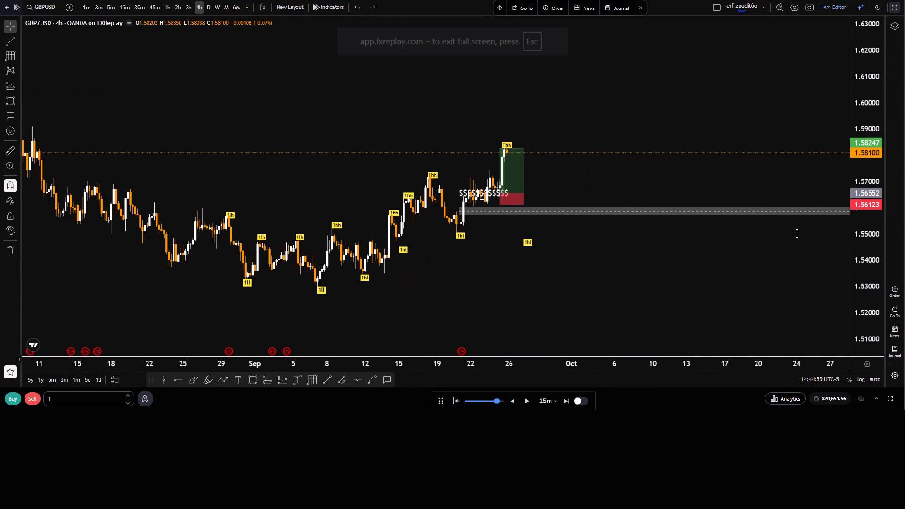
scroll(739, 304, "up", 5)
left_click_drag(536, 366, 904, 372)
scroll(696, 364, "up", 4)
left_click_drag(711, 386, 546, 381)
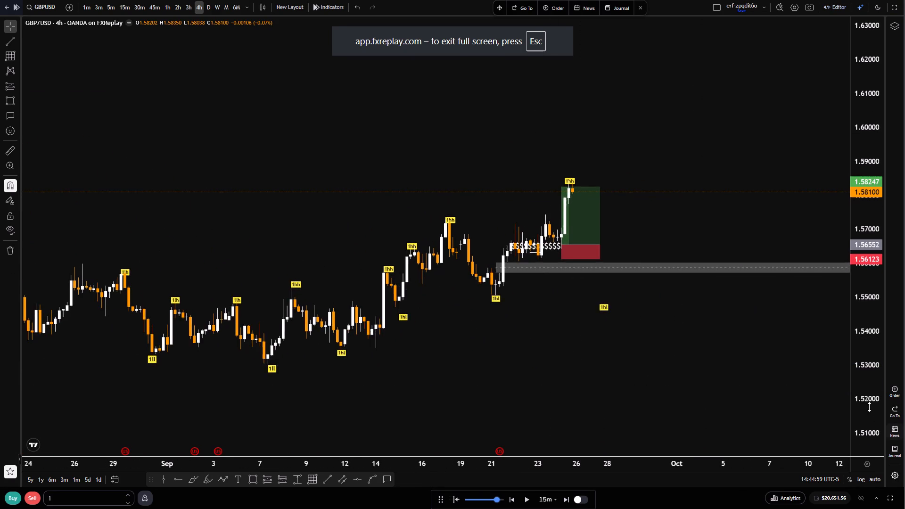
scroll(868, 405, "up", 14)
left_click_drag(773, 268, 749, 222)
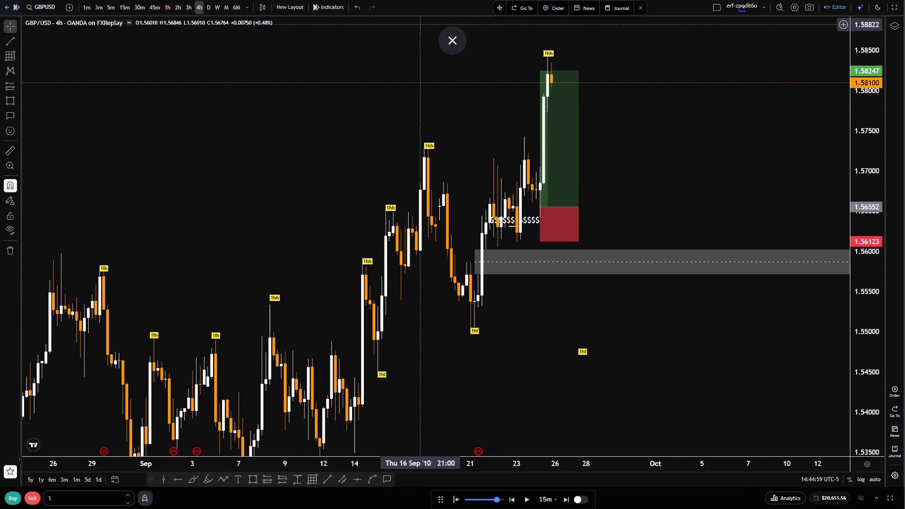
left_click(452, 44)
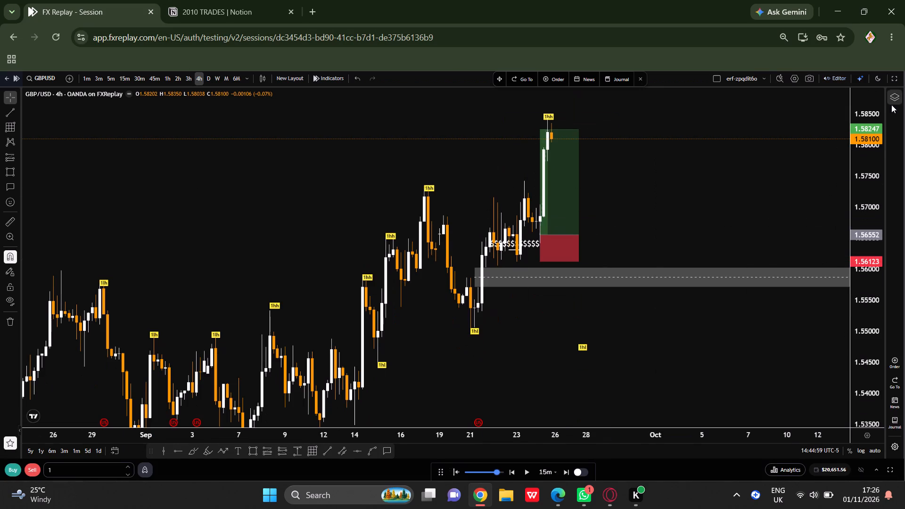
left_click(892, 84)
scroll(652, 307, "up", 2)
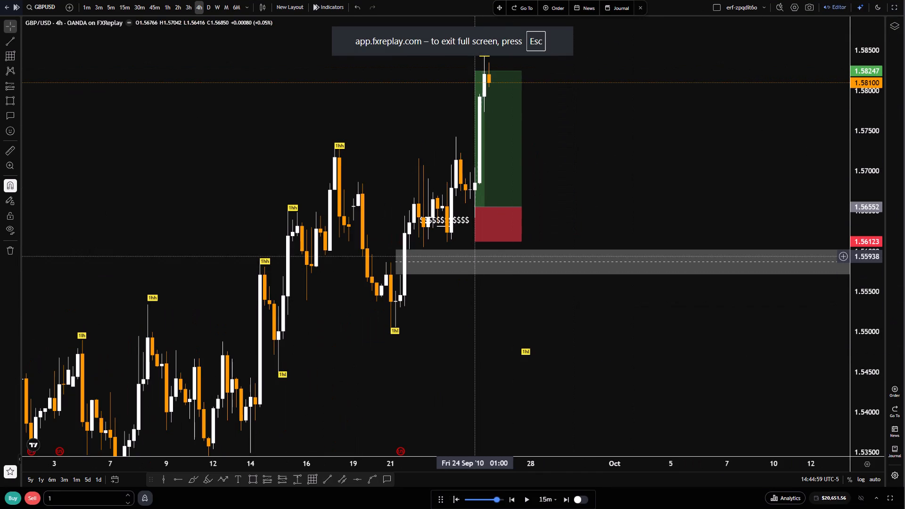
Delete the grey zone rectangle that extends rightward from 21 September below the long position.
left_click(471, 253)
left_click(575, 219)
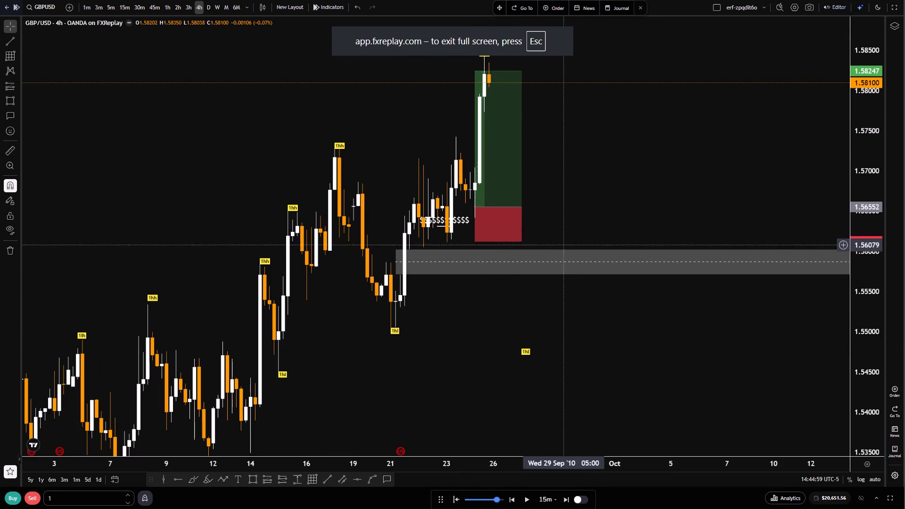
left_click(563, 251)
left_click(563, 247)
left_click(562, 249)
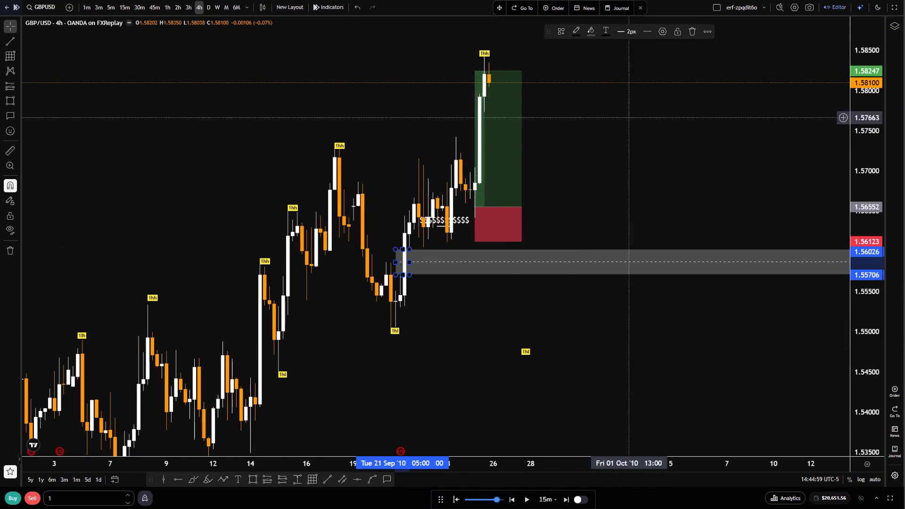
left_click(689, 33)
Delete the $$$ liquidity text beside the long position on the 4h chart.
left_click_drag(637, 190, 812, 213)
scroll(804, 228, "up", 4)
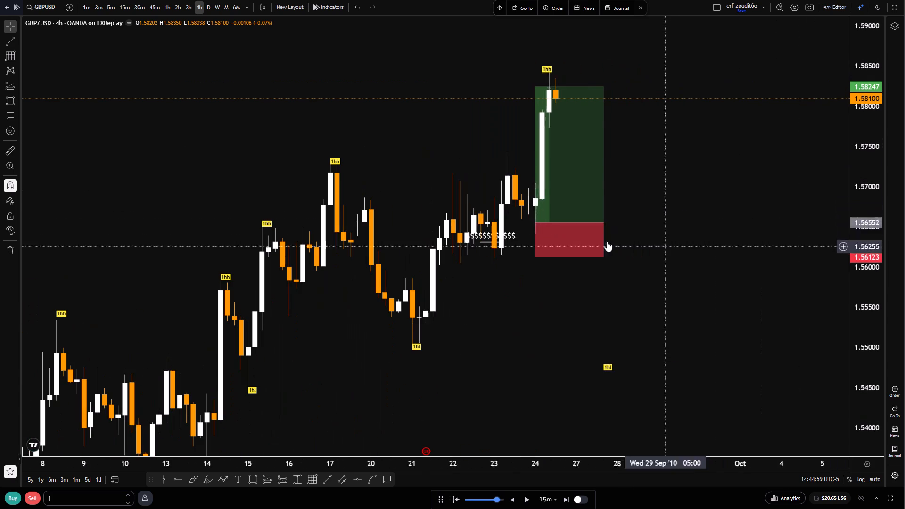
left_click(474, 238)
left_click(677, 32)
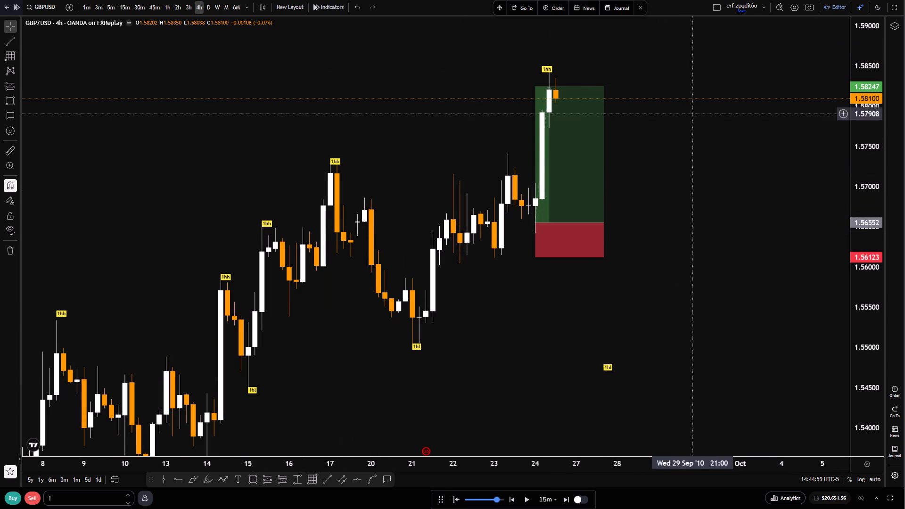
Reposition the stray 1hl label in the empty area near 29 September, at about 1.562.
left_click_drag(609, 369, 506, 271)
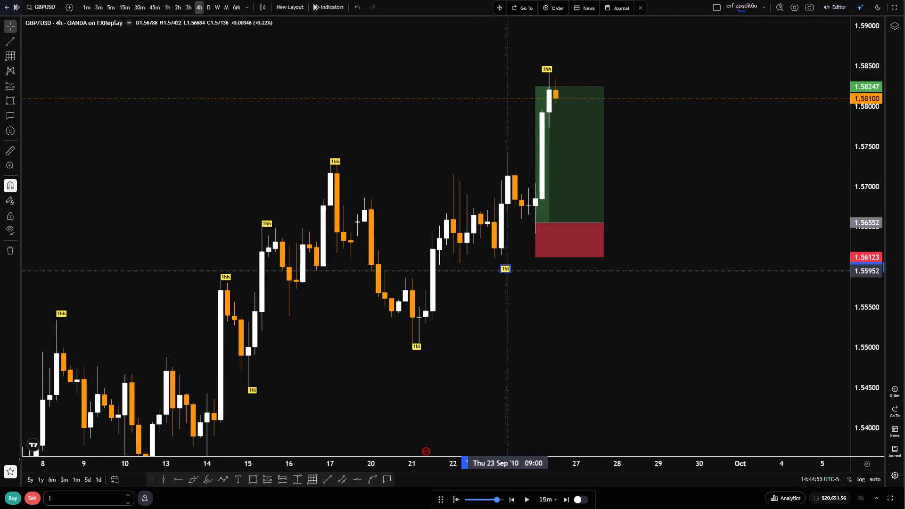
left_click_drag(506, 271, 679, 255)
Delete the long position drawing that starts on 24 September.
left_click(589, 250)
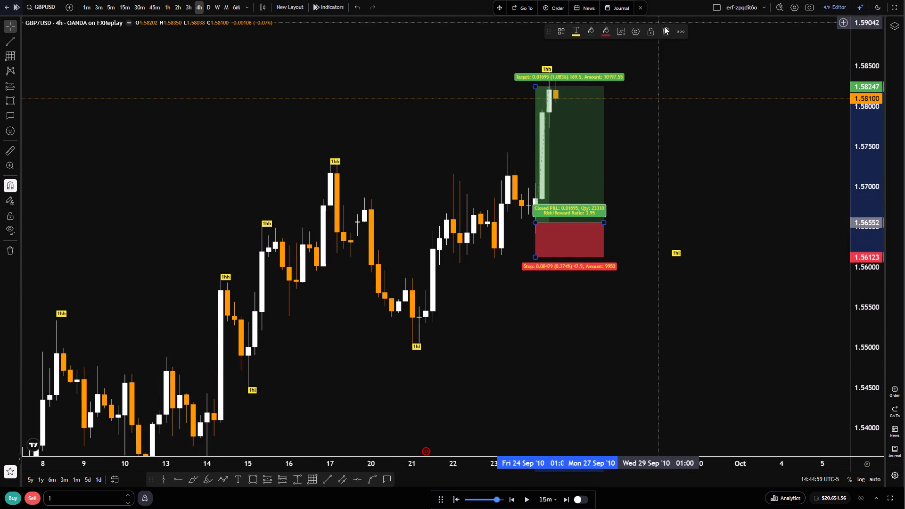
left_click(668, 32)
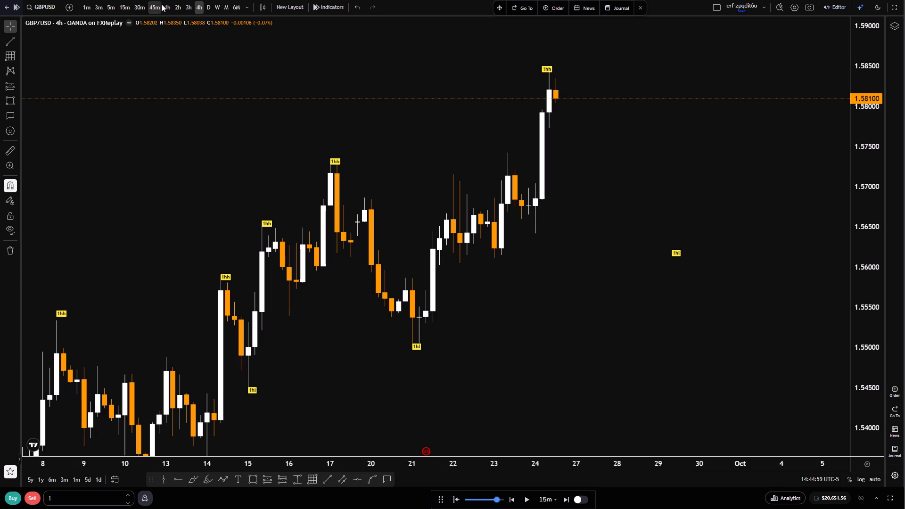
Switch to the 1h timeframe and place the stray 1hl label just below the 23 September swing low.
left_click(167, 5)
scroll(542, 389, "down", 6)
left_click_drag(650, 335, 282, 337)
scroll(501, 368, "down", 4)
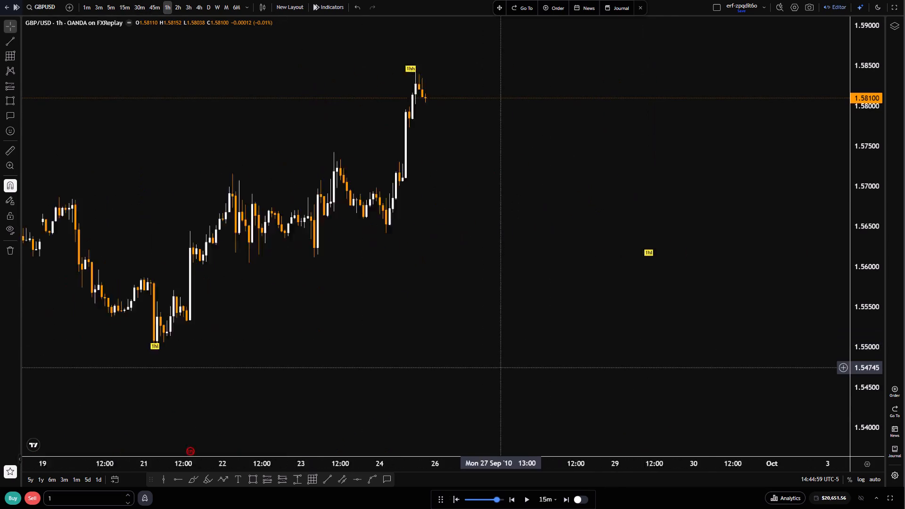
left_click_drag(667, 308, 677, 349)
left_click_drag(693, 286, 685, 289)
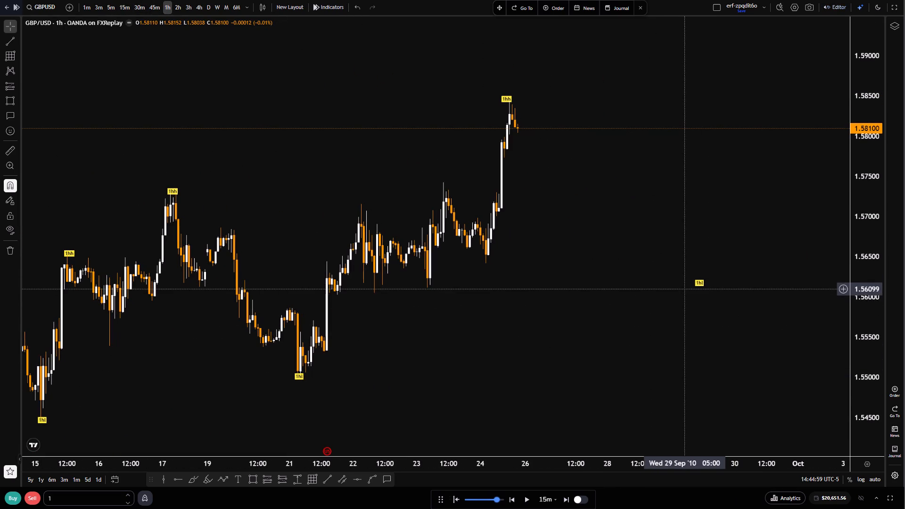
left_click_drag(700, 282, 436, 298)
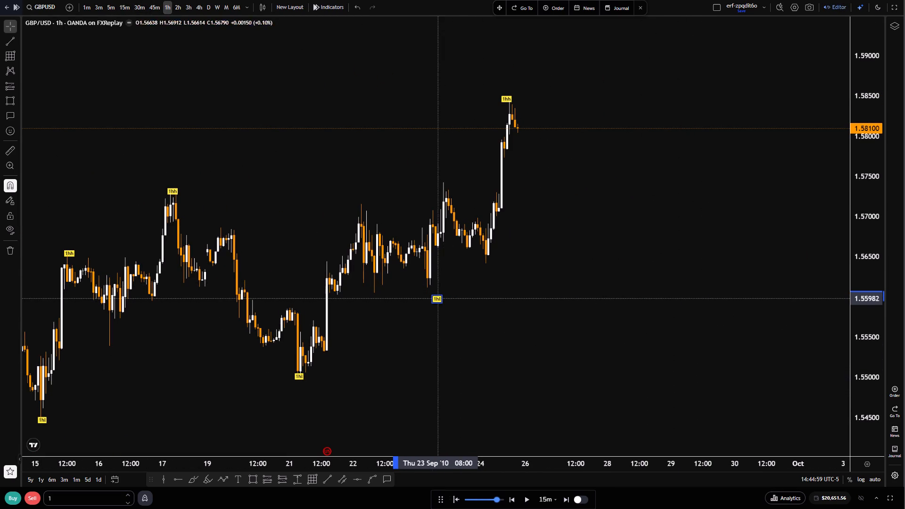
left_click_drag(436, 298, 428, 293)
Draw a rectangle zone from the 24 September swing low, spanning 1.56894 down to 1.56422.
left_click_drag(457, 335, 699, 368)
scroll(685, 390, "up", 5)
scroll(456, 406, "down", 3)
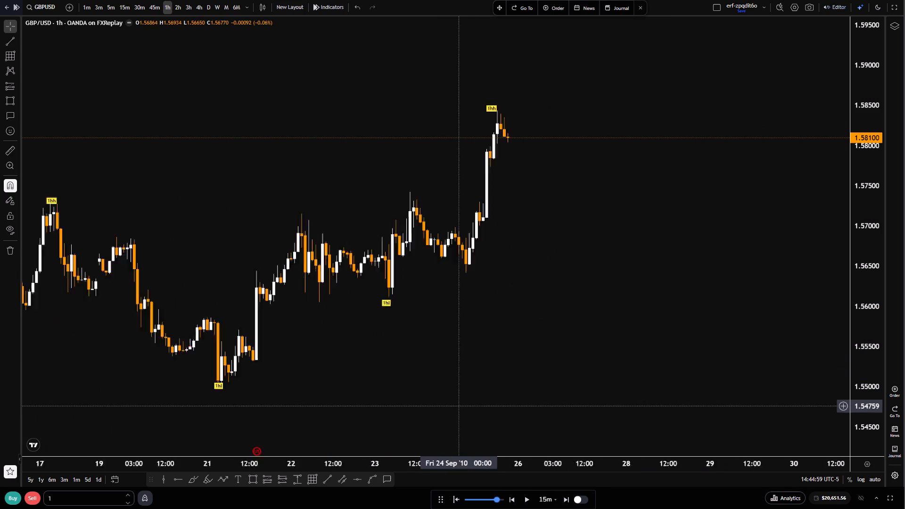
scroll(646, 409, "up", 4)
left_click_drag(408, 380, 552, 348)
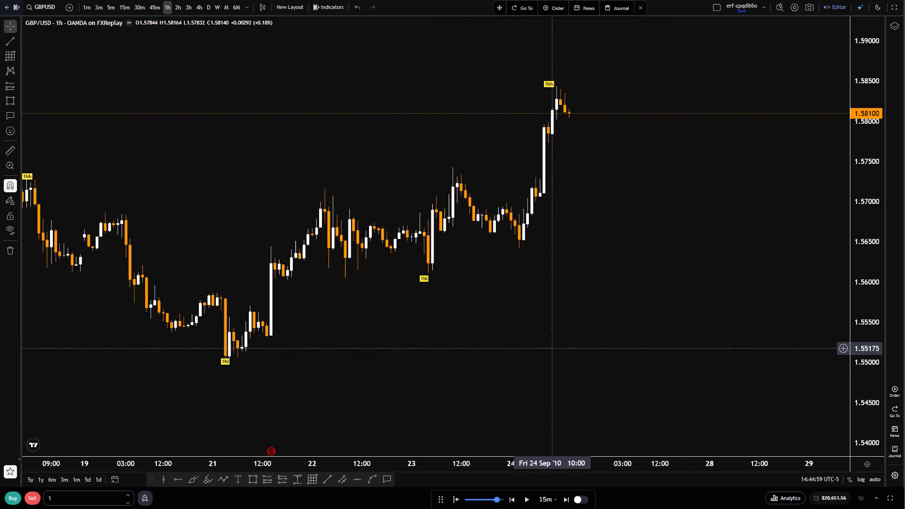
left_click(250, 474)
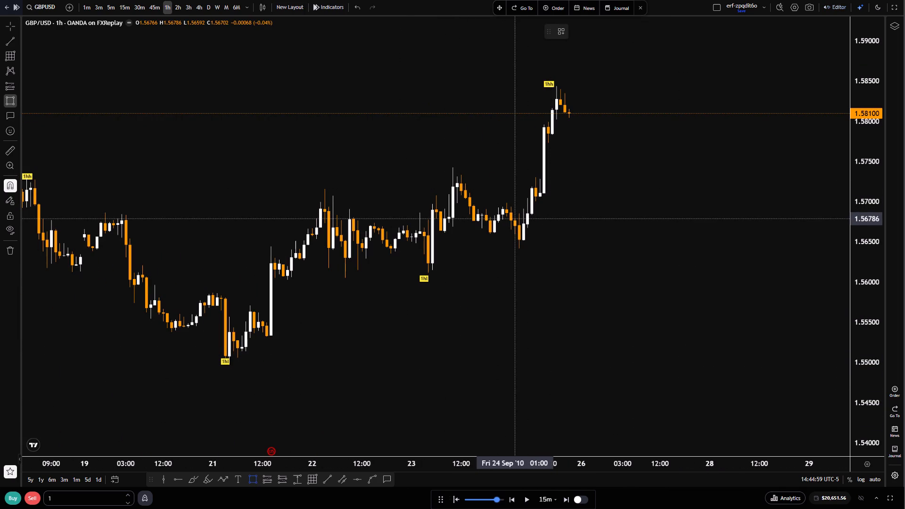
left_click(514, 213)
left_click(544, 258)
left_click_drag(544, 229, 545, 229)
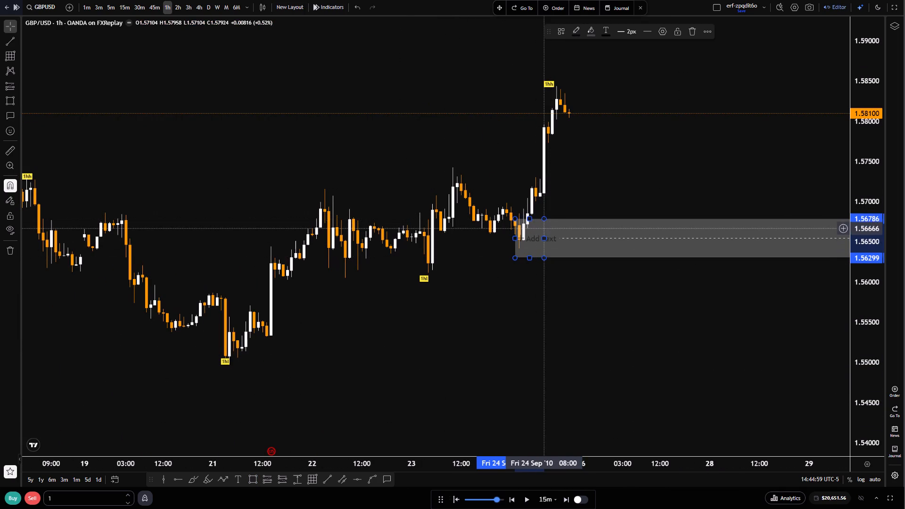
left_click_drag(545, 229, 548, 220)
left_click_drag(535, 247, 565, 242)
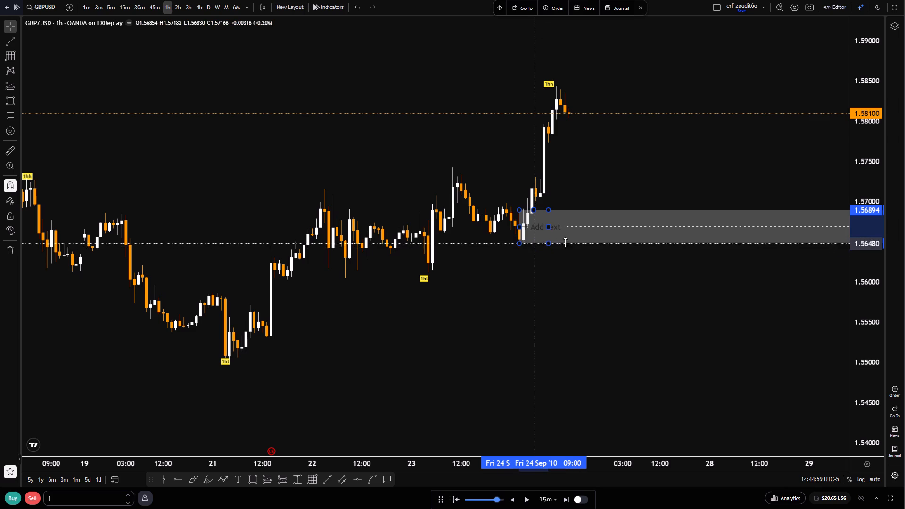
left_click_drag(565, 242, 571, 248)
left_click(561, 302)
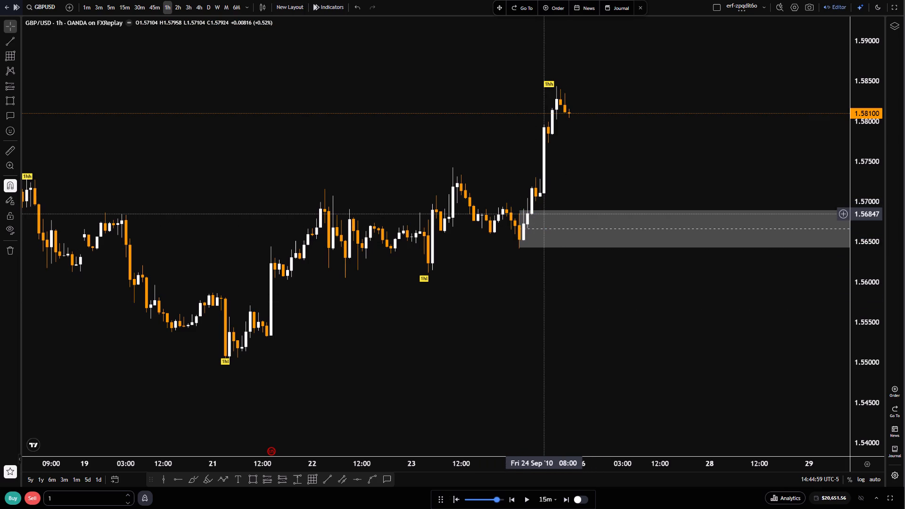
Lock the new rectangle zone at the 24 September low.
left_click(540, 213)
left_click(539, 210)
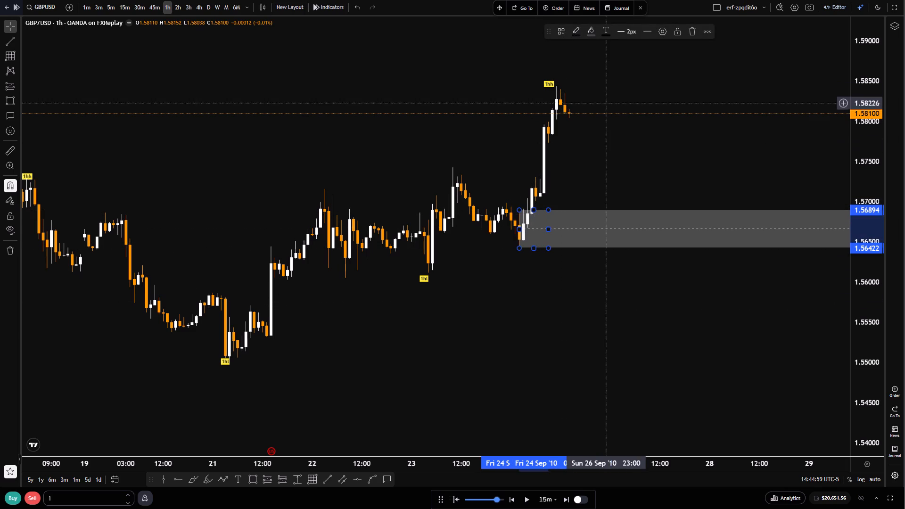
left_click(678, 34)
left_click(652, 133)
Play the replay forward in 15m steps and pause just after midnight on 27 September.
scroll(758, 340, "down", 8)
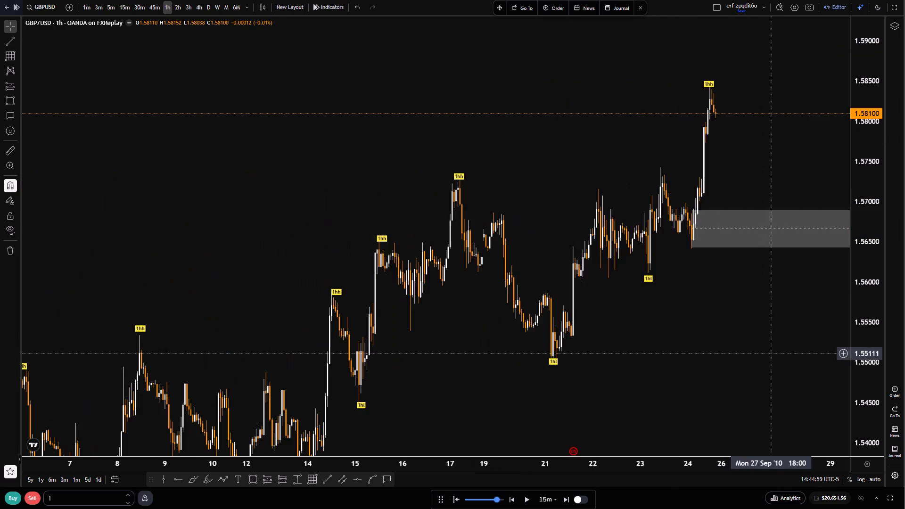
scroll(770, 353, "up", 8)
left_click_drag(196, 174, 352, 175)
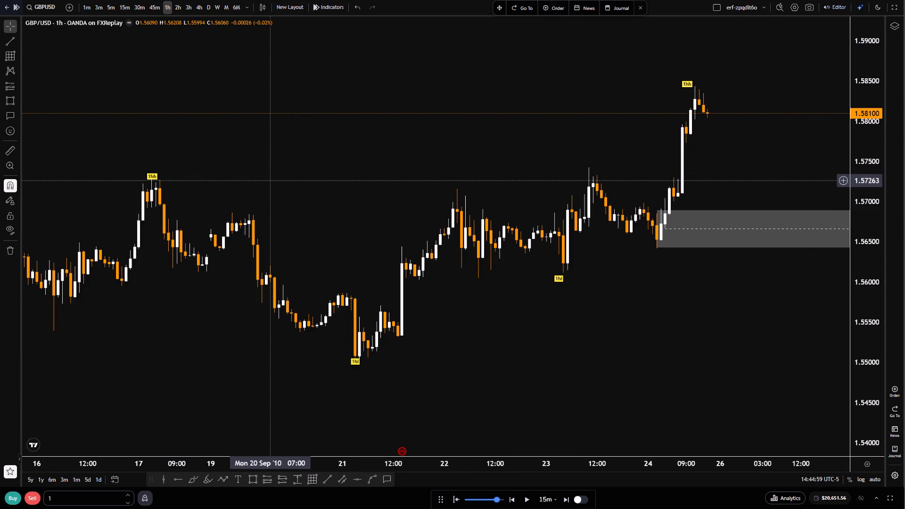
left_click_drag(431, 159, 229, 166)
scroll(494, 427, "up", 2)
scroll(495, 426, "down", 6)
left_click_drag(581, 353, 484, 375)
left_click(527, 499)
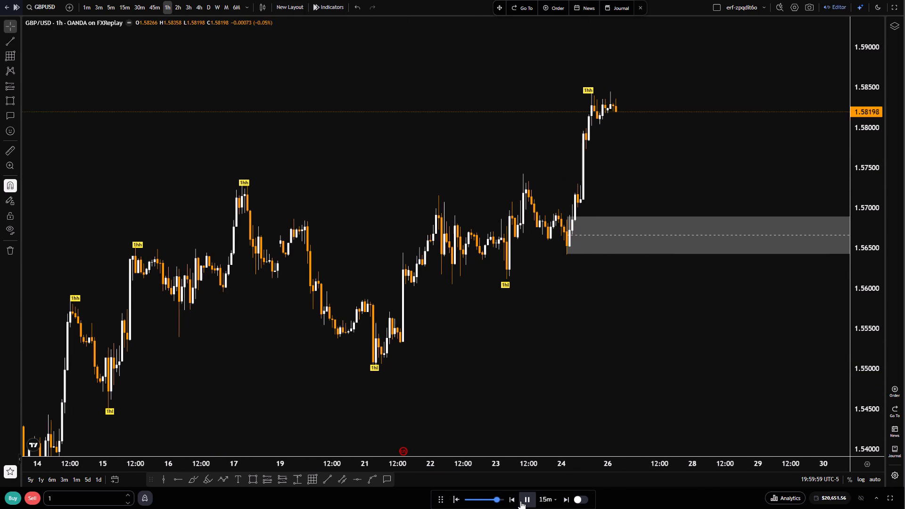
left_click(520, 501)
left_click(518, 501)
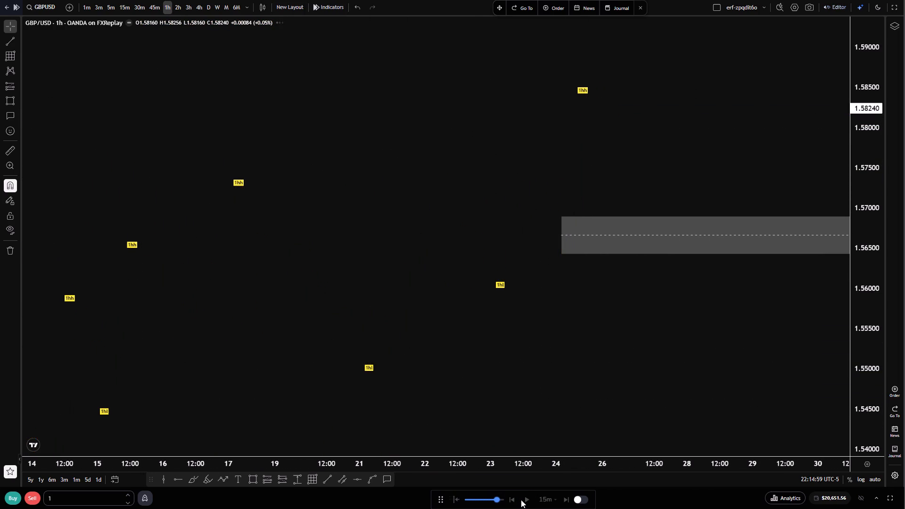
left_click(523, 500)
left_click(523, 499)
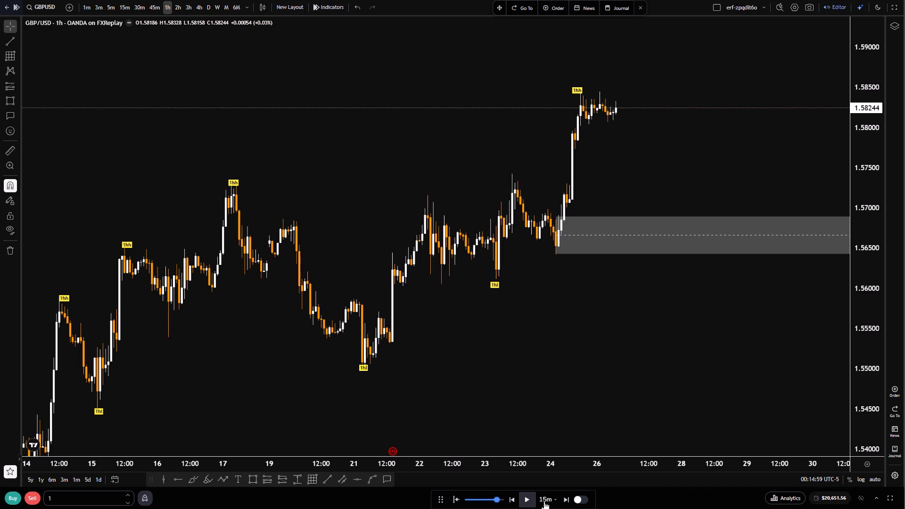
Set the replay step to 30m and play forward to about 19:00 on 27 September.
left_click(544, 502)
scroll(541, 476, "down", 3)
left_click(548, 455)
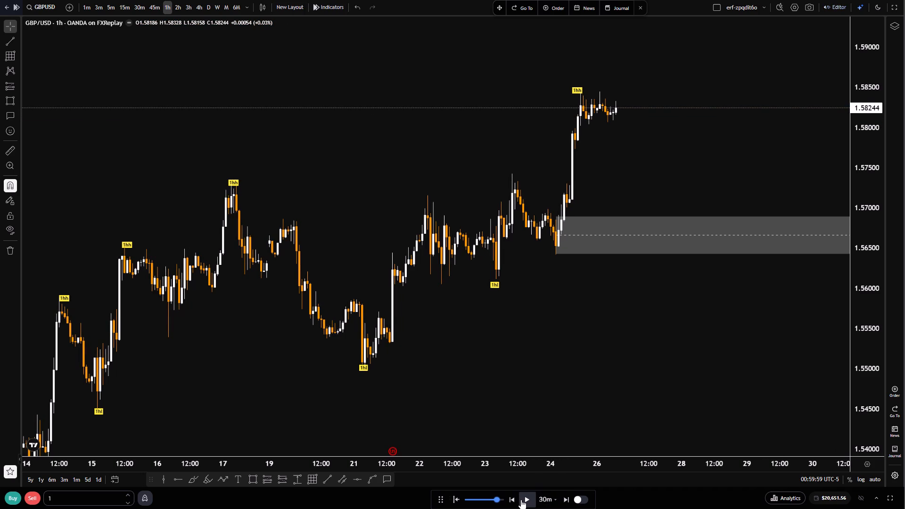
left_click(521, 500)
double_click(526, 501)
double_click(526, 501)
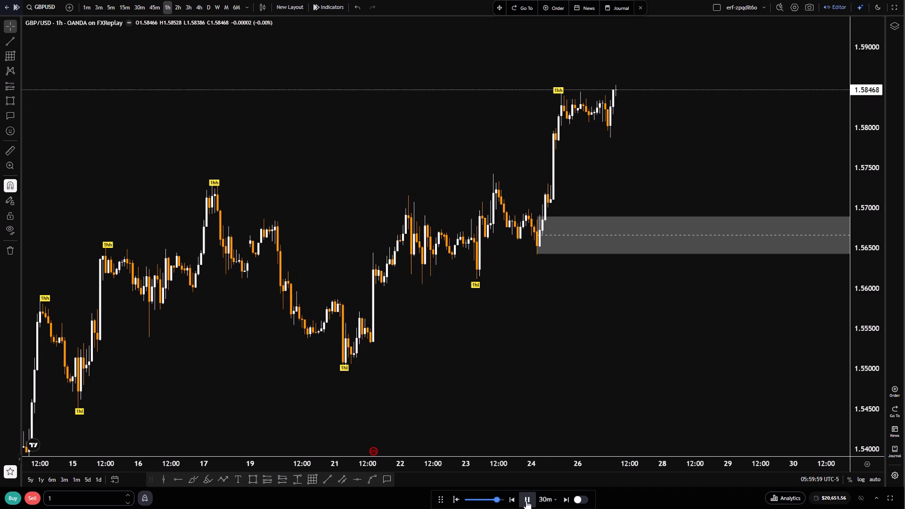
triple_click(526, 501)
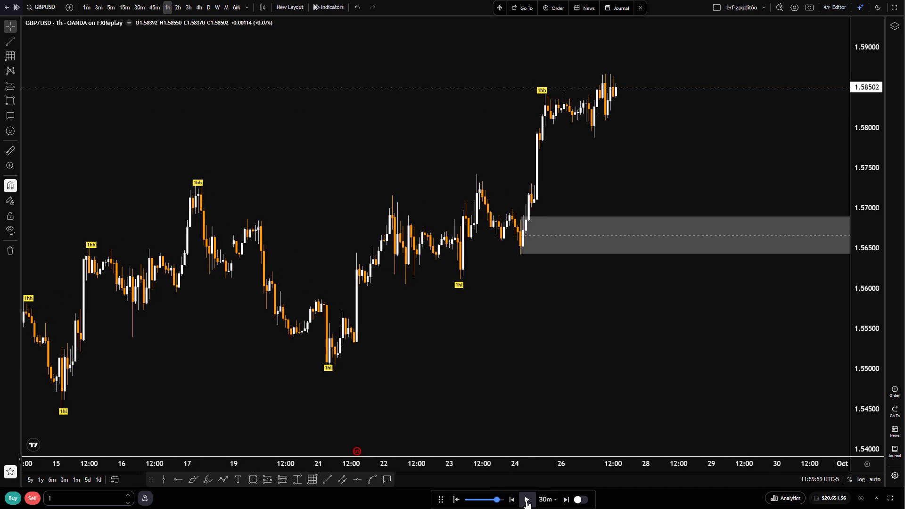
left_click(526, 501)
left_click(526, 501)
Move the latest 1hh label above the new 27 September high, at about 1.5875, and lock it.
scroll(572, 284, "up", 2)
left_click_drag(572, 328, 570, 379)
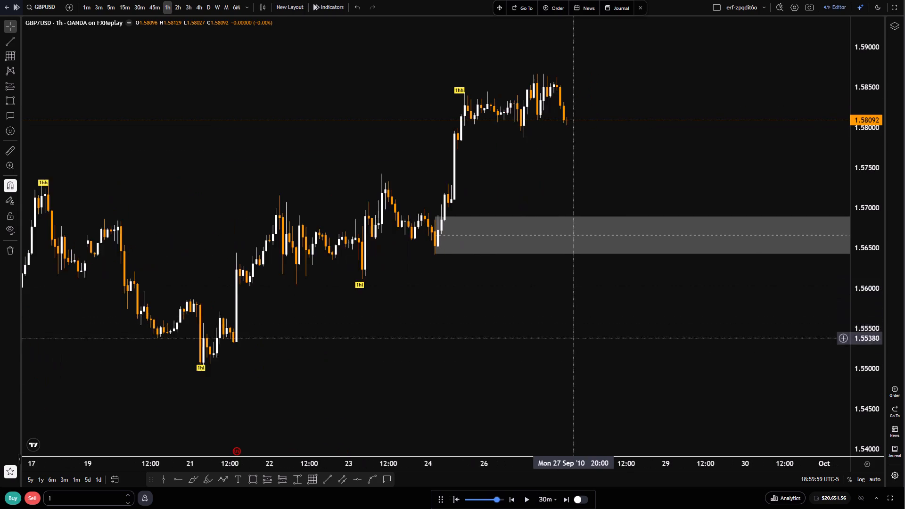
left_click_drag(570, 379, 568, 395)
left_click_drag(453, 131, 541, 112)
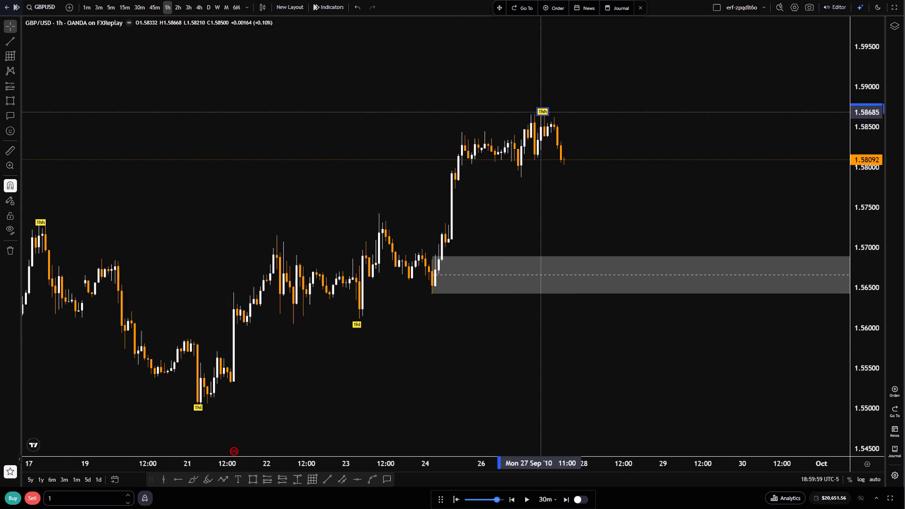
left_click_drag(541, 112, 541, 111)
left_click(641, 27)
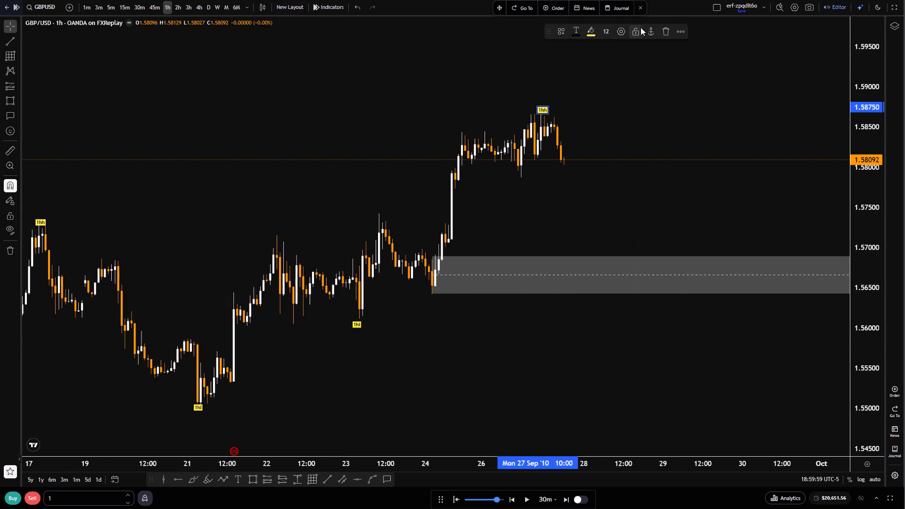
left_click(651, 145)
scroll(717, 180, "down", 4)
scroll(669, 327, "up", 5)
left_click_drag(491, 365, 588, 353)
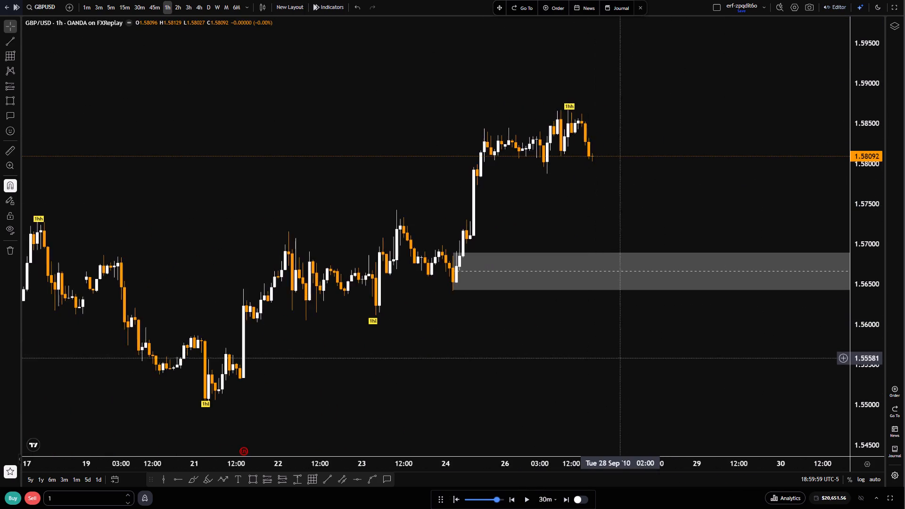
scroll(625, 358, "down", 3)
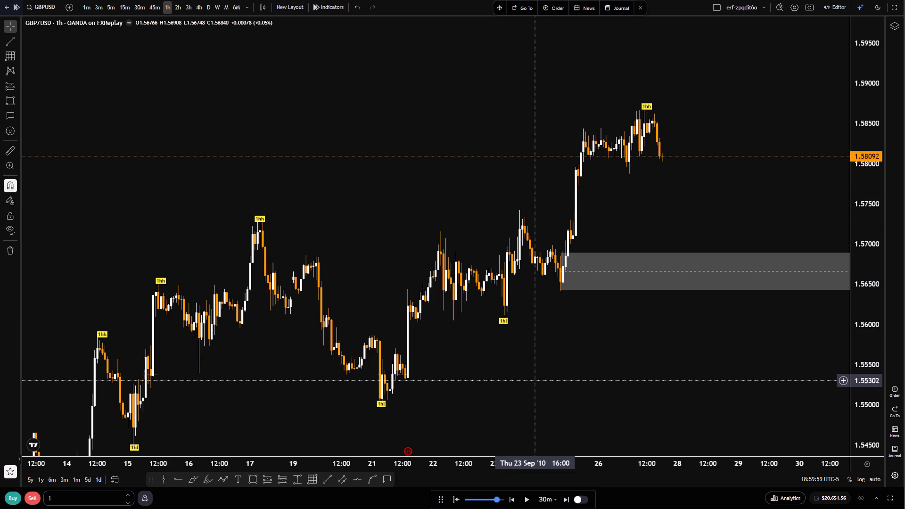
Play the replay forward in 30m steps to about 07:30 on 28 September.
left_click_drag(533, 387, 559, 338)
scroll(554, 346, "up", 1)
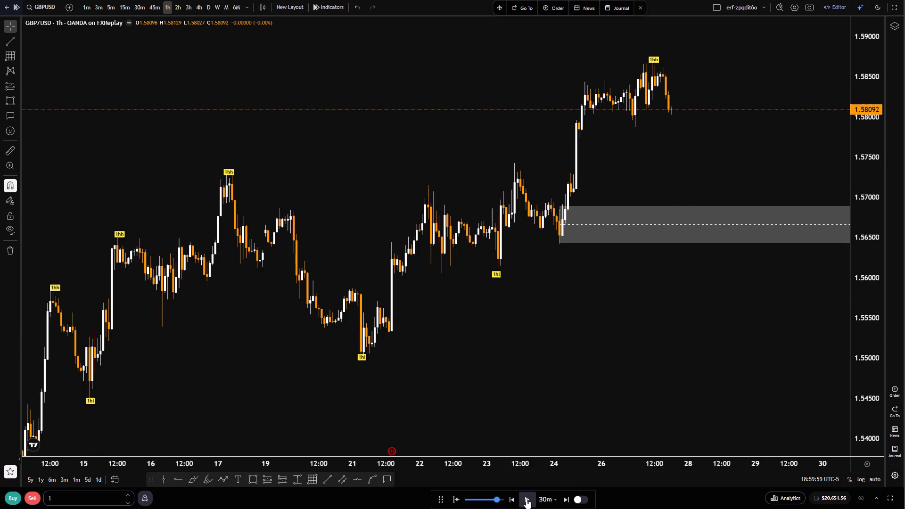
left_click(526, 499)
triple_click(526, 499)
left_click(526, 499)
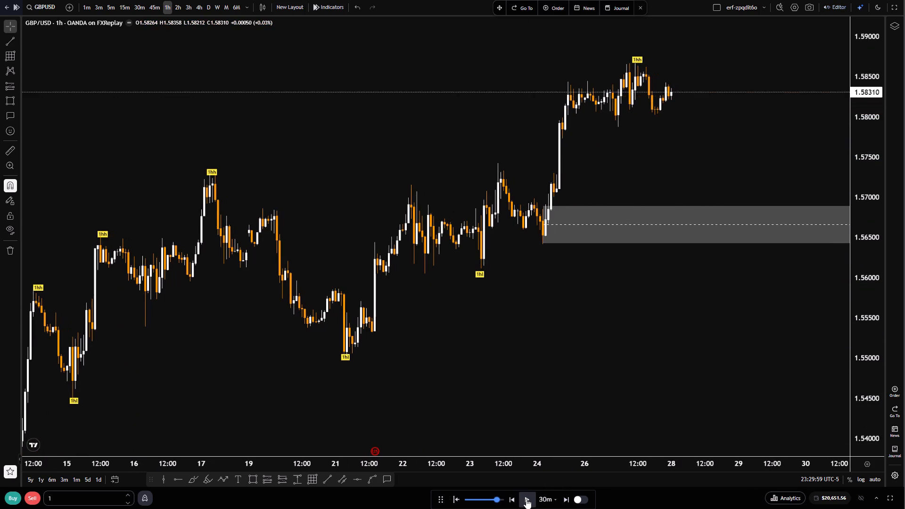
left_click(526, 499)
On the 15m chart, unlock the latest 1hh label and move it to the 08:15 high on 27 September, about 1.5866.
scroll(583, 381, "up", 3)
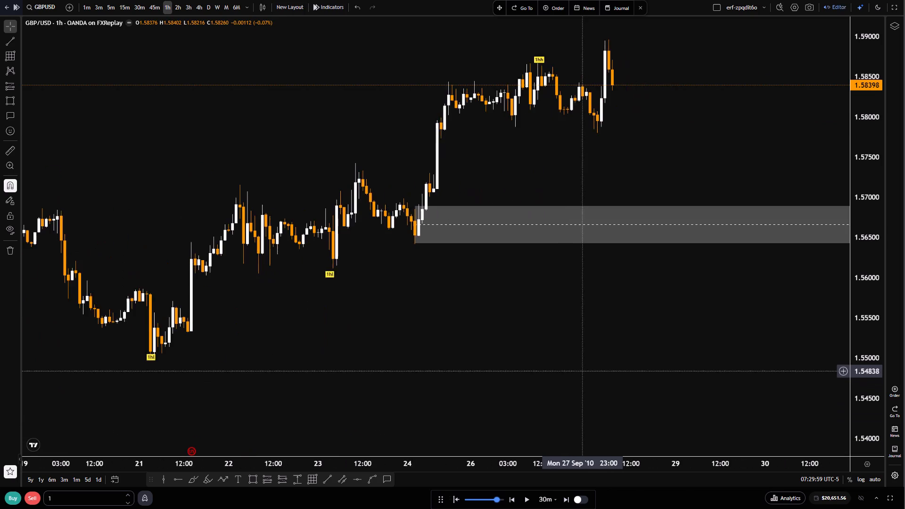
left_click_drag(583, 369, 573, 435)
scroll(750, 266, "up", 4)
left_click_drag(551, 154, 634, 168)
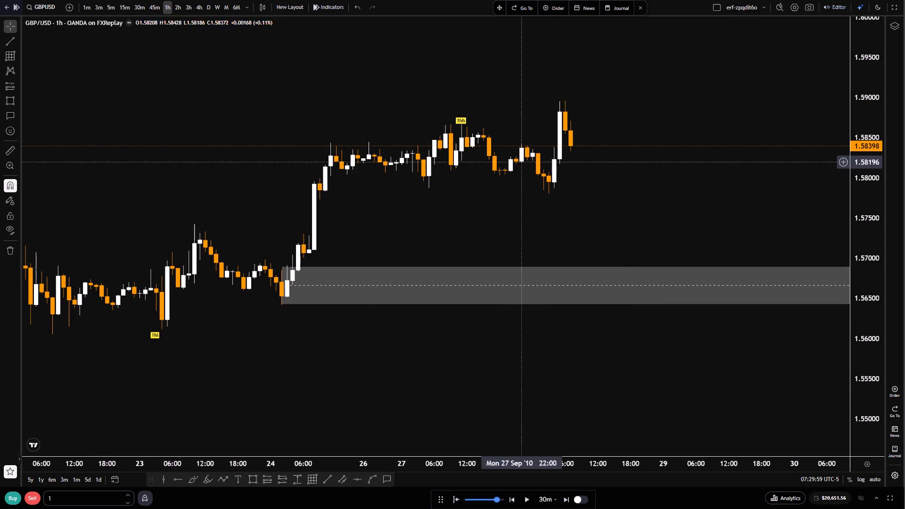
left_click(127, 5)
scroll(604, 369, "down", 7)
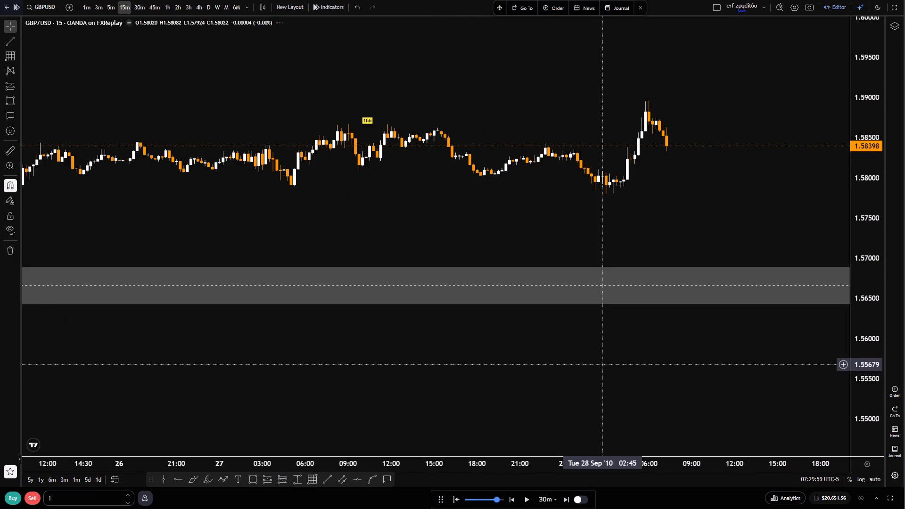
scroll(600, 363, "down", 7)
scroll(880, 452, "up", 8)
left_click_drag(576, 182, 634, 292)
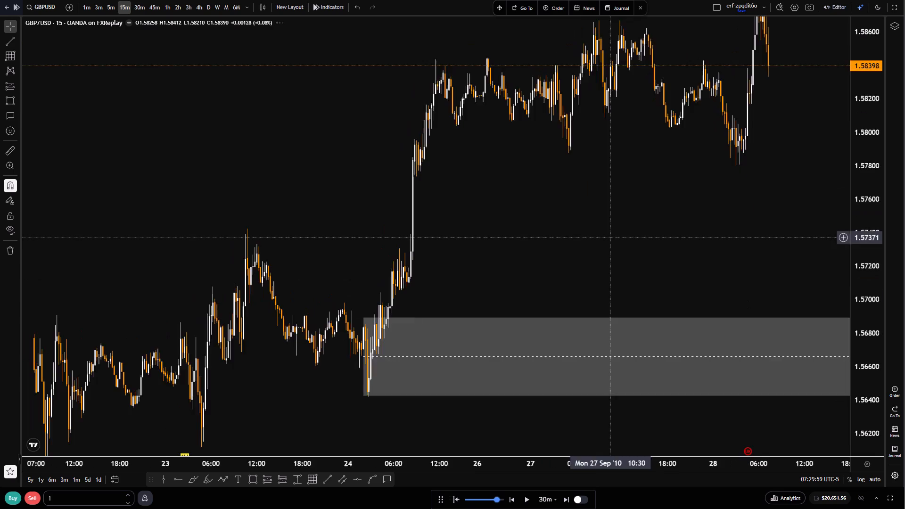
left_click_drag(634, 292, 637, 299)
scroll(633, 286, "up", 3)
left_click_drag(605, 284, 529, 311)
left_click(524, 84)
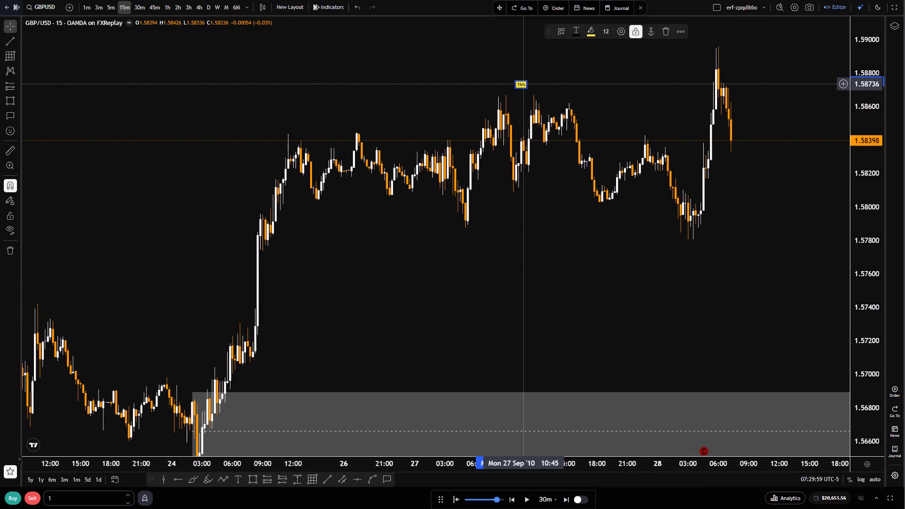
left_click(637, 32)
left_click_drag(519, 86, 501, 100)
Examine the price action since 24 September on the 15m and 5m timeframes, and leave full-screen view.
scroll(534, 287, "up", 4)
scroll(476, 308, "down", 6)
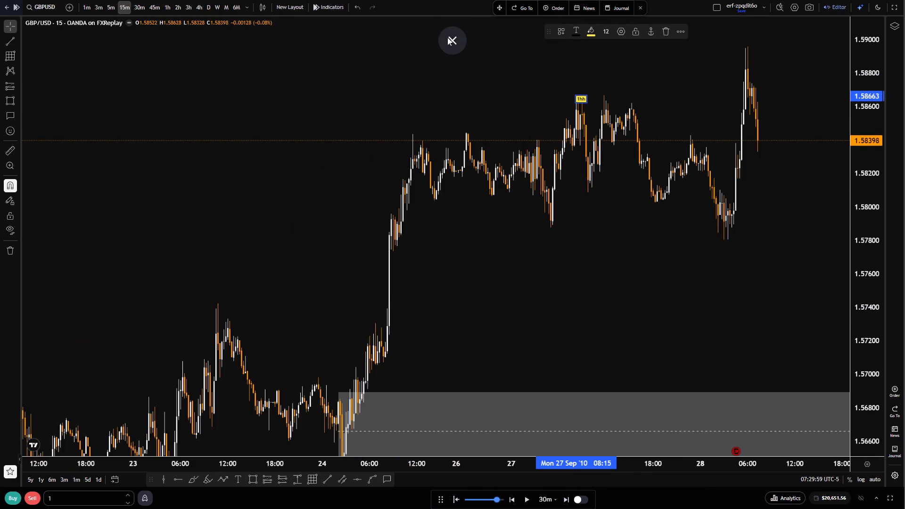
scroll(533, 285, "up", 1)
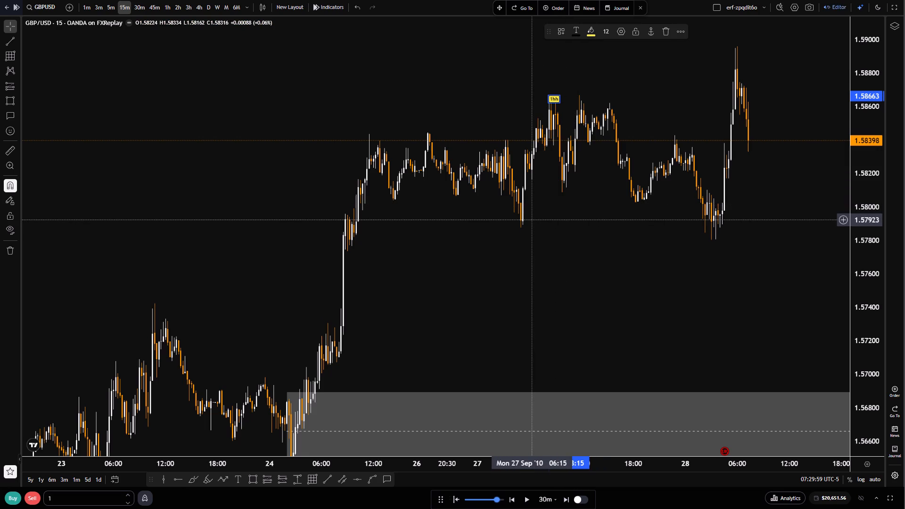
scroll(513, 263, "up", 4)
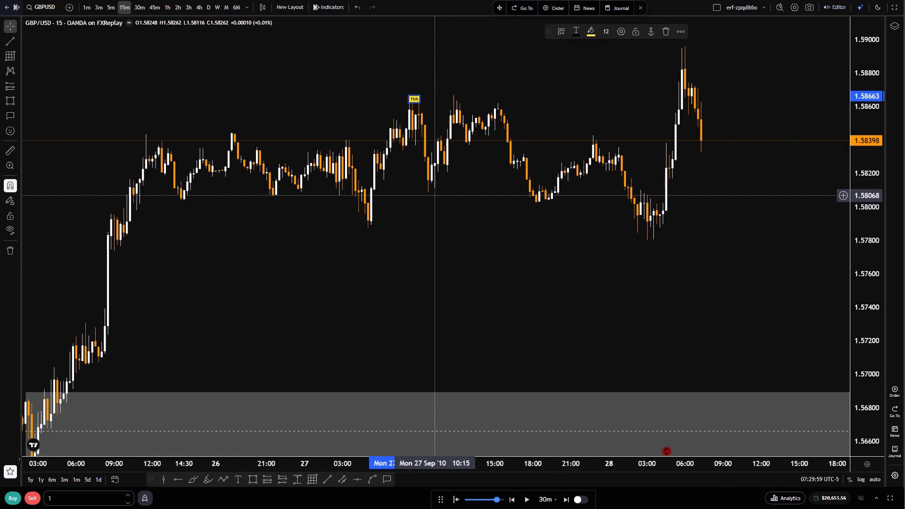
left_click(117, 1)
left_click(111, 7)
scroll(482, 373, "down", 3)
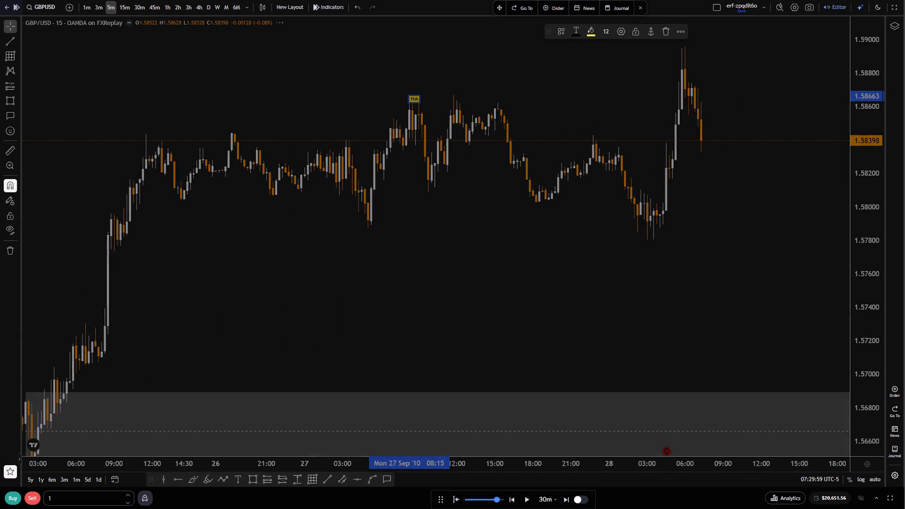
scroll(482, 373, "down", 3)
scroll(466, 311, "down", 5)
left_click(459, 40)
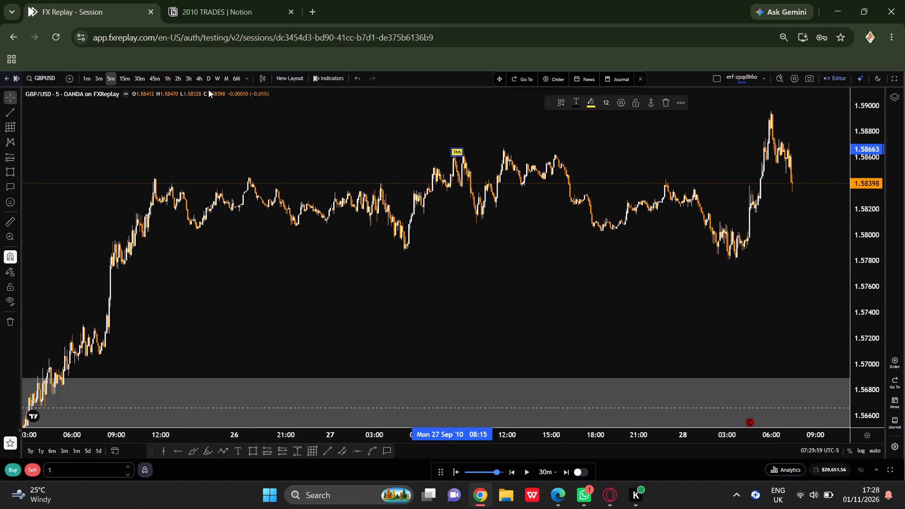
On the 4h chart, unlock the demand zone and reshape it from 24 September to span about 1.5774 down to 1.5705.
left_click(197, 76)
scroll(533, 301, "up", 18)
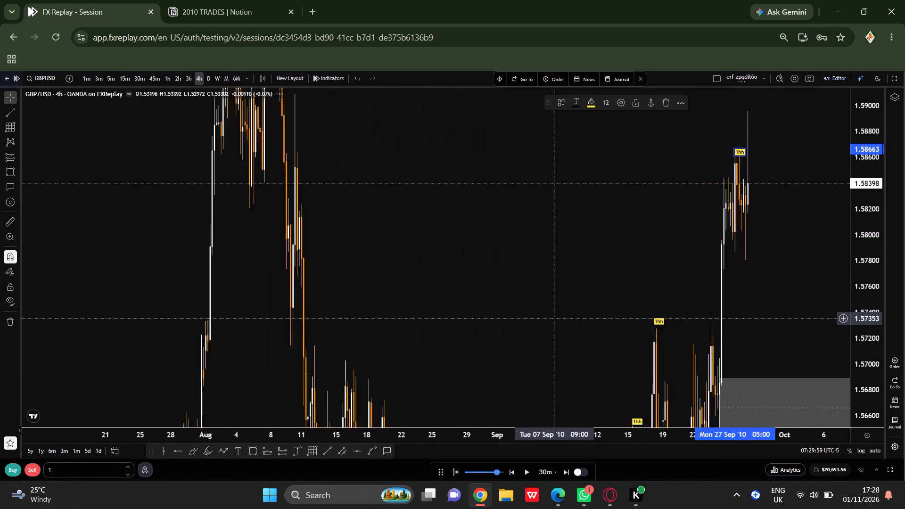
scroll(555, 320, "up", 7)
scroll(623, 332, "up", 5)
left_click_drag(617, 325, 695, 288)
scroll(691, 294, "up", 6)
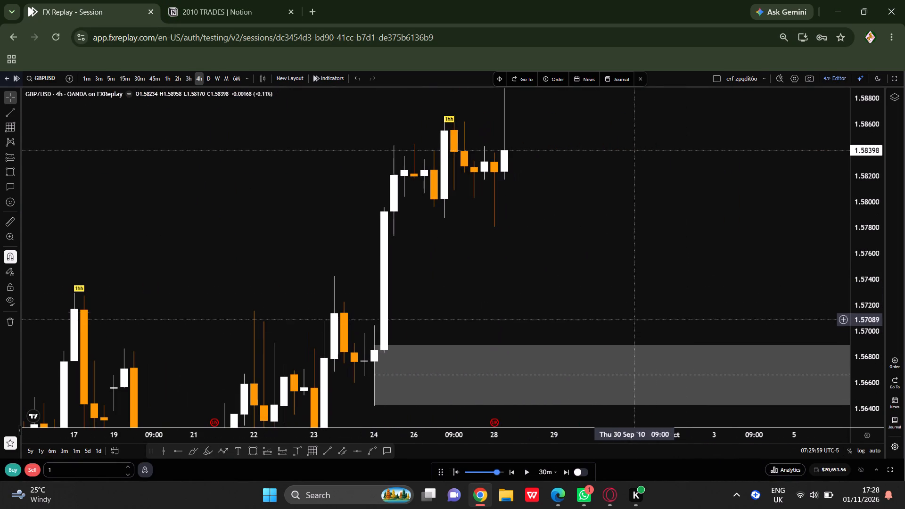
left_click(486, 346)
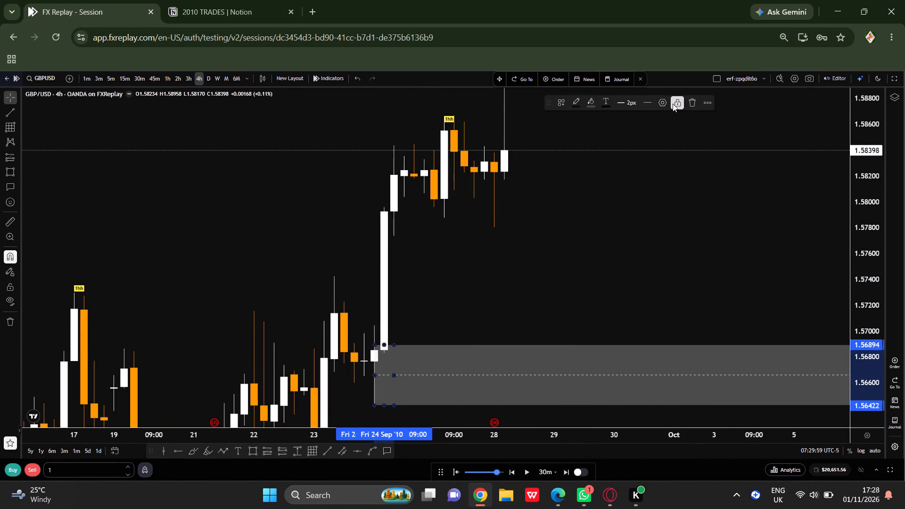
left_click(673, 106)
left_click_drag(507, 355, 509, 242)
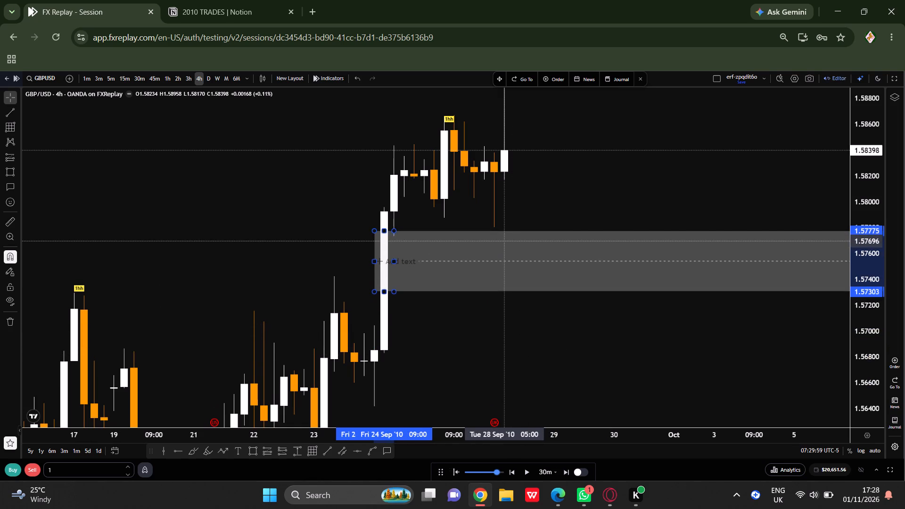
left_click_drag(509, 242, 510, 244)
left_click(399, 294)
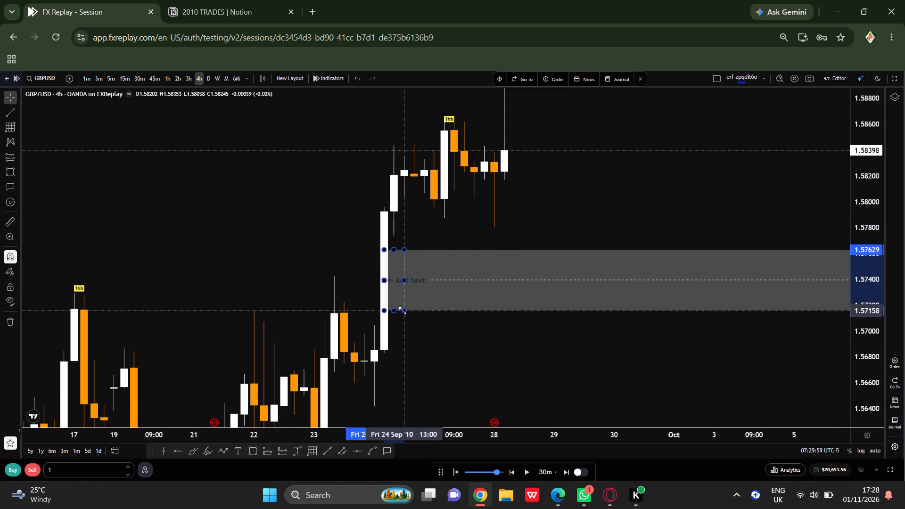
left_click_drag(403, 294, 384, 333)
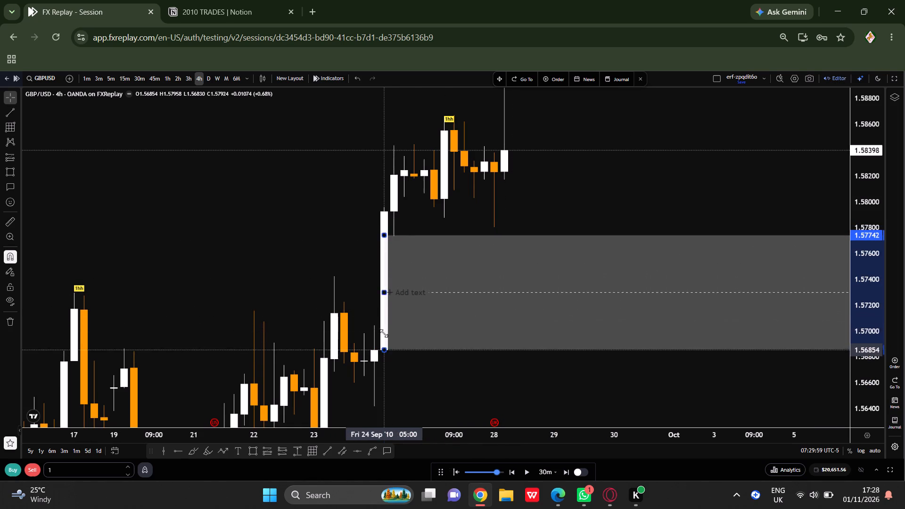
left_click_drag(384, 333, 370, 327)
left_click(440, 369)
Play the replay forward in 30m steps to about 12:00 on 28 September.
scroll(478, 369, "up", 2)
left_click_drag(524, 165, 633, 214)
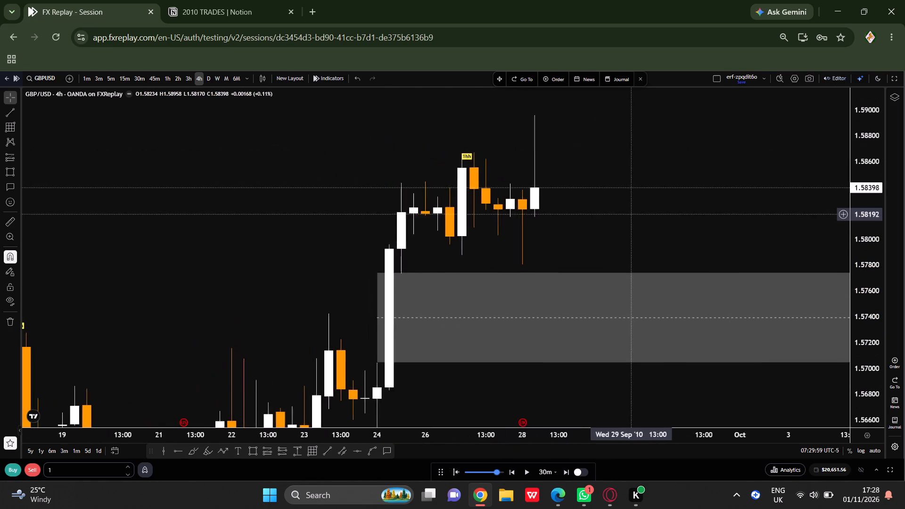
scroll(630, 220, "up", 2)
triple_click(527, 474)
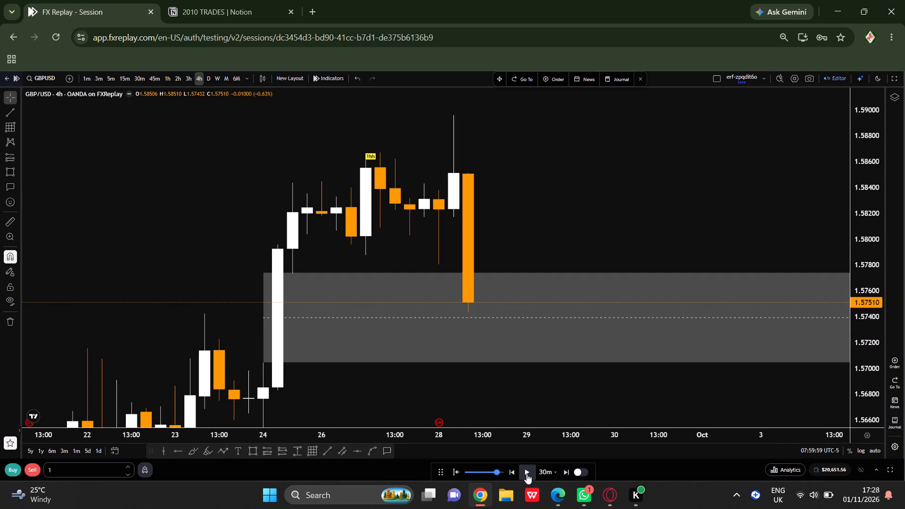
left_click(527, 474)
Rewind the replay to about 09:00 on 28 September.
scroll(462, 353, "down", 4)
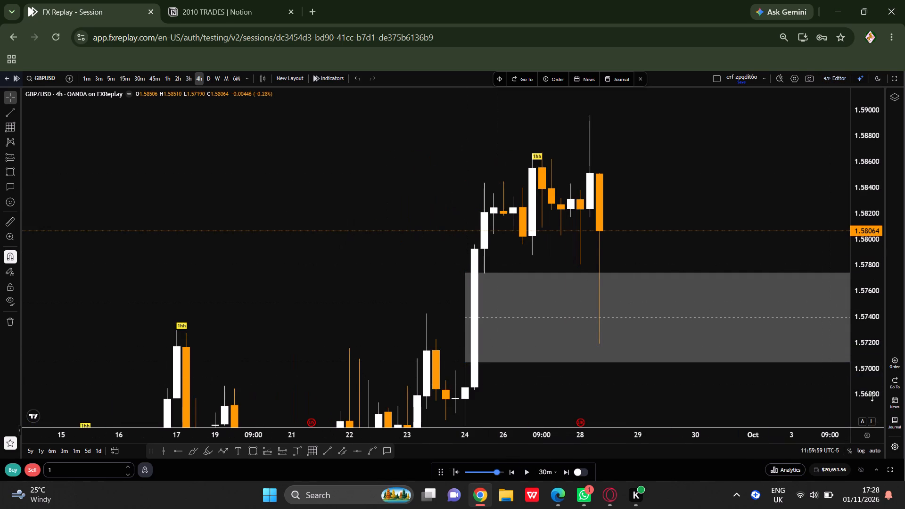
scroll(872, 398, "down", 6)
scroll(516, 263, "down", 4)
left_click_drag(517, 187, 440, 182)
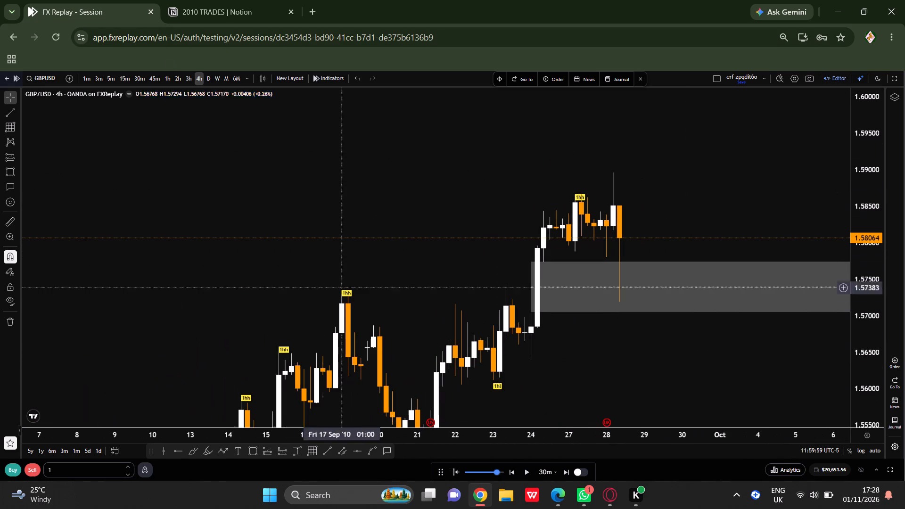
left_click(452, 470)
left_click(628, 269)
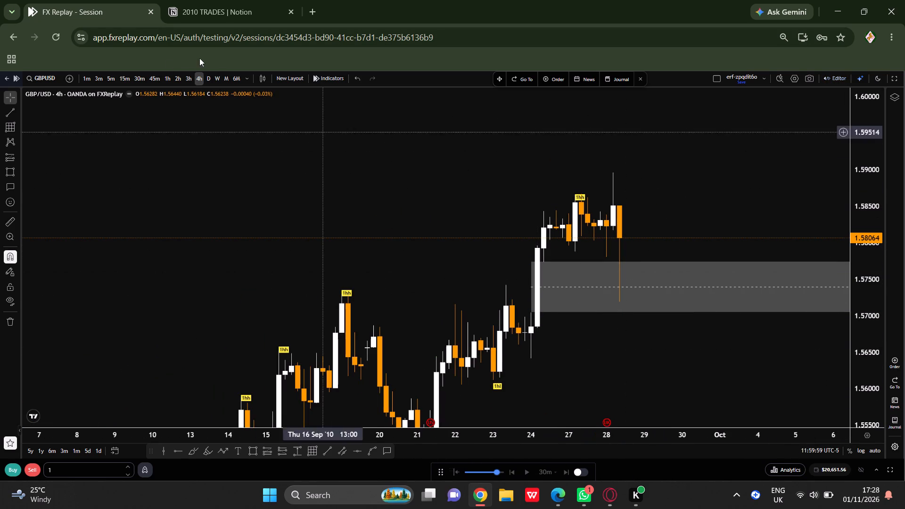
On the 1h chart, move the latest 1hh label above the 28 September high, at about 1.5900.
left_click(167, 78)
scroll(460, 309, "down", 6)
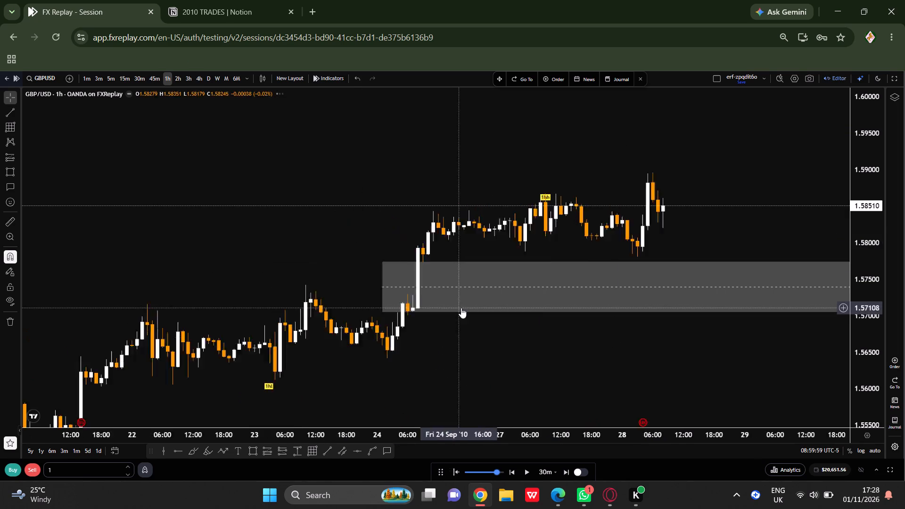
left_click_drag(458, 216, 380, 226)
left_click_drag(463, 174, 222, 184)
scroll(392, 245, "down", 5)
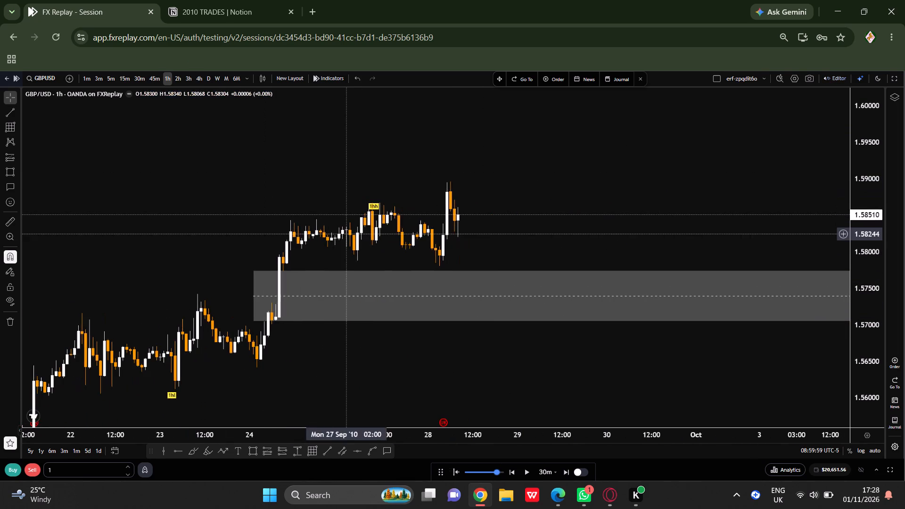
left_click_drag(396, 221, 402, 207)
left_click(573, 194)
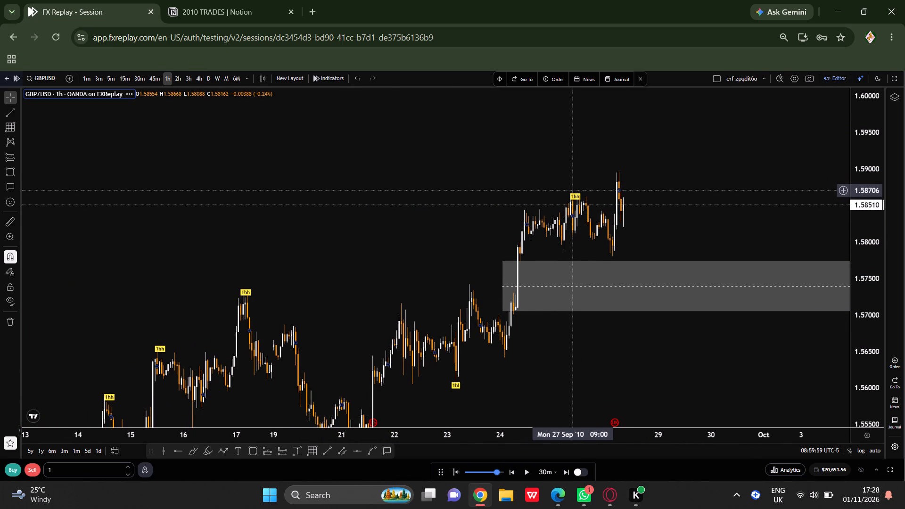
left_click(565, 189)
left_click_drag(577, 199, 611, 174)
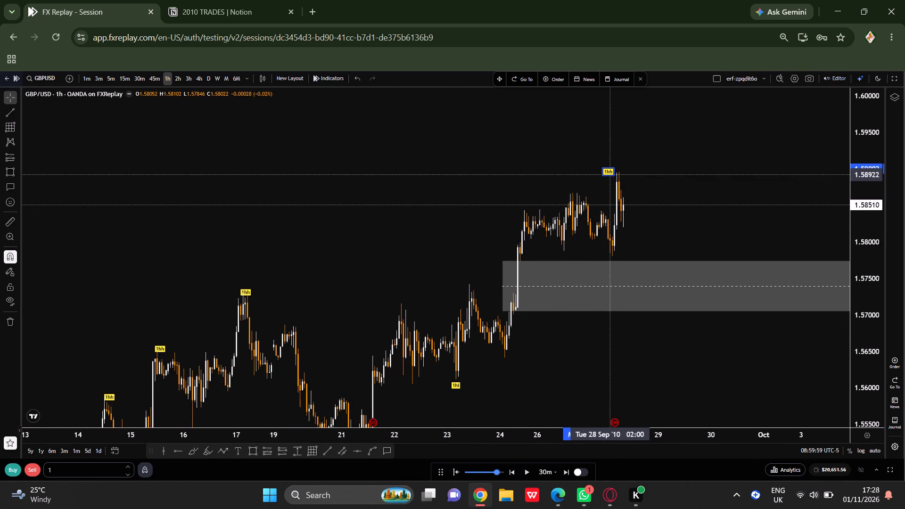
left_click_drag(611, 174, 619, 170)
Switch to the 15m chart and play the replay forward in 30m steps to about 10:00 on 28 September.
scroll(495, 229, "up", 3)
left_click_drag(318, 247, 337, 232)
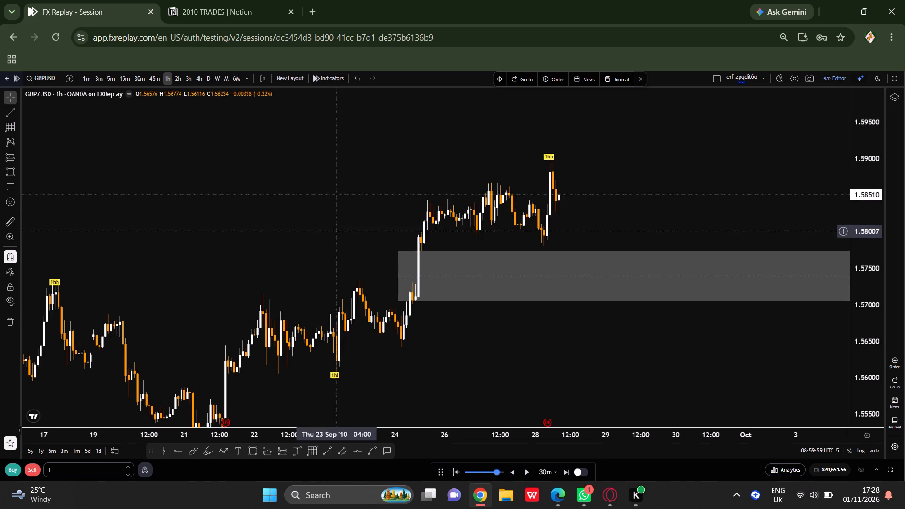
left_click(125, 78)
scroll(465, 320, "down", 6)
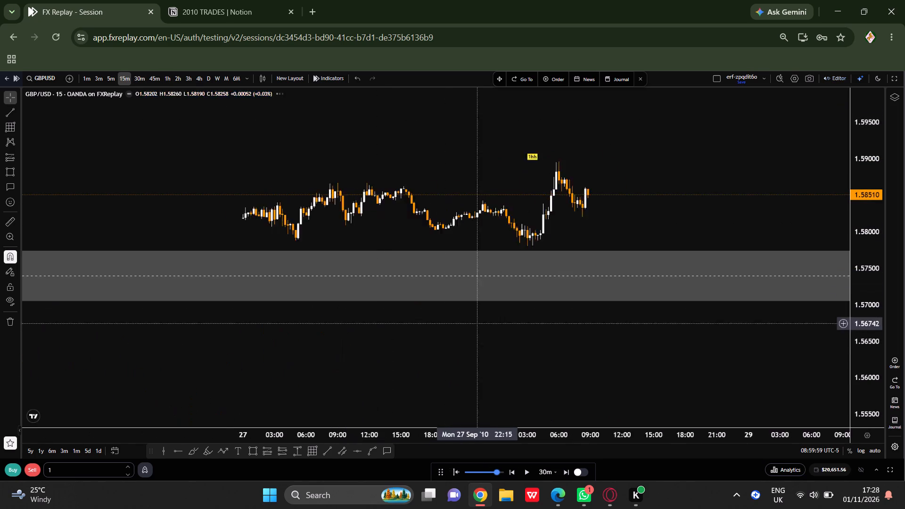
scroll(495, 330, "down", 1)
scroll(604, 381, "down", 3)
left_click_drag(702, 361, 527, 377)
scroll(510, 368, "up", 3)
left_click_drag(435, 352, 503, 384)
double_click(524, 469)
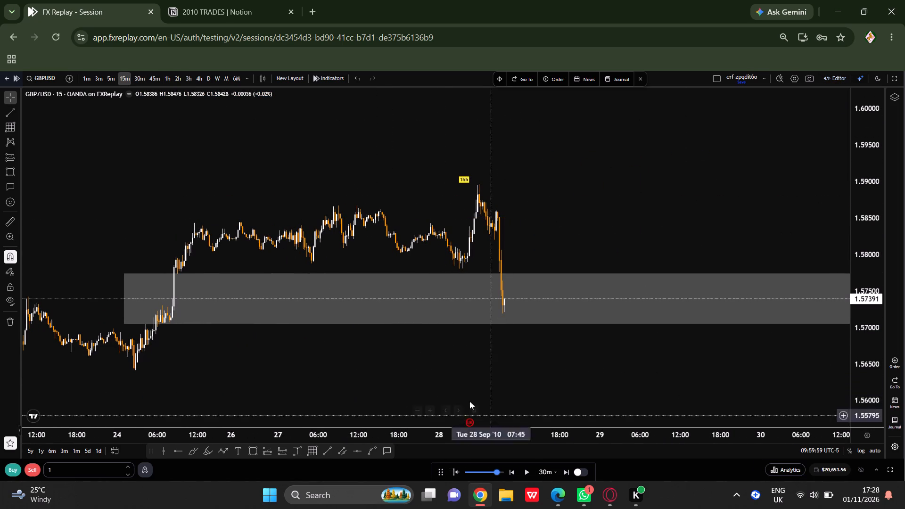
Set the replay step to 1m and play forward to about 10:12 on 28 September.
left_click(541, 466)
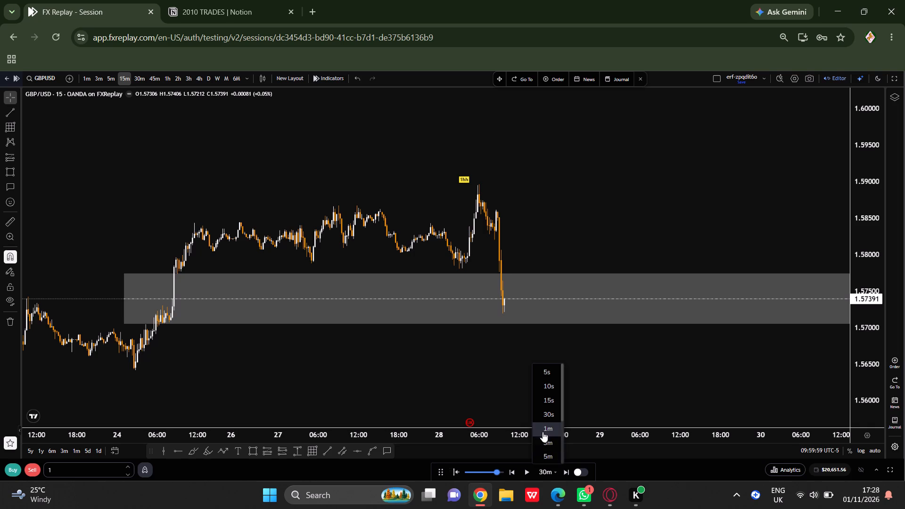
left_click(544, 428)
left_click(523, 470)
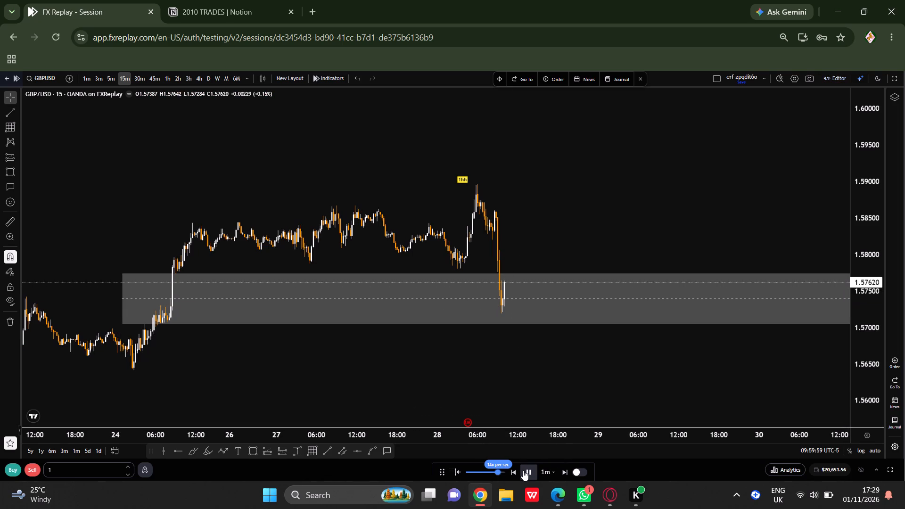
double_click(523, 470)
left_click(523, 470)
Draw a nearly level trend line at about 1.5780, joining the 24 September 09:30 low to the 28 September 03:30 low.
left_click_drag(336, 340, 611, 353)
scroll(602, 358, "up", 2)
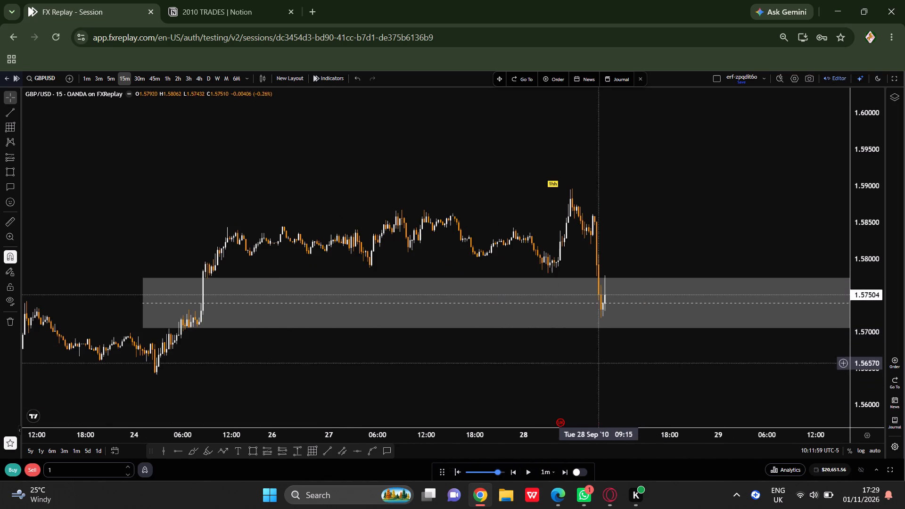
scroll(856, 396, "up", 8)
left_click_drag(280, 225, 513, 210)
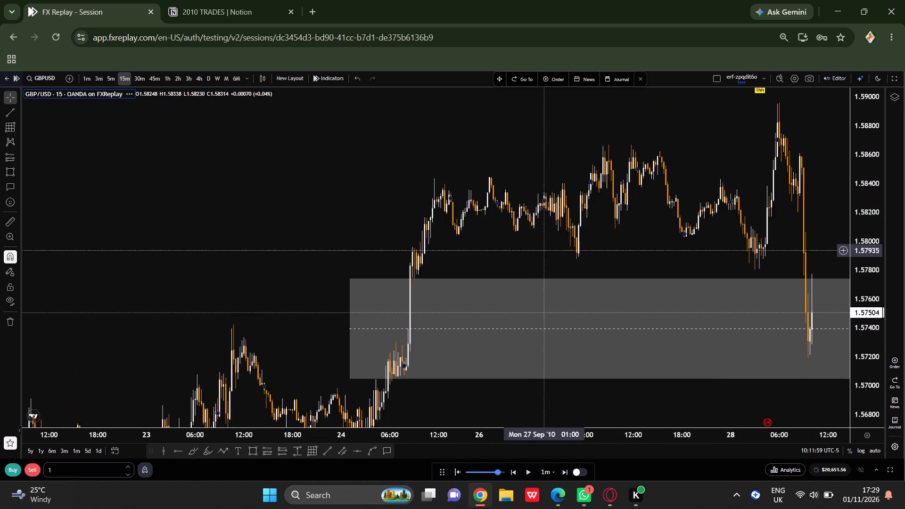
scroll(544, 251, "down", 3)
left_click_drag(455, 273, 437, 260)
scroll(442, 248, "up", 5)
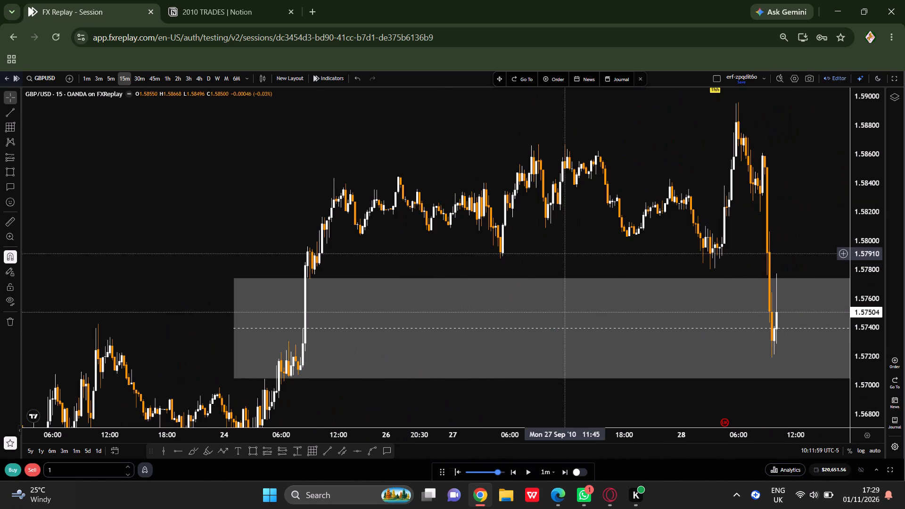
left_click(326, 456)
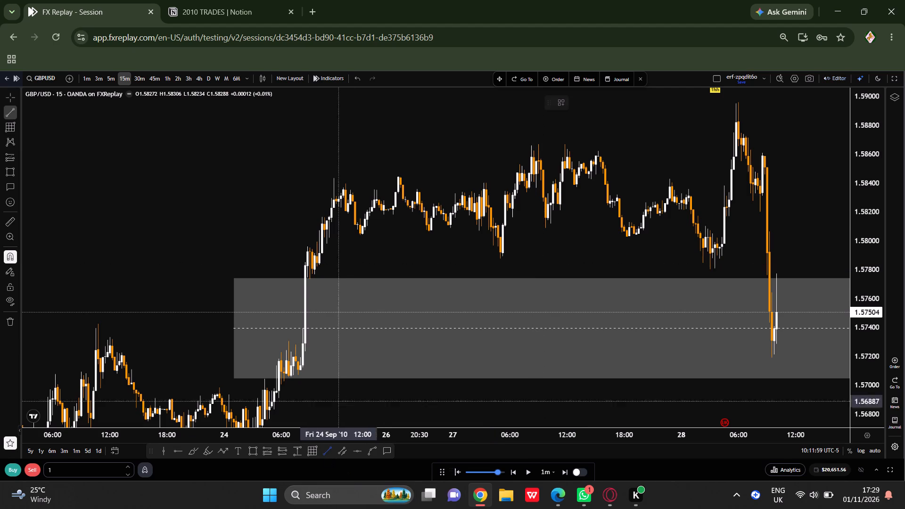
left_click(315, 273)
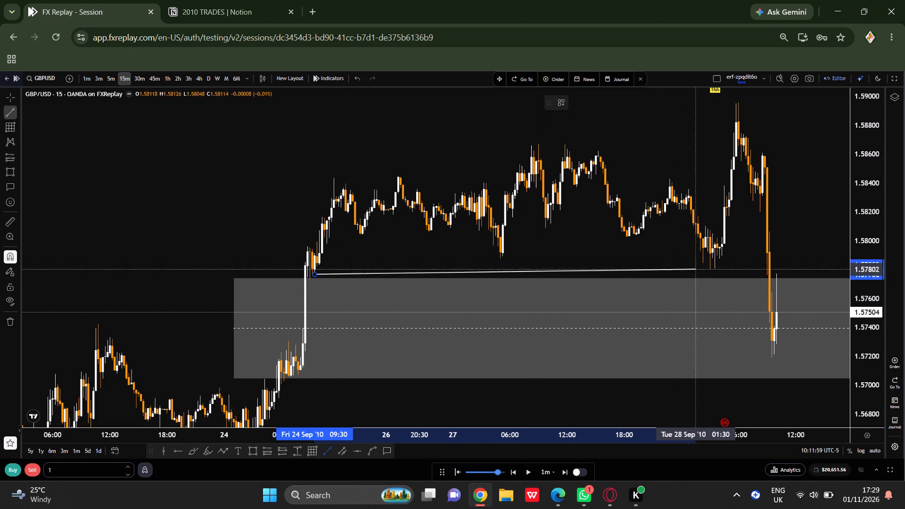
left_click(723, 272)
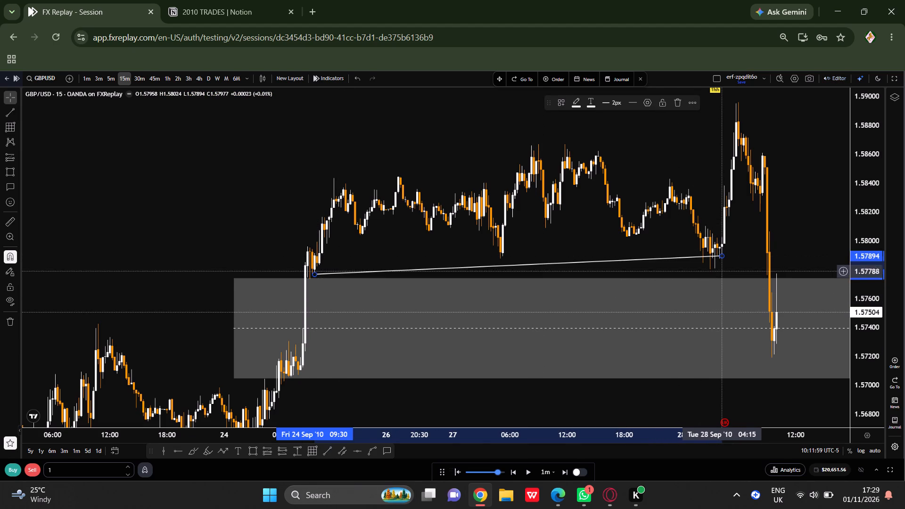
left_click_drag(721, 257, 721, 276)
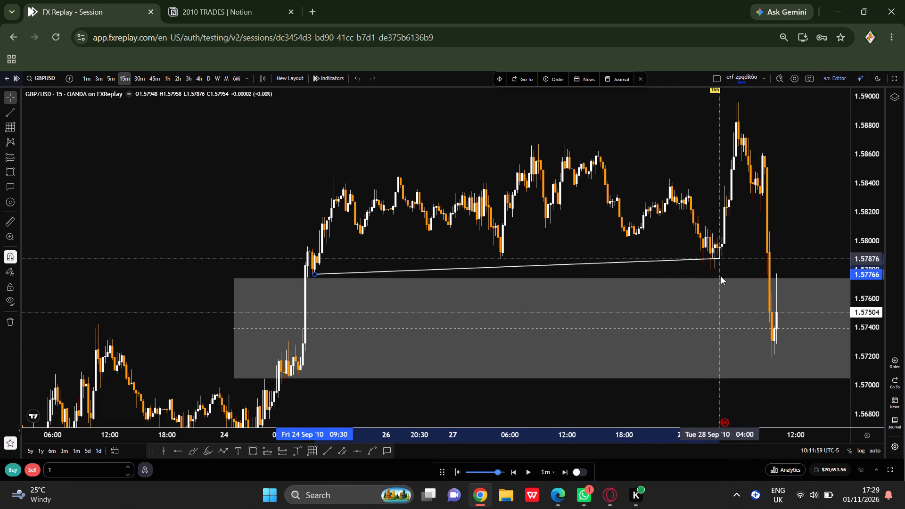
left_click_drag(721, 276, 719, 272)
left_click_drag(719, 272, 714, 273)
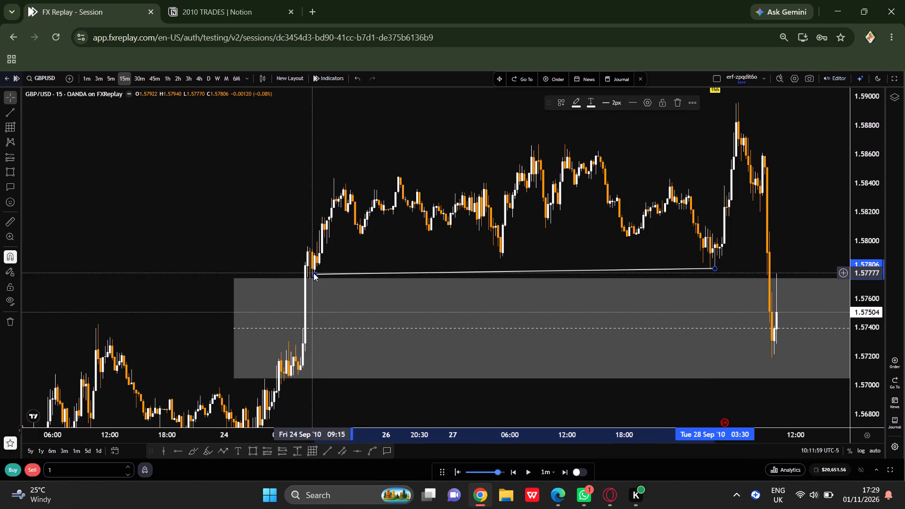
left_click_drag(313, 273, 315, 262)
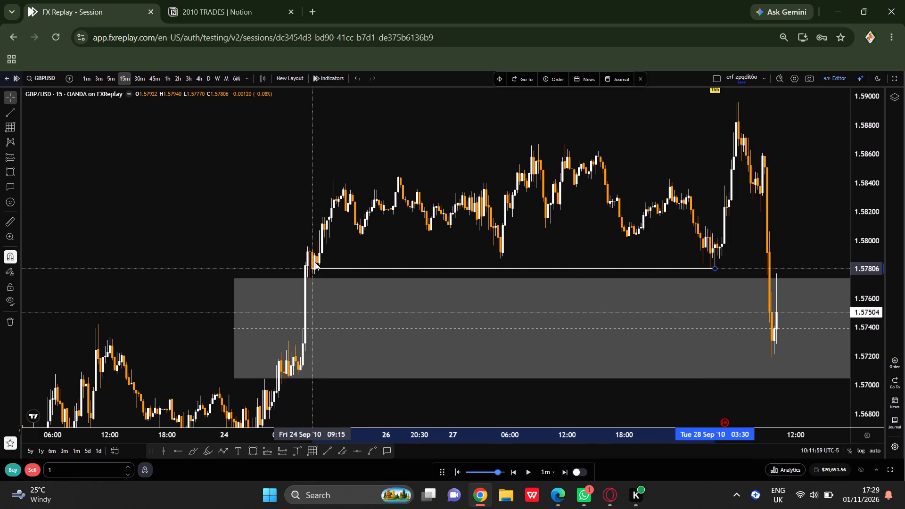
left_click_drag(315, 262, 316, 267)
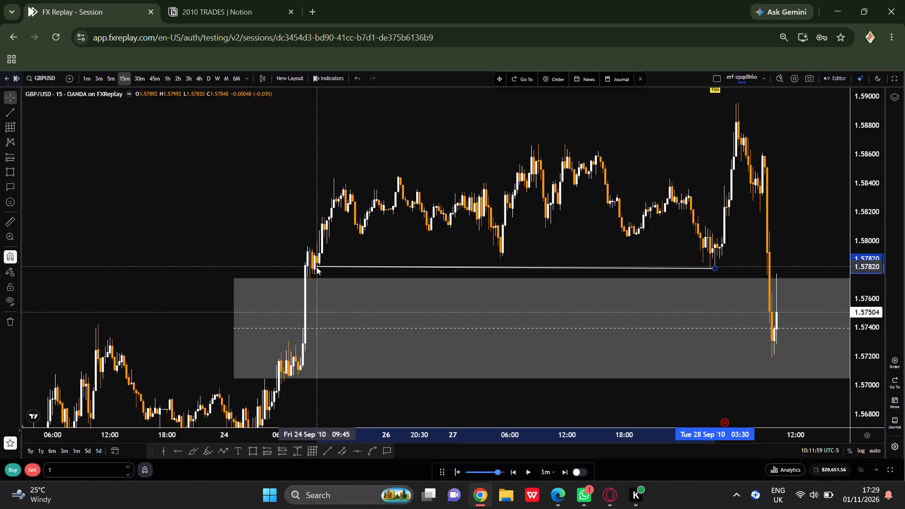
left_click_drag(316, 267, 316, 268)
left_click(317, 265)
Label the new trend line with the text $$$$$$$$$$$$ and lock it in place at about 1.5780.
scroll(405, 287, "up", 2)
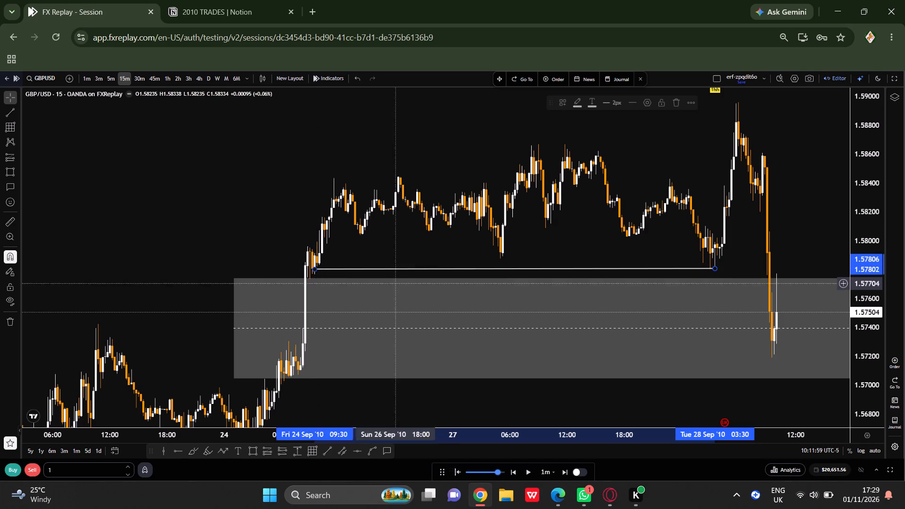
scroll(405, 287, "up", 1)
left_click(427, 263)
left_click(403, 269)
left_click(403, 266)
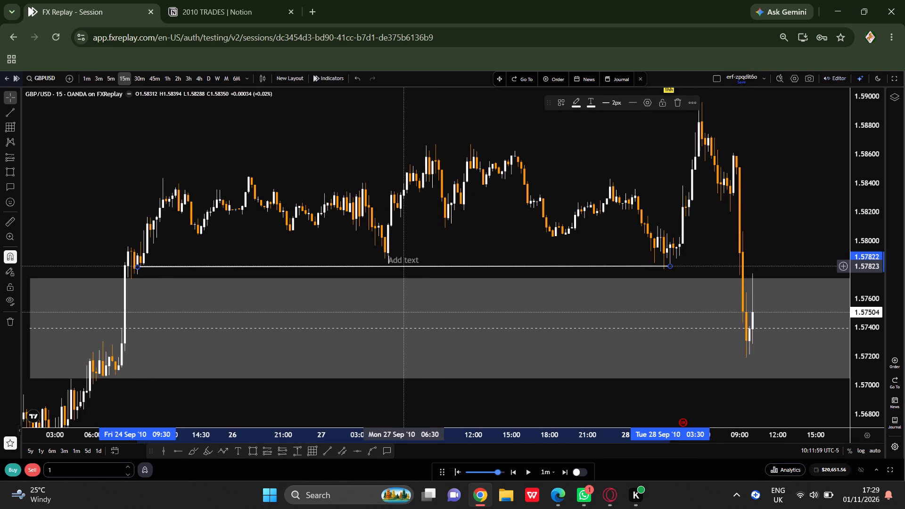
key("shift+dollar")
key("shift+dollar")
key("shift+dollar")
key("shift+dollar")
key("shift+dollar")
key("shift+dollar")
key("shift+dollar")
key("shift+dollar")
key("shift+dollar")
key("shift+dollar")
key("shift+dollar")
key("shift+dollar")
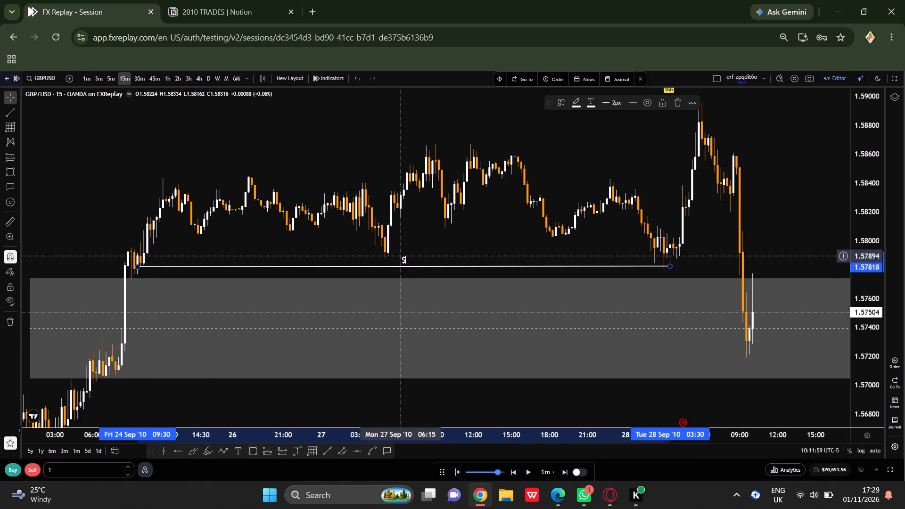
left_click(418, 241)
left_click(415, 263)
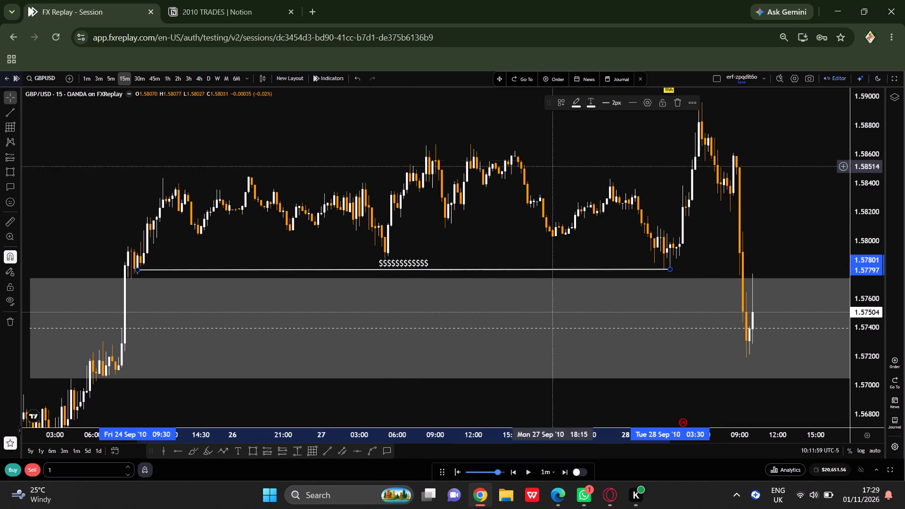
left_click(664, 99)
left_click(643, 166)
On the 1h chart, examine the price structure and labelled swings from mid-September up to the 28 September demand zone.
left_click(171, 78)
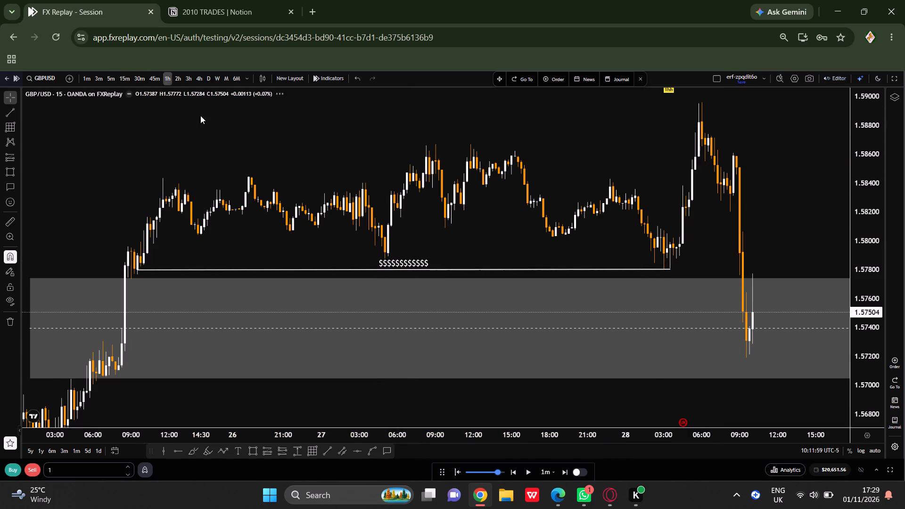
scroll(720, 317, "up", 5)
scroll(869, 397, "down", 7)
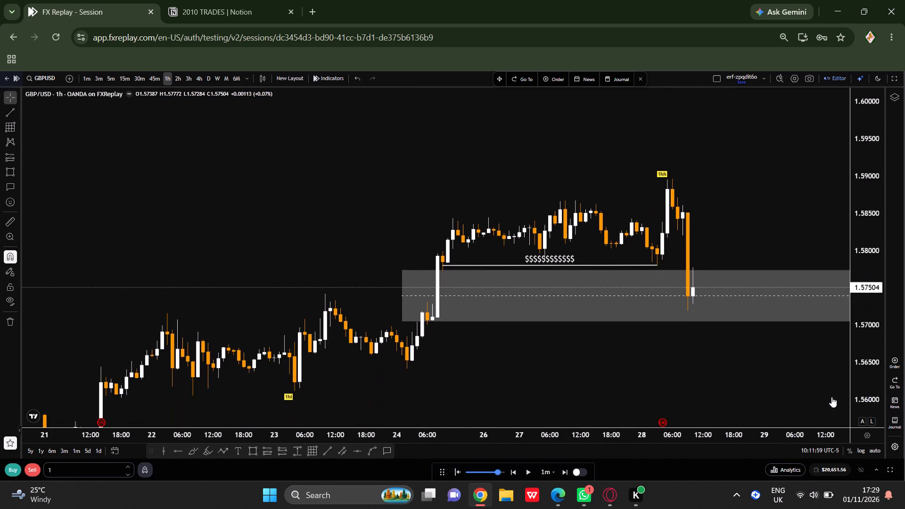
scroll(716, 391, "down", 6)
left_click_drag(695, 383, 801, 248)
scroll(670, 342, "down", 5)
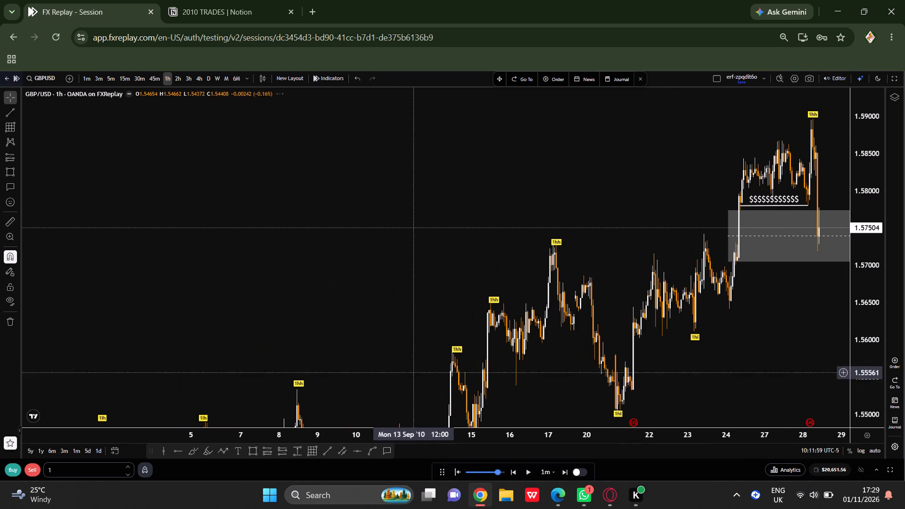
left_click_drag(455, 391, 683, 240)
scroll(665, 327, "up", 4)
left_click_drag(666, 281, 457, 388)
scroll(648, 345, "up", 3)
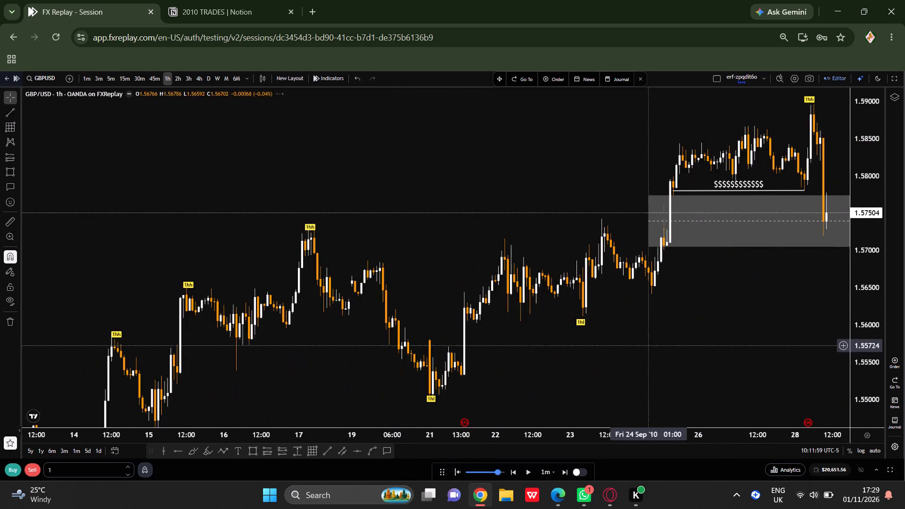
left_click_drag(677, 328, 448, 433)
scroll(550, 380, "up", 4)
left_click_drag(587, 254, 665, 243)
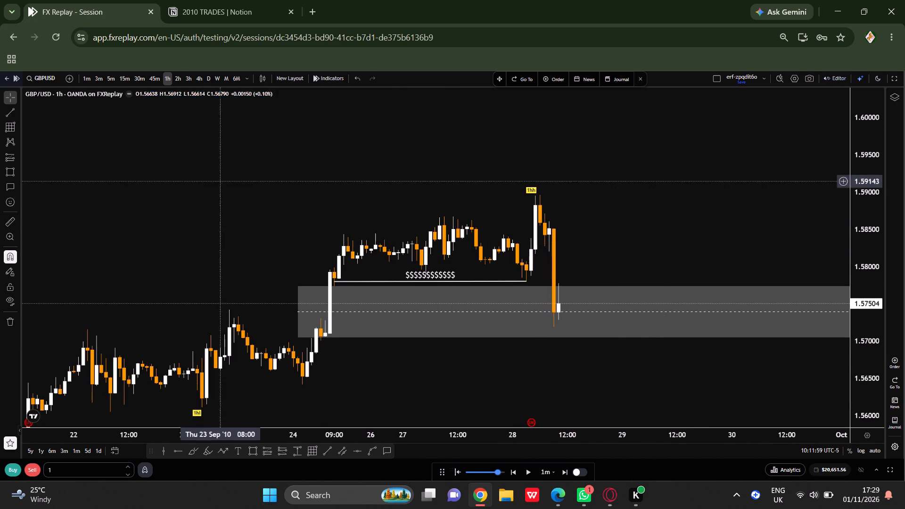
left_click_drag(220, 218, 235, 219)
On the daily chart, draw a horizontal ray from the early August high at 1.60025 and lock it.
left_click(209, 75)
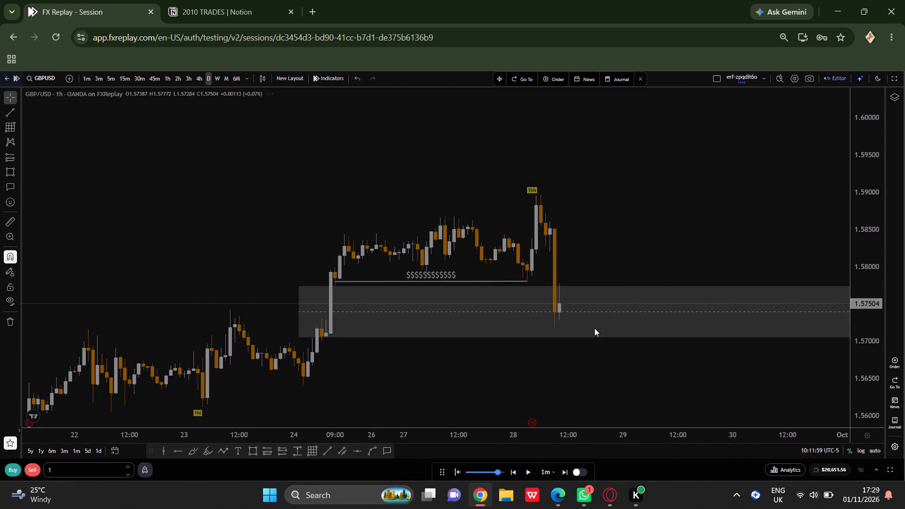
scroll(857, 377, "down", 5)
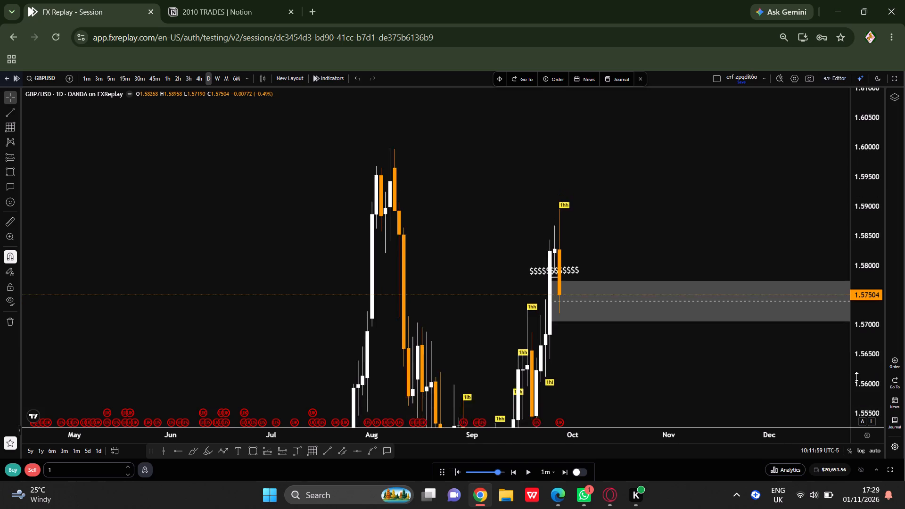
scroll(856, 377, "down", 8)
scroll(588, 287, "up", 6)
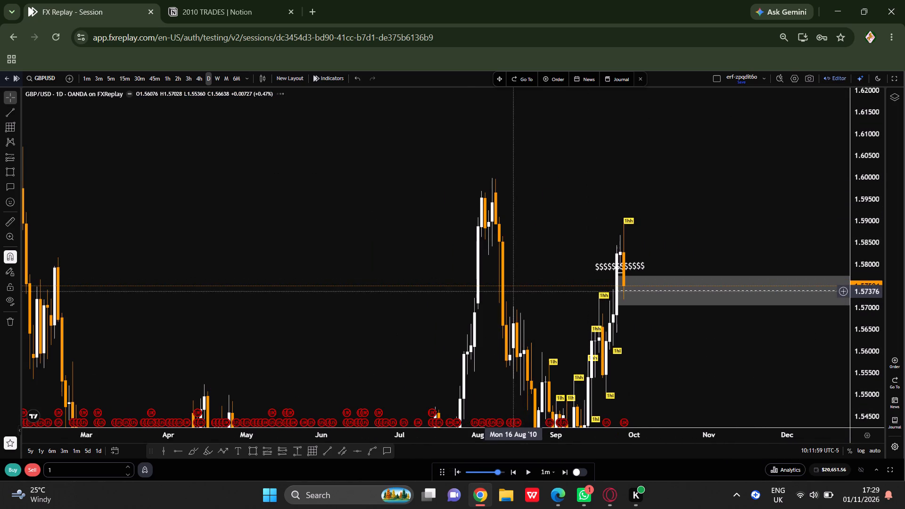
scroll(477, 174, "up", 1)
scroll(490, 184, "down", 6)
scroll(514, 185, "up", 7)
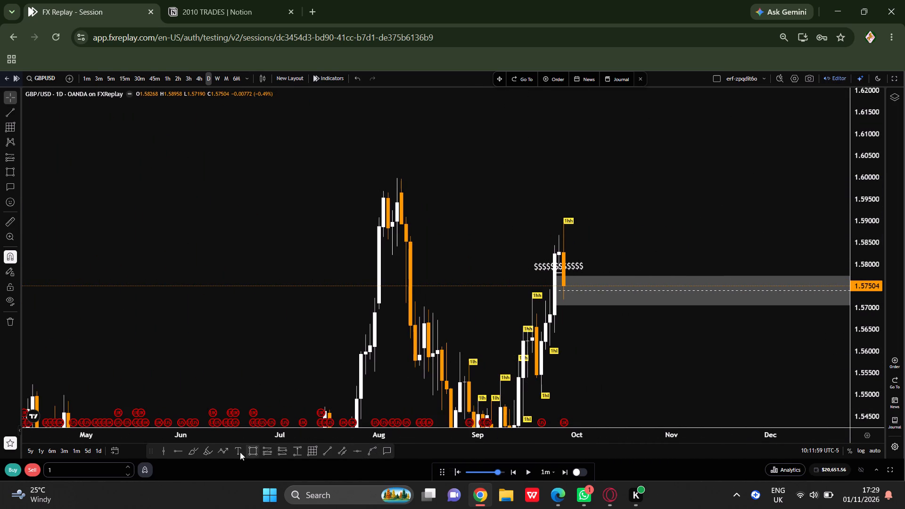
left_click(174, 449)
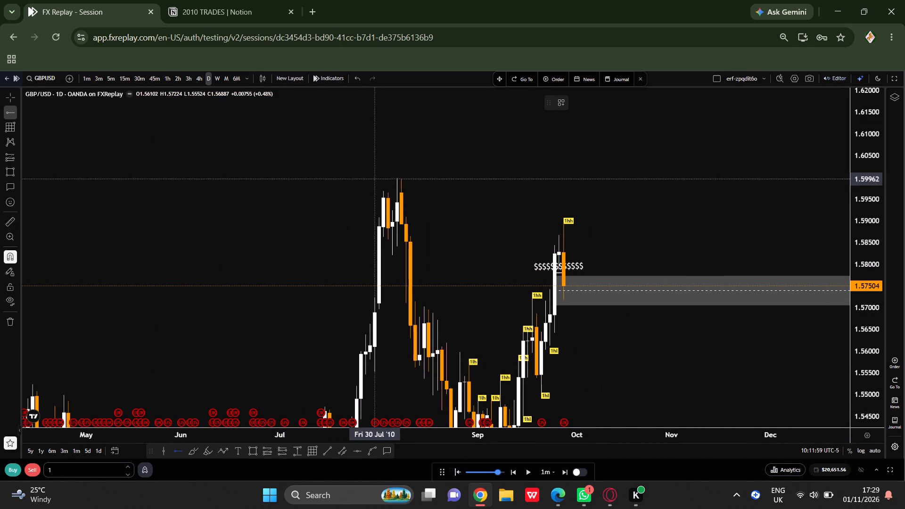
left_click(391, 176)
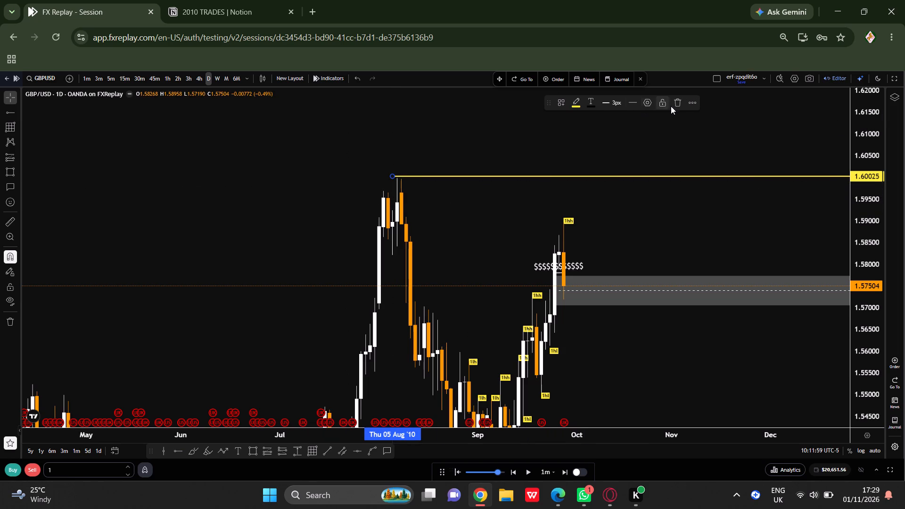
left_click(664, 103)
left_click(659, 203)
Draw a second horizontal ray from the 28 September high at 1.58958 and lock it.
scroll(617, 264, "up", 6)
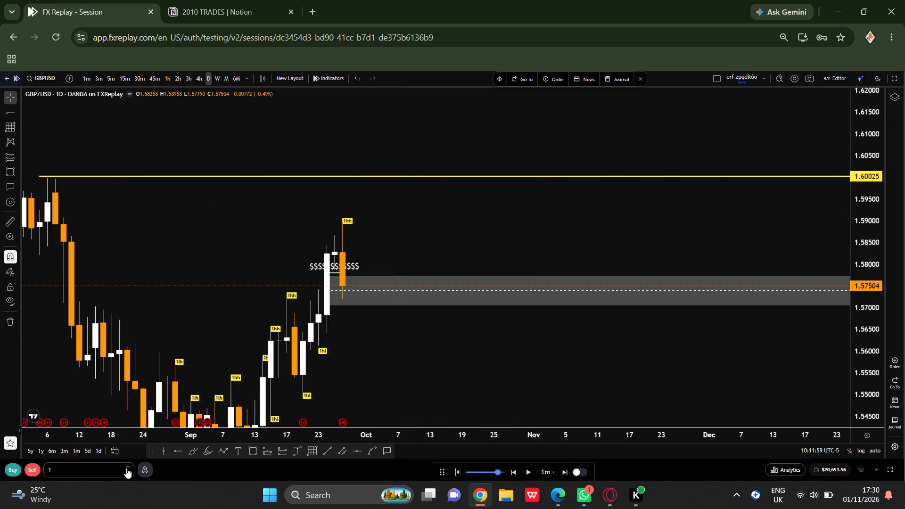
left_click(172, 451)
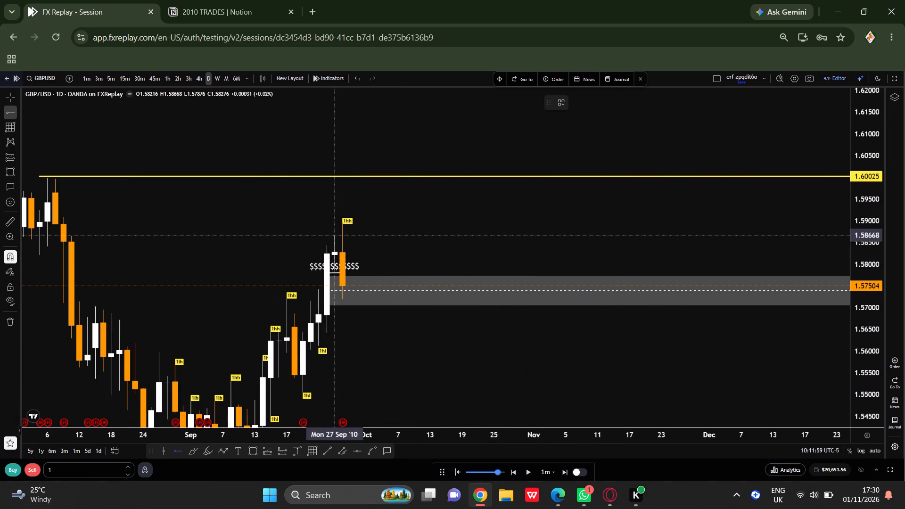
left_click(338, 221)
left_click_drag(335, 232, 339, 223)
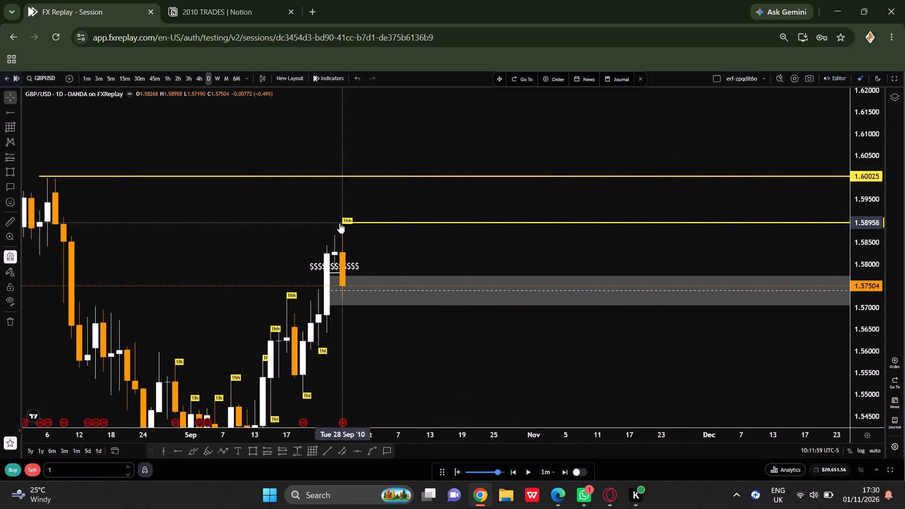
left_click(666, 100)
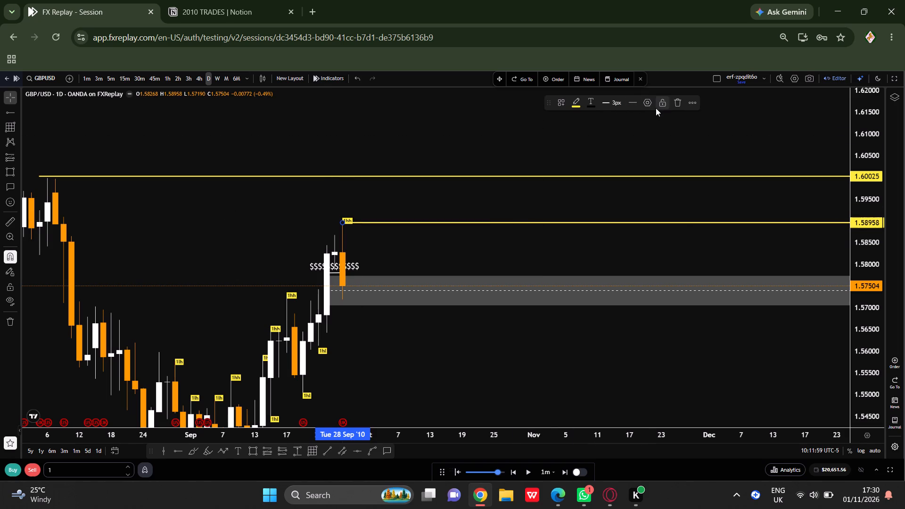
left_click(569, 189)
Examine the daily chart's price structure from July to late September around the two rays and the demand zone.
scroll(502, 248, "up", 2)
left_click_drag(331, 255, 595, 172)
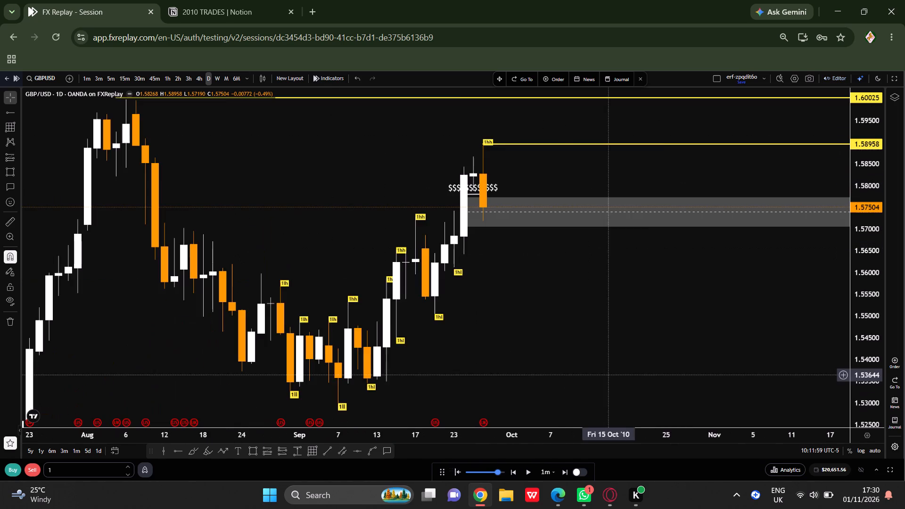
scroll(608, 375, "down", 7)
scroll(872, 401, "down", 8)
scroll(623, 381, "up", 6)
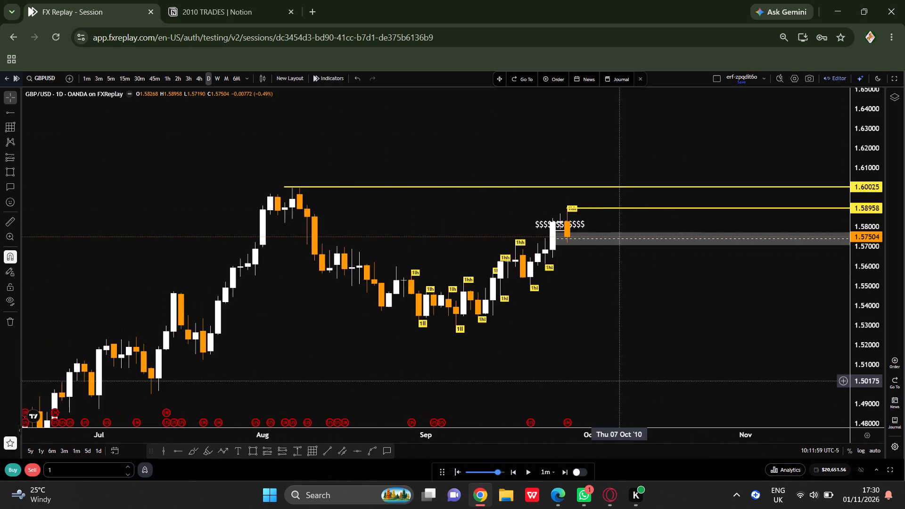
scroll(623, 380, "down", 6)
scroll(852, 407, "up", 20)
scroll(852, 407, "up", 1)
left_click_drag(617, 262, 621, 265)
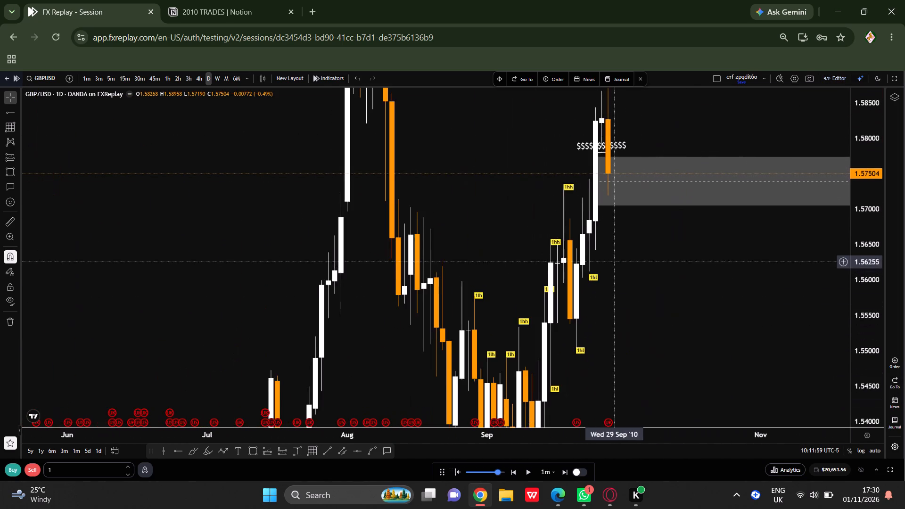
left_click_drag(621, 265, 723, 364)
scroll(704, 349, "up", 6)
Step down through the 1h, 15m and 5m charts to examine the price reaction inside the demand zone.
left_click(170, 76)
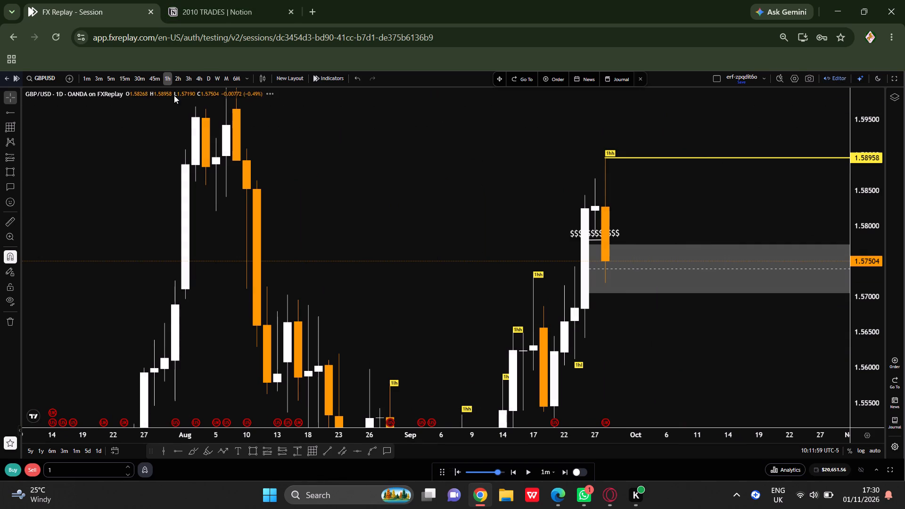
scroll(694, 325, "down", 5)
scroll(895, 405, "up", 3)
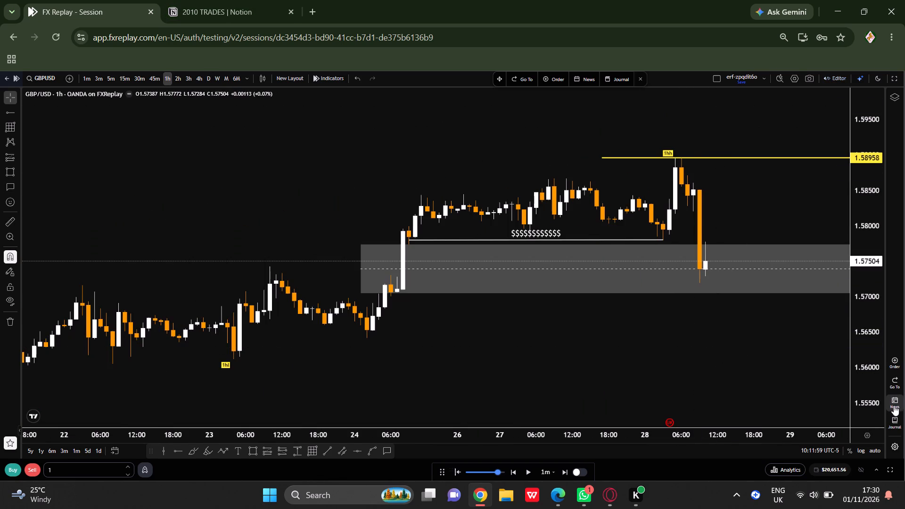
scroll(894, 405, "up", 11)
left_click(128, 77)
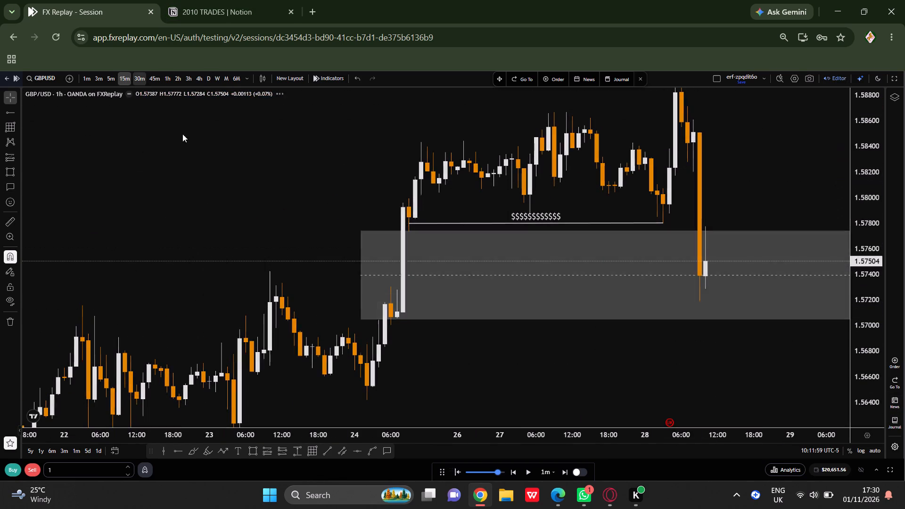
scroll(480, 321, "down", 6)
scroll(591, 324, "down", 6)
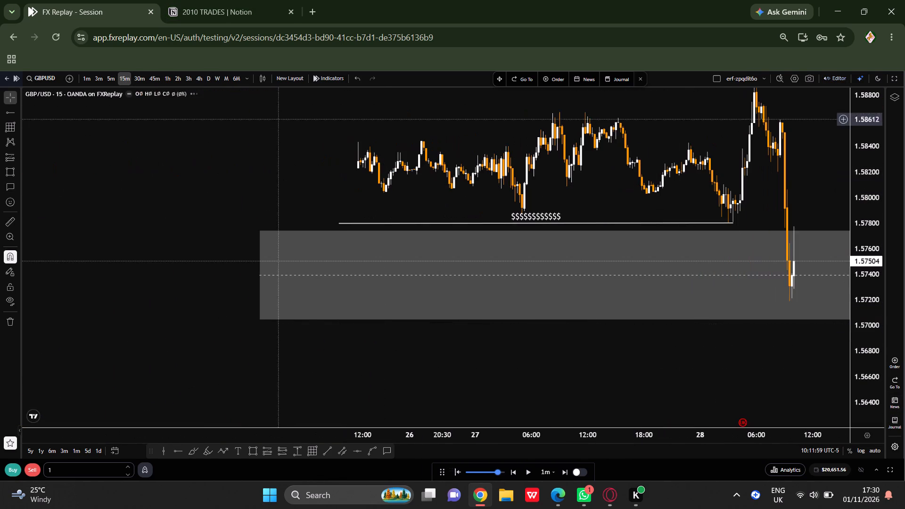
left_click(107, 81)
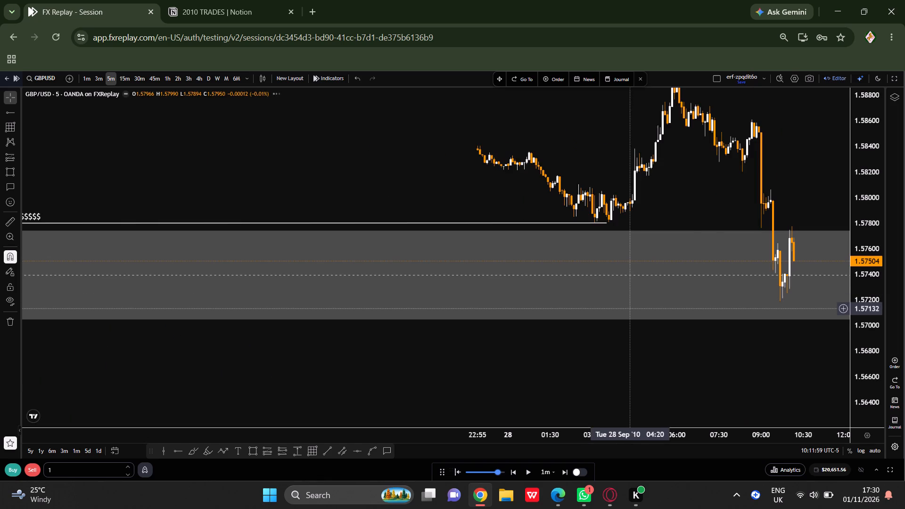
scroll(629, 309, "up", 8)
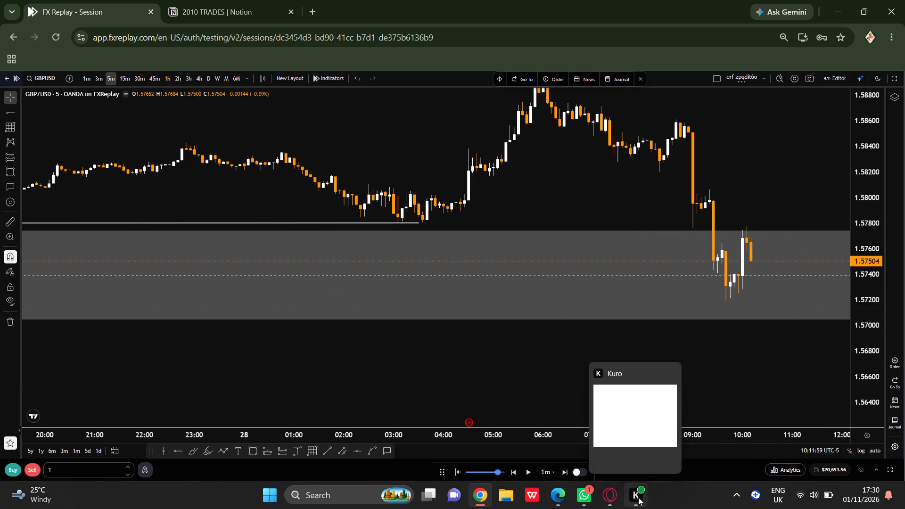
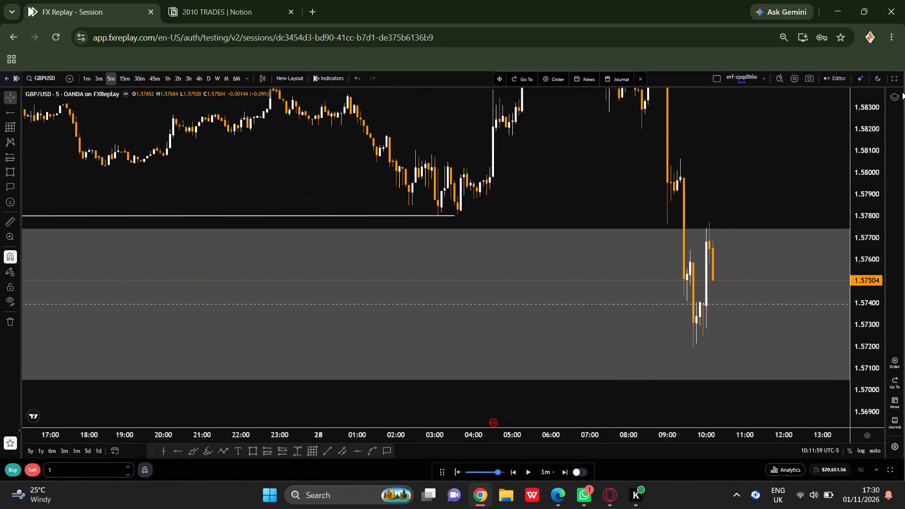
Show the 5m GBP/USD chart in full screen with the demand zone and the 28 September high in view.
left_click(896, 84)
scroll(794, 234, "up", 5)
left_click_drag(736, 119, 668, 163)
scroll(876, 412, "down", 7)
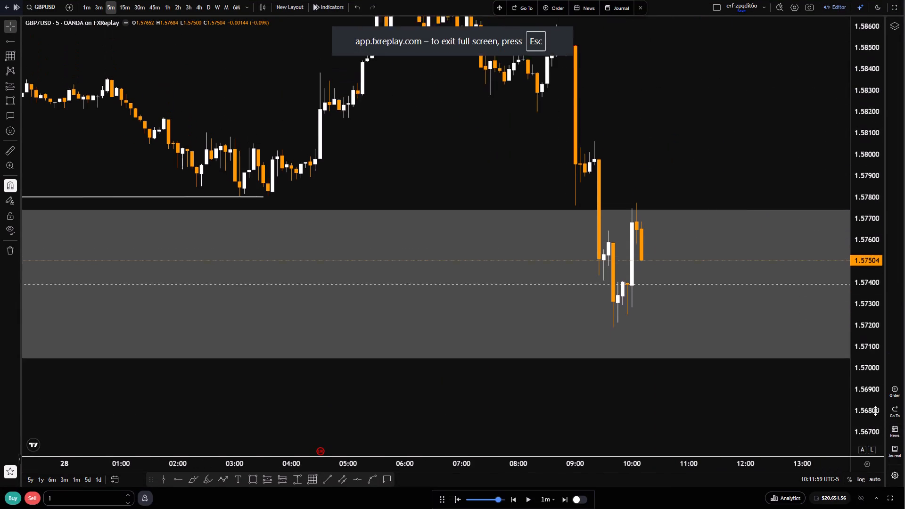
left_click_drag(715, 392, 579, 442)
left_click_drag(619, 169, 639, 207)
scroll(638, 236, "up", 2)
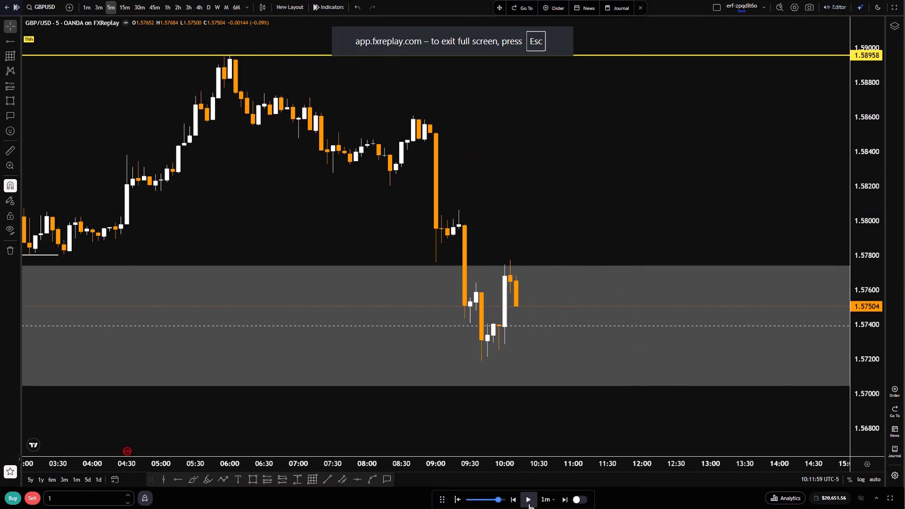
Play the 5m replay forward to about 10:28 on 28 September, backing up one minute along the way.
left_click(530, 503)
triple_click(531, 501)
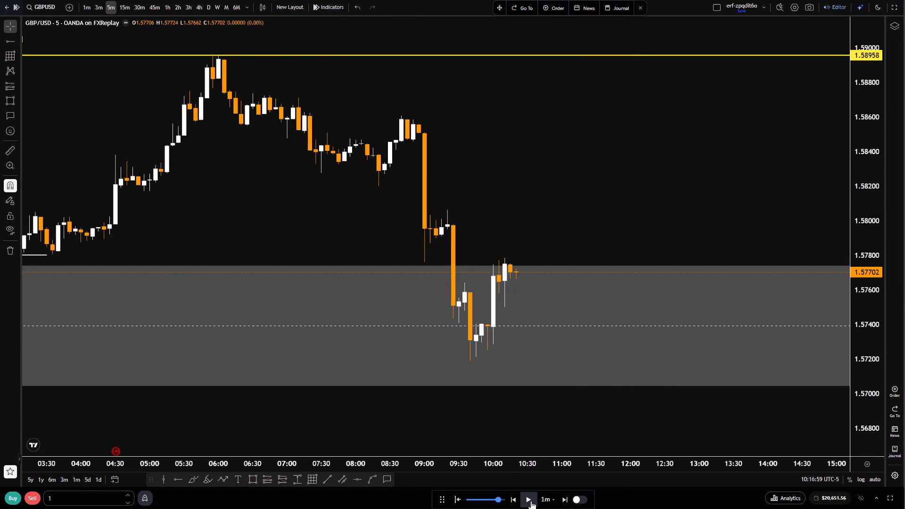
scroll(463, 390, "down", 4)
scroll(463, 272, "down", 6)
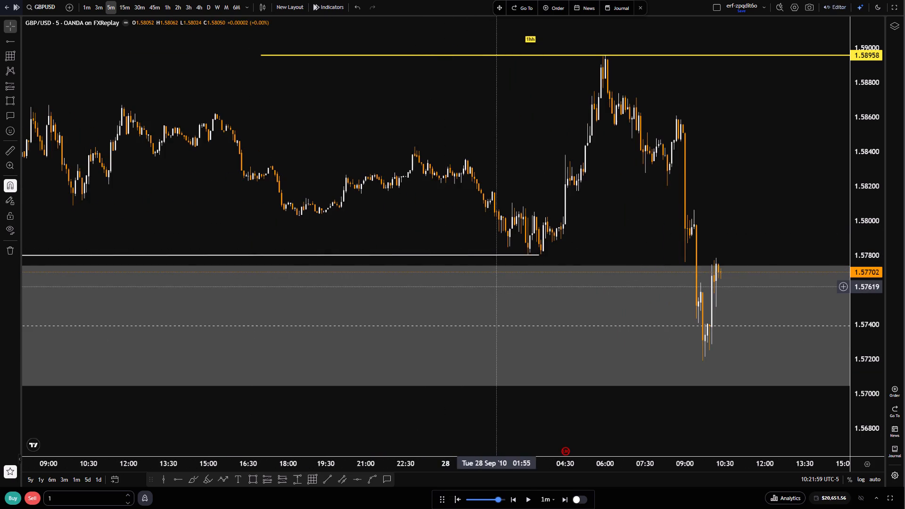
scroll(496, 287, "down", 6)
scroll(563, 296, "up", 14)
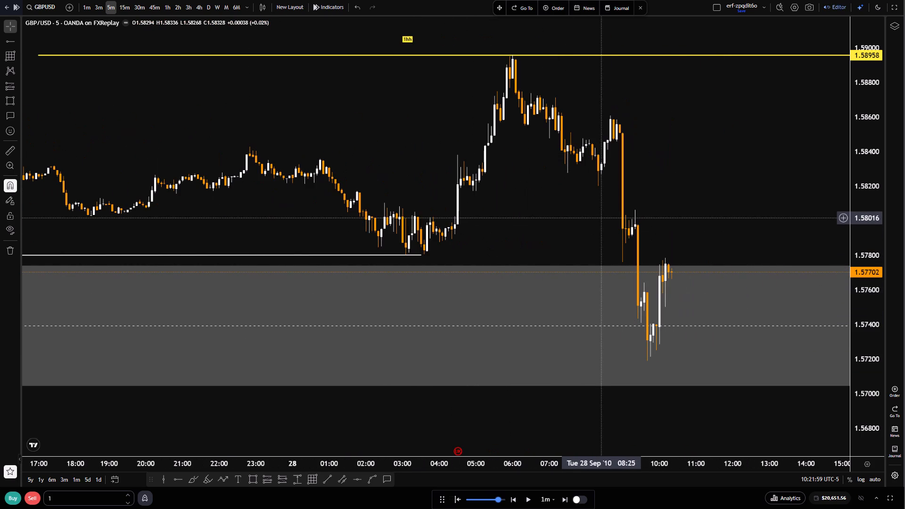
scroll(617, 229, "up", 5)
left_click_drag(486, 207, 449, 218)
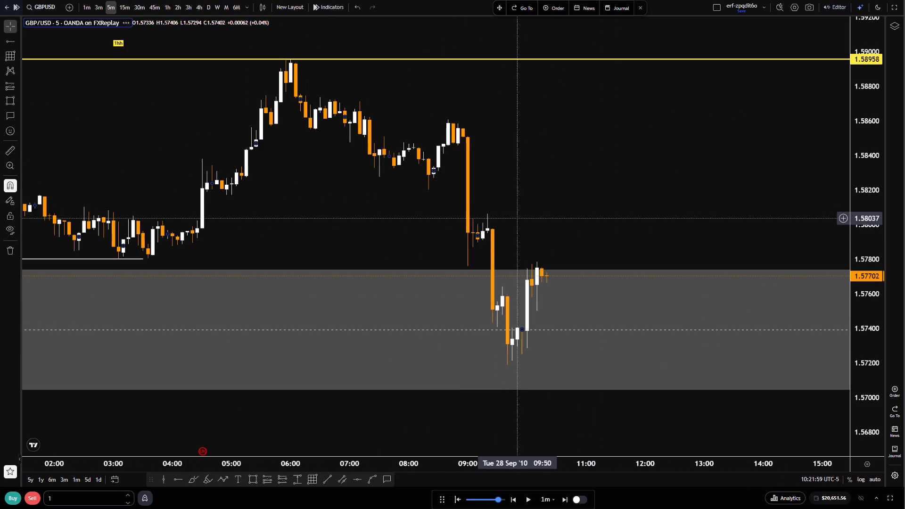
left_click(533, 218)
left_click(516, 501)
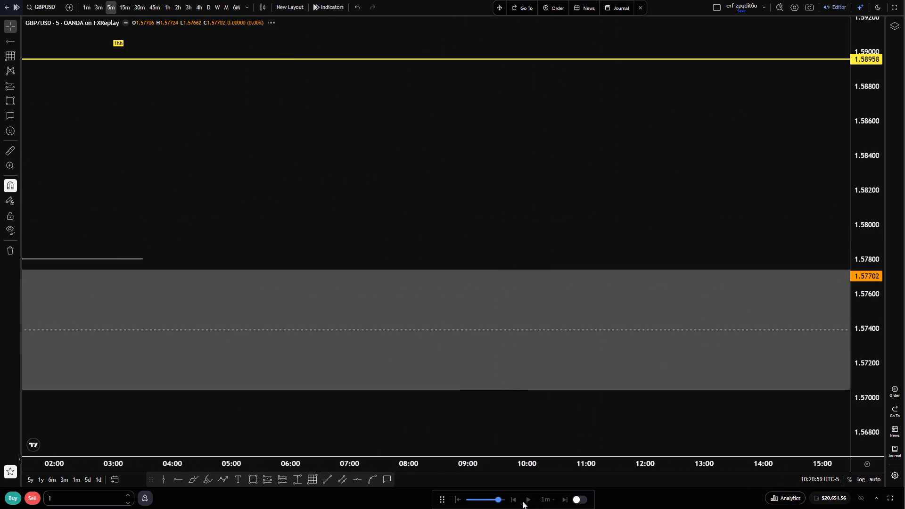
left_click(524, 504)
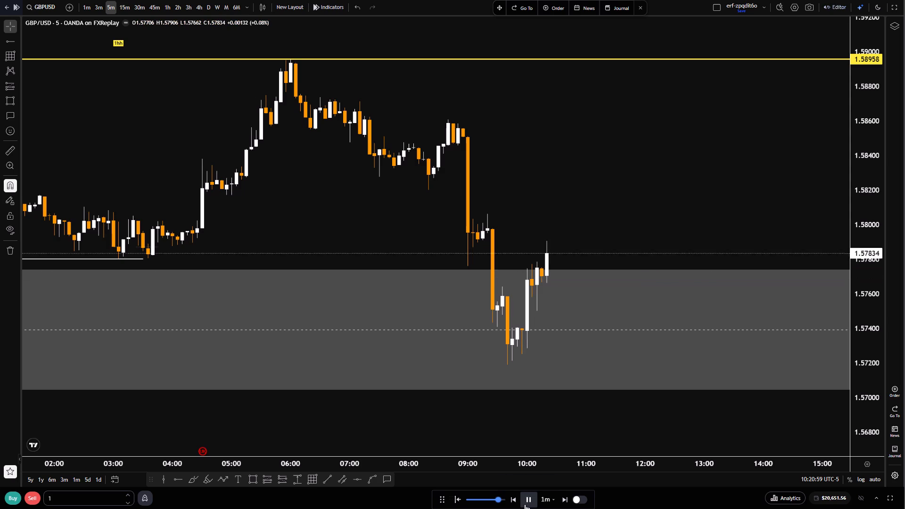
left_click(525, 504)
Slow the replay speed and rewind the replay to 10:10 on 28 September.
left_click(486, 502)
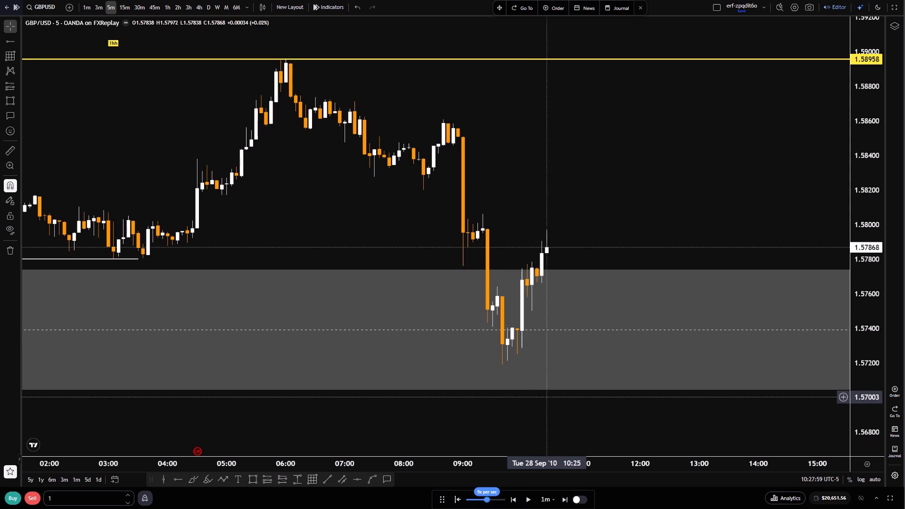
left_click(457, 497)
left_click(539, 351)
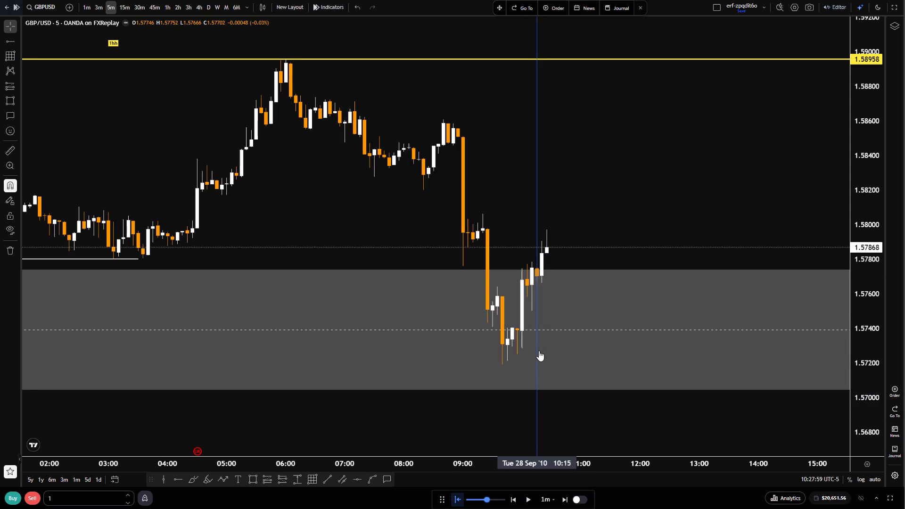
left_click_drag(608, 200, 675, 203)
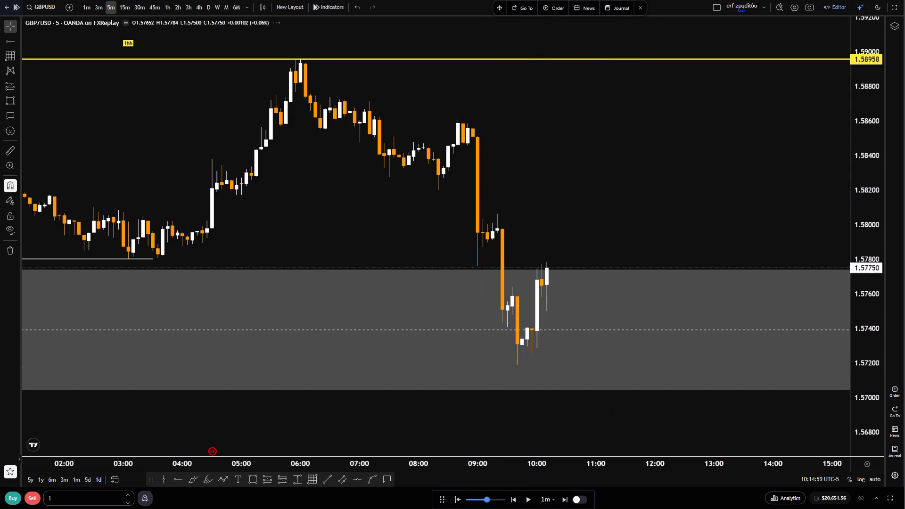
left_click(457, 503)
left_click(548, 325)
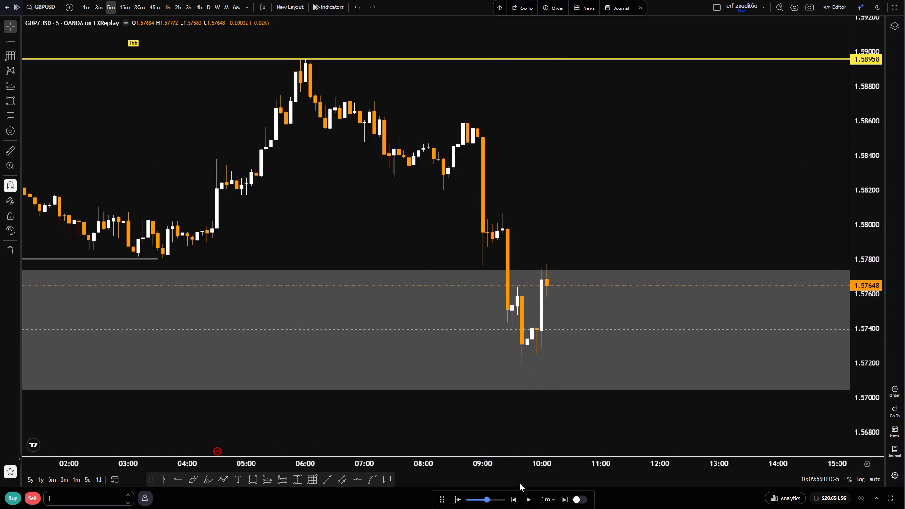
Replay the 5m chart in short bursts to about 11:23 on 28 September.
left_click(523, 501)
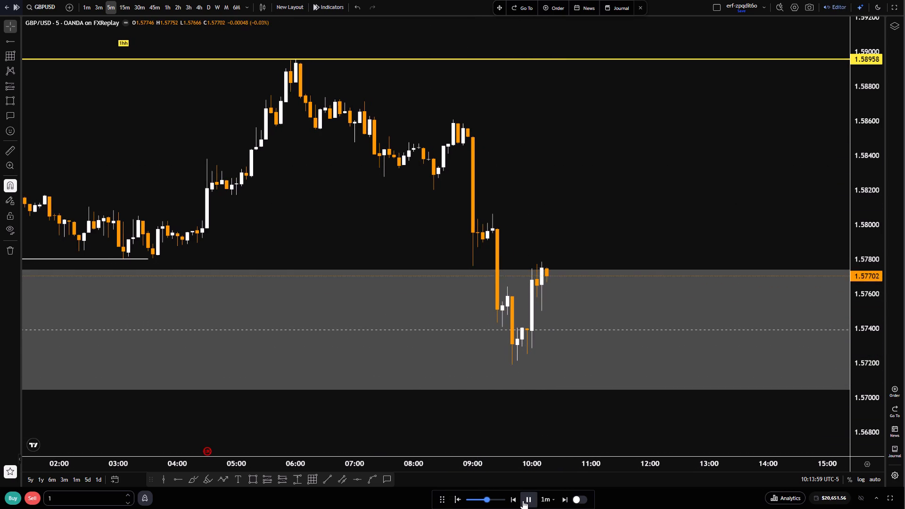
double_click(523, 501)
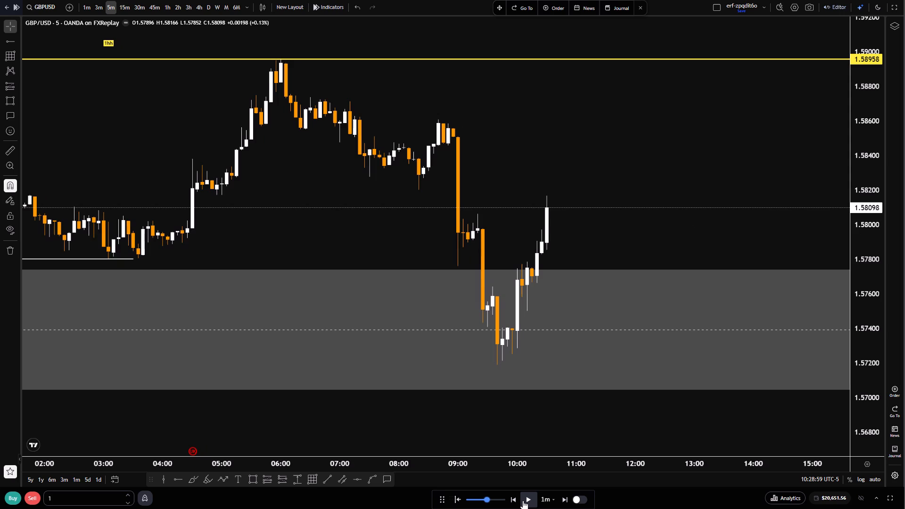
double_click(523, 501)
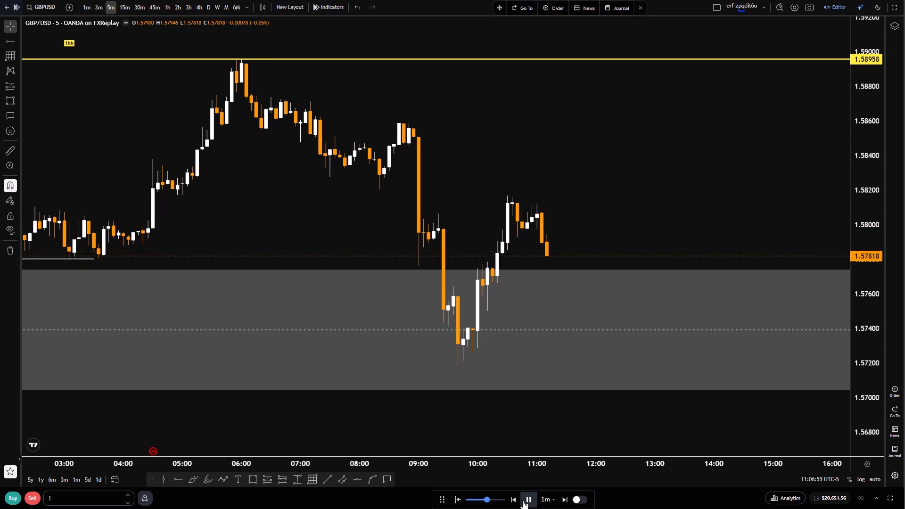
left_click(523, 501)
left_click(523, 501)
left_click(523, 501)
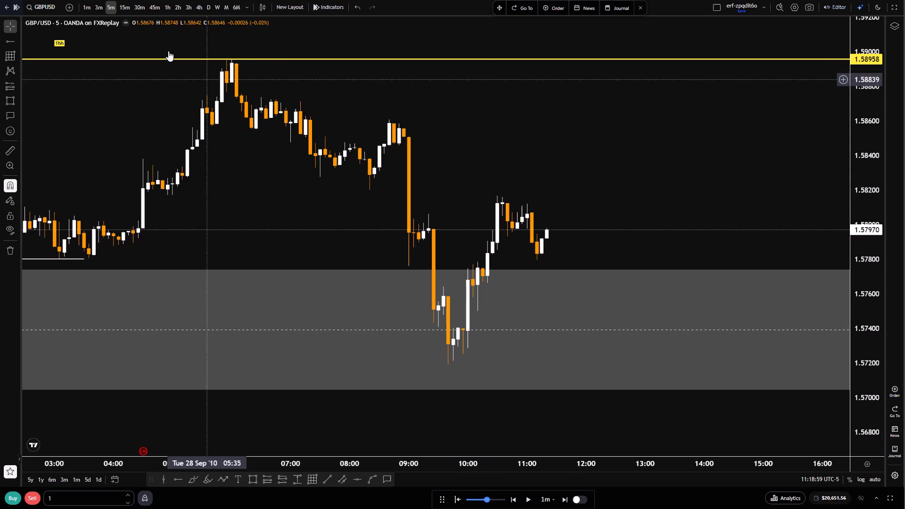
Switch to the 15m chart and run the replay to about 14:05 on 28 September.
left_click(123, 6)
scroll(598, 333, "up", 5)
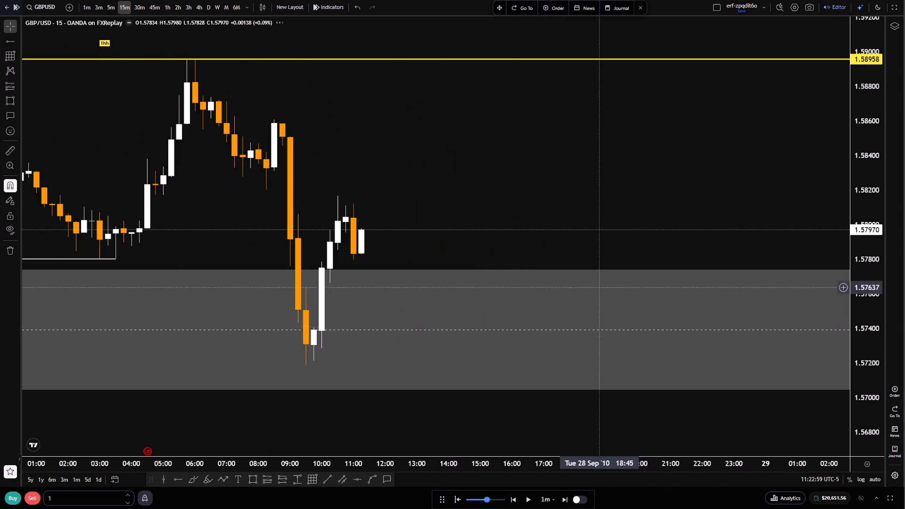
left_click_drag(476, 158, 734, 171)
scroll(712, 235, "up", 2)
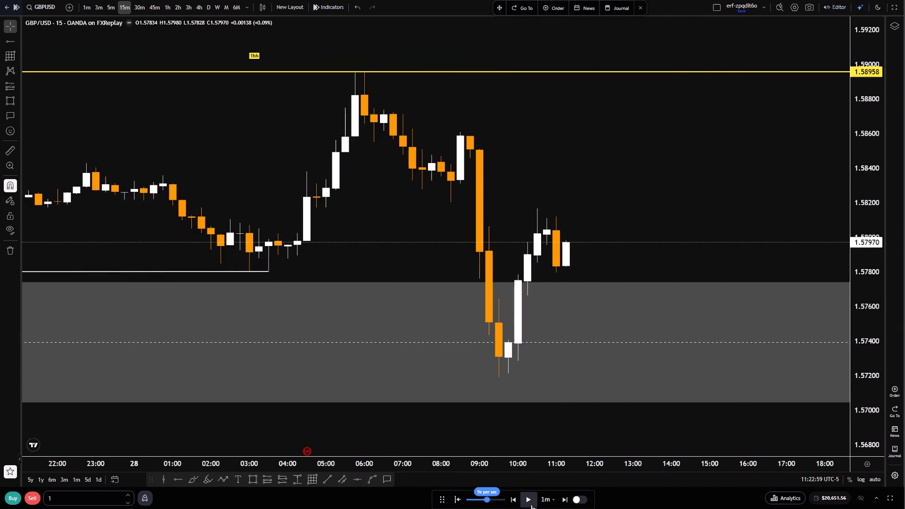
left_click(531, 505)
double_click(531, 505)
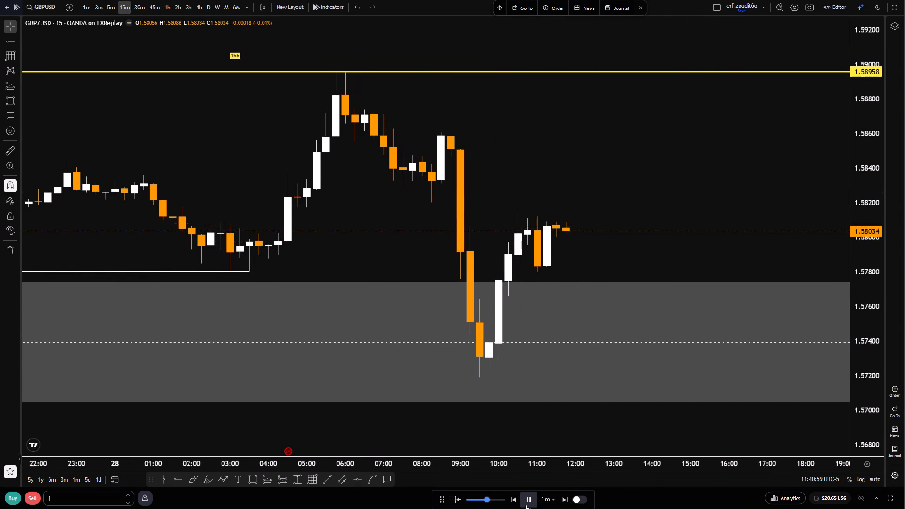
left_click(526, 505)
left_click(526, 505)
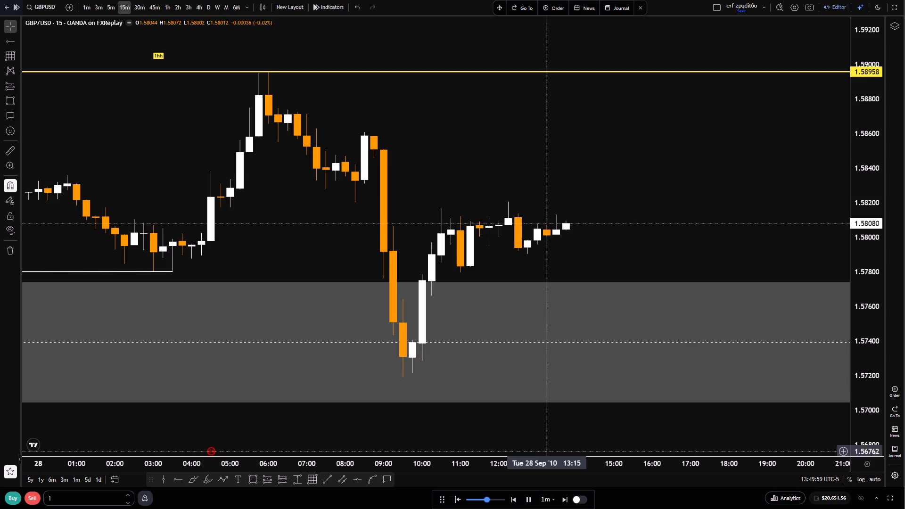
Set the replay step interval to 15m and play forward to about 01:15 on 29 September.
left_click(542, 497)
scroll(557, 406, "down", 2)
left_click(551, 445)
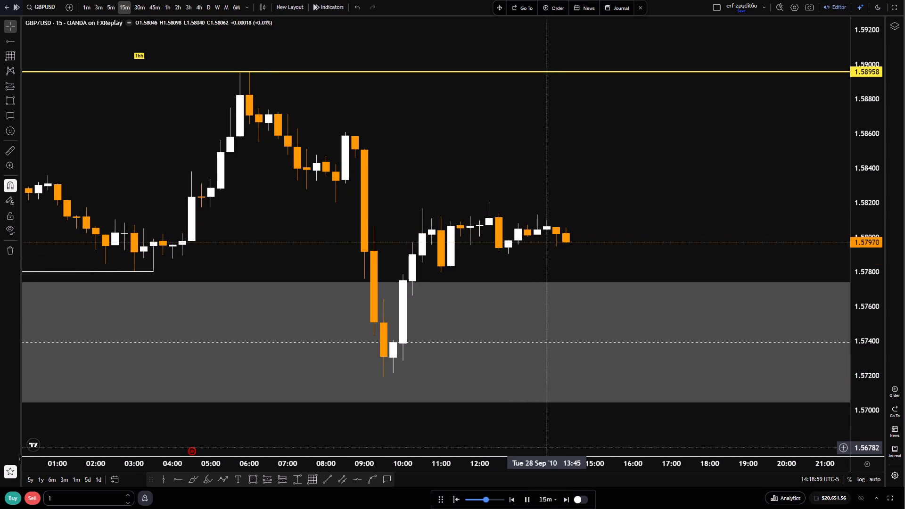
double_click(525, 498)
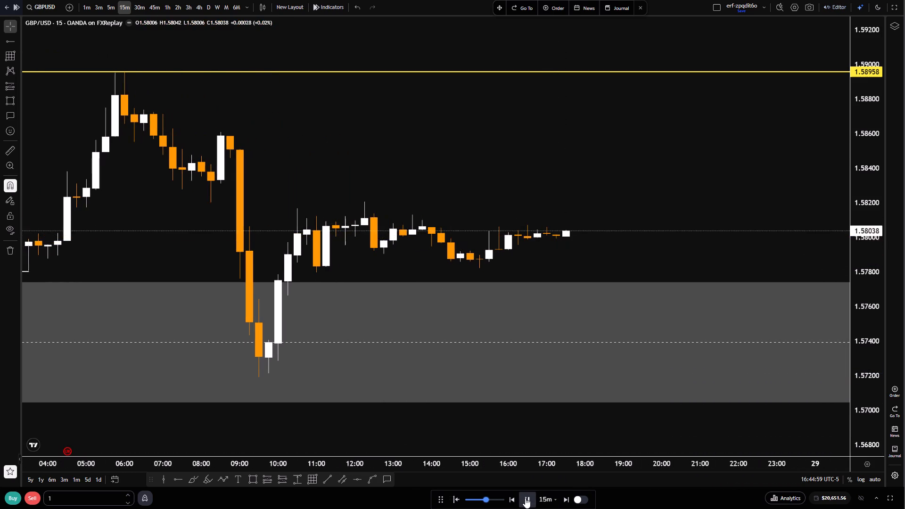
double_click(525, 498)
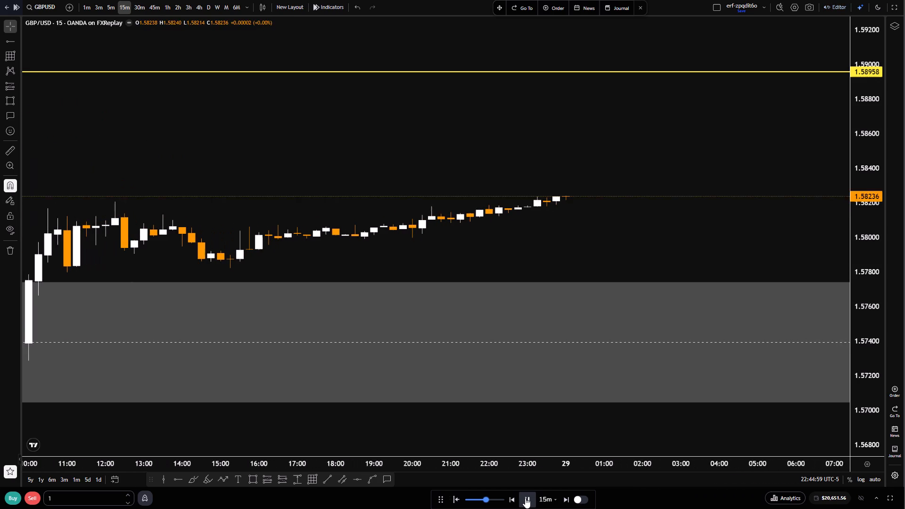
left_click(525, 498)
Examine the 15m price structure between the demand zone, the liquidity line and the 1.58958 ray.
scroll(562, 341, "down", 6)
scroll(846, 434, "up", 8)
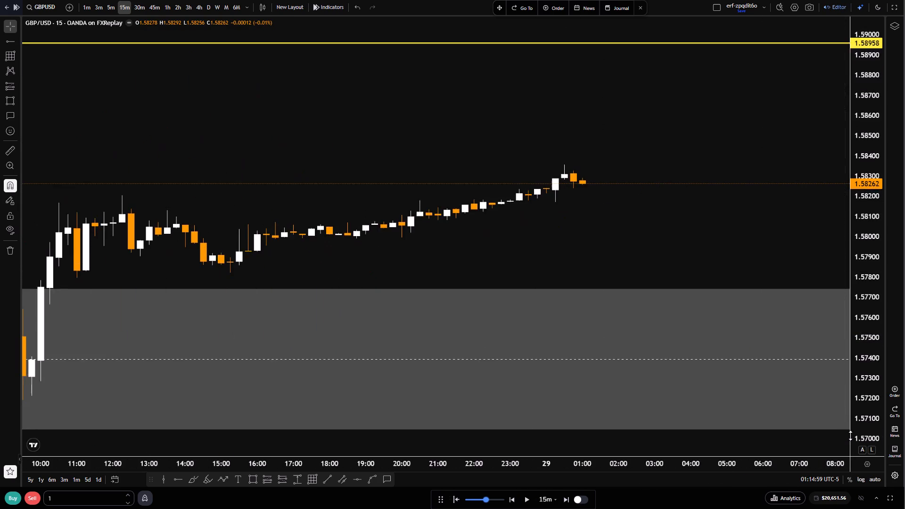
scroll(850, 436, "down", 9)
scroll(570, 315, "down", 8)
scroll(661, 356, "down", 7)
scroll(862, 424, "up", 3)
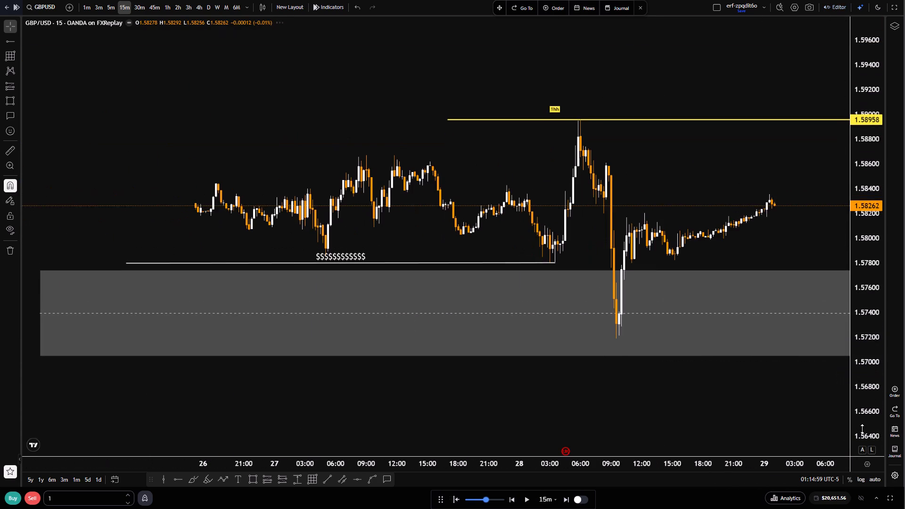
scroll(862, 429, "up", 19)
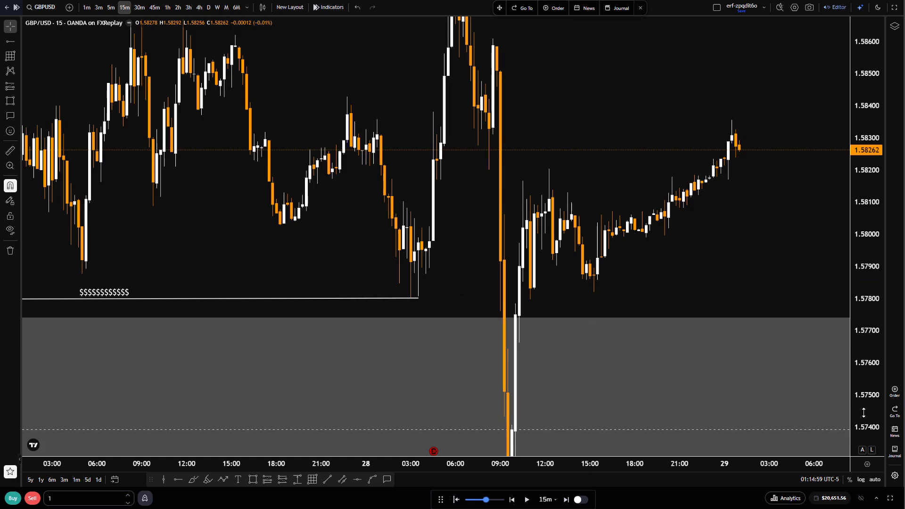
scroll(864, 412, "down", 13)
Return to the 5m chart and play the replay in bursts to about 06:45 on 29 September.
left_click(112, 7)
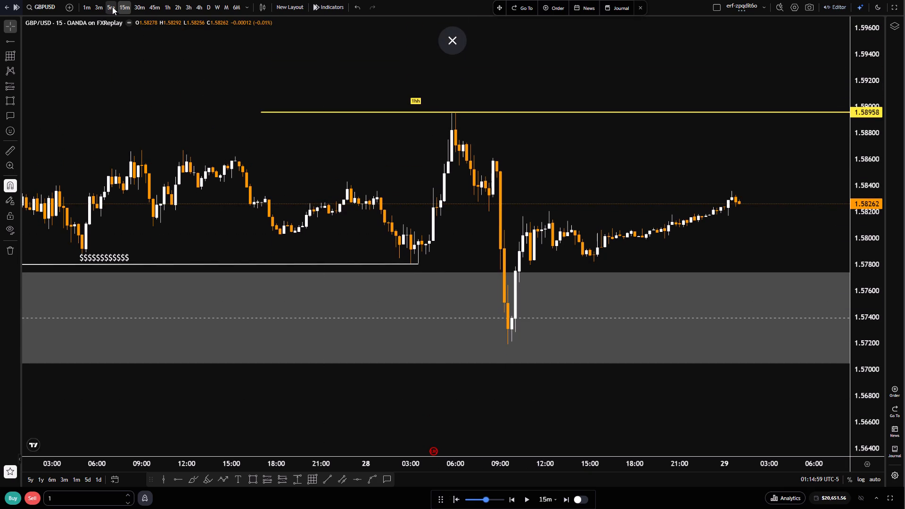
scroll(642, 386, "down", 7)
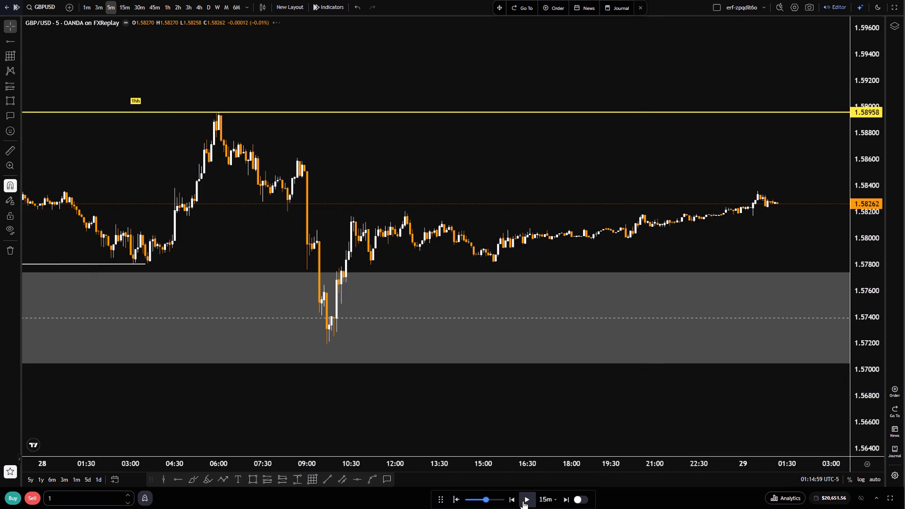
left_click(523, 501)
double_click(523, 501)
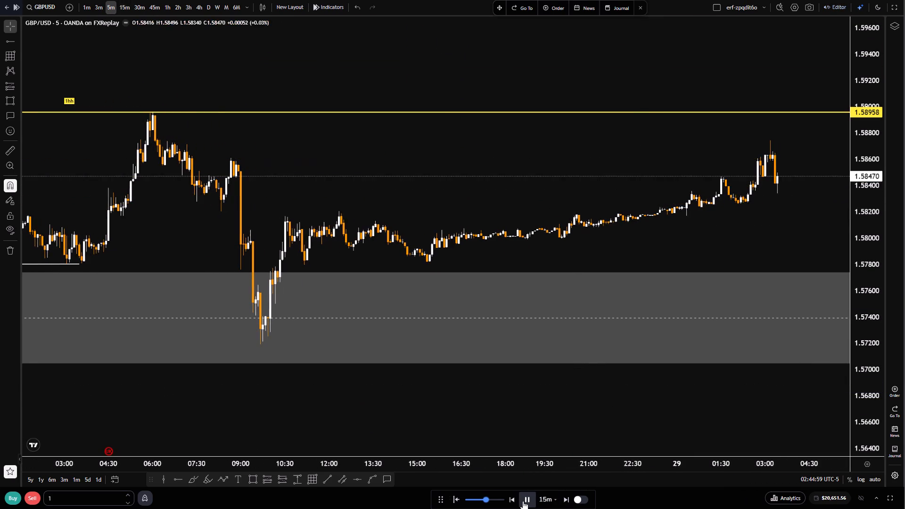
double_click(523, 501)
double_click(523, 501)
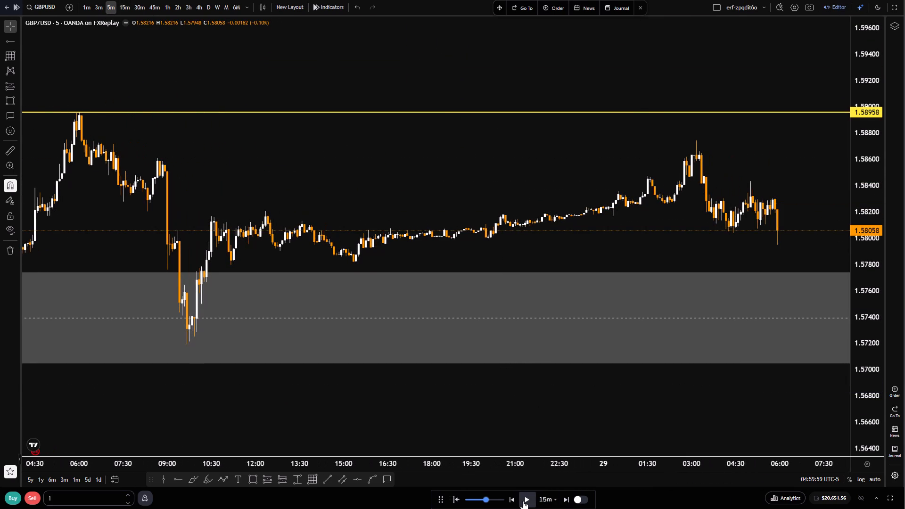
left_click(523, 501)
left_click(523, 501)
left_click(523, 501)
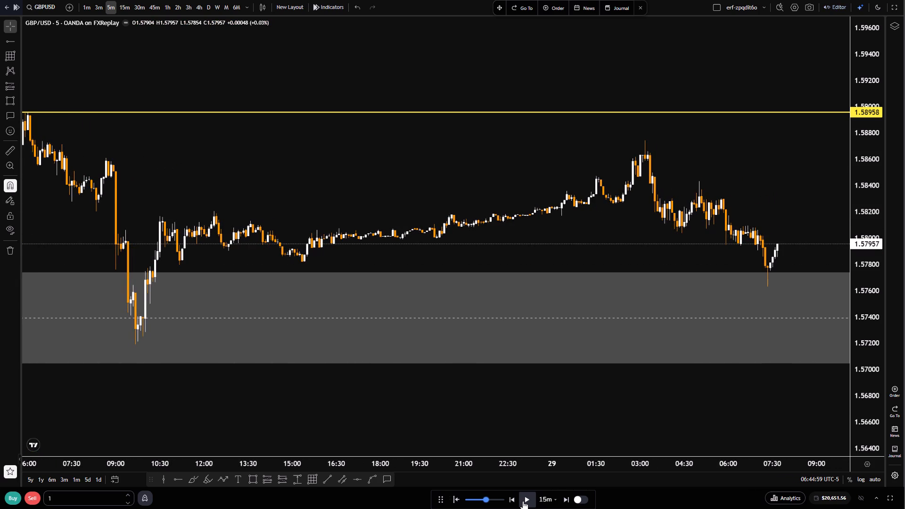
Play the 5m replay forward in bursts to about 21:15 on 29 September.
double_click(523, 501)
double_click(523, 501)
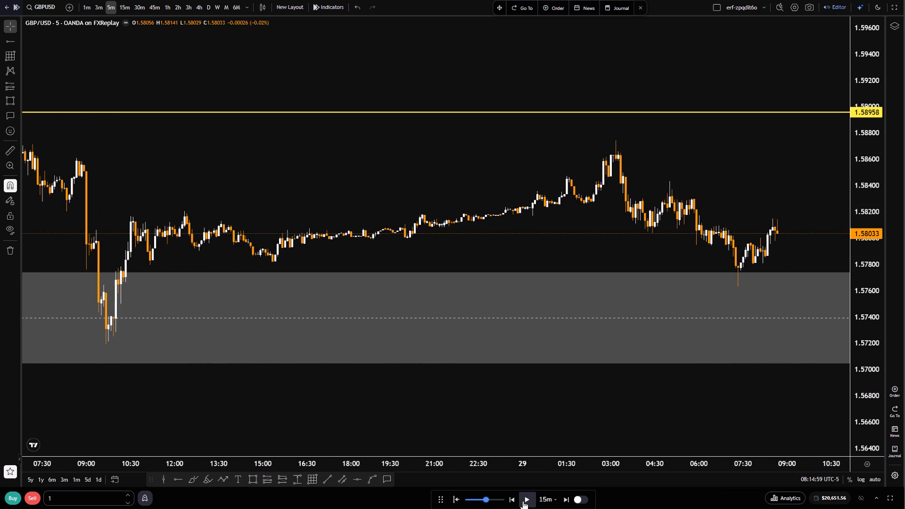
double_click(523, 501)
double_click(523, 501)
double_click(523, 501)
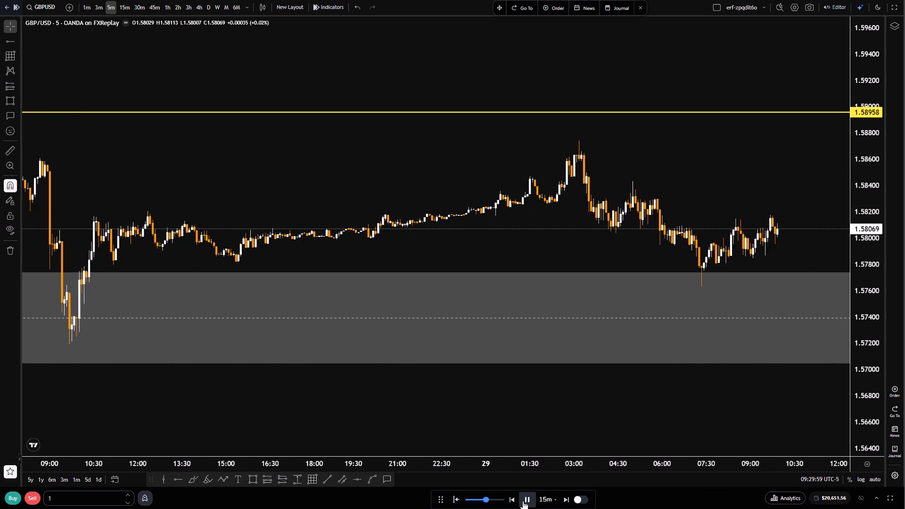
left_click(523, 501)
left_click(523, 501)
left_click(523, 501)
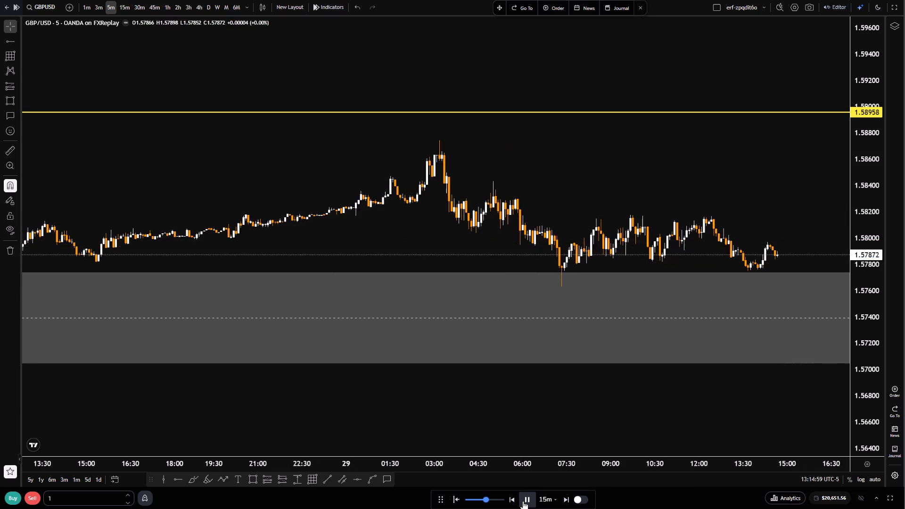
double_click(523, 501)
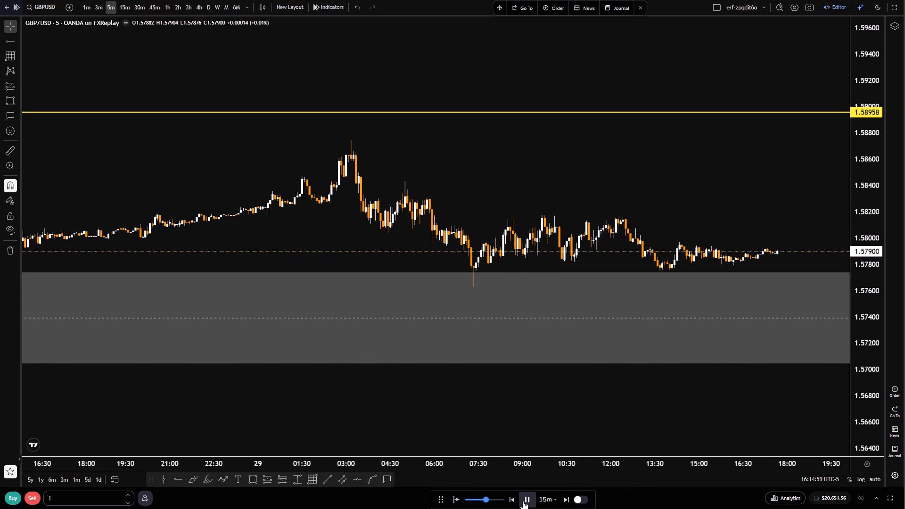
left_click(523, 501)
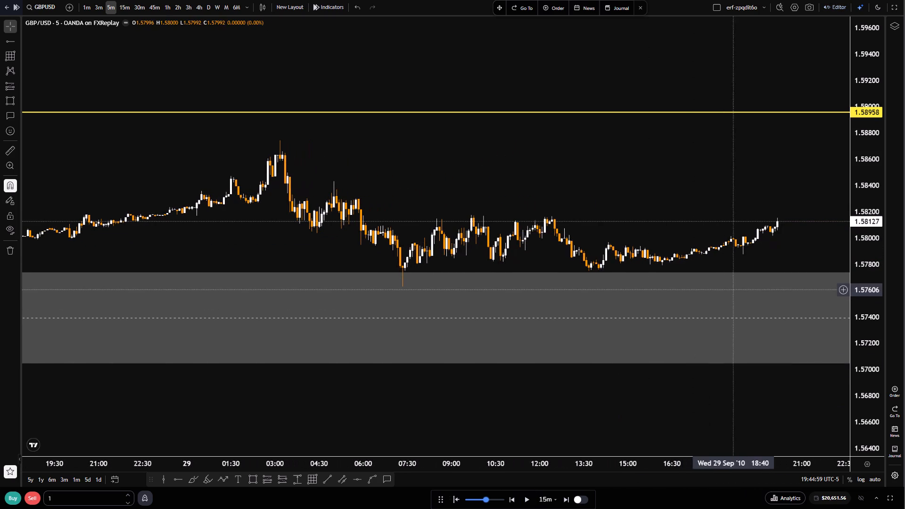
left_click(524, 500)
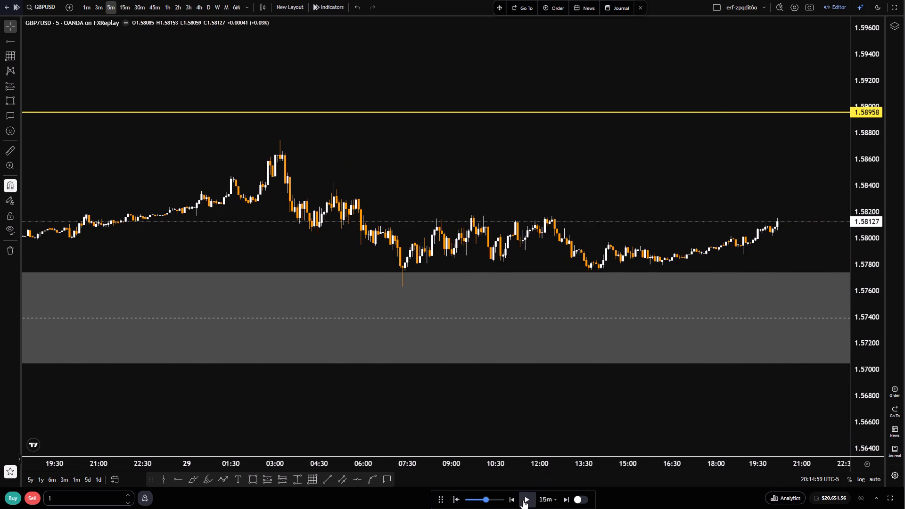
left_click(523, 500)
Switch to the 1h chart and play the replay to about 23:30 on 29 September.
scroll(446, 226, "down", 6)
scroll(576, 261, "down", 6)
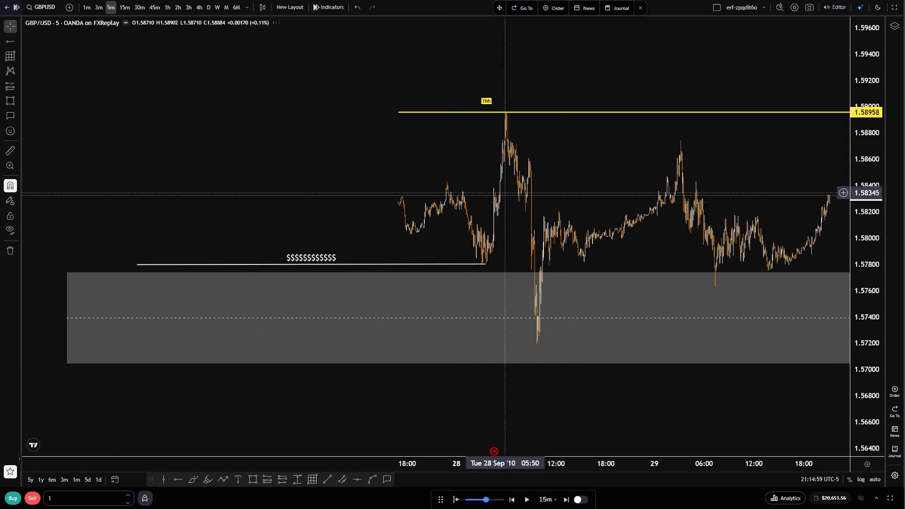
left_click(168, 9)
scroll(627, 370, "up", 5)
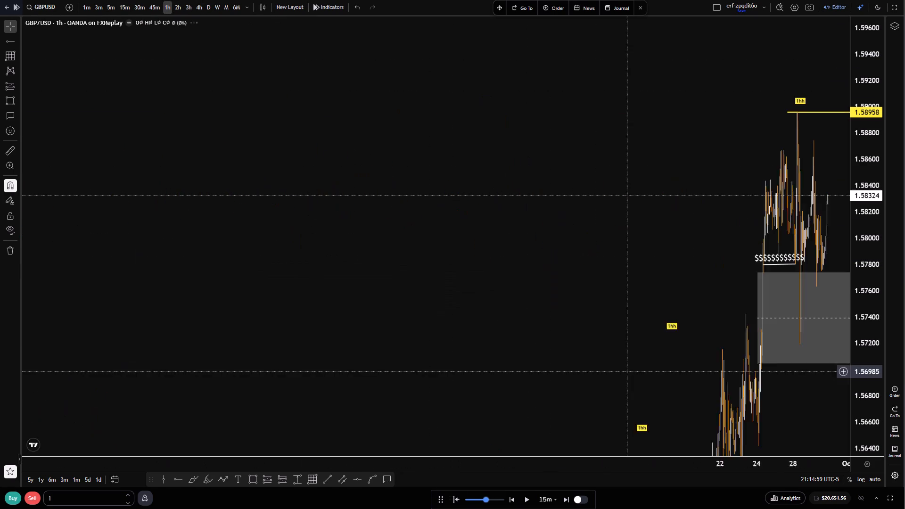
scroll(629, 371, "up", 20)
scroll(629, 371, "up", 10)
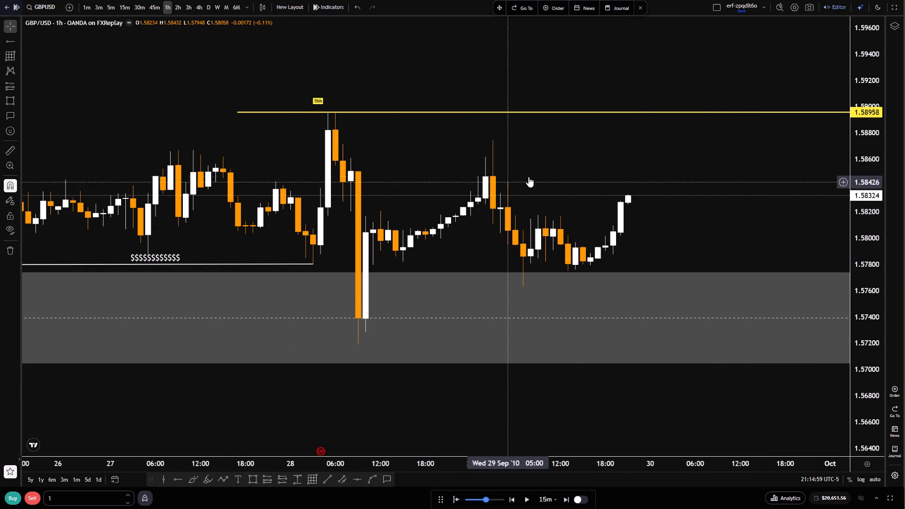
left_click(527, 501)
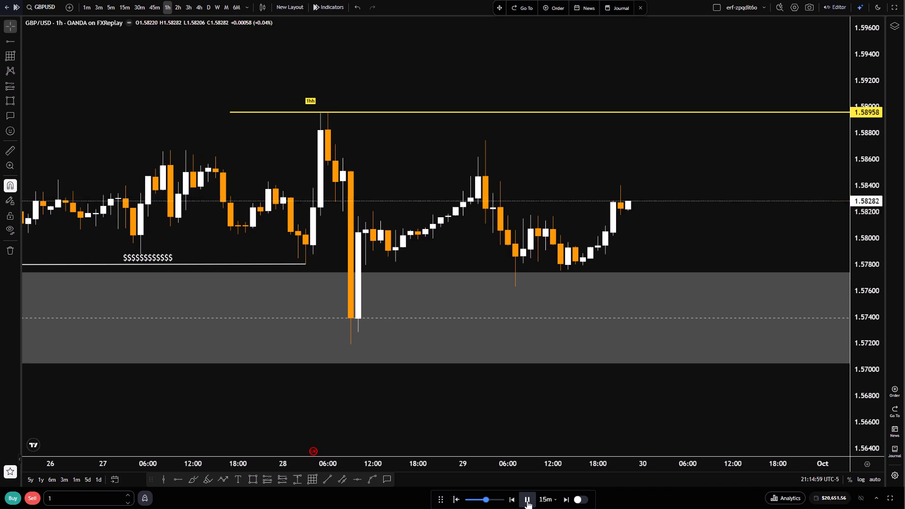
double_click(527, 501)
left_click(527, 501)
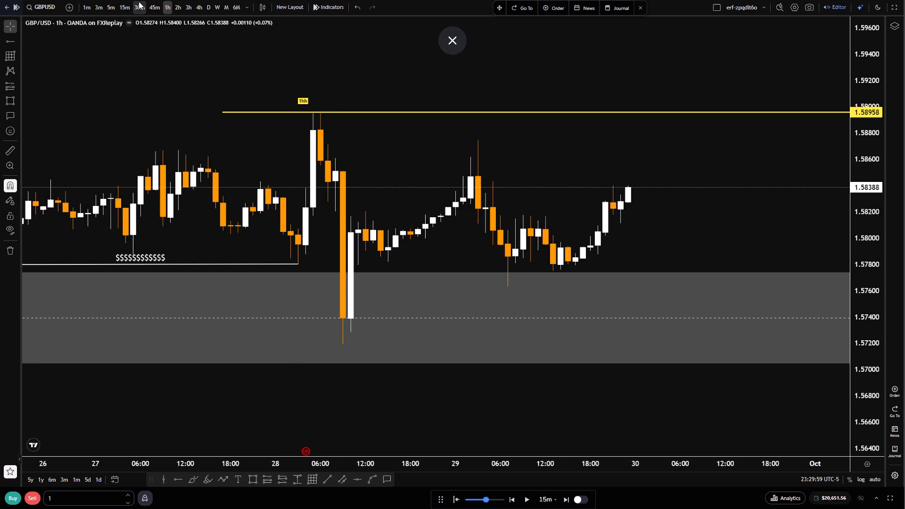
Switch to the 15m chart and run the replay to about 05:30 on 30 September.
left_click(136, 5)
left_click(123, 8)
scroll(516, 337, "down", 7)
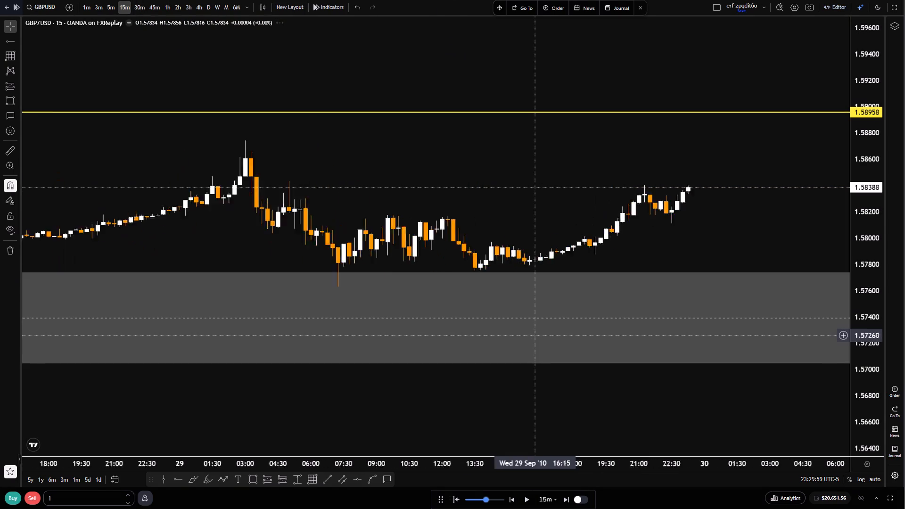
scroll(540, 337, "down", 8)
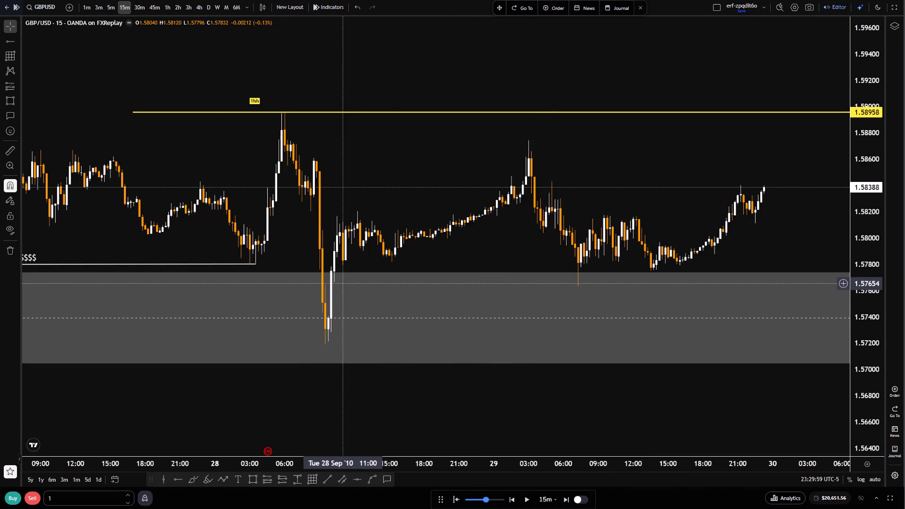
scroll(544, 299, "up", 6)
scroll(858, 408, "up", 9)
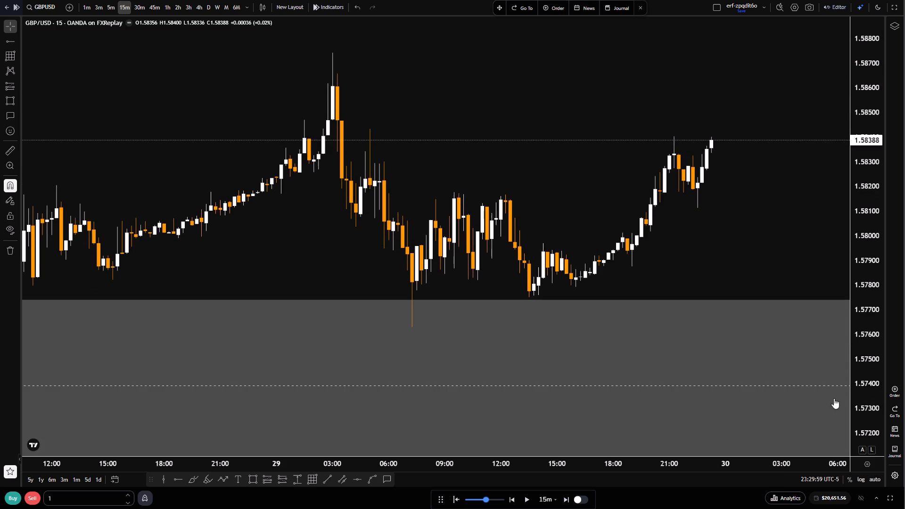
left_click_drag(764, 221, 630, 289)
left_click(522, 503)
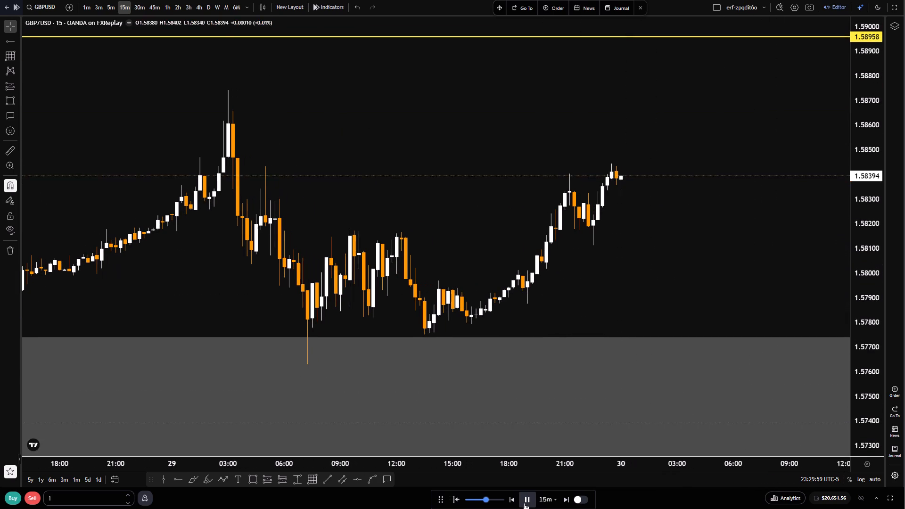
left_click(524, 503)
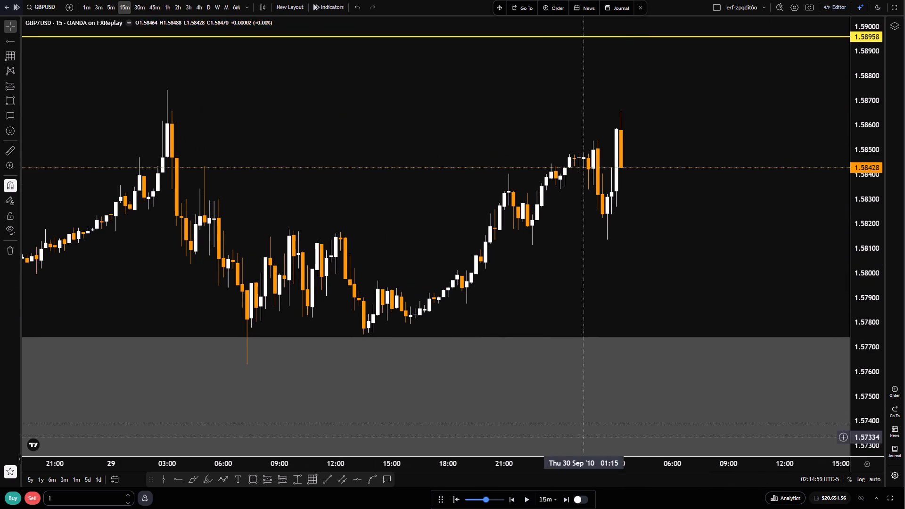
scroll(635, 320, "up", 4)
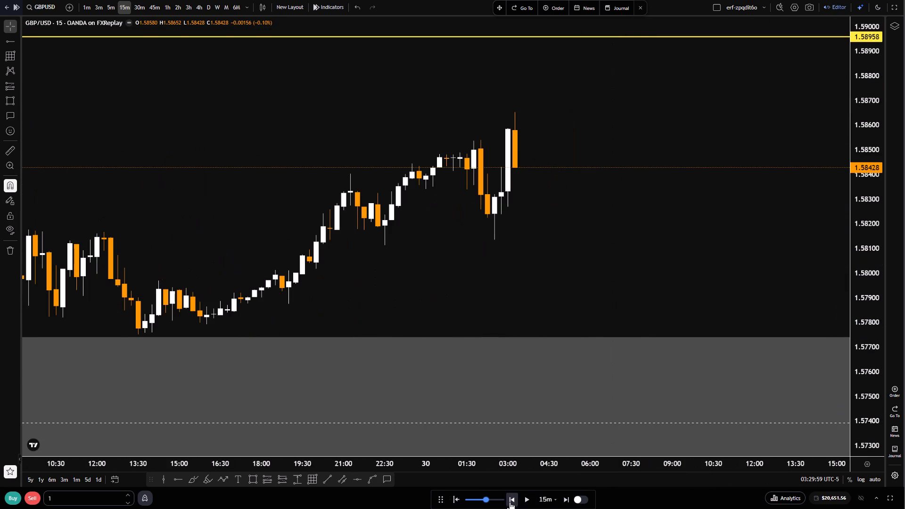
left_click(527, 501)
left_click(527, 501)
Nudge the 1hl label under the 23 September low closer to price and place a clone beneath the 28 September low in the demand zone.
scroll(566, 377, "down", 8)
scroll(661, 361, "down", 7)
scroll(863, 440, "down", 8)
scroll(627, 232, "down", 8)
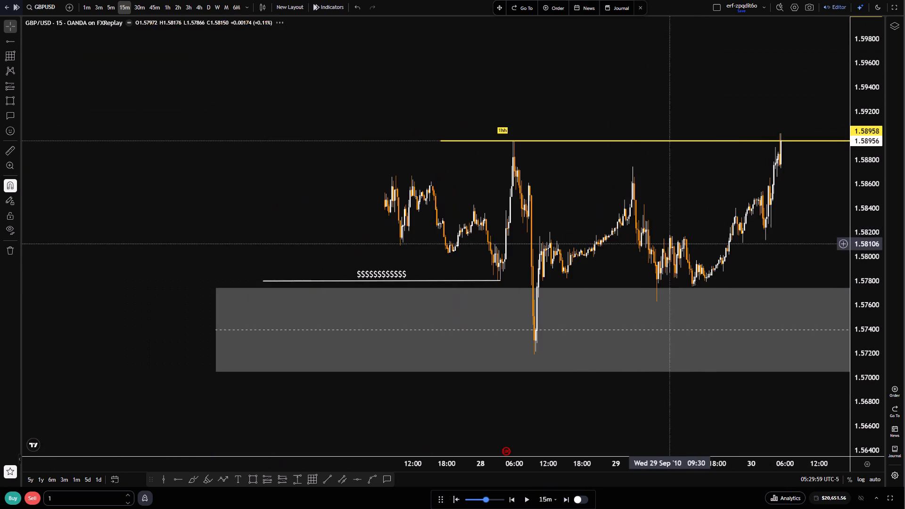
left_click_drag(716, 187, 662, 198)
scroll(514, 395, "down", 3)
left_click_drag(493, 406, 535, 326)
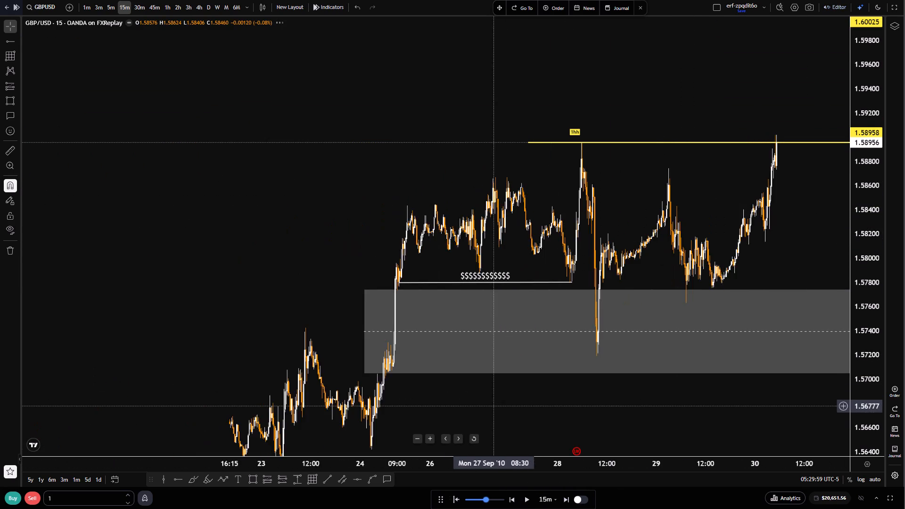
left_click_drag(535, 326, 599, 225)
left_click_drag(318, 421, 318, 421)
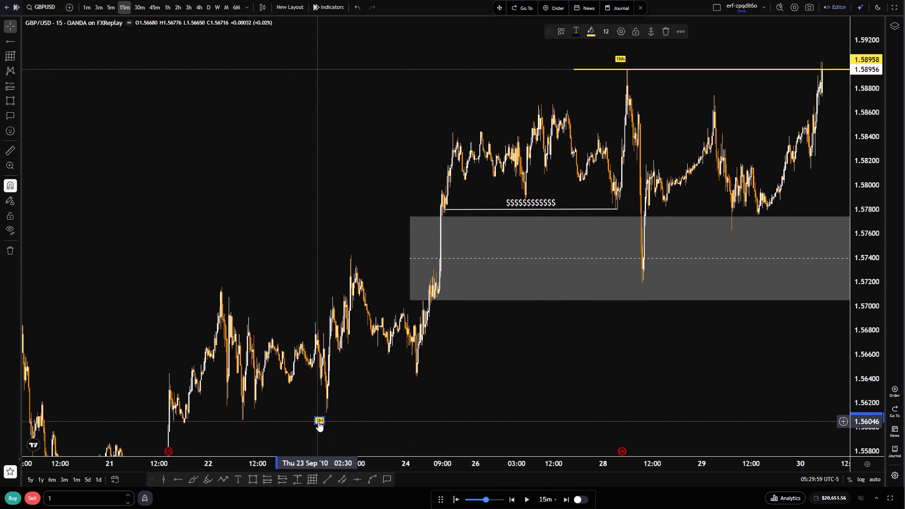
left_click_drag(318, 421, 322, 417)
right_click(322, 417)
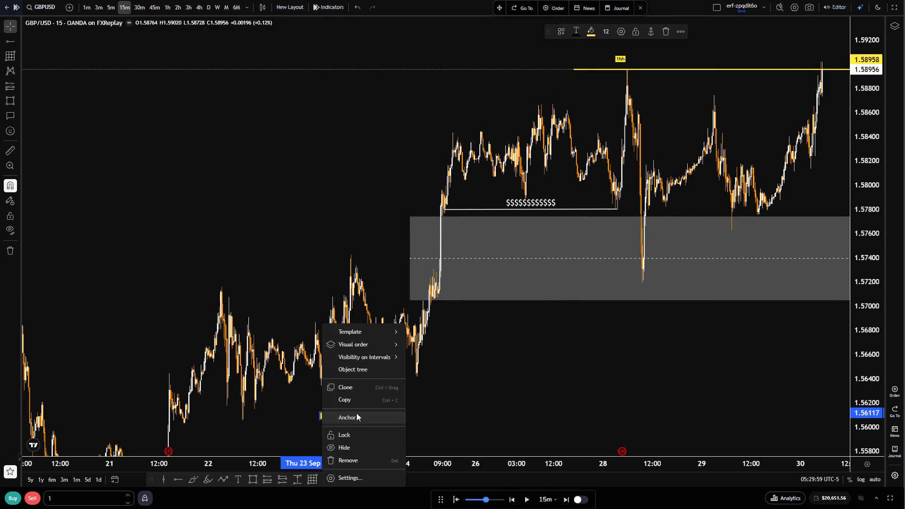
left_click(353, 389)
left_click_drag(323, 397, 638, 286)
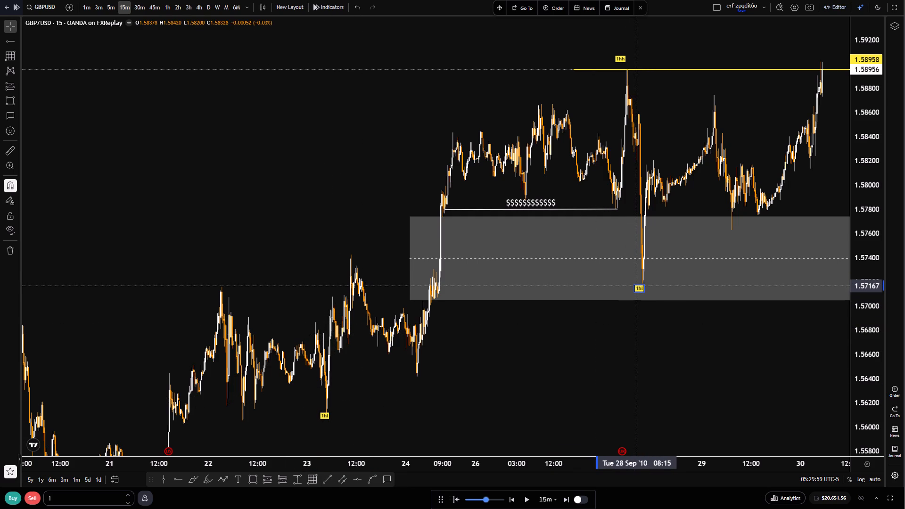
left_click_drag(638, 286, 640, 286)
Leave the full-screen chart and switch to the 2010 TRADES page in Notion, going to the end of the weekly trades gallery.
scroll(724, 370, "up", 4)
scroll(896, 404, "down", 11)
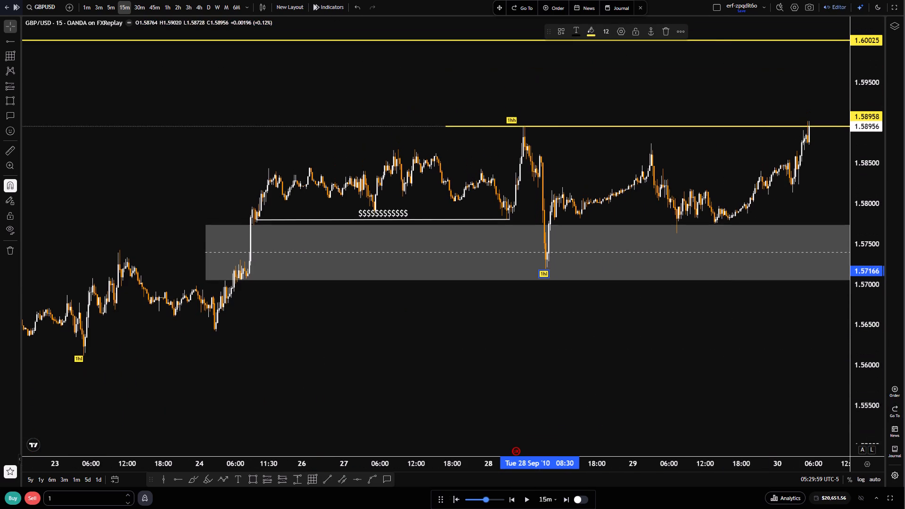
left_click_drag(732, 386, 647, 386)
left_click(461, 41)
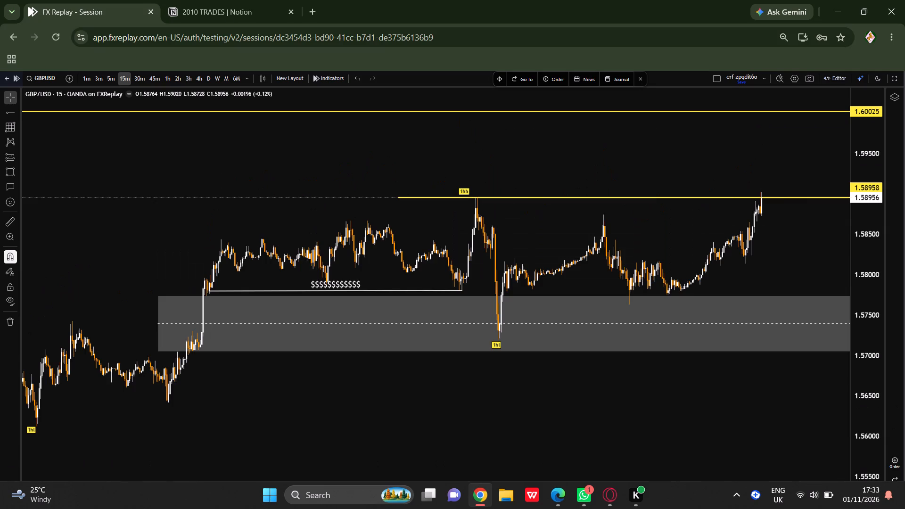
left_click(216, 0)
scroll(578, 336, "down", 6)
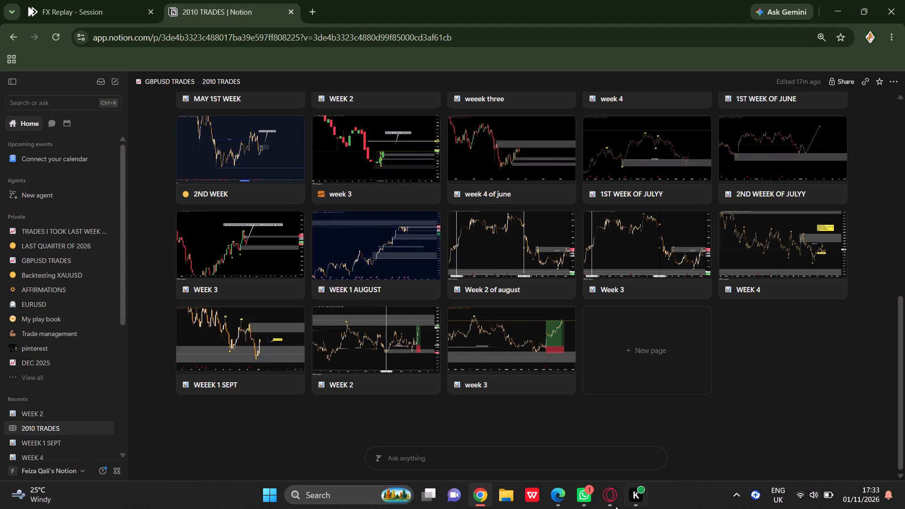
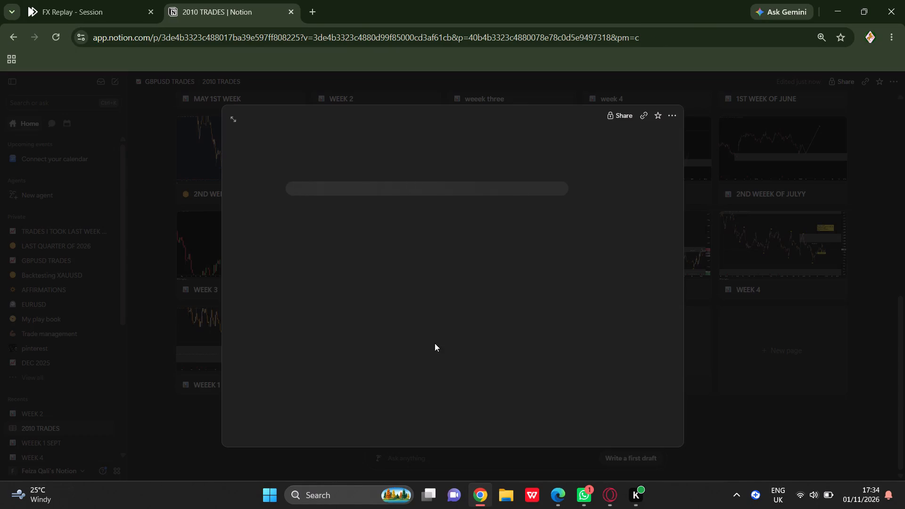
Title the new journal page WEEK 1 OF OCT and return to the 2010 TRADES gallery.
type("WEEK 1 OF")
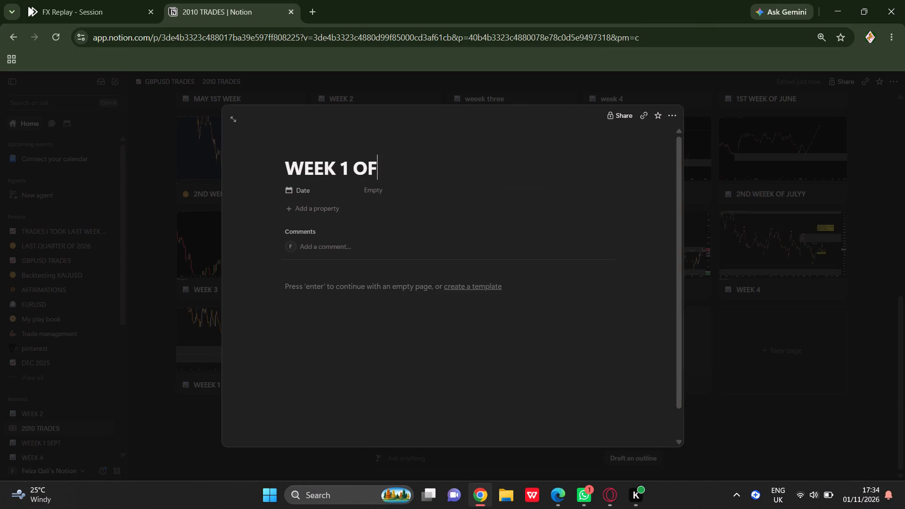
key("space")
type("OCT")
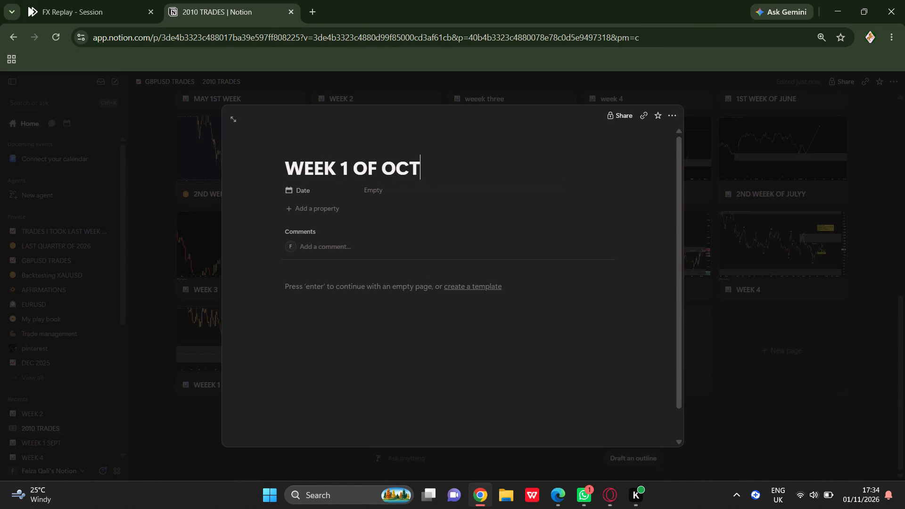
key("space")
left_click(781, 390)
scroll(368, 367, "down", 7)
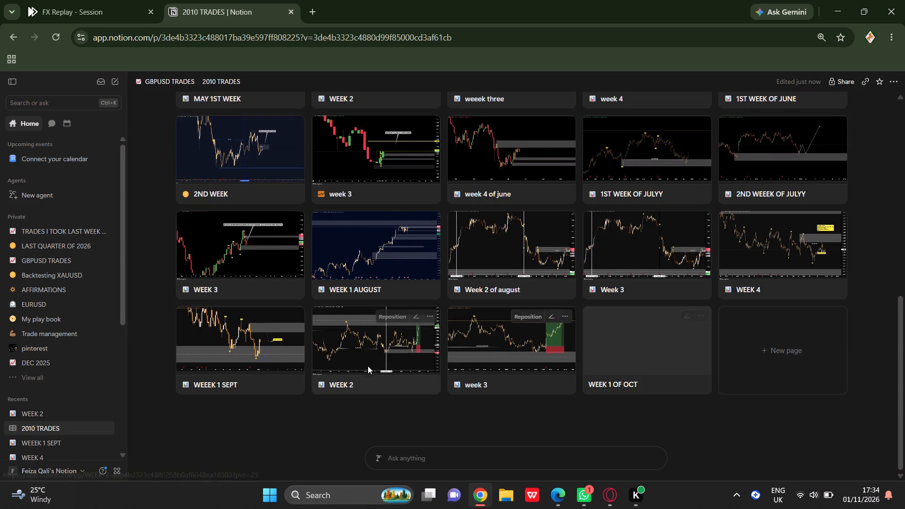
scroll(377, 361, "up", 13)
scroll(388, 324, "down", 4)
scroll(371, 282, "down", 7)
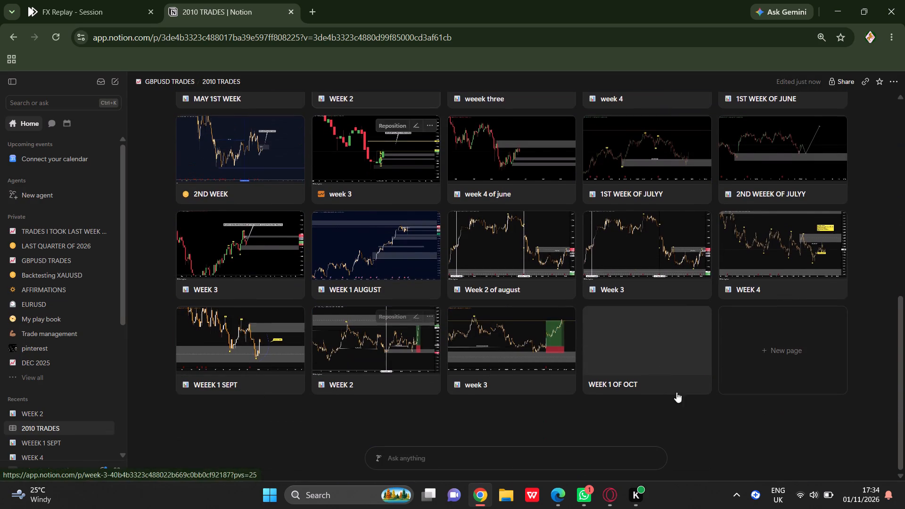
Switch back to the FX Replay session, set the GBP/USD chart to 1h and make it full screen.
left_click(67, 0)
scroll(629, 386, "down", 6)
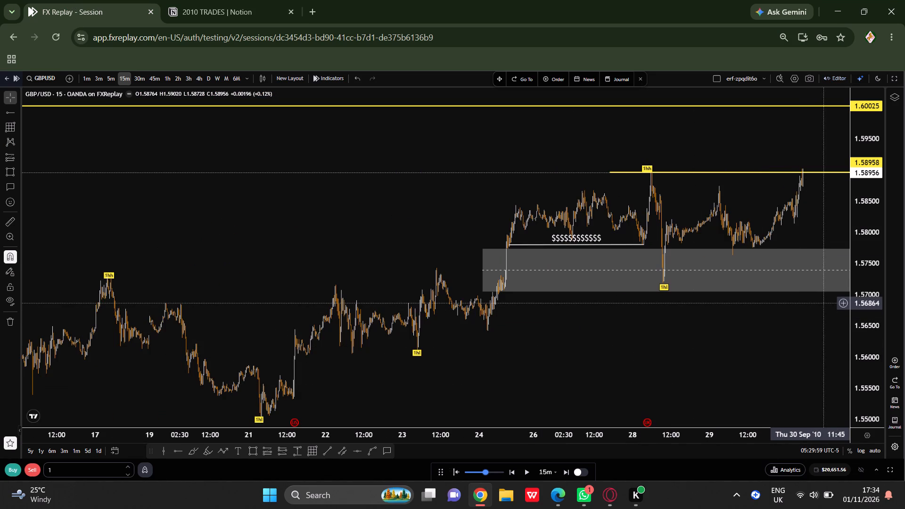
left_click_drag(751, 373, 602, 415)
scroll(682, 366, "up", 5)
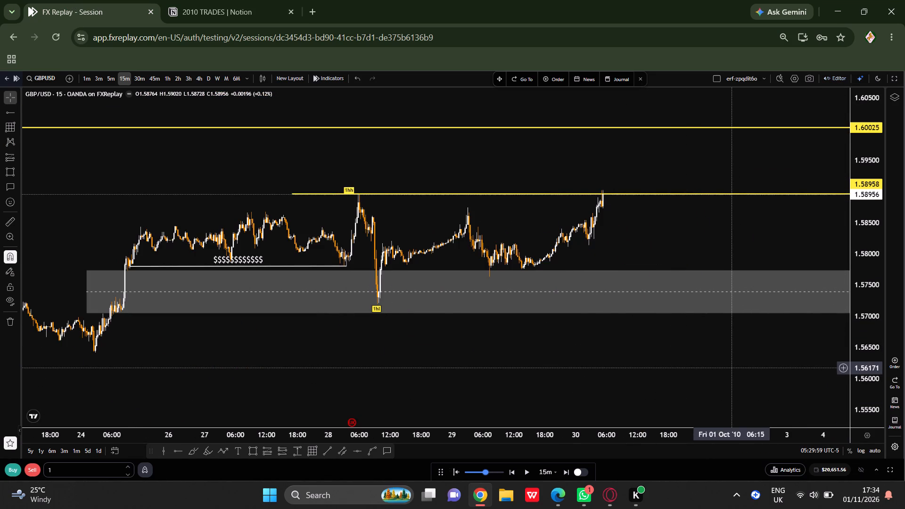
left_click(172, 77)
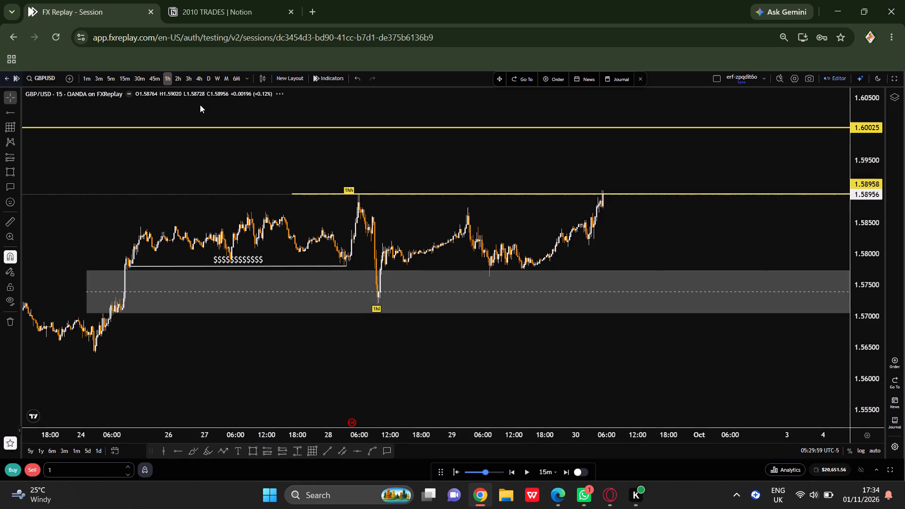
scroll(583, 355, "up", 5)
left_click_drag(421, 359, 615, 393)
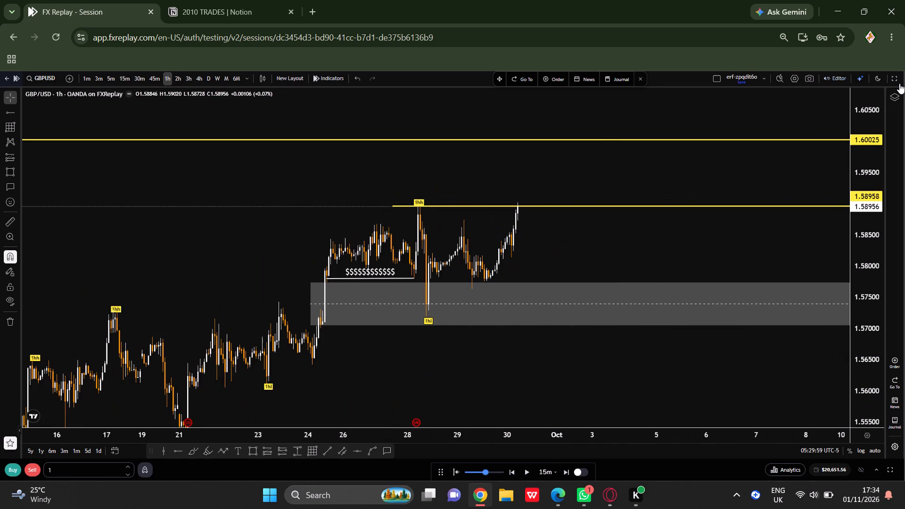
left_click(889, 78)
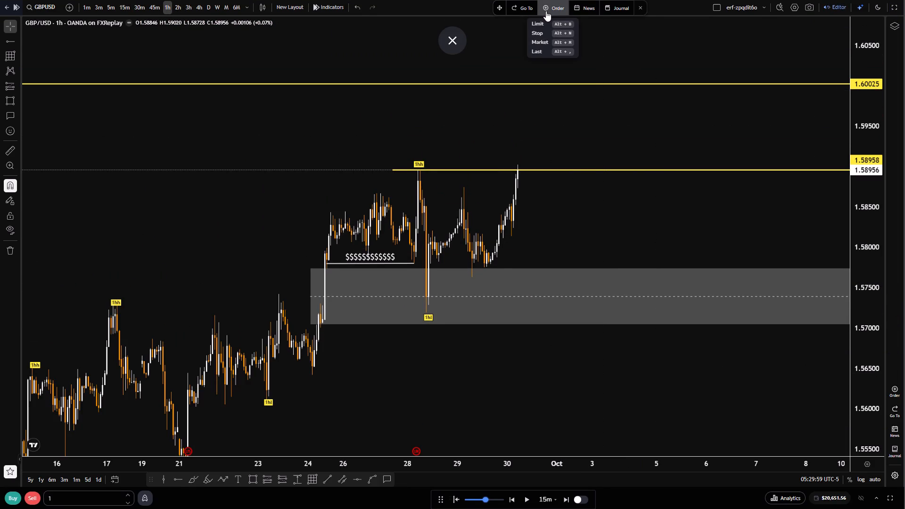
Unlock and delete the white $$$ liquidity line drawn above the demand zone between 24 and 28 September.
scroll(546, 20, "down", 6)
scroll(547, 59, "down", 1)
scroll(643, 204, "down", 6)
scroll(858, 443, "down", 8)
scroll(715, 394, "up", 7)
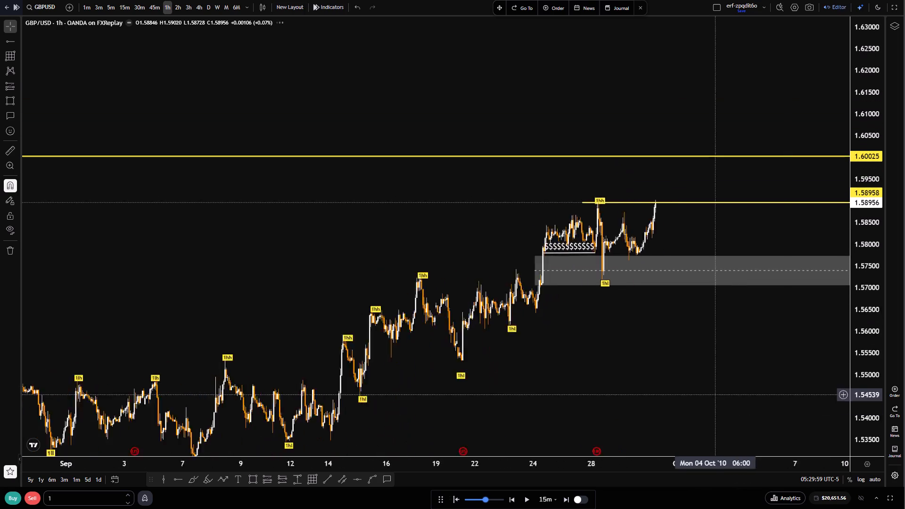
left_click_drag(684, 367, 682, 435)
left_click(478, 296)
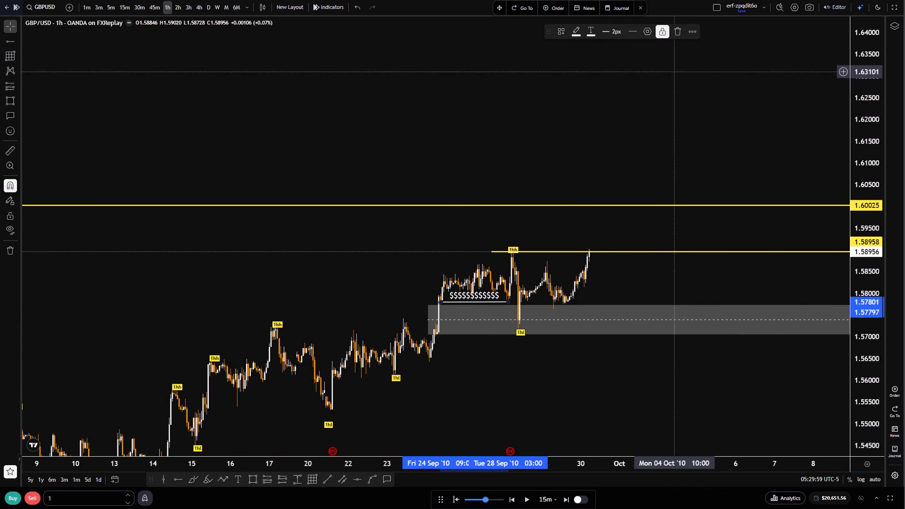
left_click(660, 31)
left_click(671, 28)
Play the replay forward to about 07:45 on 30 September.
scroll(631, 300, "up", 4)
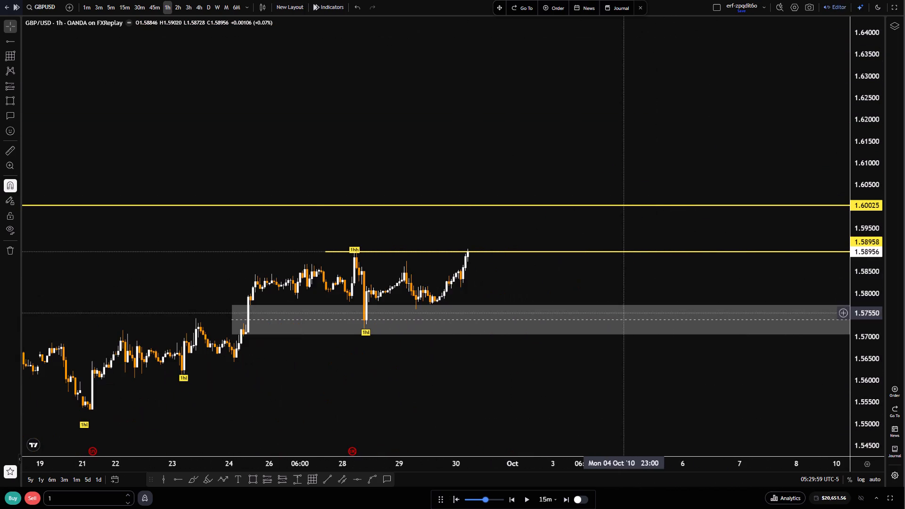
left_click(521, 503)
double_click(524, 501)
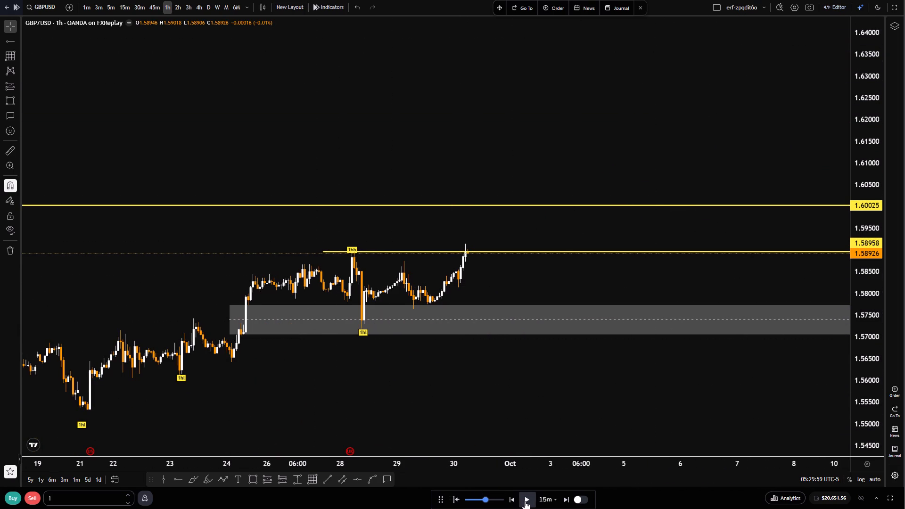
left_click(530, 498)
Continue the replay on the 1h chart to about 10:30 on 30 September.
scroll(474, 338, "down", 2)
scroll(568, 404, "up", 4)
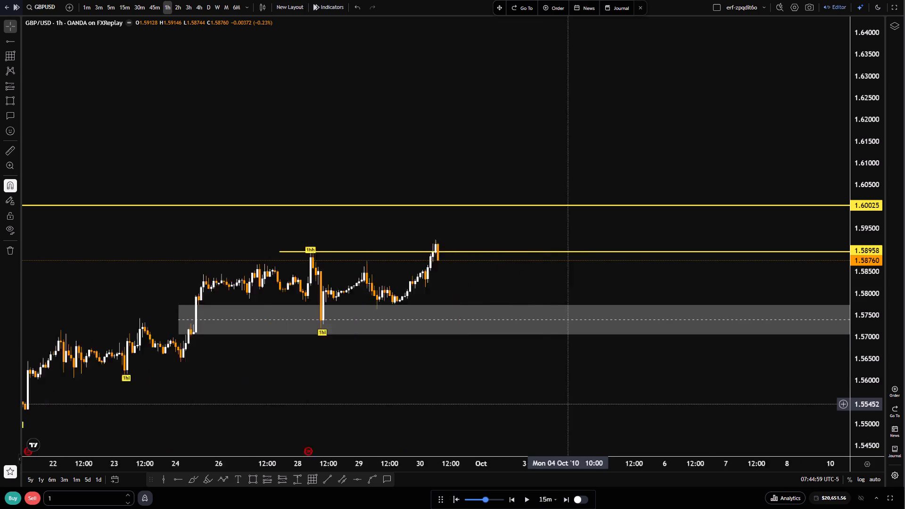
left_click_drag(459, 409, 670, 416)
scroll(890, 445, "up", 13)
scroll(866, 411, "up", 8)
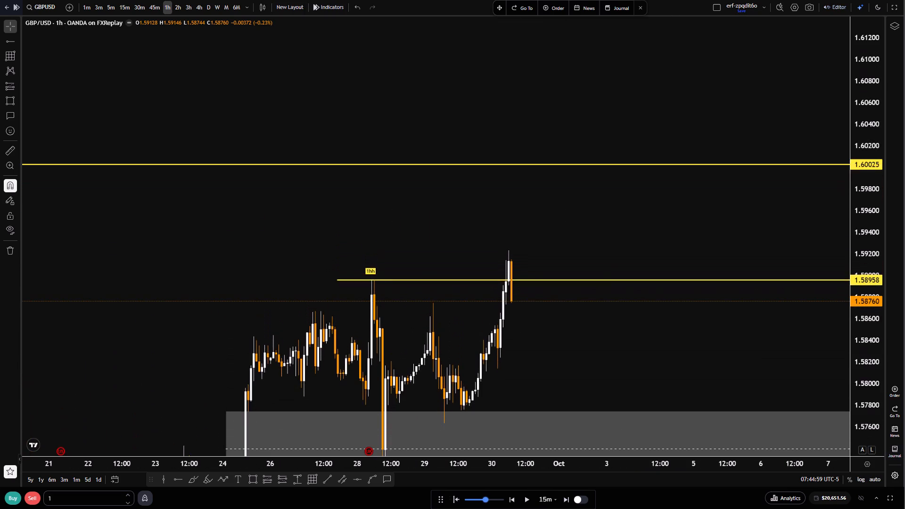
left_click_drag(394, 158, 658, 0)
scroll(665, 226, "up", 5)
left_click_drag(736, 217, 689, 242)
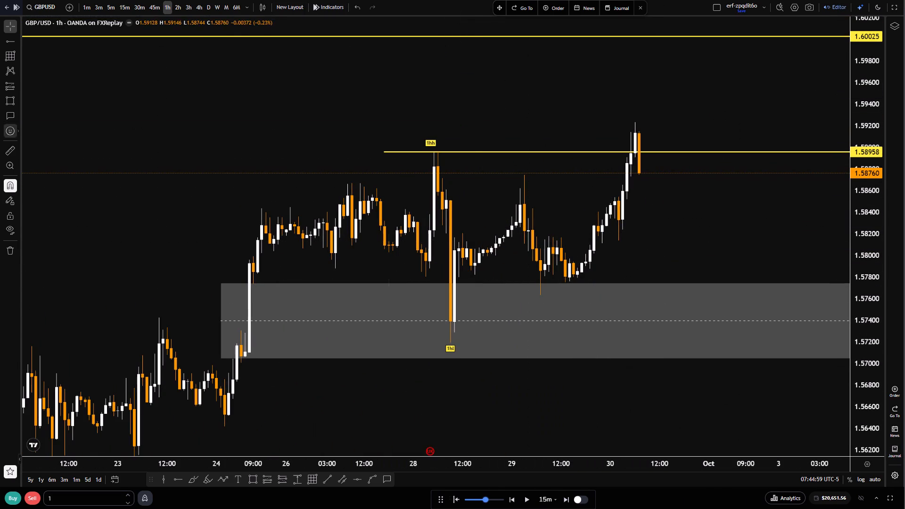
scroll(732, 477, "up", 4)
left_click(524, 503)
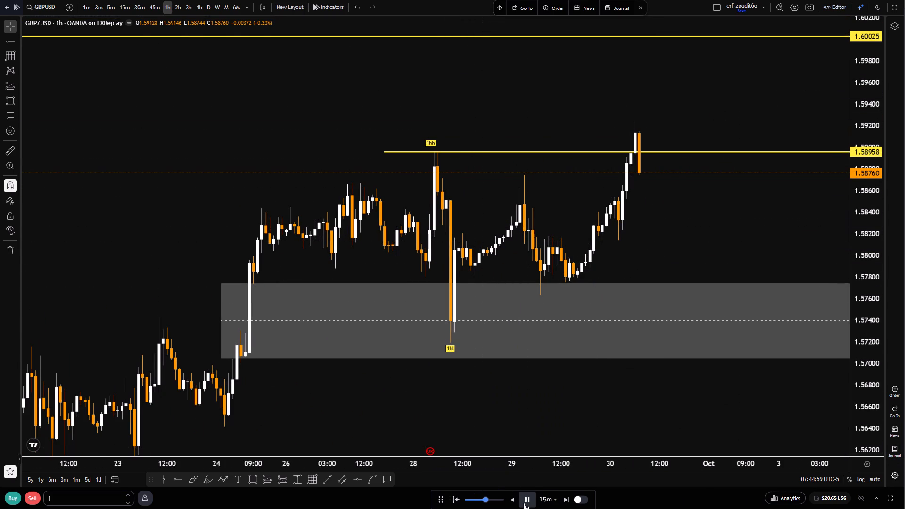
double_click(524, 503)
left_click(524, 503)
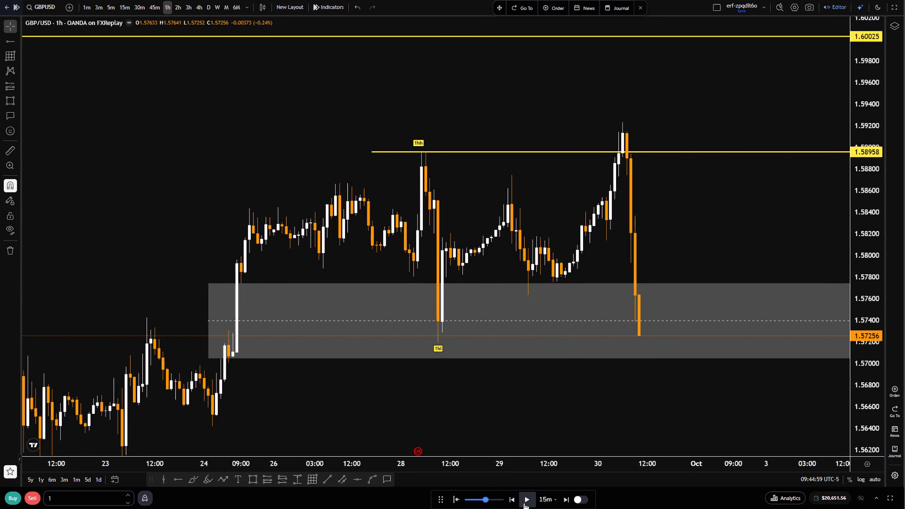
double_click(524, 503)
Advance the replay on the 1h chart to about 15:00 on 30 September.
scroll(543, 378, "up", 4)
scroll(543, 378, "down", 5)
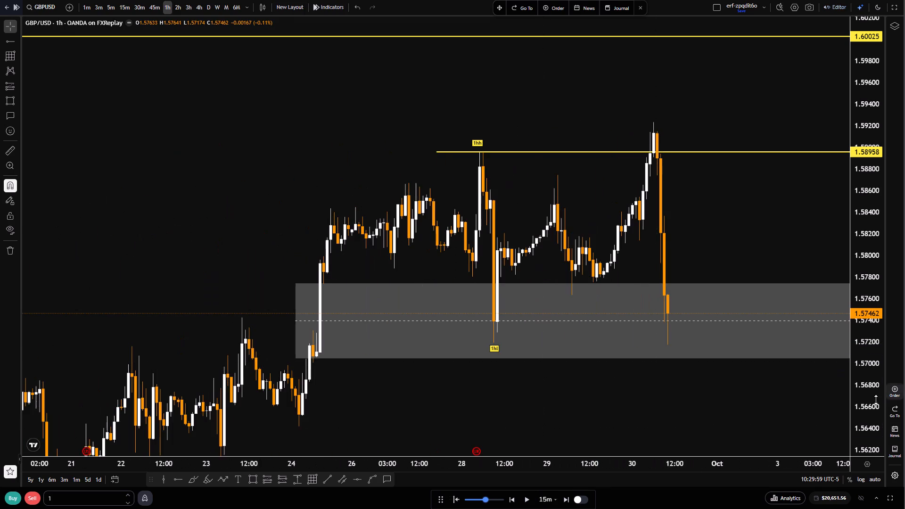
scroll(860, 405, "down", 6)
scroll(628, 389, "up", 4)
triple_click(531, 496)
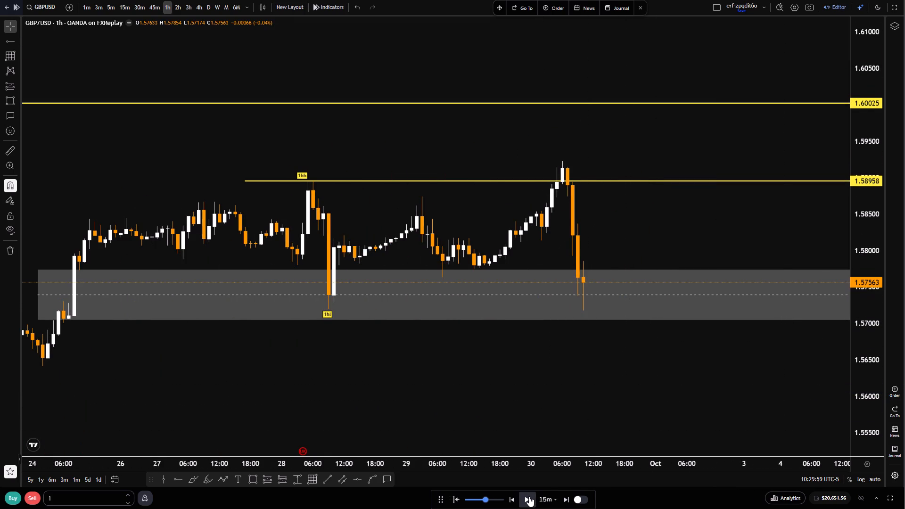
double_click(529, 496)
double_click(529, 496)
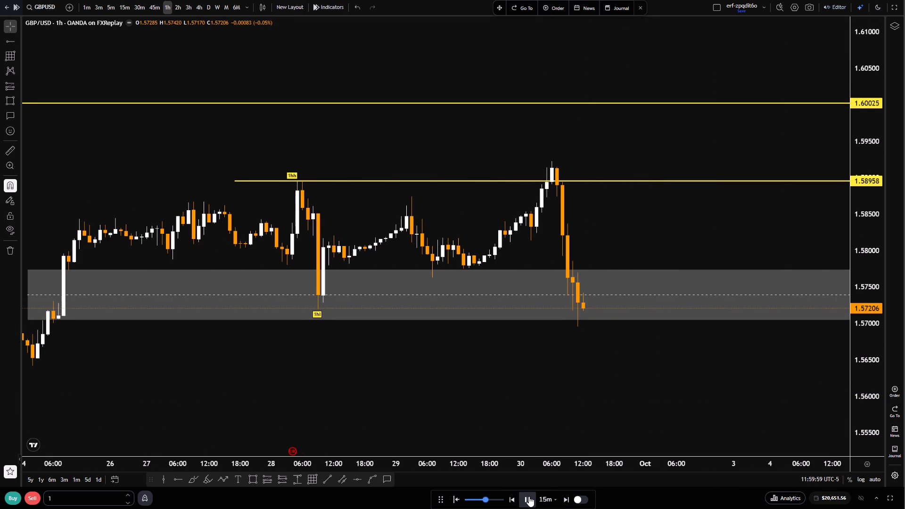
left_click(529, 496)
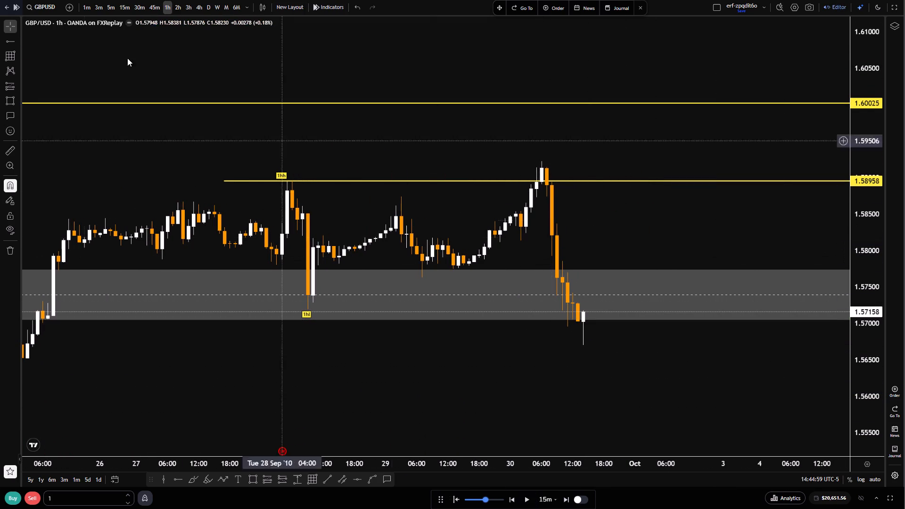
Switch to the 15m chart, set the replay interval to 5m and run it to about 18:00 on 30 September.
left_click(123, 0)
scroll(392, 306, "down", 7)
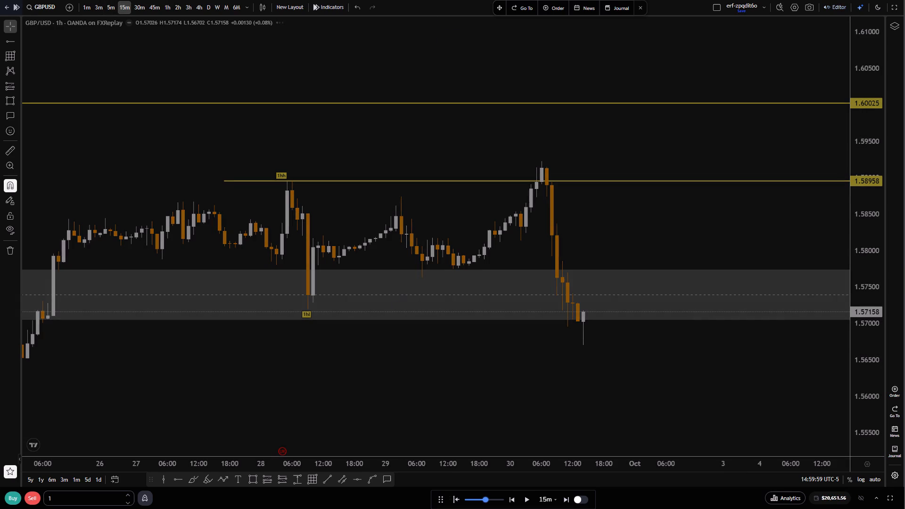
scroll(412, 334, "down", 13)
left_click_drag(622, 406, 548, 410)
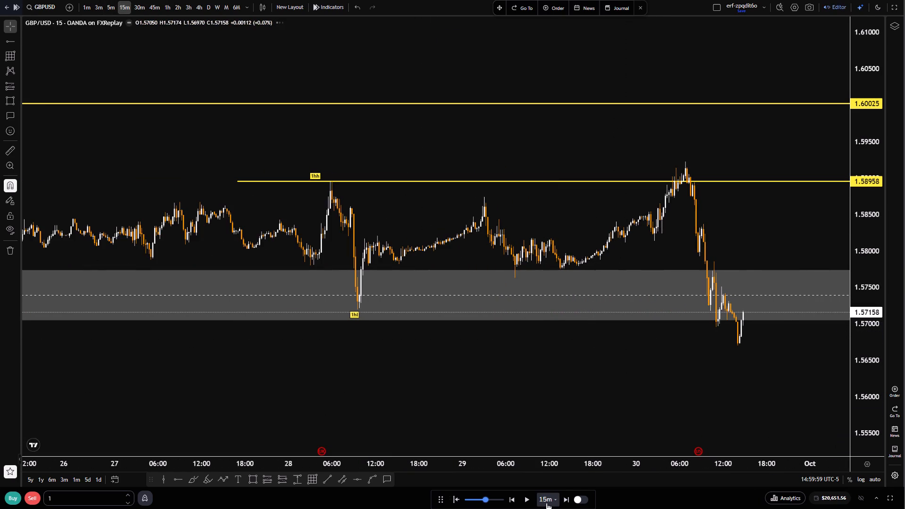
left_click(546, 503)
left_click(549, 490)
left_click(532, 500)
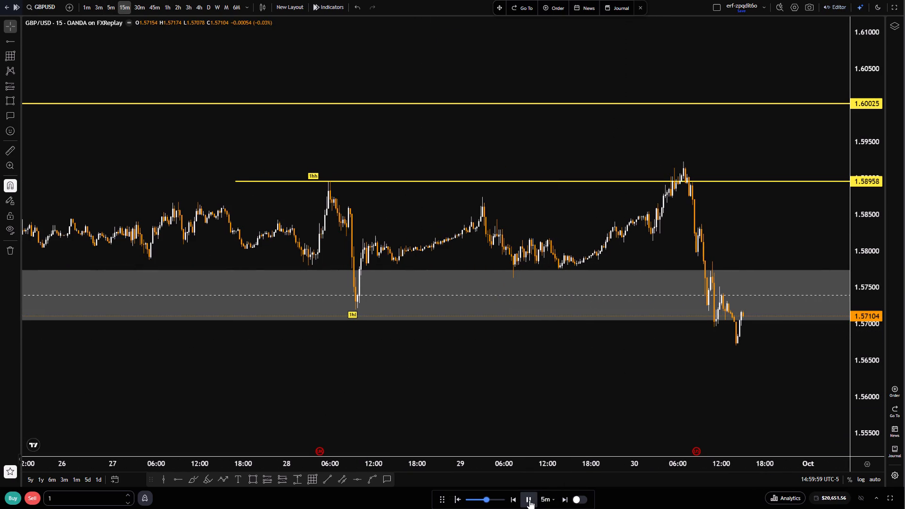
double_click(529, 500)
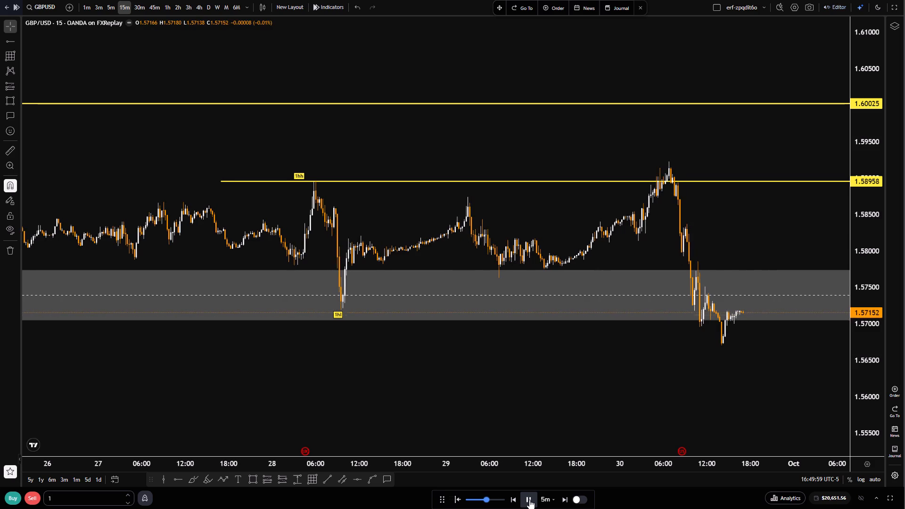
Set the replay interval to 15m and run it to about 21:45 on 30 September.
left_click(540, 501)
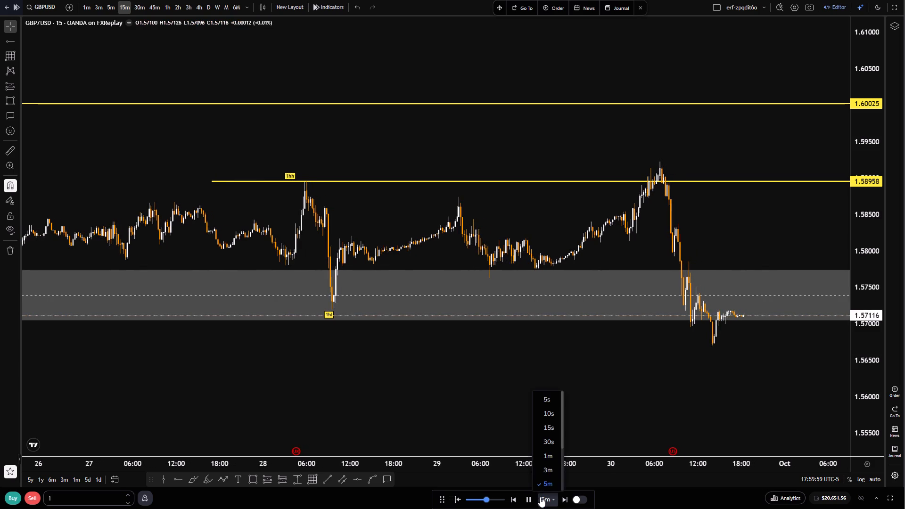
scroll(541, 487, "down", 2)
left_click(554, 438)
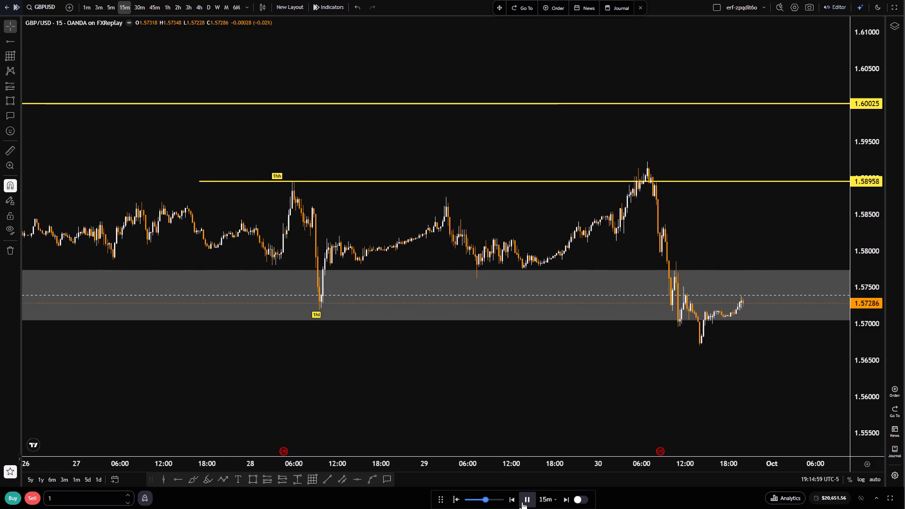
double_click(523, 501)
left_click(524, 501)
Switch to the daily chart and remove all drawings from it, including the levels, the demand zone and the structure labels.
scroll(674, 242, "up", 6)
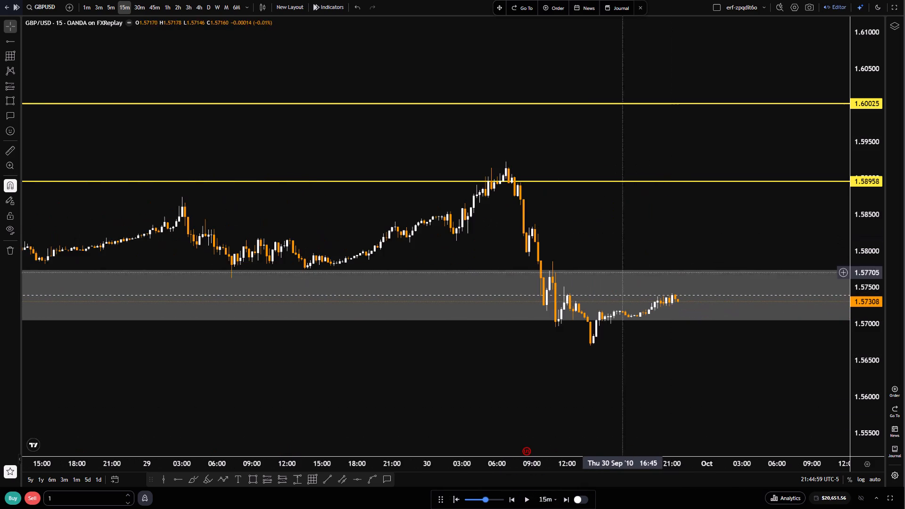
scroll(534, 270, "down", 12)
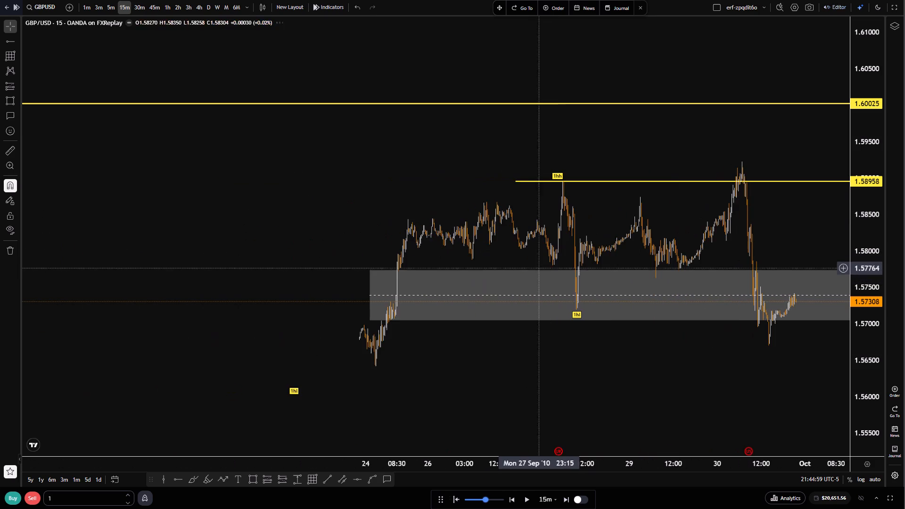
left_click(208, 4)
scroll(566, 296, "up", 13)
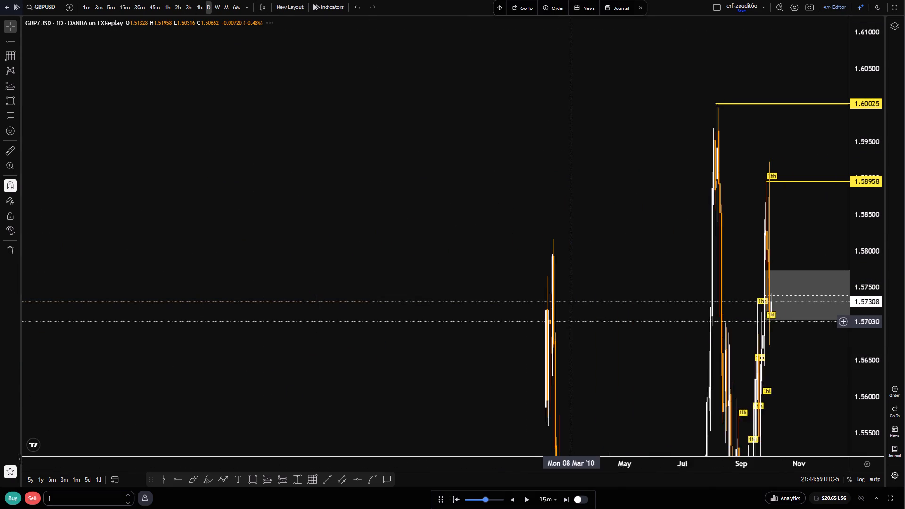
scroll(572, 325, "up", 14)
scroll(898, 412, "down", 16)
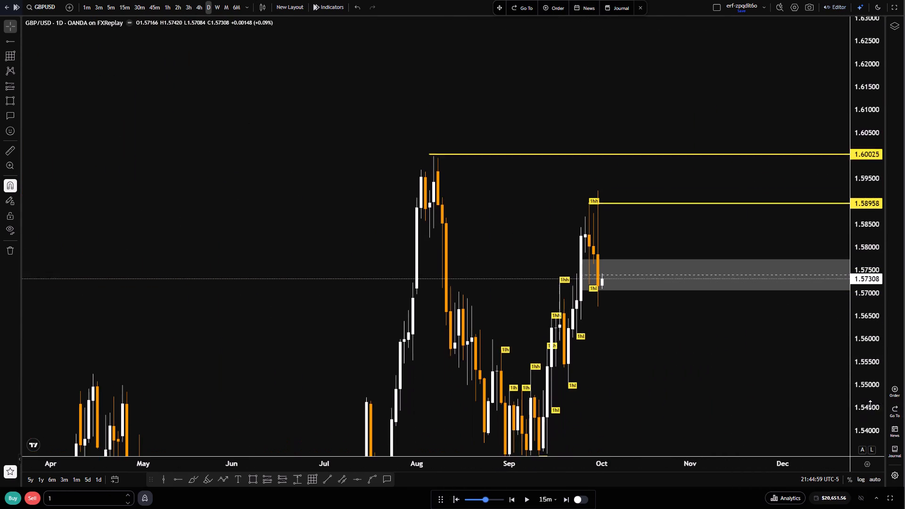
scroll(868, 400, "down", 8)
scroll(708, 378, "up", 6)
left_click(8, 250)
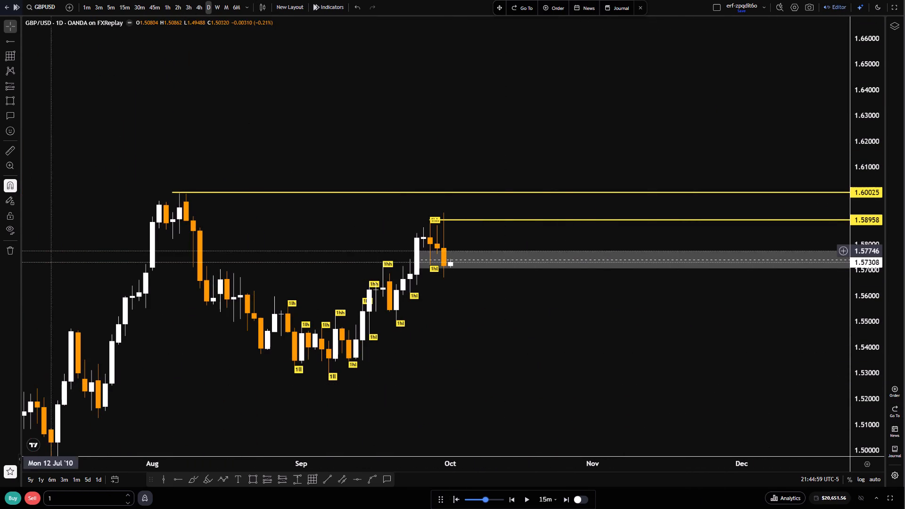
left_click(476, 269)
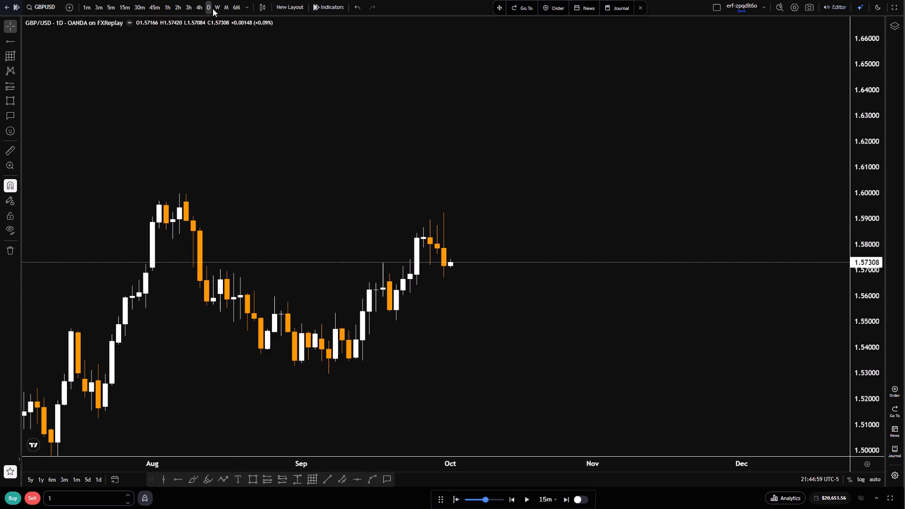
On the weekly chart, draw a Gann box from the early-September low near 1.5297 to the latest swing high near 1.5920.
left_click(215, 4)
scroll(464, 259, "up", 5)
left_click_drag(335, 302, 642, 306)
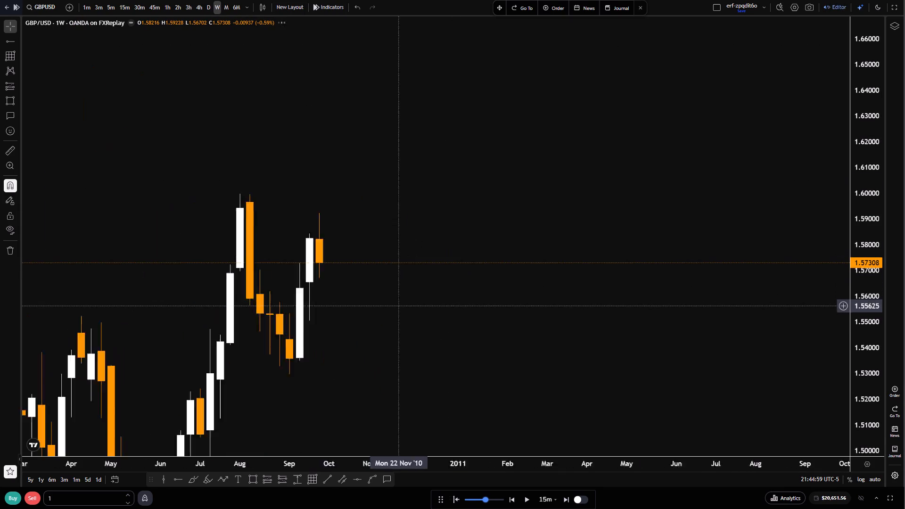
left_click_drag(642, 306, 702, 306)
scroll(673, 306, "up", 4)
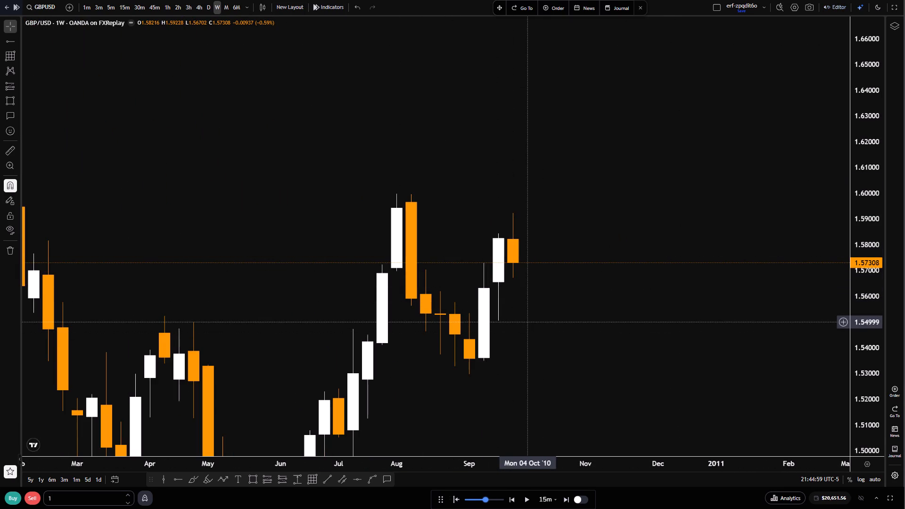
scroll(537, 317, "up", 3)
scroll(540, 318, "down", 8)
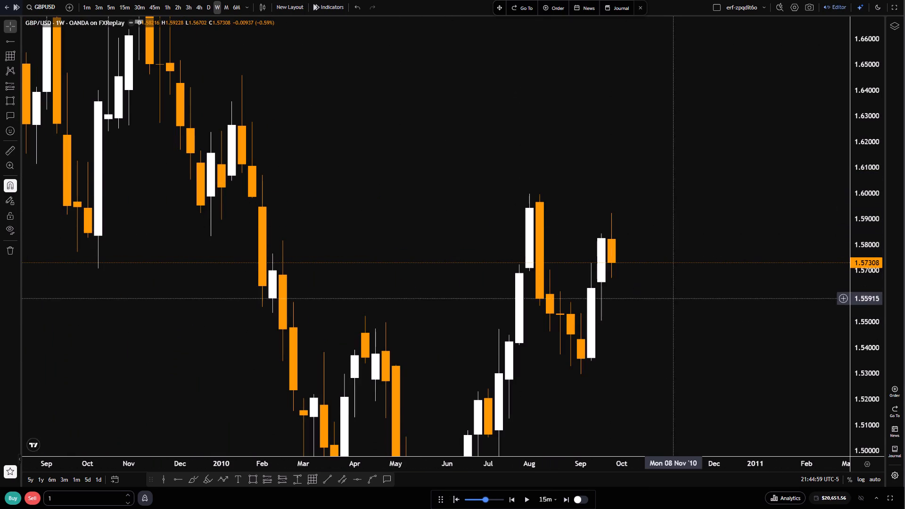
left_click(312, 479)
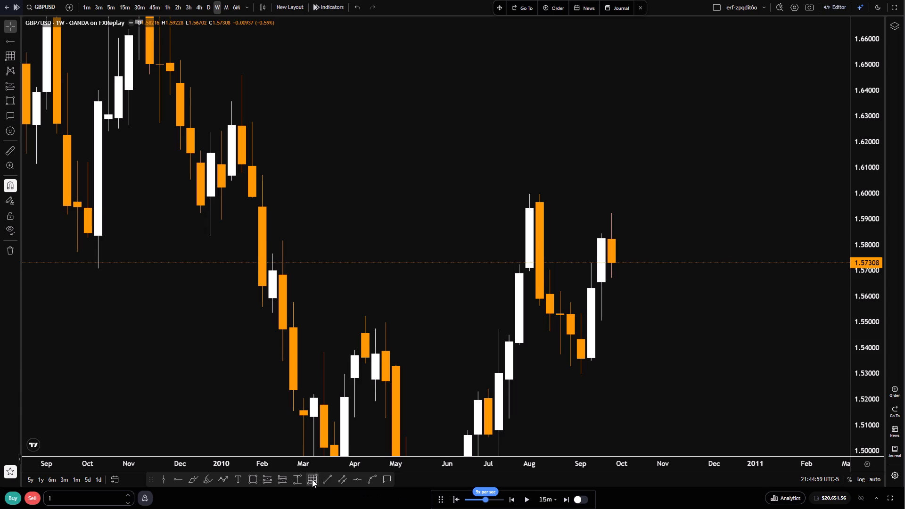
left_click(581, 377)
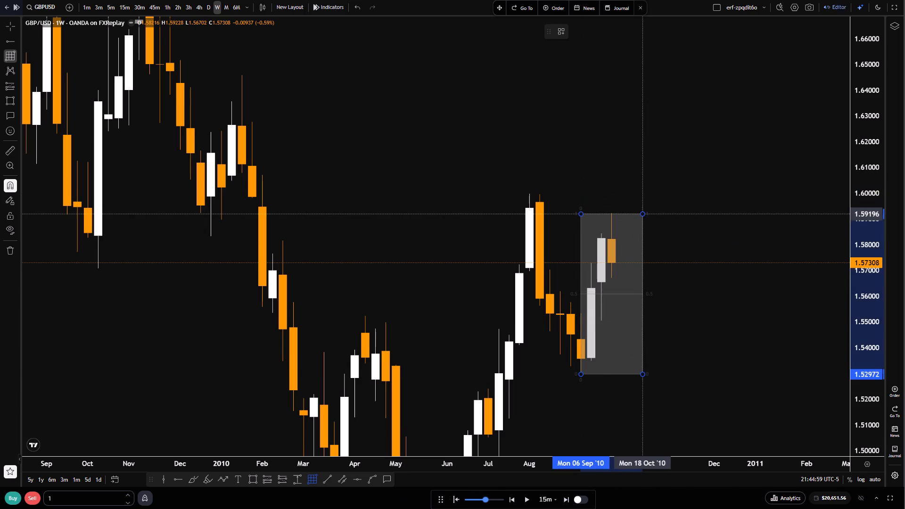
left_click(646, 214)
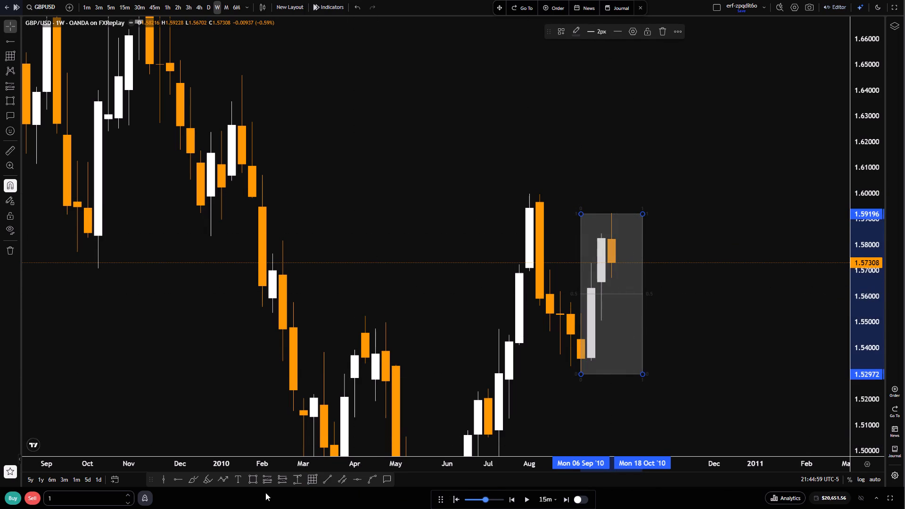
Place a horizontal ray at about 1.56159 along the box's 0.5 level, starting at the 6 September candle, and lock it.
left_click(176, 477)
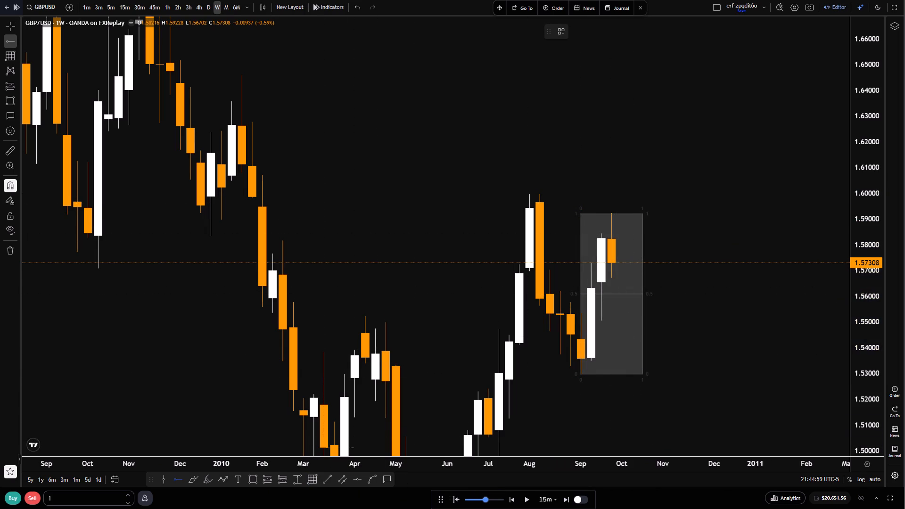
left_click(584, 292)
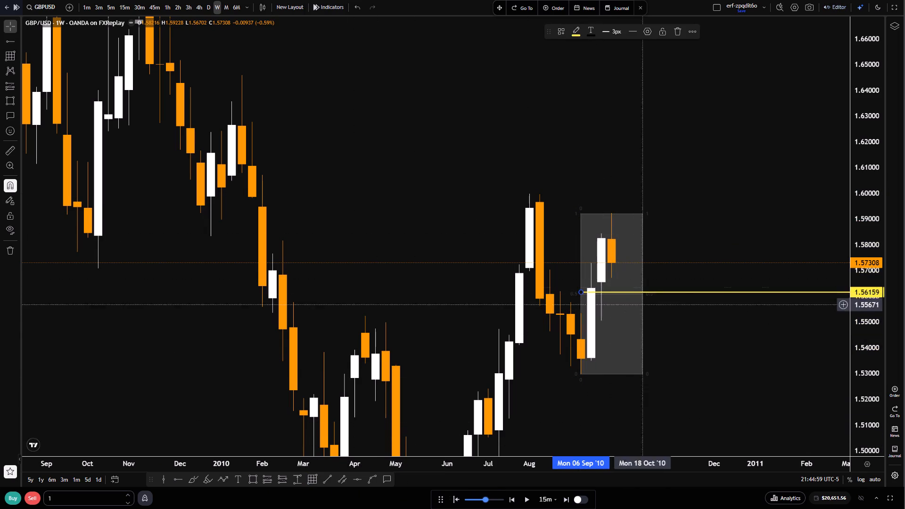
left_click(661, 33)
left_click(665, 98)
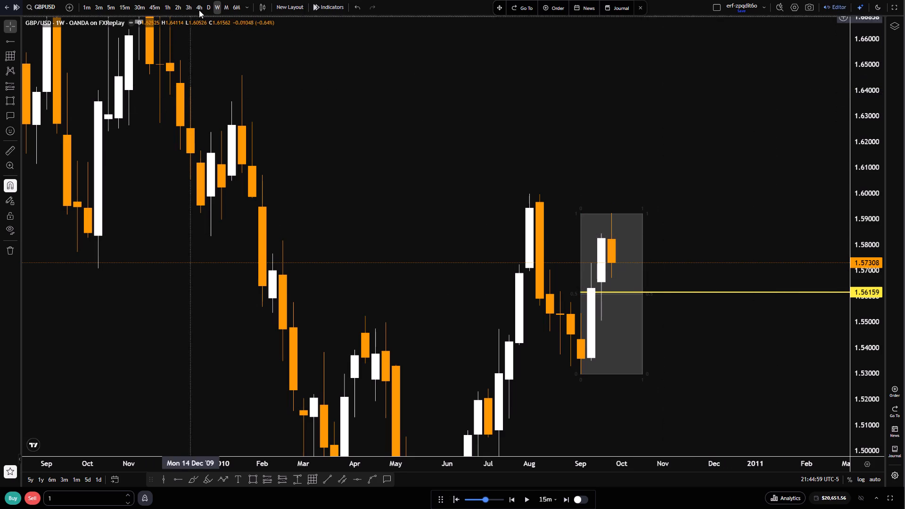
Switch to the 4h chart and delete the Gann box, keeping the yellow midpoint ray.
left_click(201, 8)
scroll(679, 395, "down", 17)
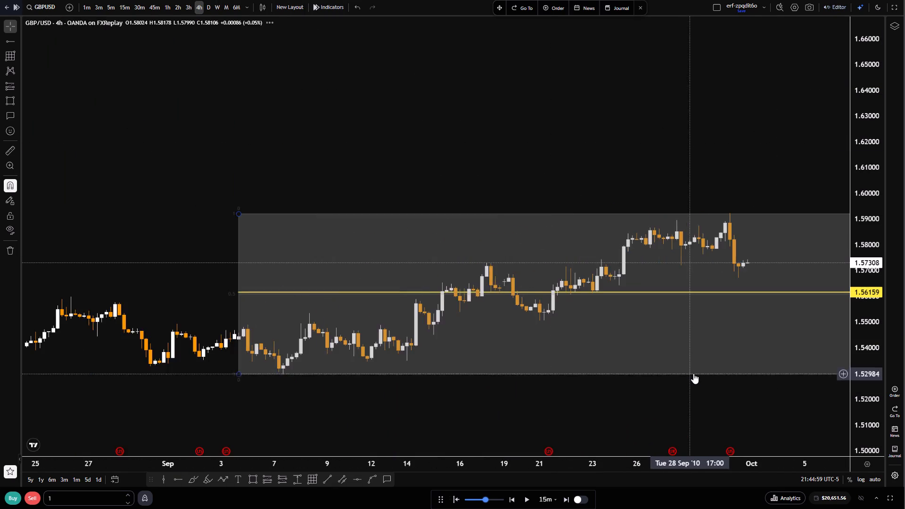
scroll(697, 372, "down", 7)
scroll(881, 432, "up", 20)
scroll(881, 432, "up", 1)
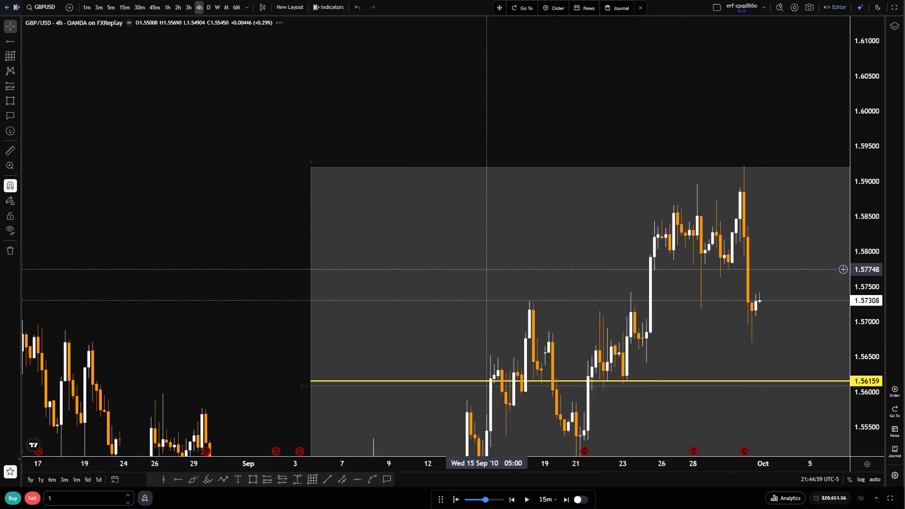
left_click_drag(639, 140, 572, 105)
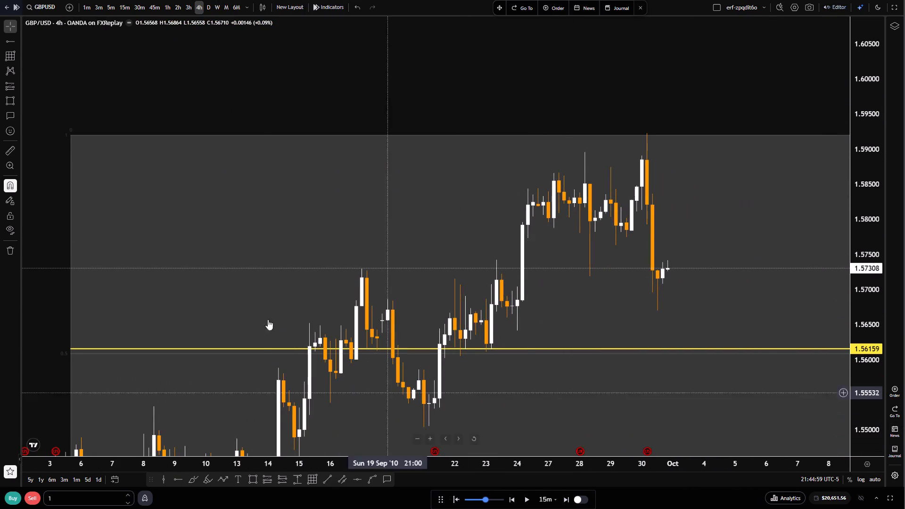
left_click(262, 134)
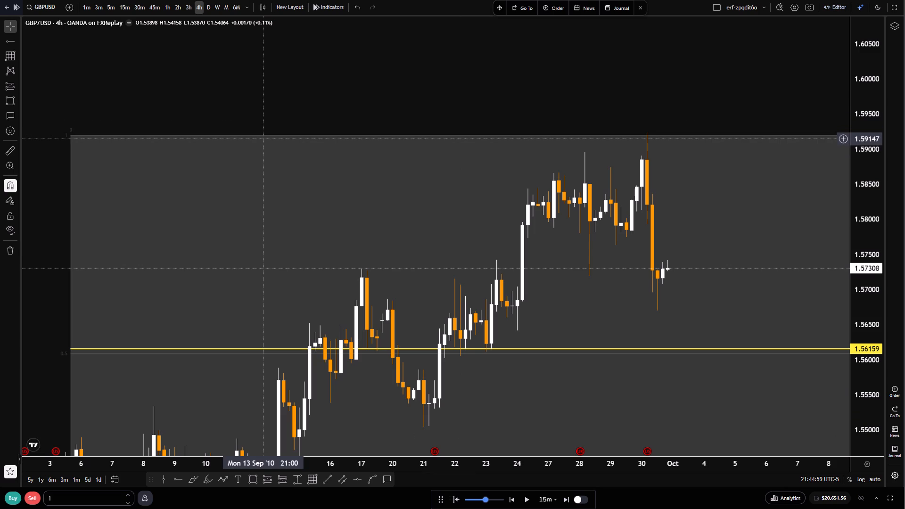
left_click(260, 136)
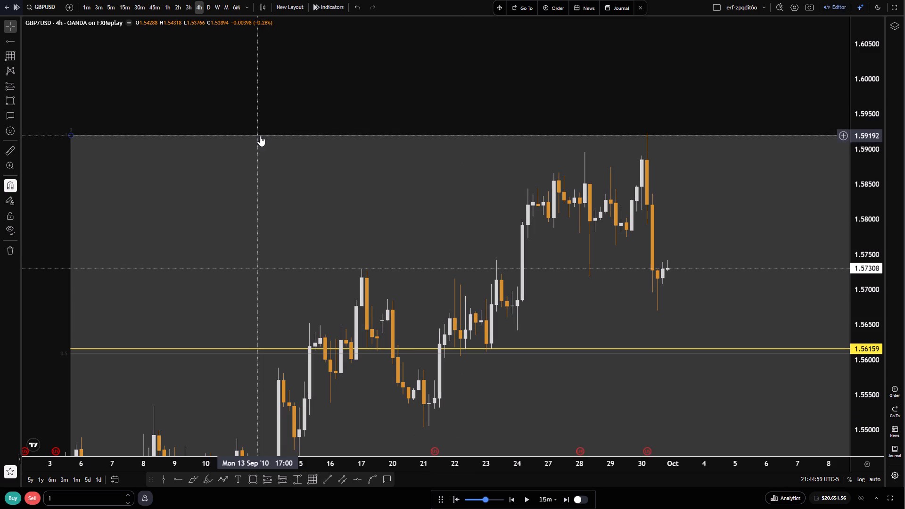
left_click(666, 33)
Draw a rectangle demand zone from about 1.56864 to 1.56181, starting at the 23 September candle above the yellow ray, and lock it.
scroll(612, 155, "up", 4)
left_click_drag(657, 247, 681, 184)
scroll(501, 402, "down", 5)
left_click_drag(671, 395, 551, 406)
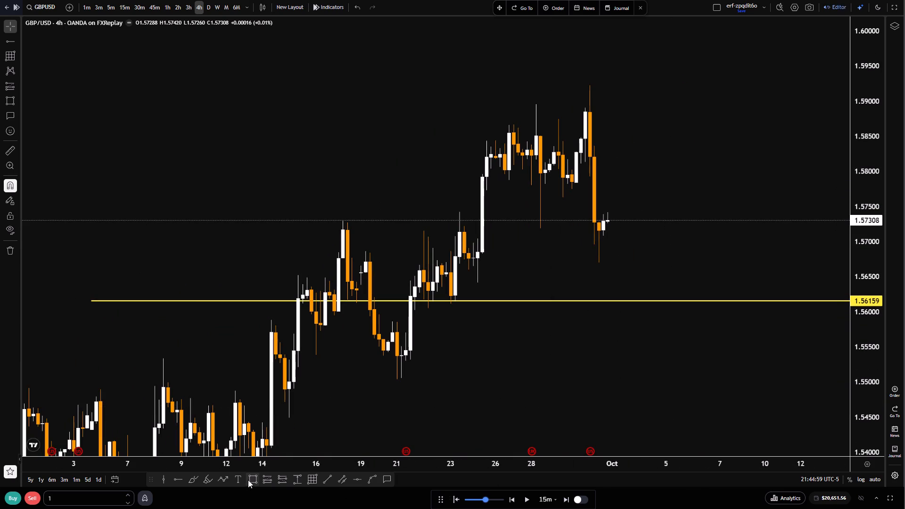
left_click(250, 479)
left_click(449, 254)
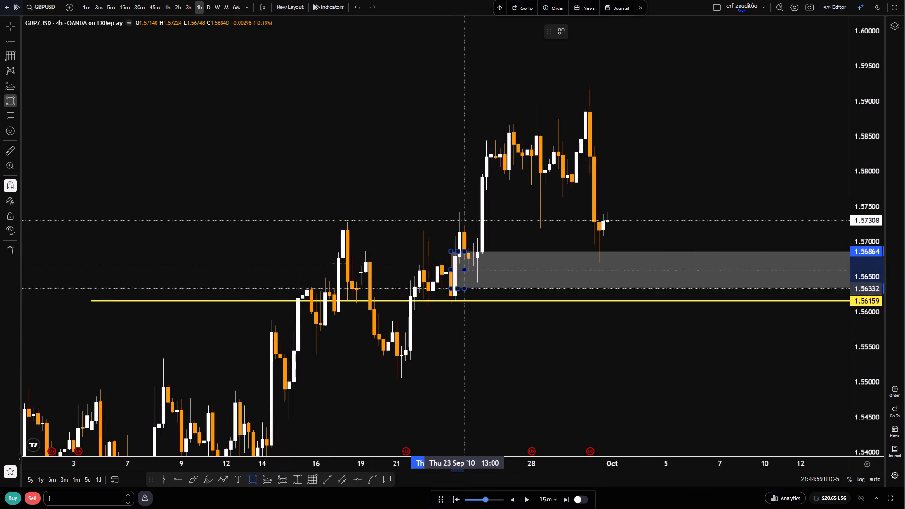
left_click(473, 299)
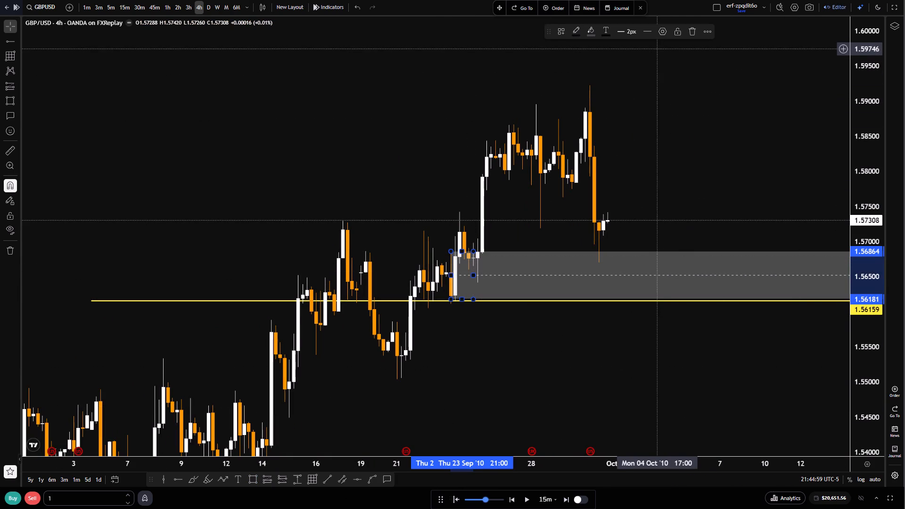
left_click(675, 37)
left_click(689, 110)
Advance the replay on the 4h chart to about 01:45 on 1 October.
scroll(703, 355, "up", 5)
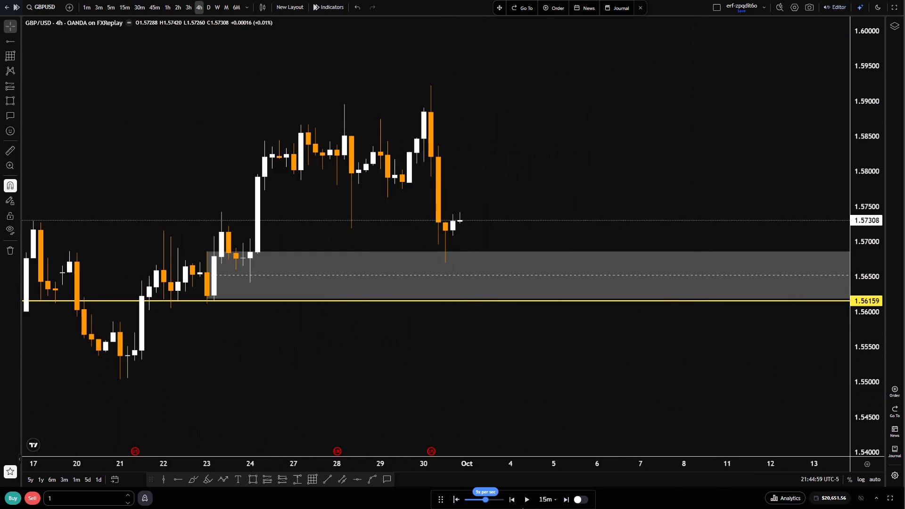
left_click(520, 503)
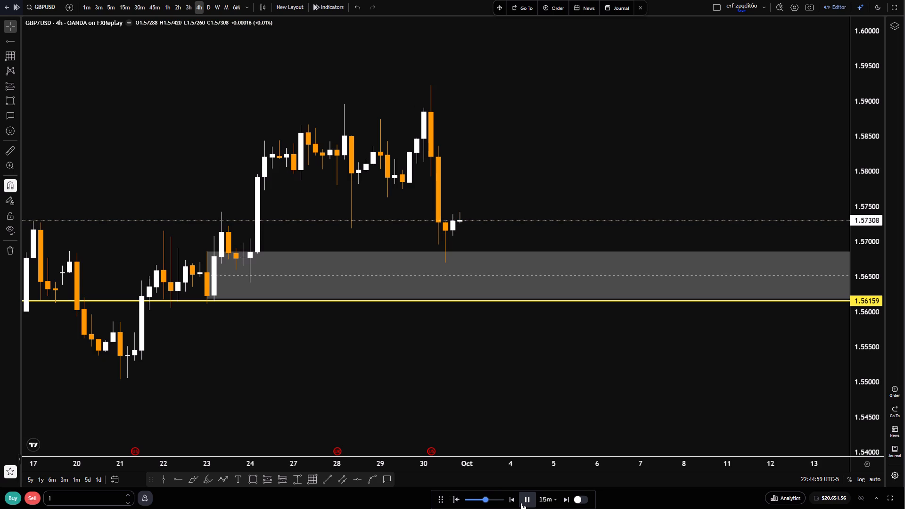
left_click(521, 503)
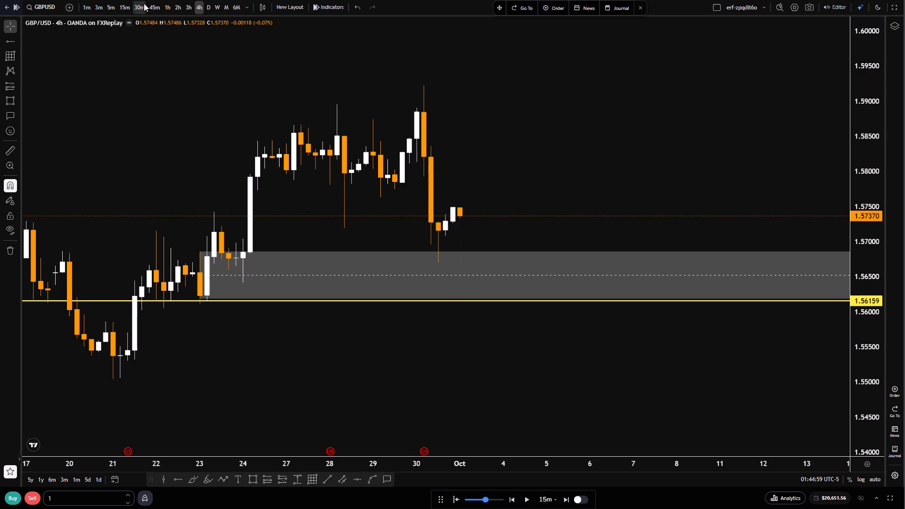
Switch to the 1h chart and run the replay in short bursts to about 14:00 on 1 October.
left_click(167, 8)
scroll(481, 328, "down", 7)
scroll(603, 339, "down", 5)
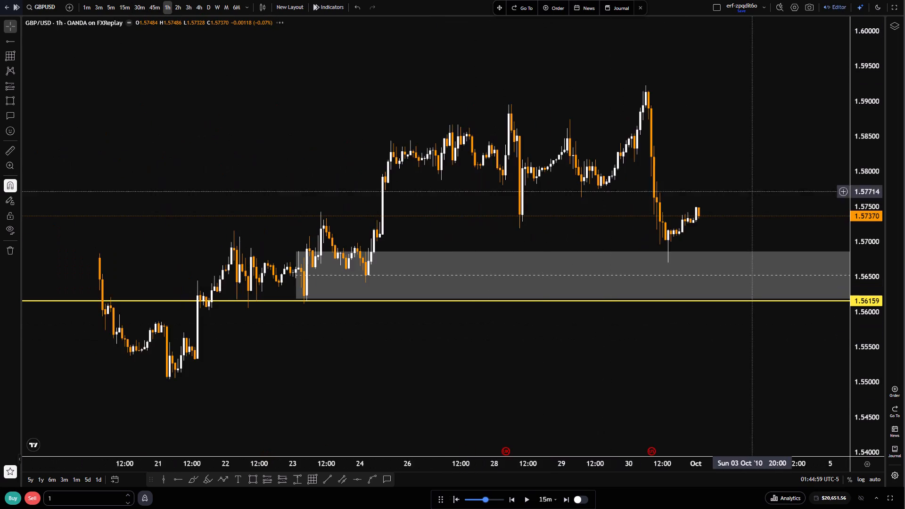
left_click_drag(754, 164, 574, 184)
left_click(526, 503)
double_click(527, 503)
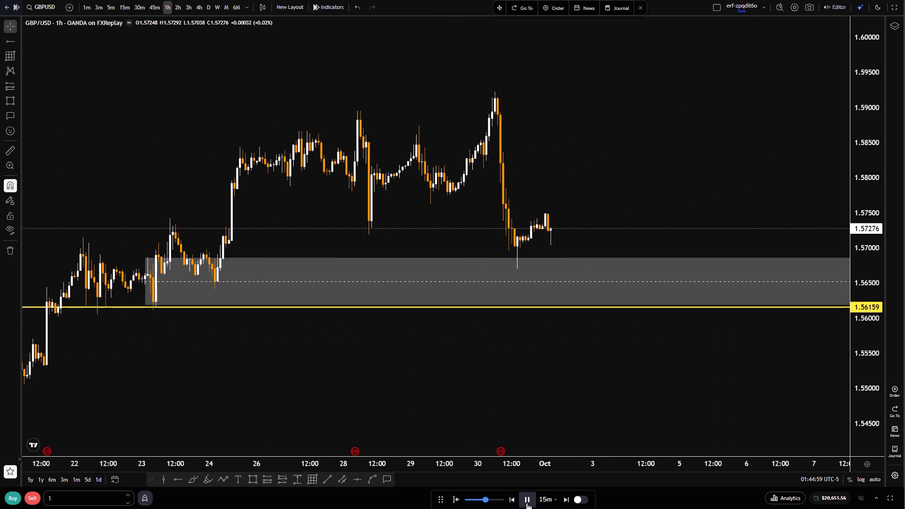
left_click(527, 503)
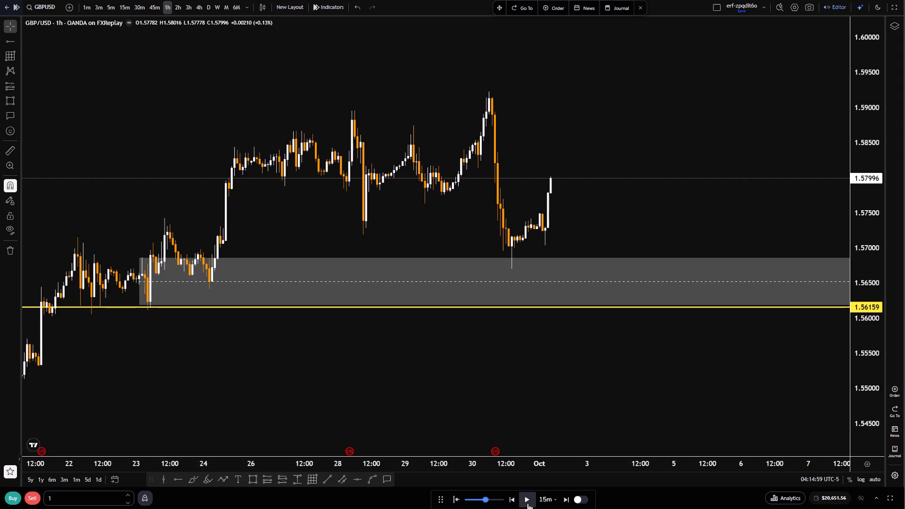
left_click(527, 503)
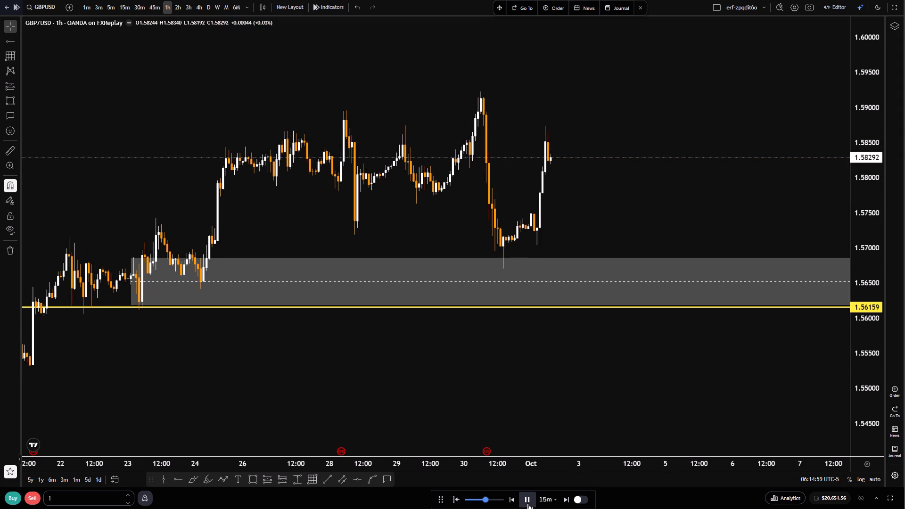
left_click(527, 503)
left_click(527, 503)
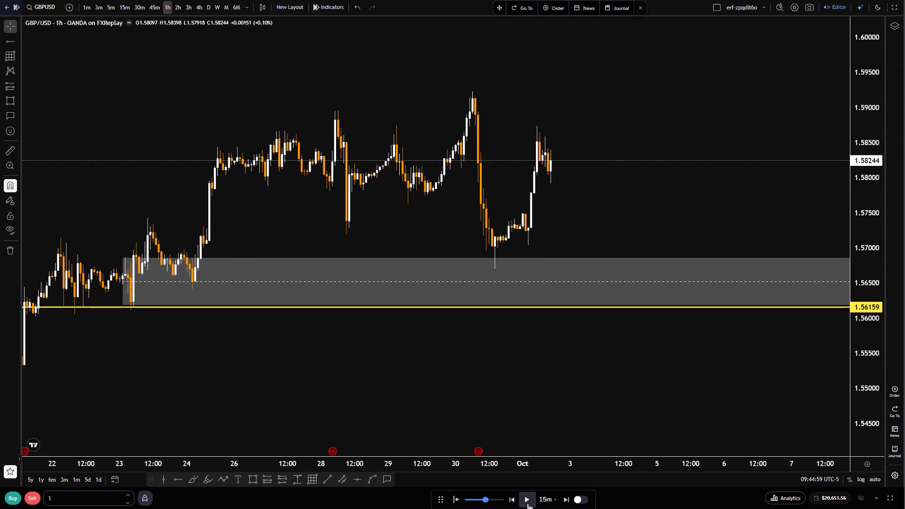
left_click(527, 503)
left_click(527, 503)
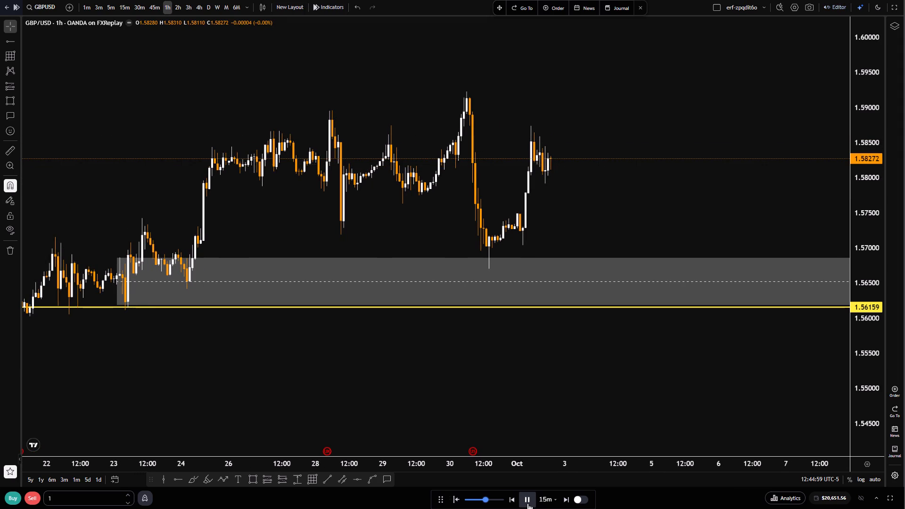
left_click(527, 503)
Switch to the 15m chart and examine recent price action around the demand zone.
left_click(118, 10)
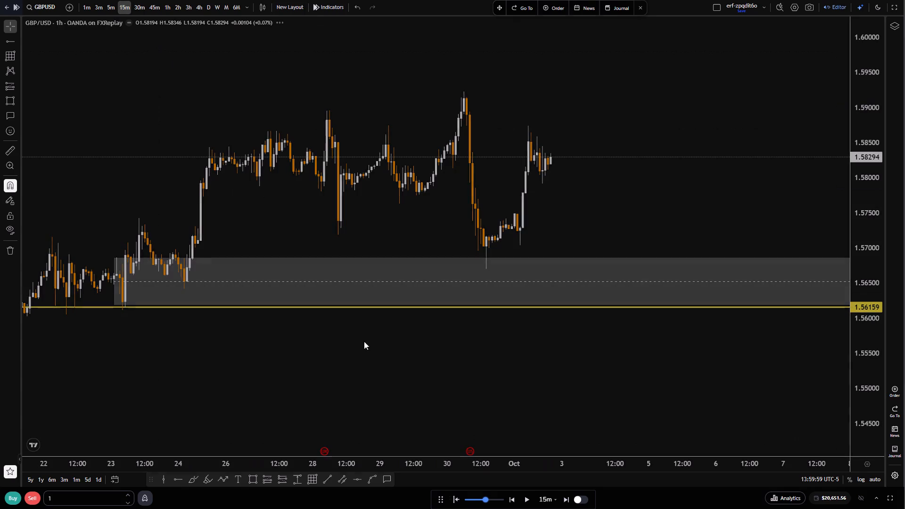
scroll(452, 361, "down", 15)
scroll(593, 375, "up", 7)
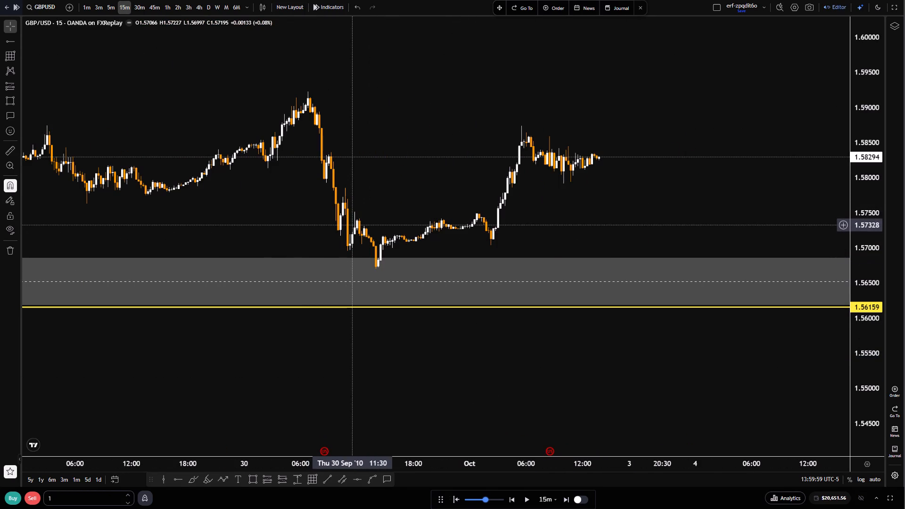
scroll(506, 309, "down", 5)
scroll(855, 439, "up", 6)
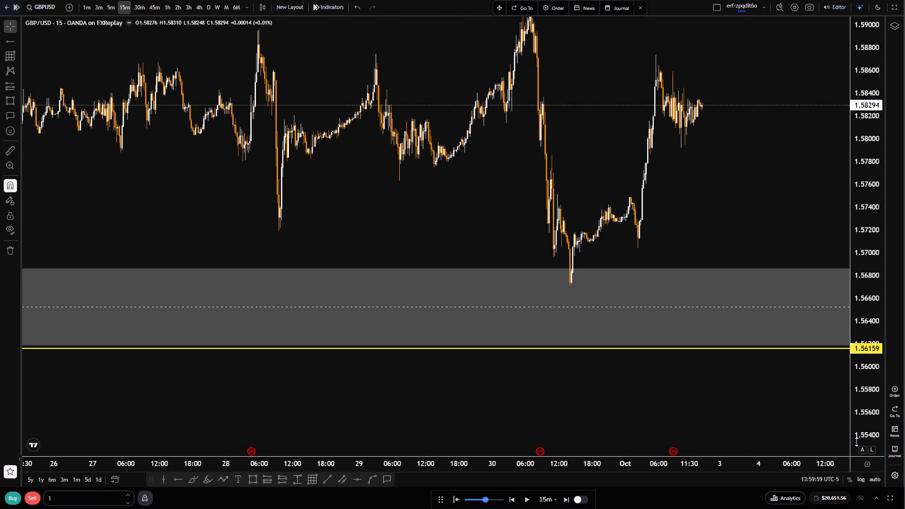
scroll(856, 442, "up", 15)
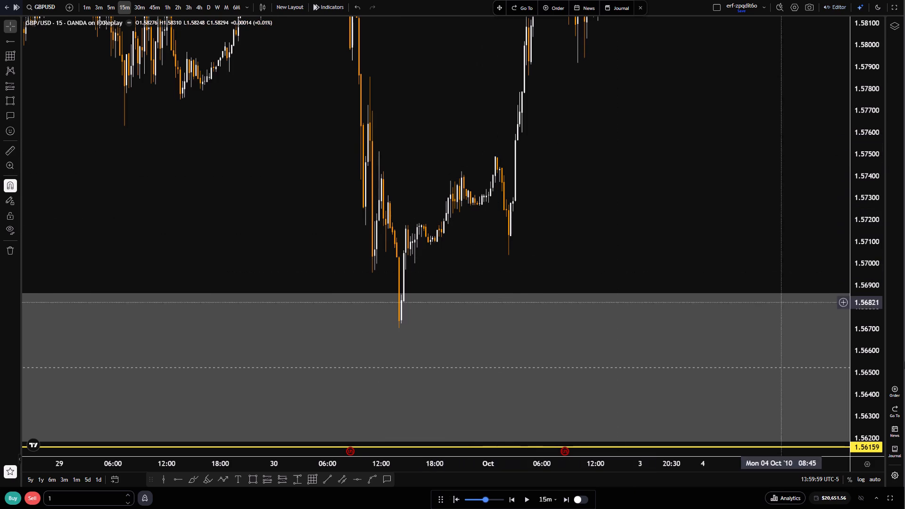
scroll(869, 414, "down", 16)
scroll(834, 401, "down", 8)
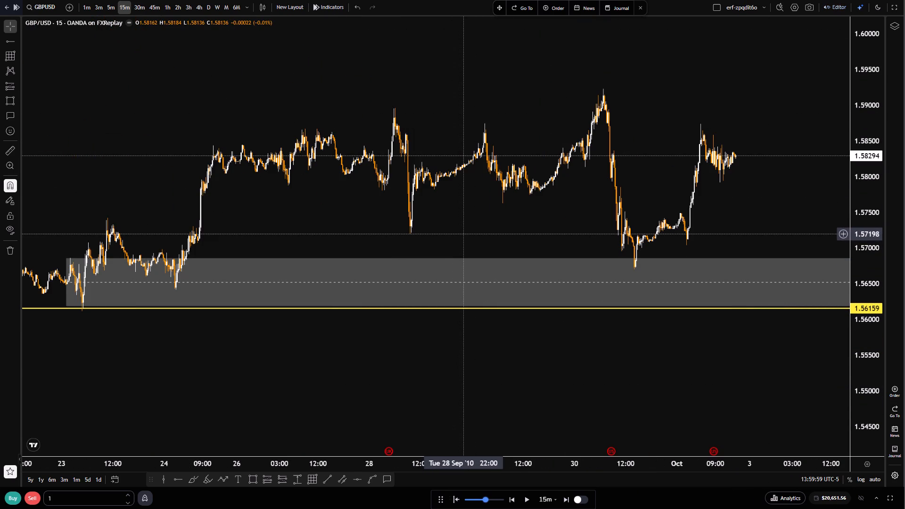
scroll(465, 237, "up", 7)
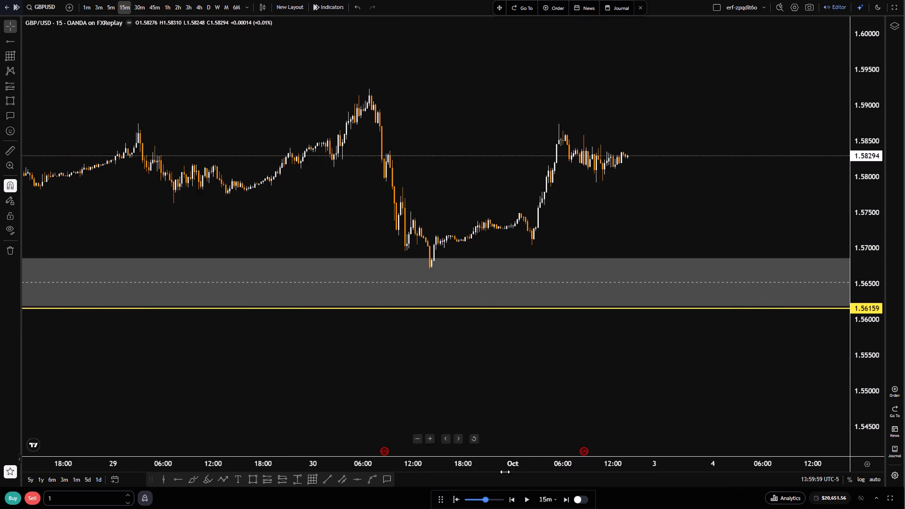
Run the replay on the 15m chart to about 20:00 on 3 October.
left_click(529, 501)
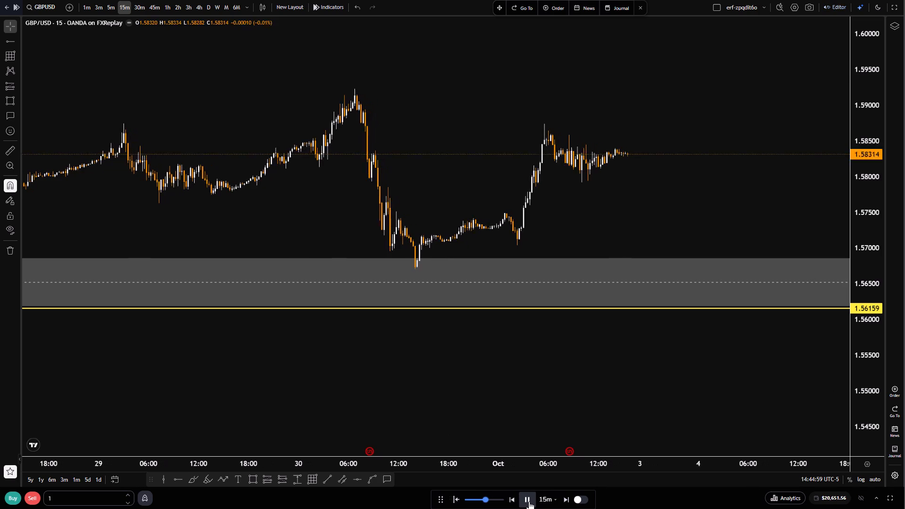
double_click(529, 501)
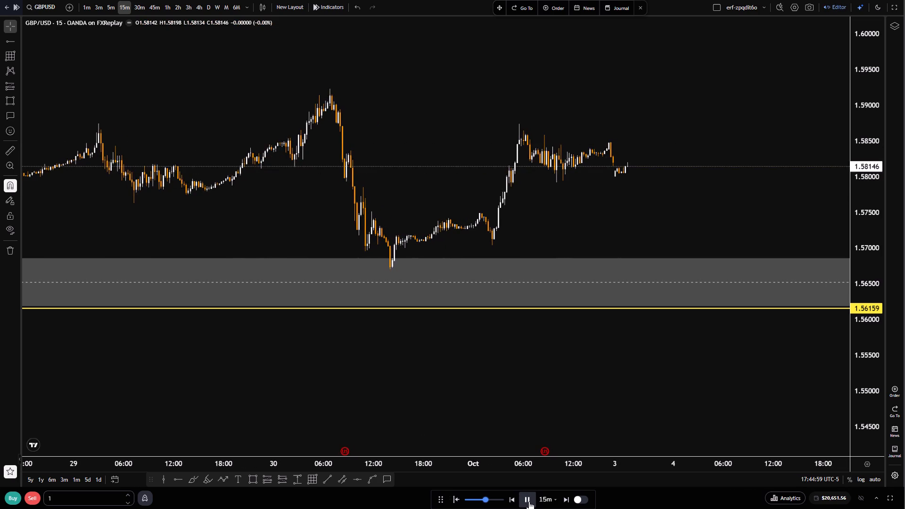
left_click(529, 501)
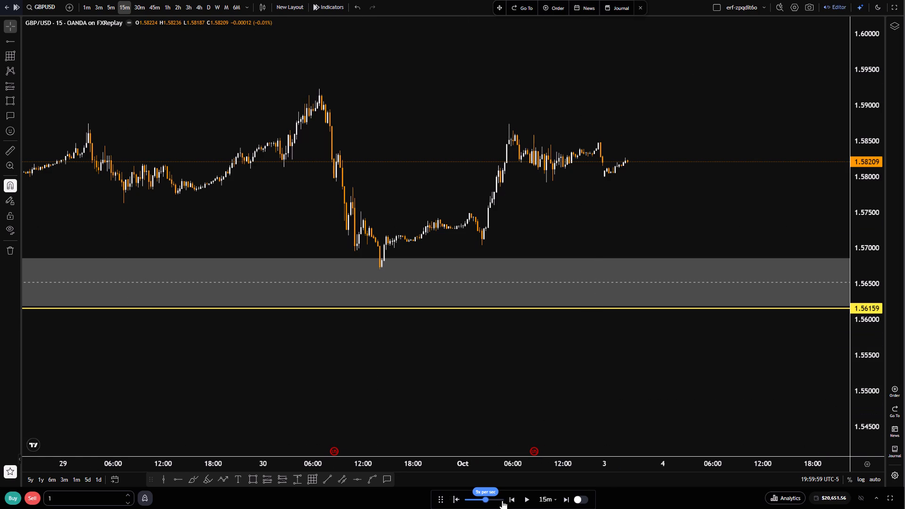
Run the replay on the 15m chart in short bursts to about 03:15 on 4 October.
left_click(532, 501)
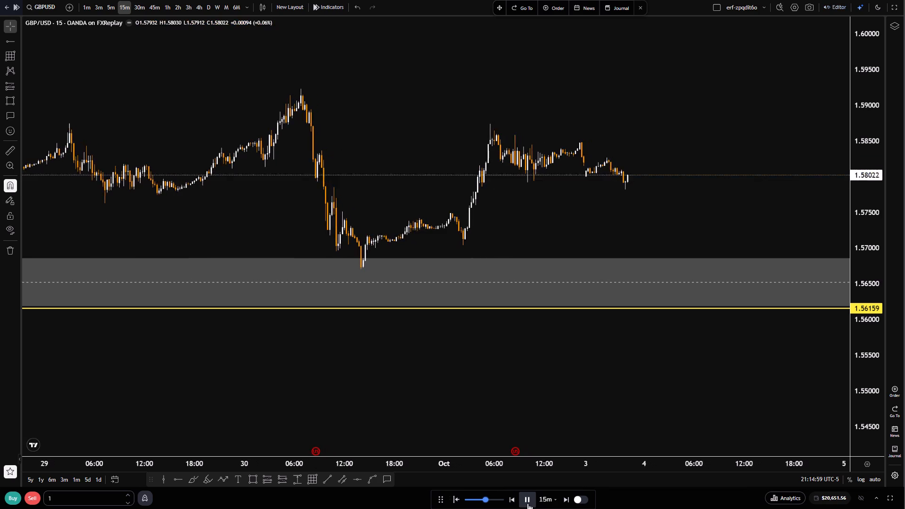
left_click(527, 503)
scroll(520, 387, "down", 6)
scroll(768, 386, "down", 7)
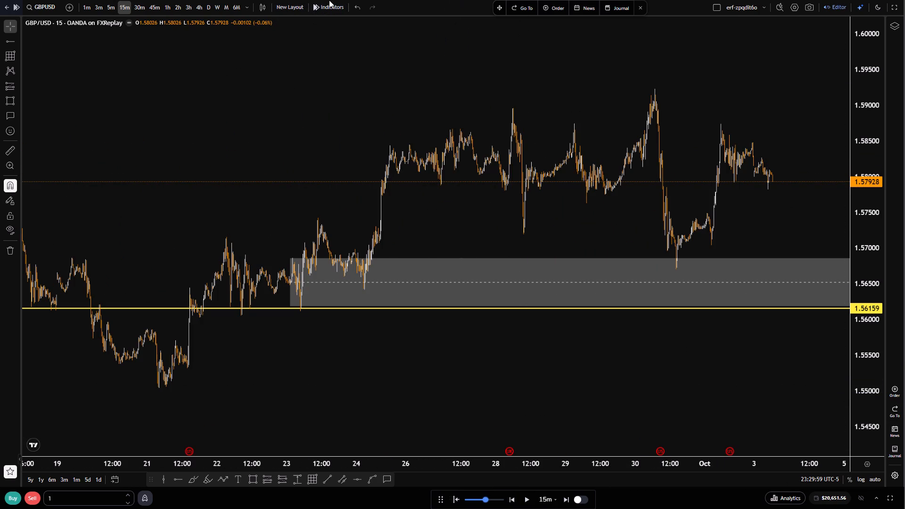
scroll(469, 198, "down", 6)
left_click_drag(490, 206, 387, 233)
scroll(600, 399, "up", 11)
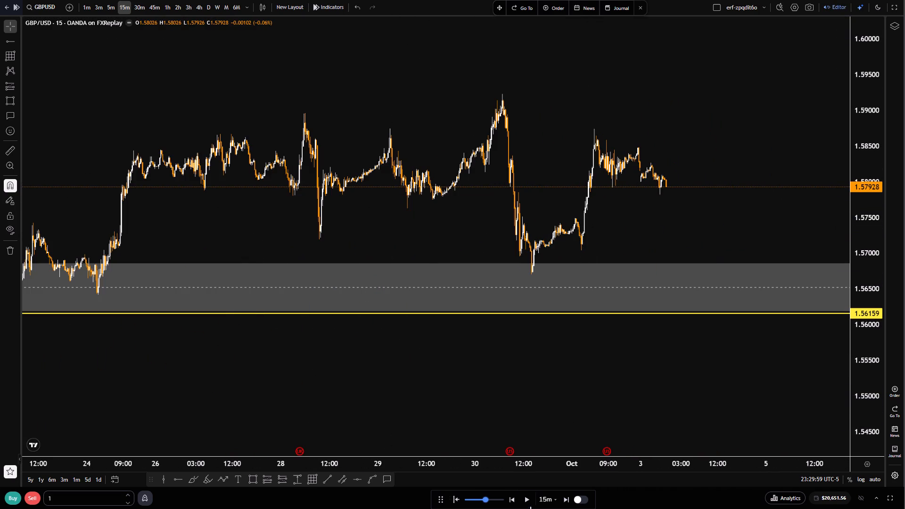
left_click(527, 503)
left_click(527, 503)
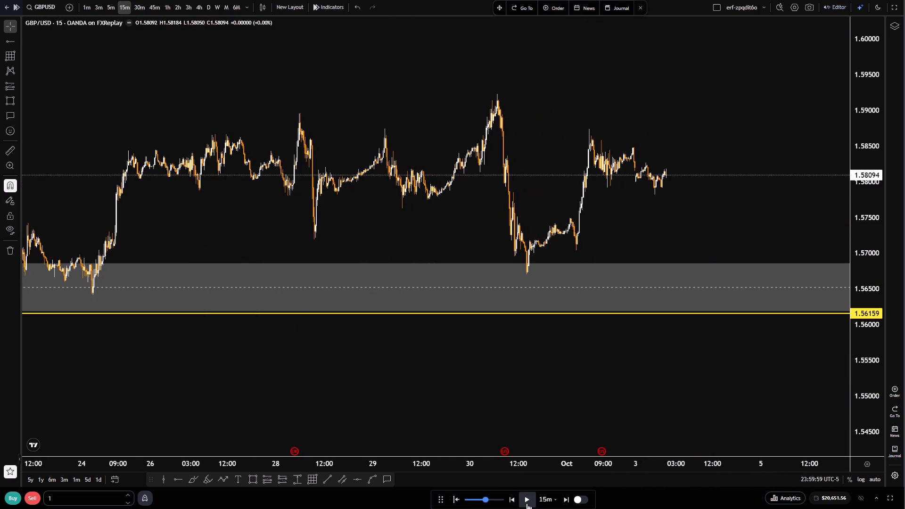
left_click(527, 503)
left_click(527, 503)
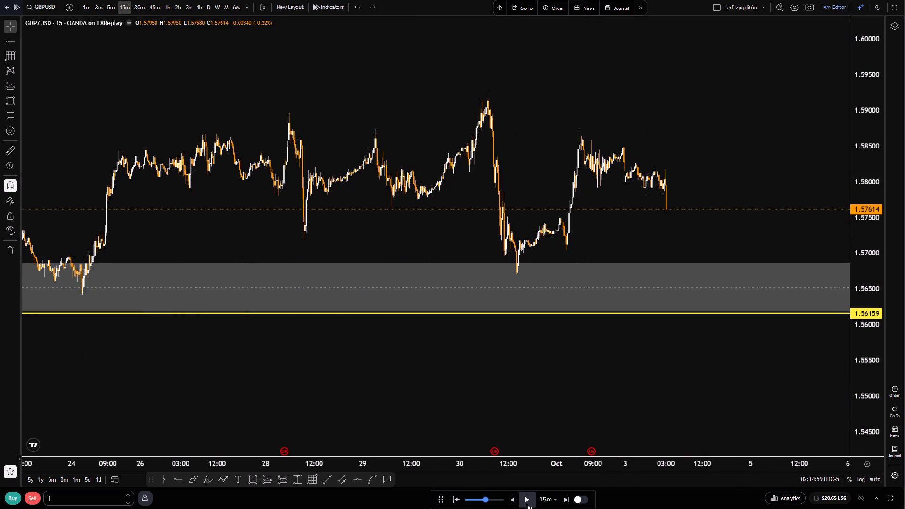
Switch to the 1h chart and examine the latest price action relative to the demand zone.
scroll(527, 503, "up", 11)
scroll(472, 248, "down", 6)
scroll(448, 217, "down", 4)
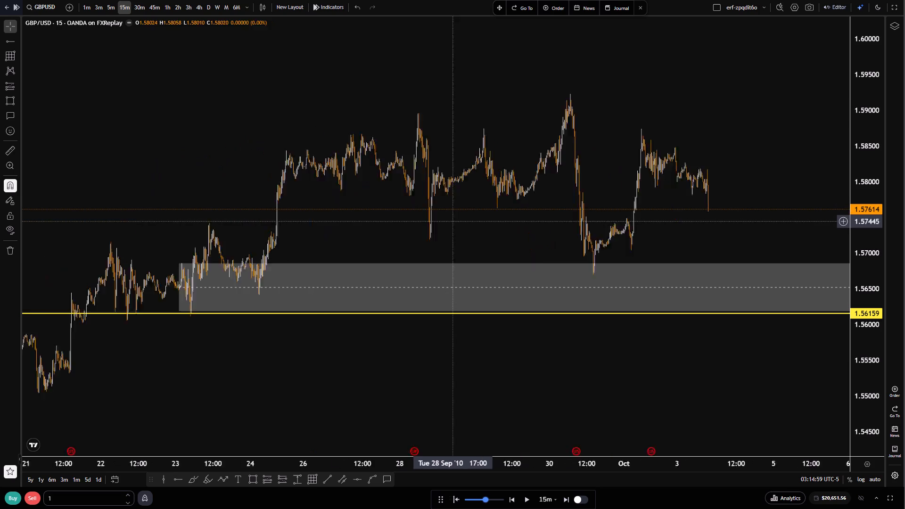
left_click(168, 7)
scroll(396, 315, "up", 4)
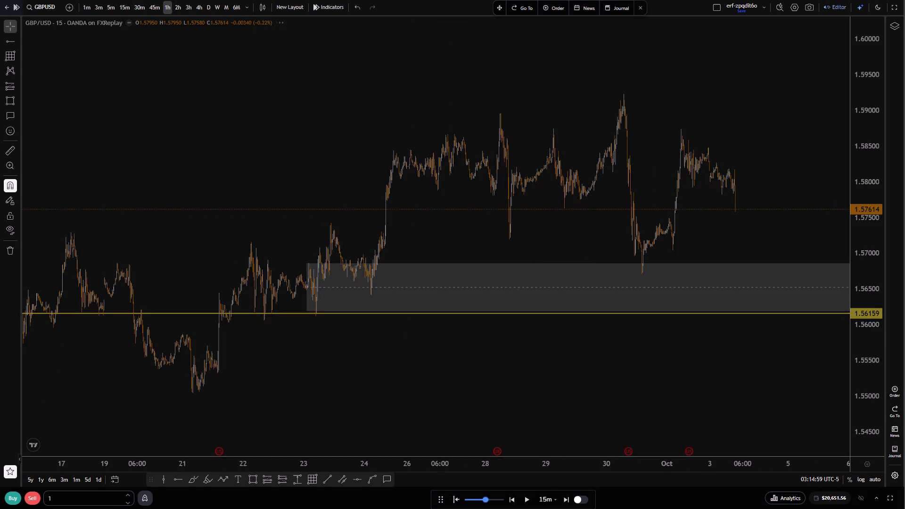
scroll(404, 331, "up", 16)
left_click_drag(529, 152, 704, 170)
scroll(634, 212, "up", 3)
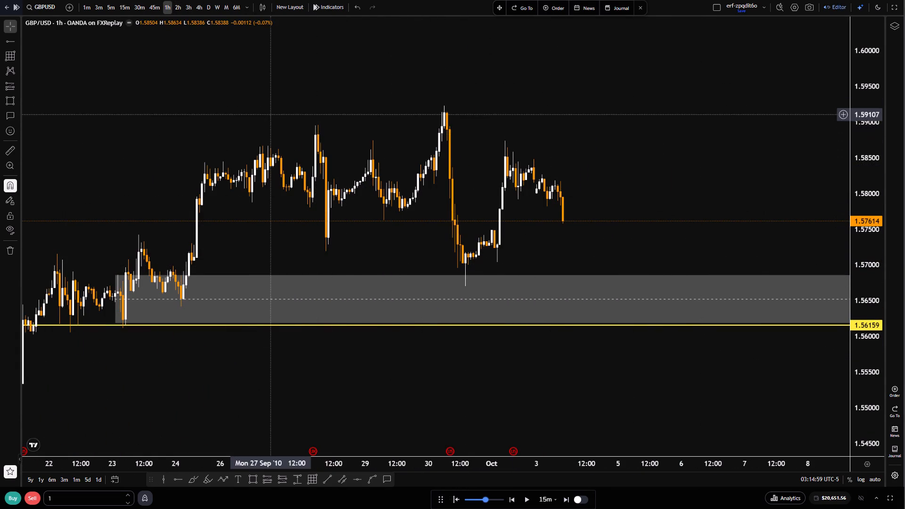
scroll(451, 216, "up", 4)
scroll(407, 273, "down", 6)
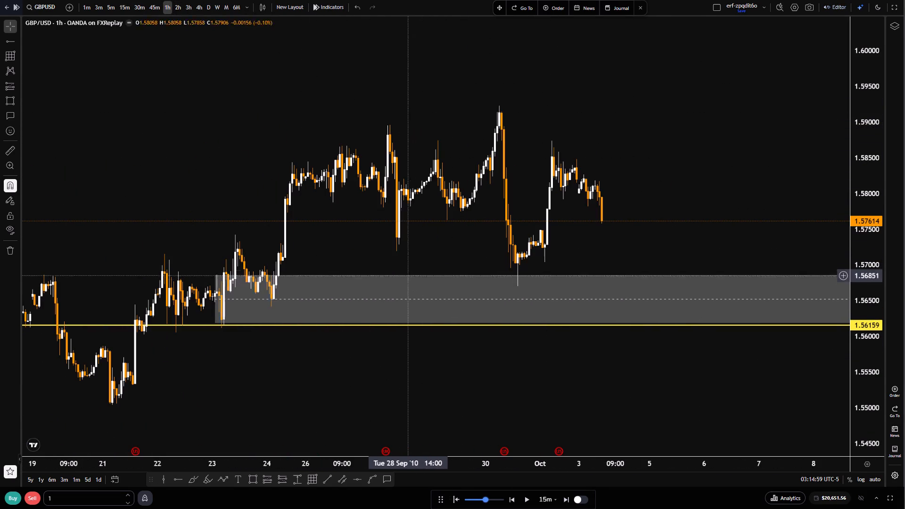
Run the replay on the 1h chart in short bursts to about 06:30 on 4 October.
left_click(523, 505)
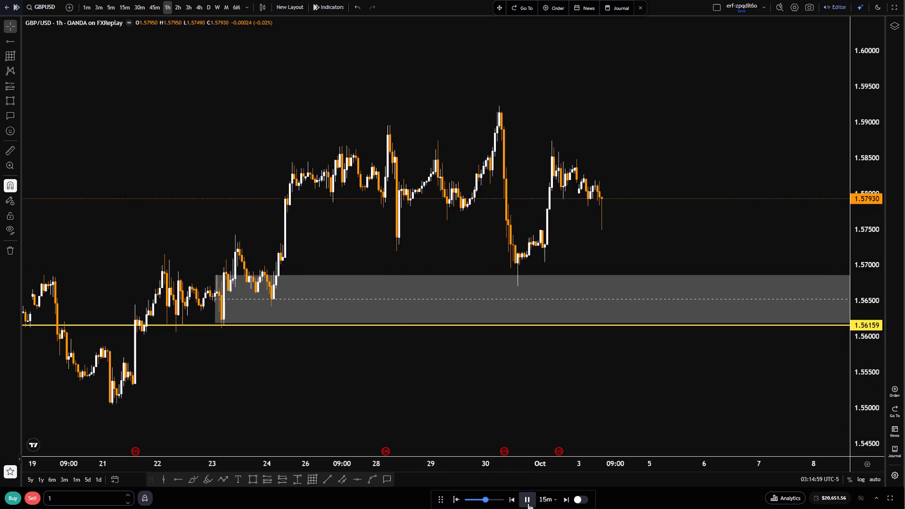
left_click(528, 503)
triple_click(528, 503)
left_click(528, 503)
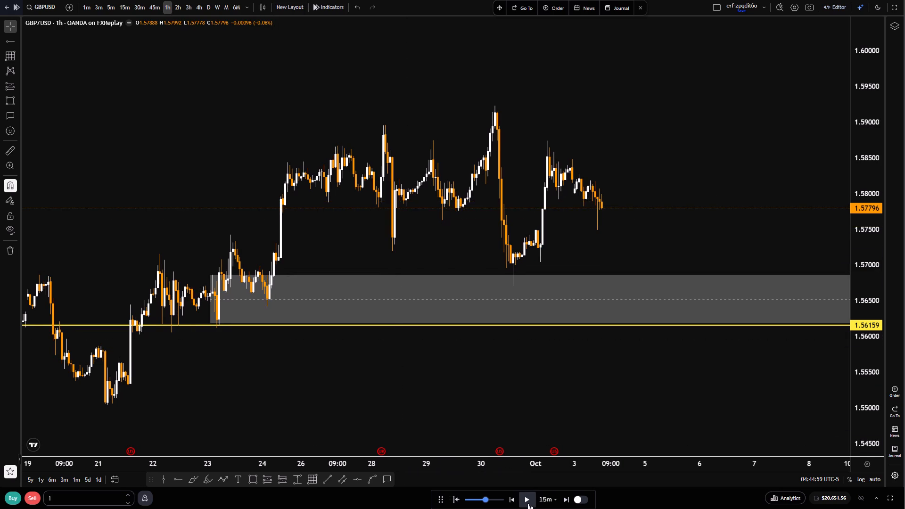
left_click(528, 503)
triple_click(528, 503)
Draw a rectangle zone from about 1.5778 to 1.5724 at the base of the 1 October rally and lock it.
scroll(527, 406, "up", 2)
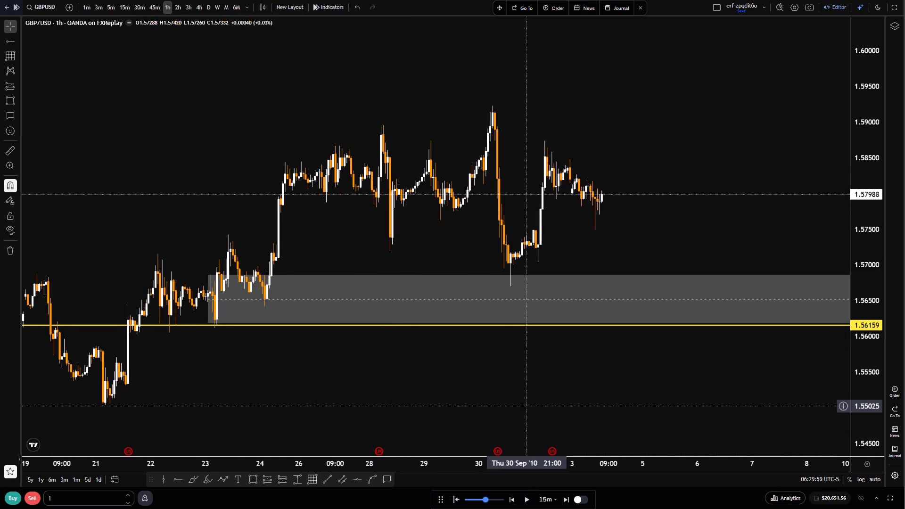
scroll(527, 406, "up", 3)
left_click_drag(440, 209, 506, 278)
scroll(517, 288, "down", 4)
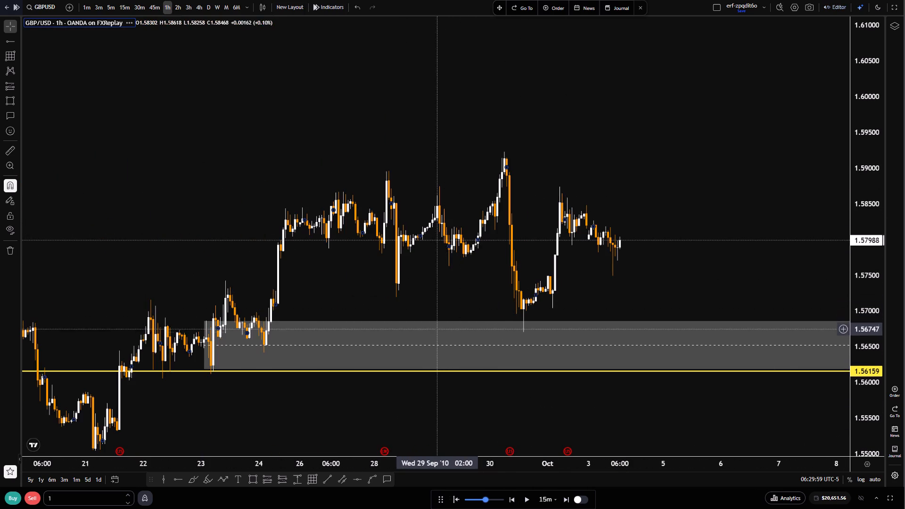
left_click_drag(493, 297, 409, 318)
scroll(426, 337, "up", 1)
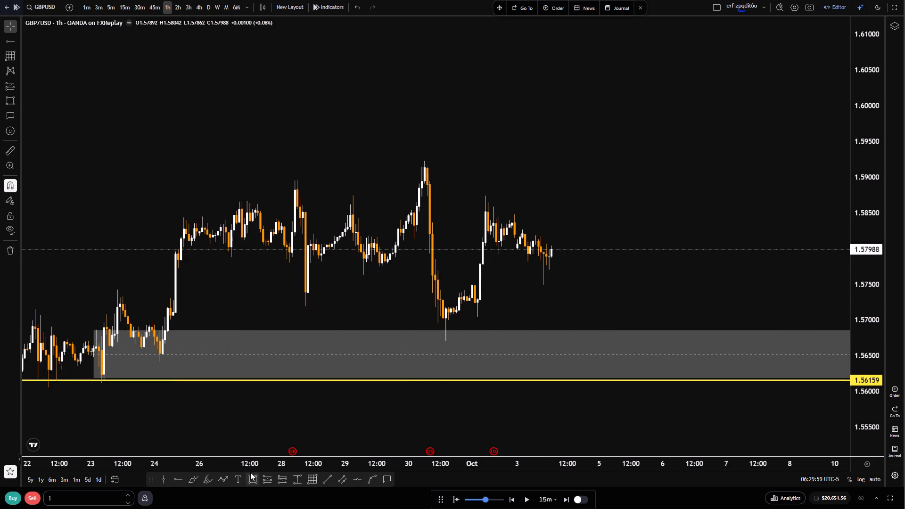
left_click(250, 472)
left_click(483, 263)
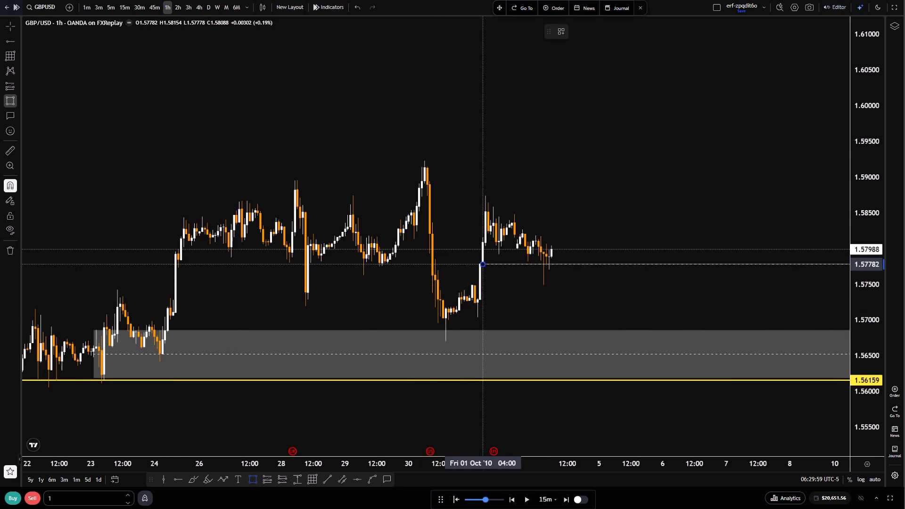
left_click(475, 300)
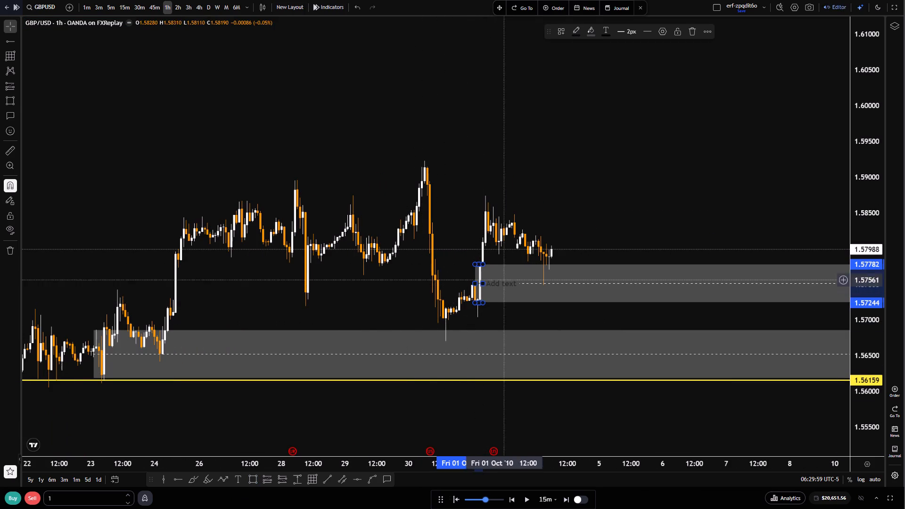
left_click(682, 34)
left_click(660, 190)
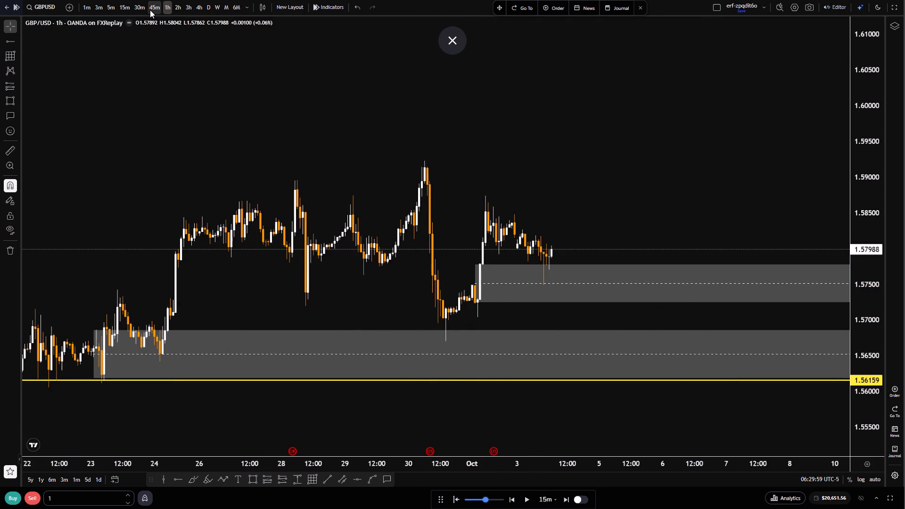
On the 15m chart, draw a trend line from 1 October 04:30 at about 1.5786 to the late 3 October low.
left_click(120, 8)
scroll(502, 304, "down", 14)
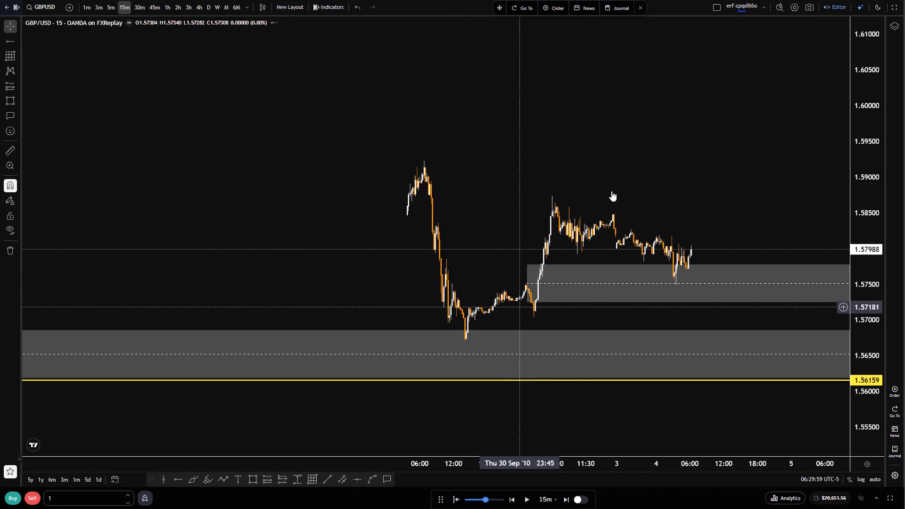
left_click_drag(660, 165, 465, 181)
scroll(496, 216, "up", 2)
left_click_drag(432, 200, 576, 145)
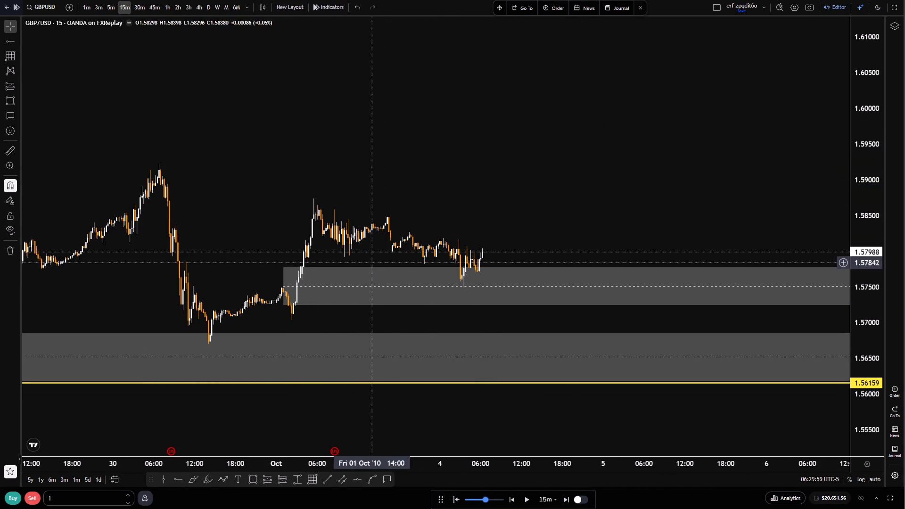
left_click(323, 484)
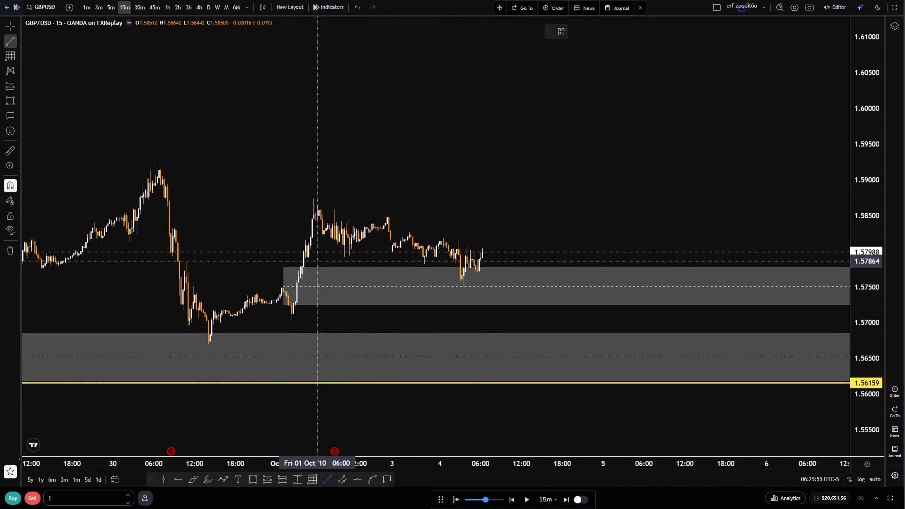
left_click(306, 262)
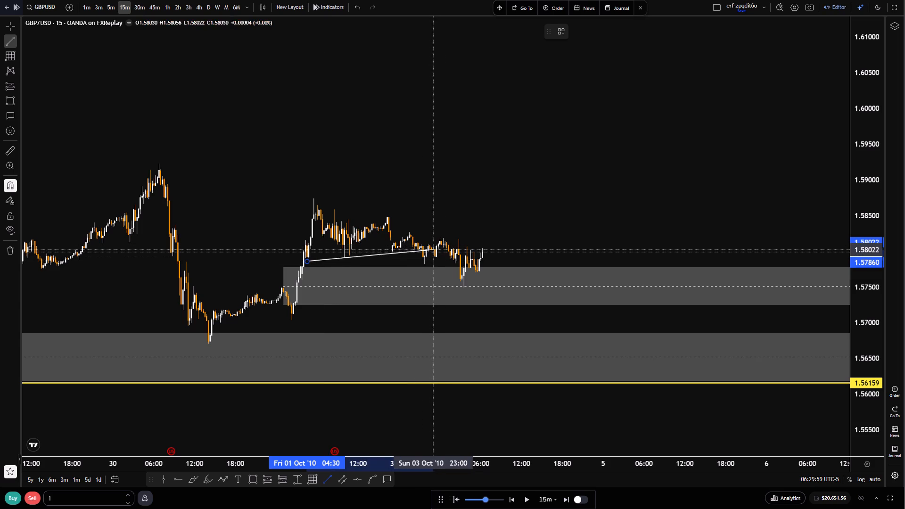
left_click(426, 267)
Adjust the trend line's end point to the 3 October 21:45 low at about 1.5782.
left_click_drag(426, 257, 426, 263)
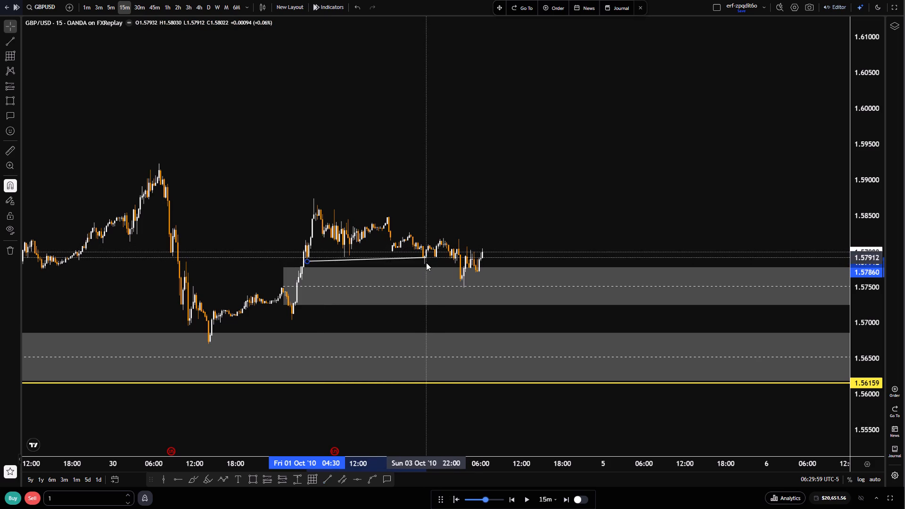
left_click_drag(426, 263, 435, 273)
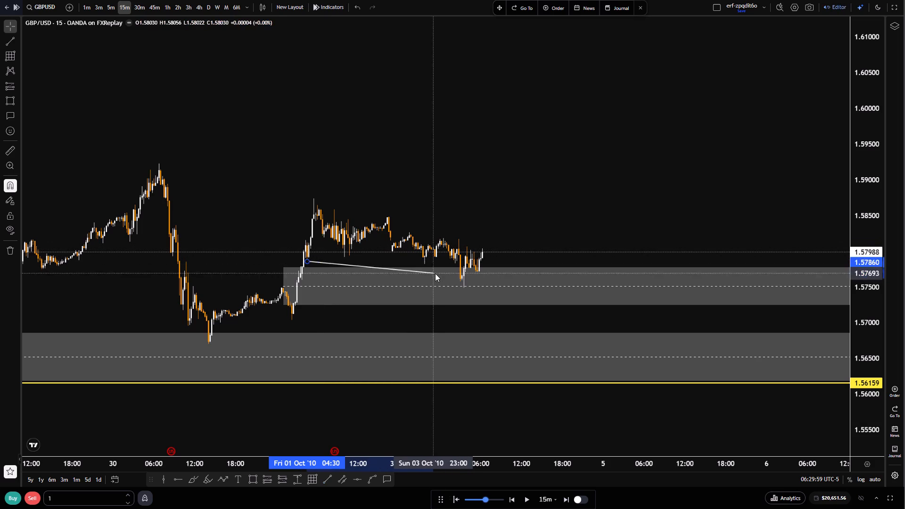
left_click_drag(435, 273, 495, 264)
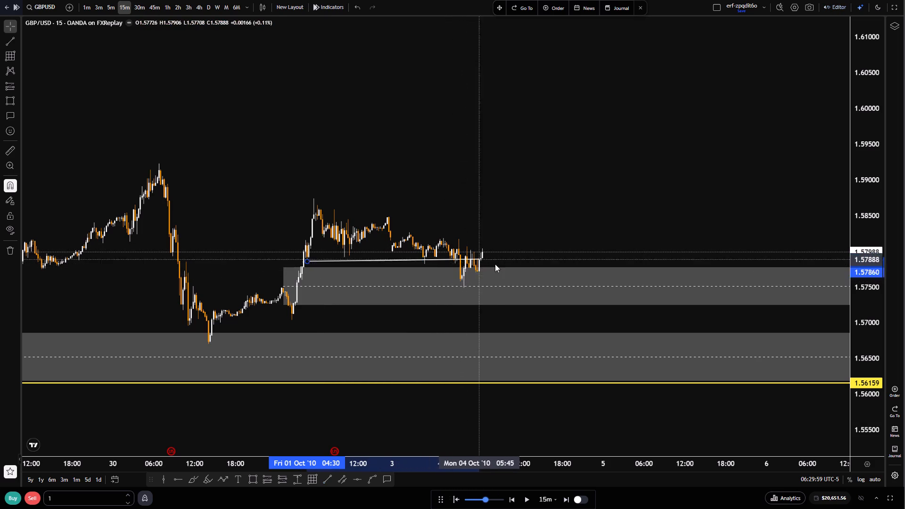
left_click_drag(495, 264, 425, 266)
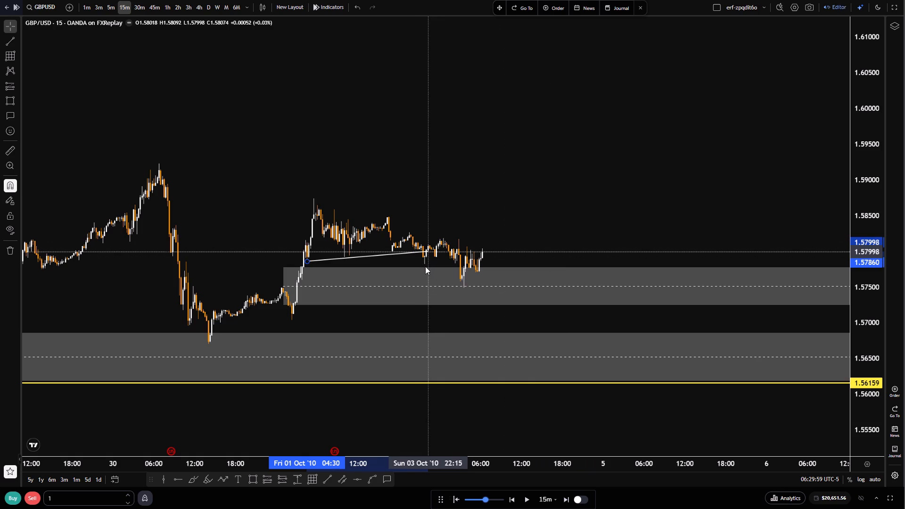
left_click_drag(425, 266, 420, 267)
left_click_drag(419, 251, 427, 263)
left_click_drag(427, 263, 452, 271)
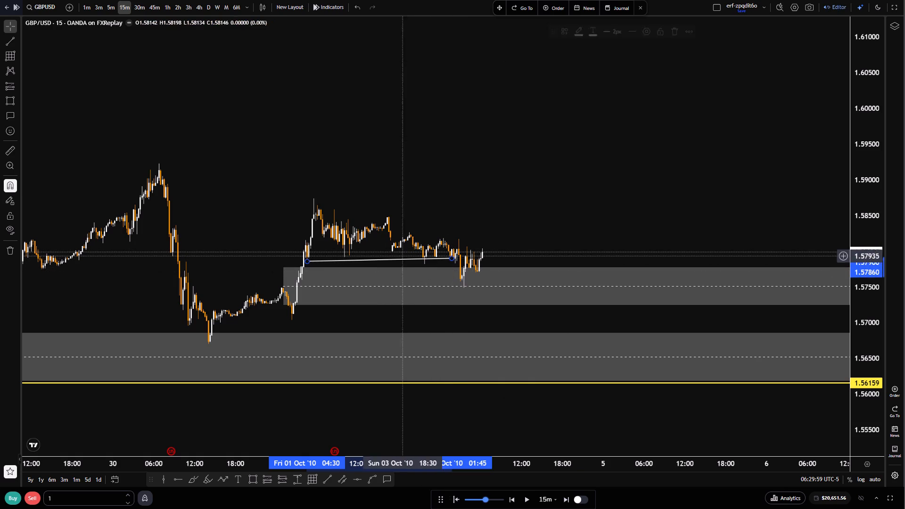
left_click(380, 254)
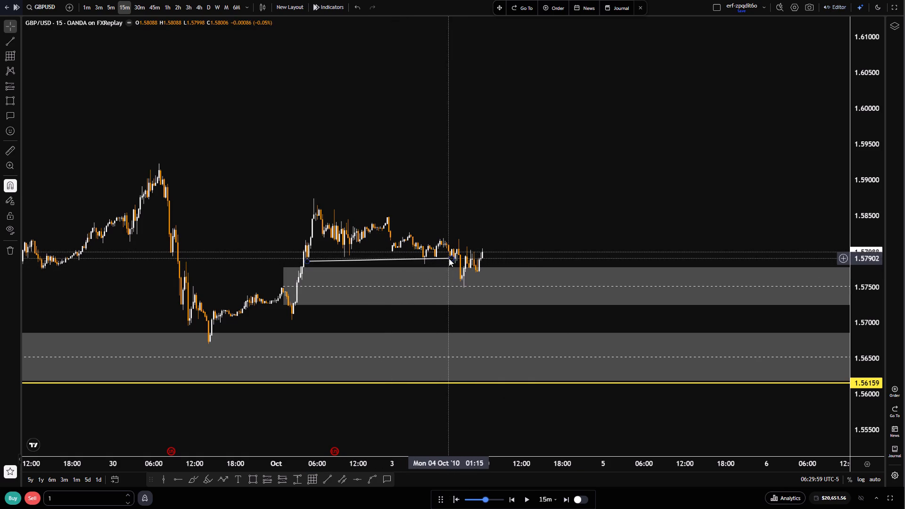
left_click_drag(451, 258, 428, 268)
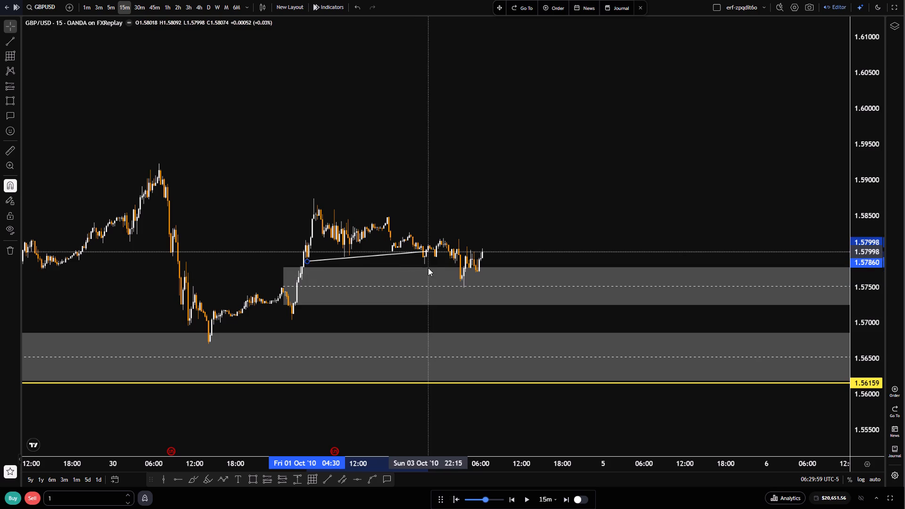
left_click_drag(428, 268, 423, 270)
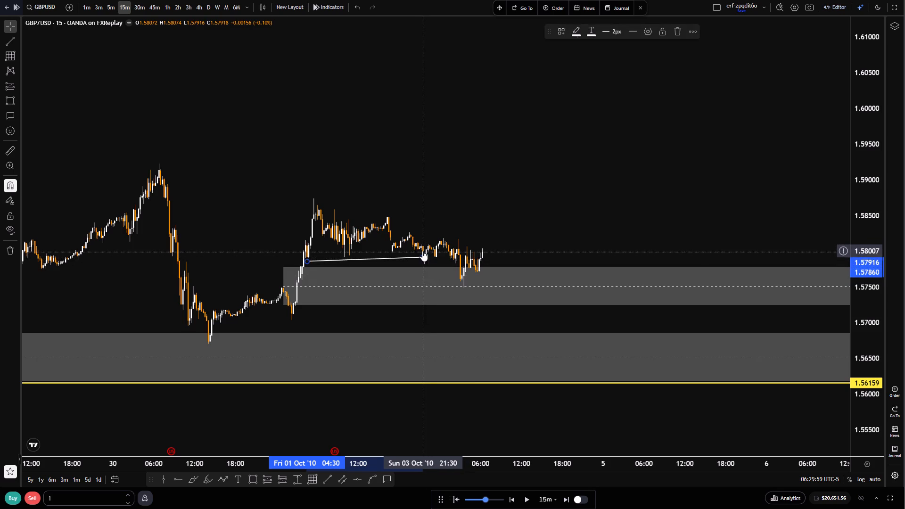
left_click_drag(422, 257, 433, 275)
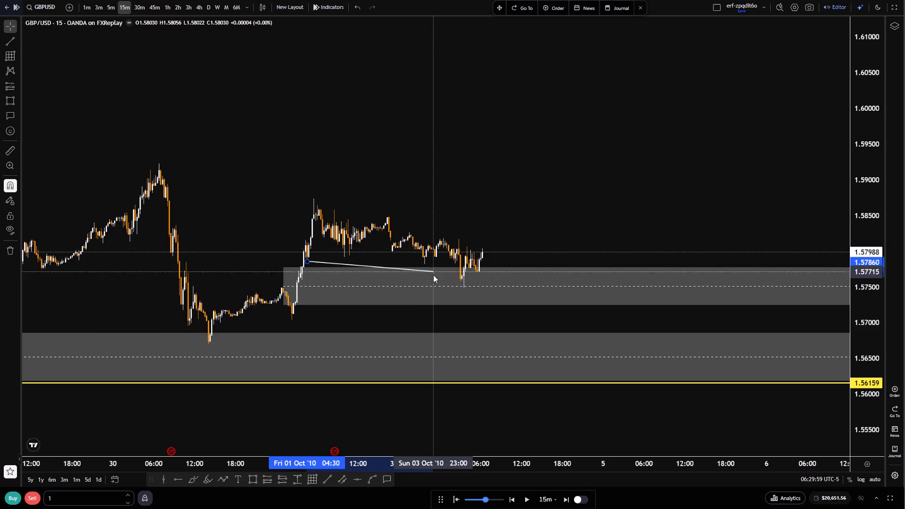
left_click_drag(433, 275, 424, 270)
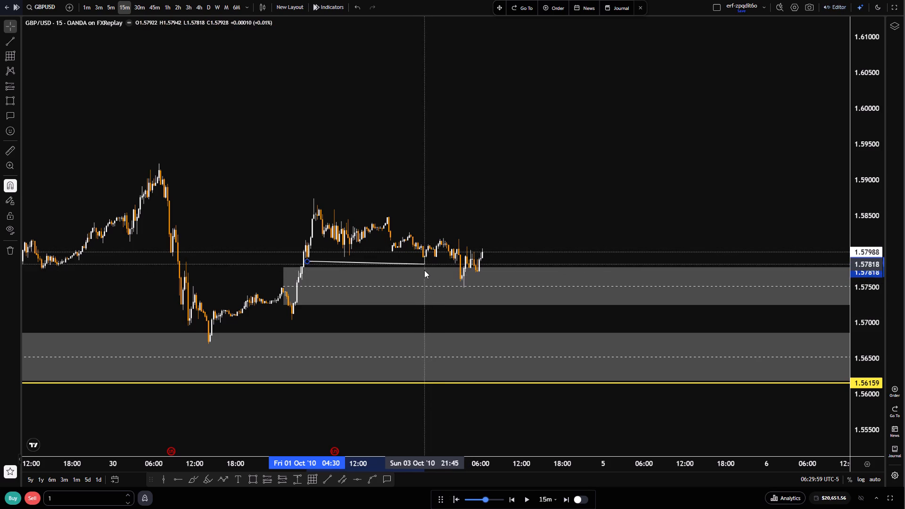
left_click_drag(424, 270, 423, 270)
left_click_drag(425, 257, 424, 268)
Label the trend line under the 15m lows with a row of dollar signs.
left_click(370, 258)
key("shift+dollar")
key("shift+dollar")
key("shift+dollar")
key("shift+dollar")
key("shift+dollar")
key("shift+dollar")
key("shift+dollar")
key("shift+dollar")
key("shift+dollar")
key("shift+dollar")
key("shift+dollar")
key("shift+dollar")
key("shift+dollar")
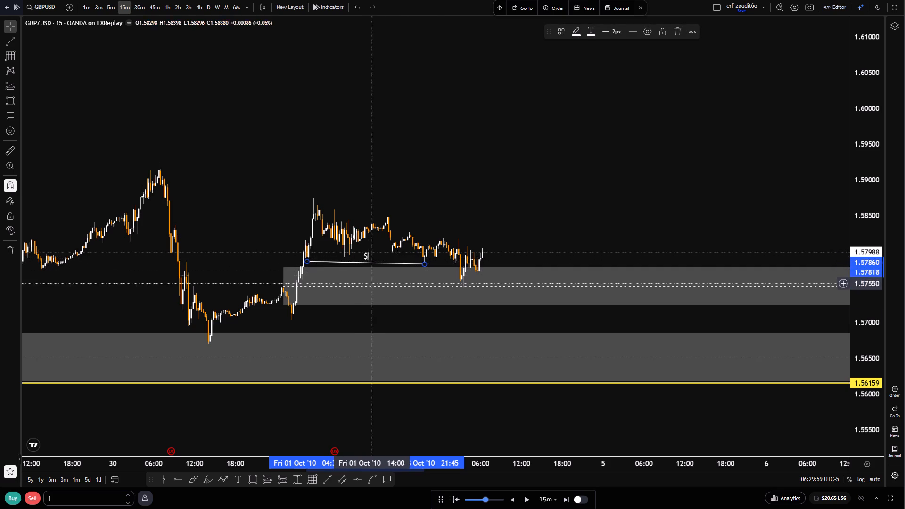
scroll(429, 228, "up", 2)
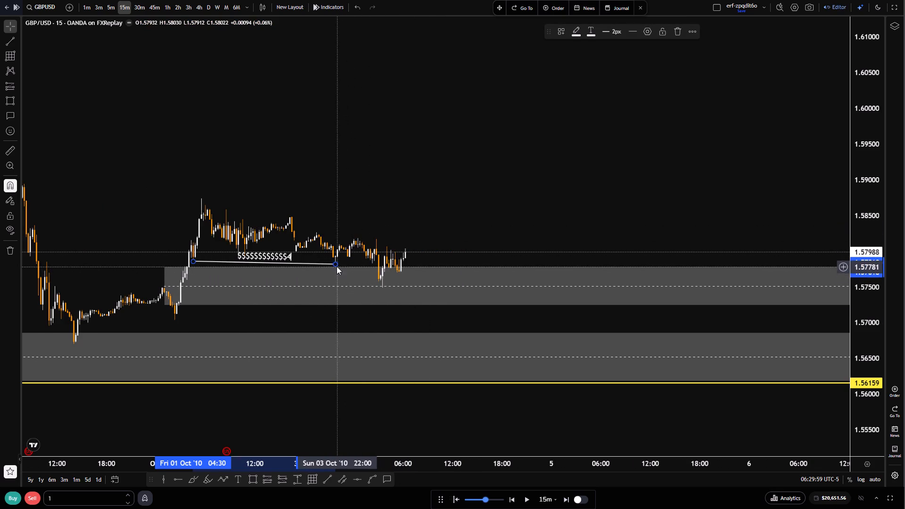
scroll(412, 268, "down", 2)
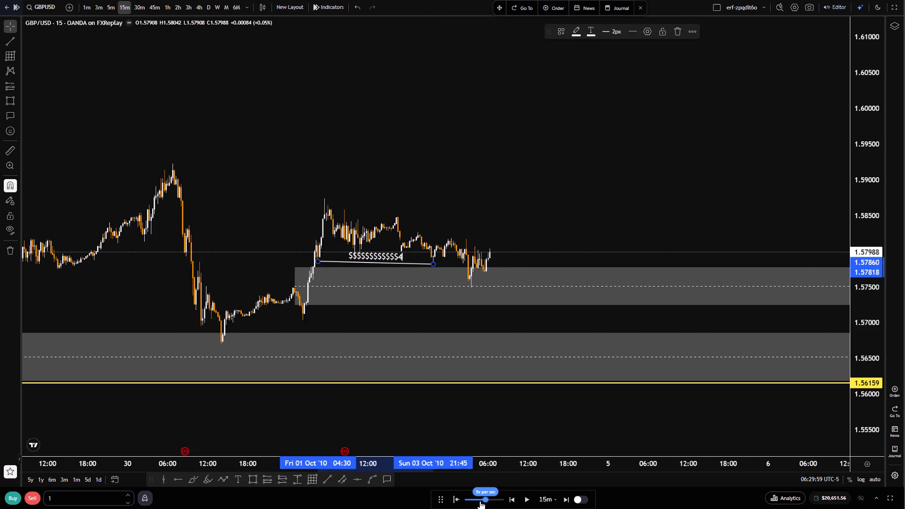
Set the replay speed to 4x per second and advance the 15m replay to about 07:30 on 4 October.
double_click(480, 501)
left_click(528, 497)
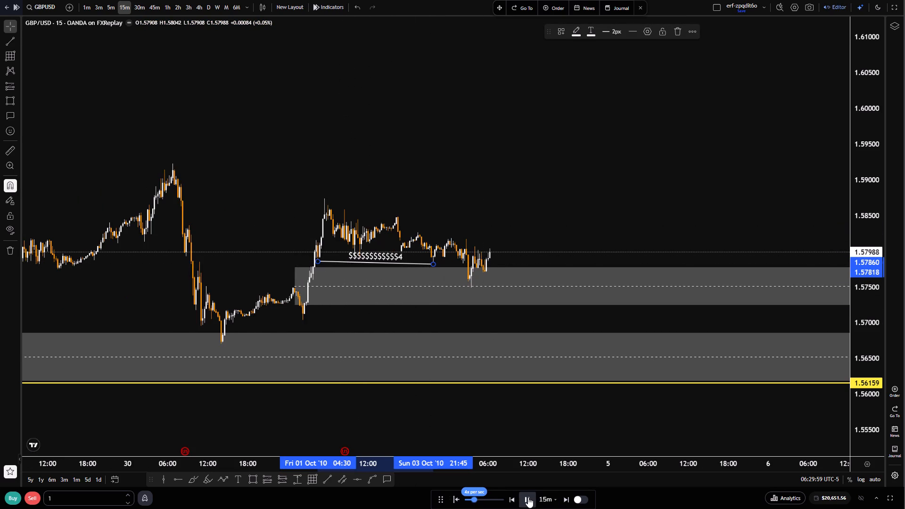
left_click(527, 497)
left_click(527, 497)
left_click(527, 497)
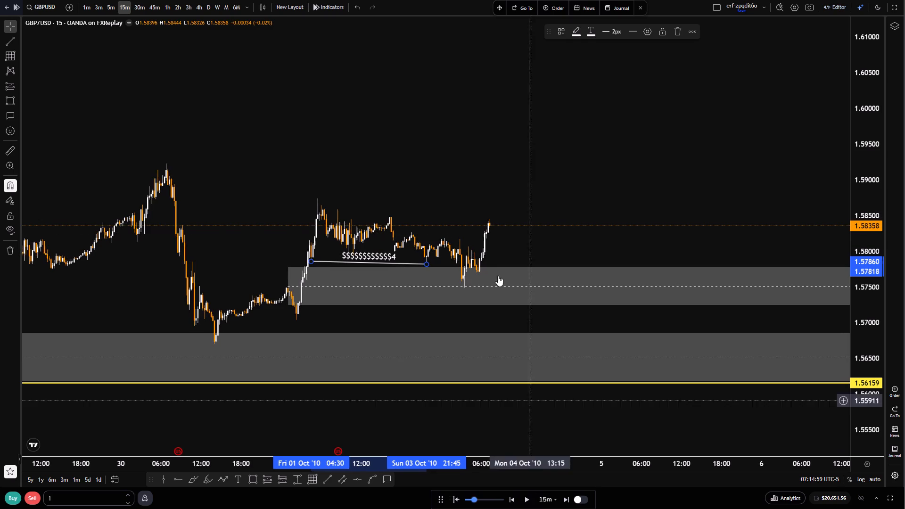
Play the 15m replay onward through 4 October to about 22:45.
scroll(496, 271, "up", 4)
left_click_drag(413, 203, 613, 222)
scroll(859, 443, "up", 9)
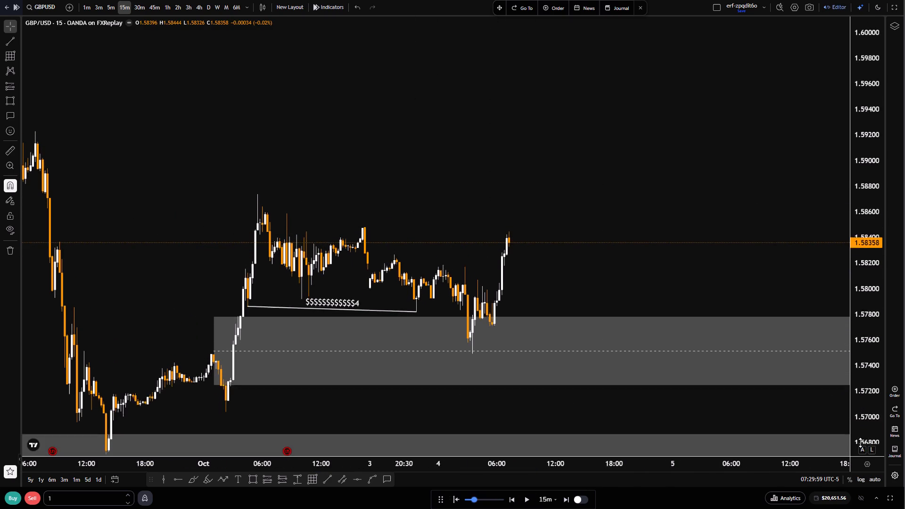
left_click_drag(625, 276, 694, 192)
scroll(700, 237, "up", 3)
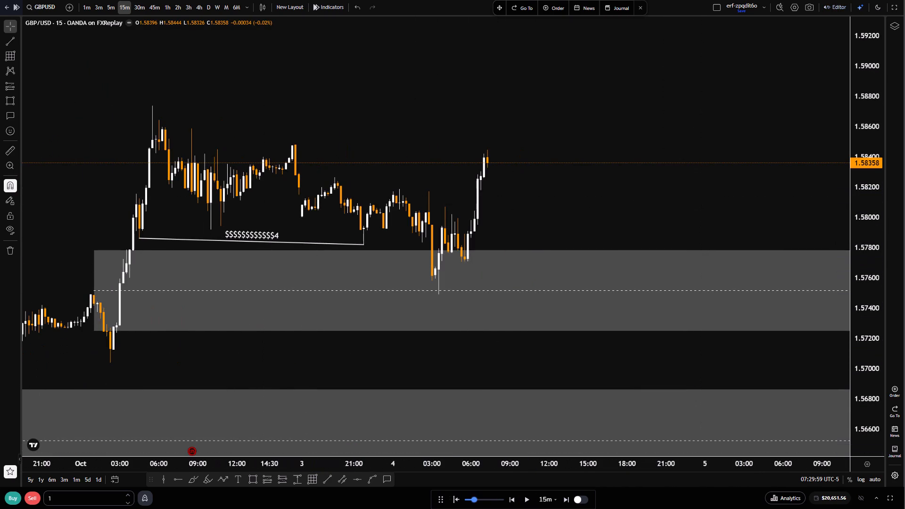
left_click(531, 501)
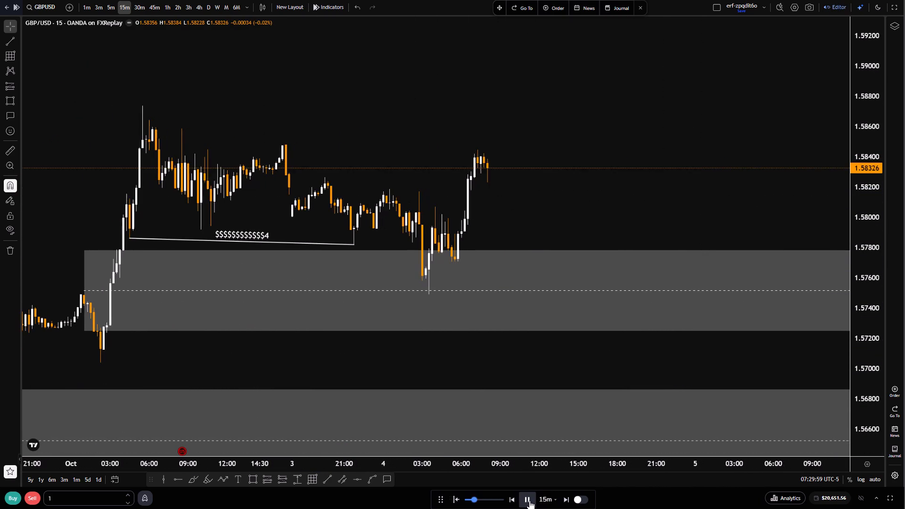
double_click(529, 501)
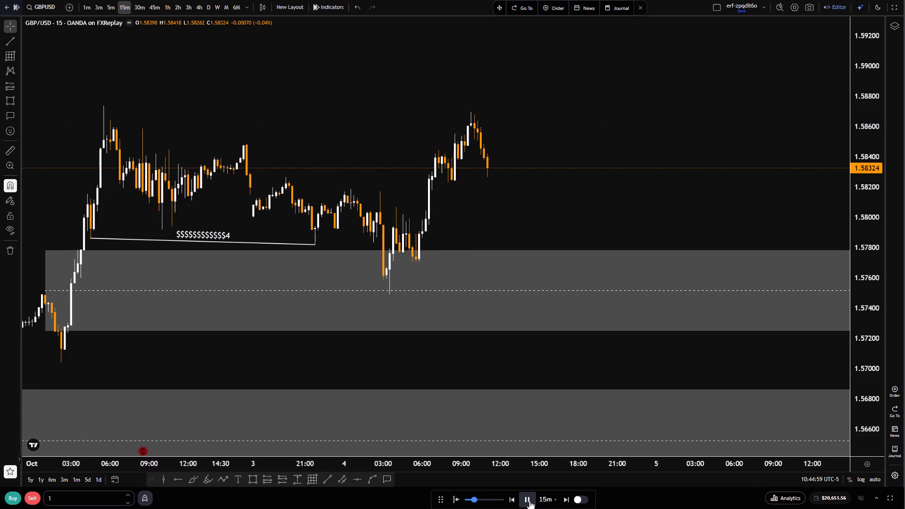
left_click(529, 501)
left_click(529, 501)
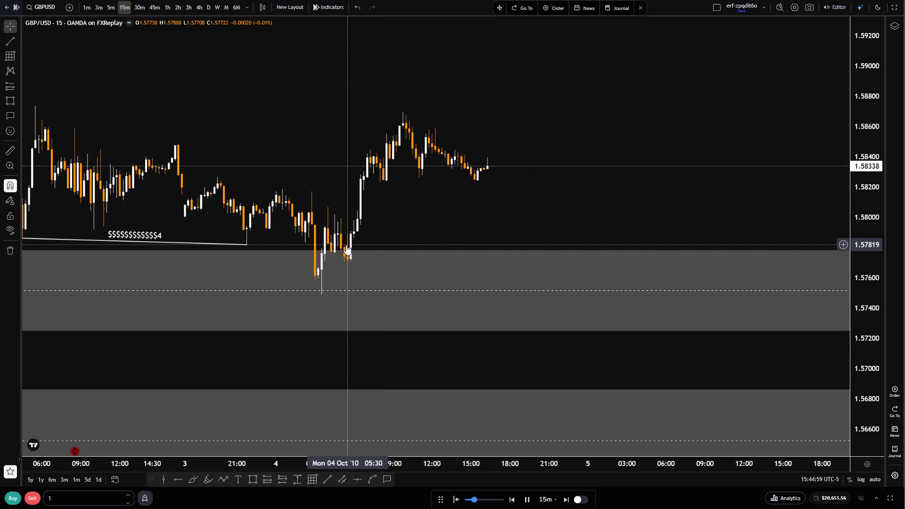
left_click(526, 503)
left_click(526, 501)
double_click(526, 501)
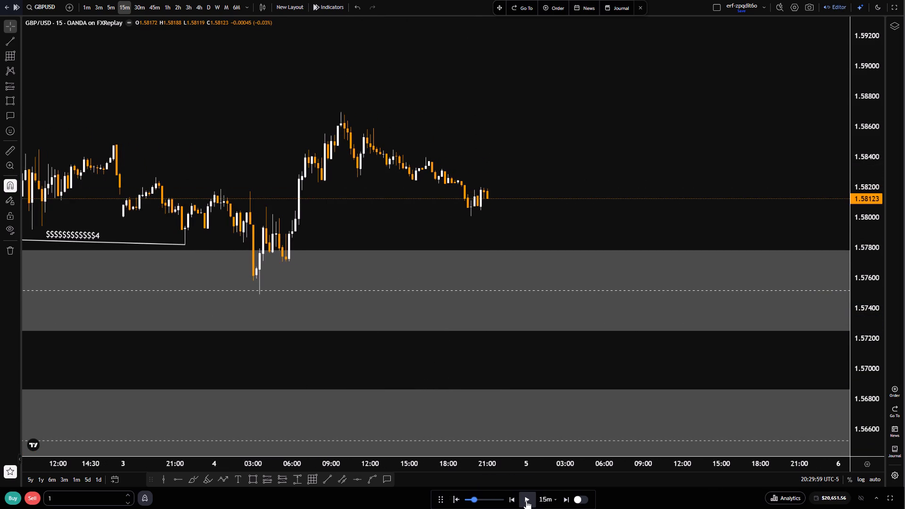
left_click(526, 501)
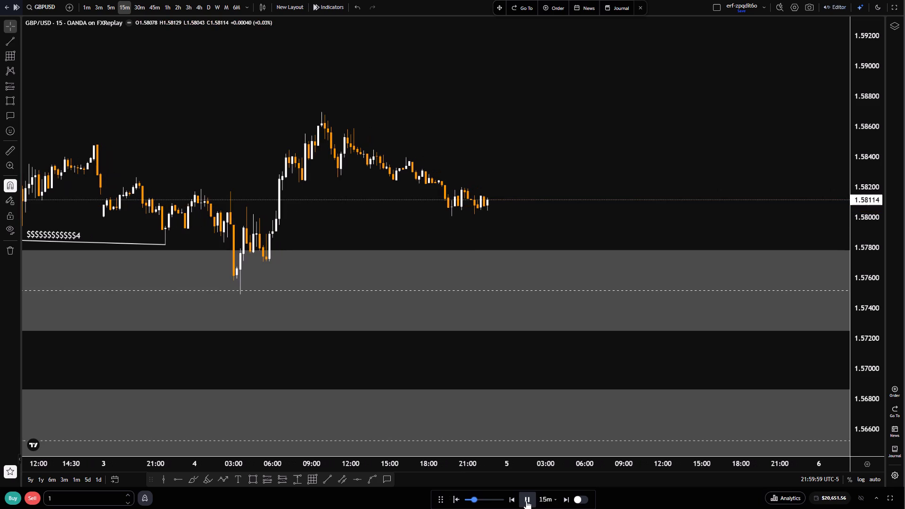
On the 5m chart, examine the price action around the demand zone from the 1 October rally to late 4 October.
left_click(107, 6)
scroll(477, 300, "down", 6)
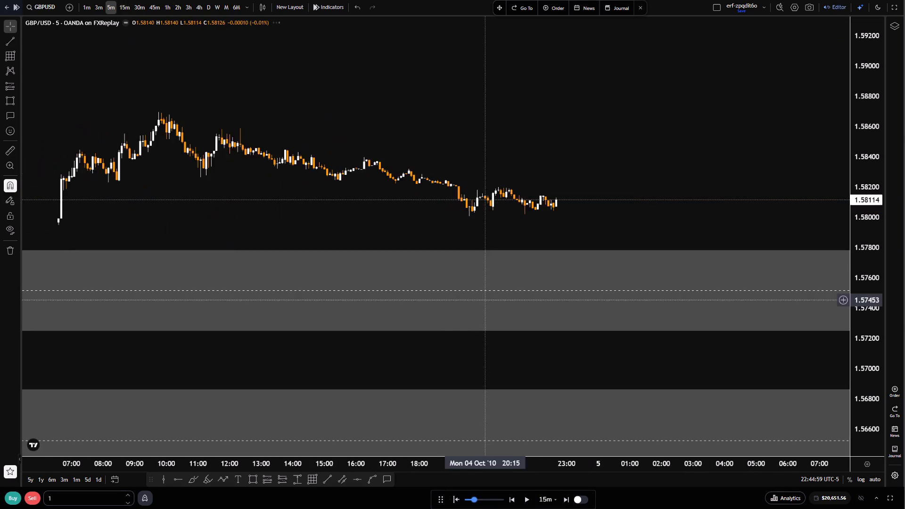
scroll(448, 273, "down", 7)
left_click_drag(511, 197, 445, 216)
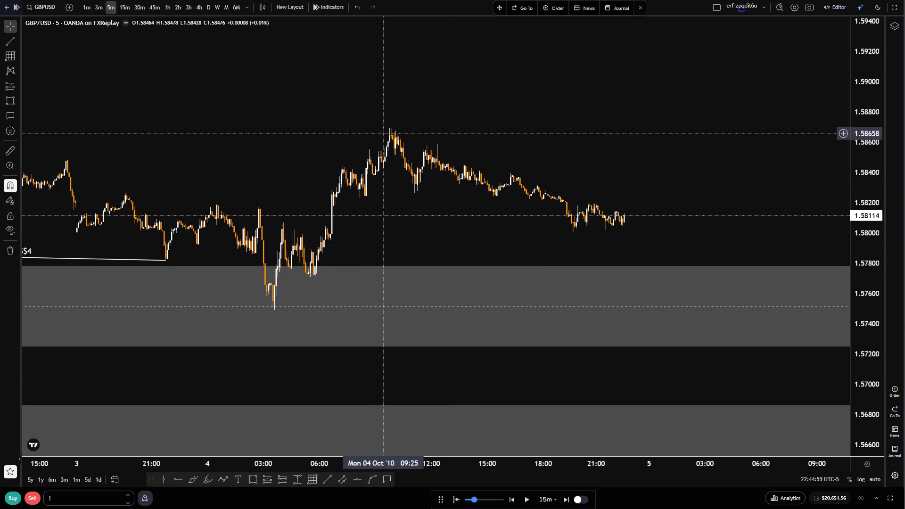
left_click_drag(376, 231, 603, 232)
scroll(502, 242, "up", 1)
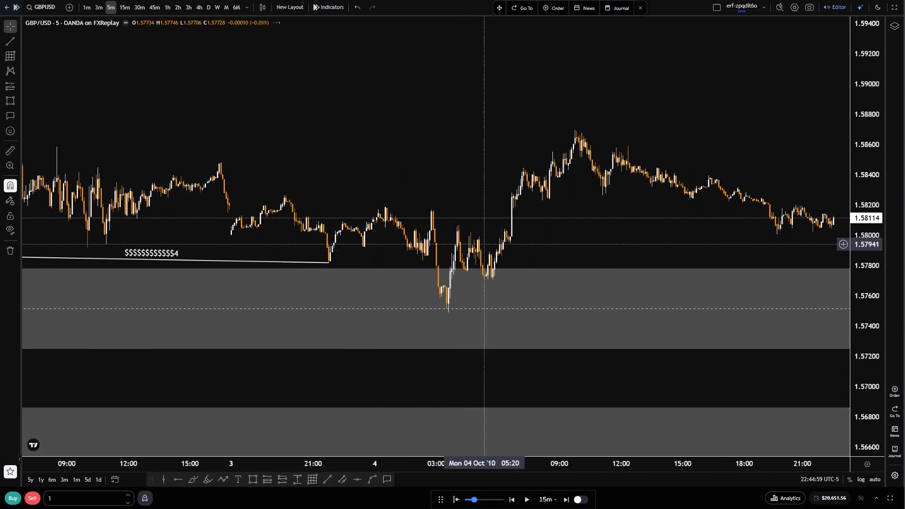
scroll(386, 243, "down", 4)
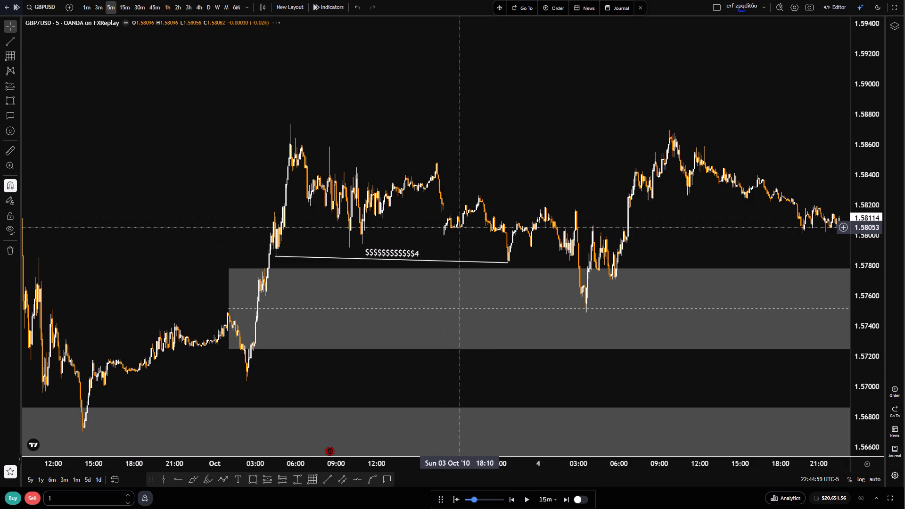
scroll(585, 234, "up", 3)
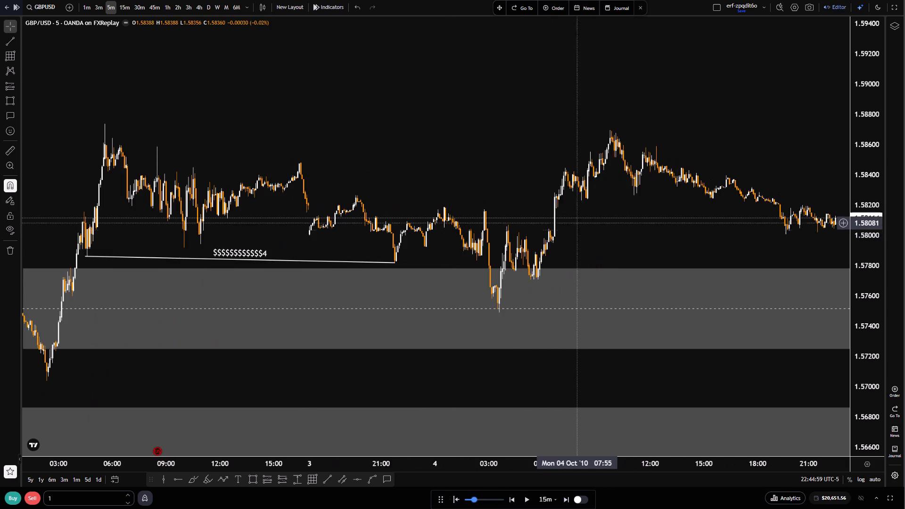
left_click_drag(546, 198, 467, 198)
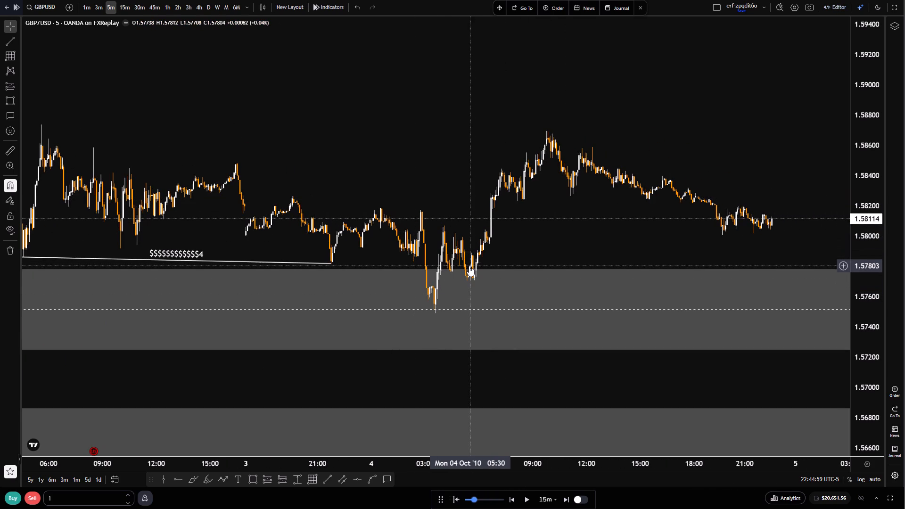
scroll(543, 207, "down", 6)
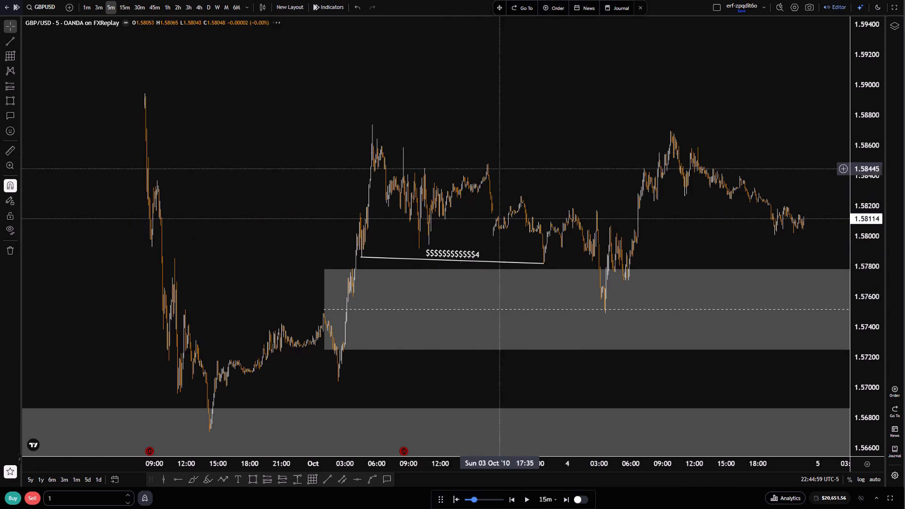
scroll(520, 158, "up", 5)
left_click_drag(618, 221, 477, 246)
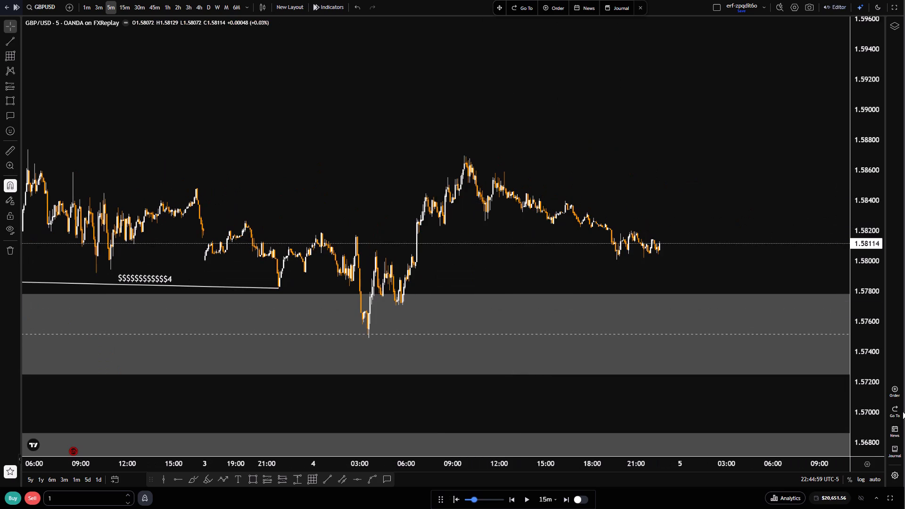
scroll(875, 407, "up", 7)
left_click_drag(573, 251, 568, 211)
scroll(581, 227, "up", 4)
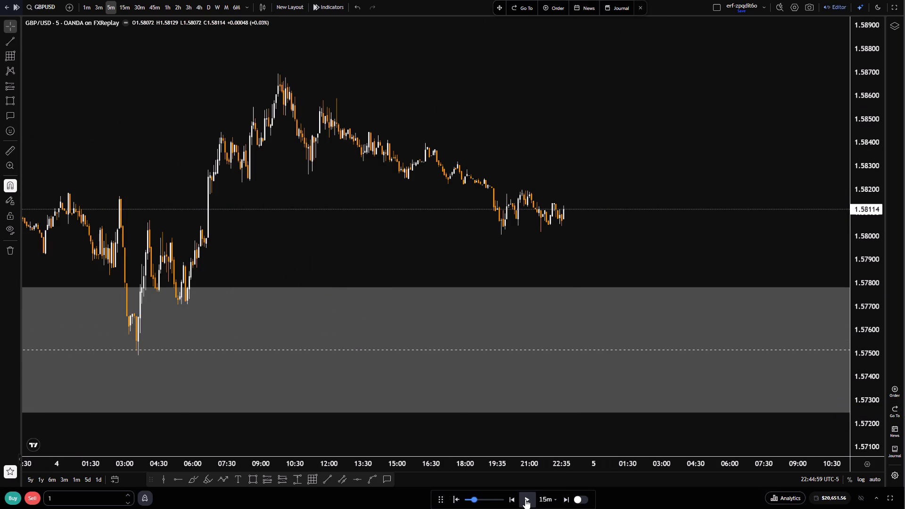
Advance the replay on the 5m chart to the end of 4 October.
left_click(525, 499)
double_click(525, 499)
left_click(525, 499)
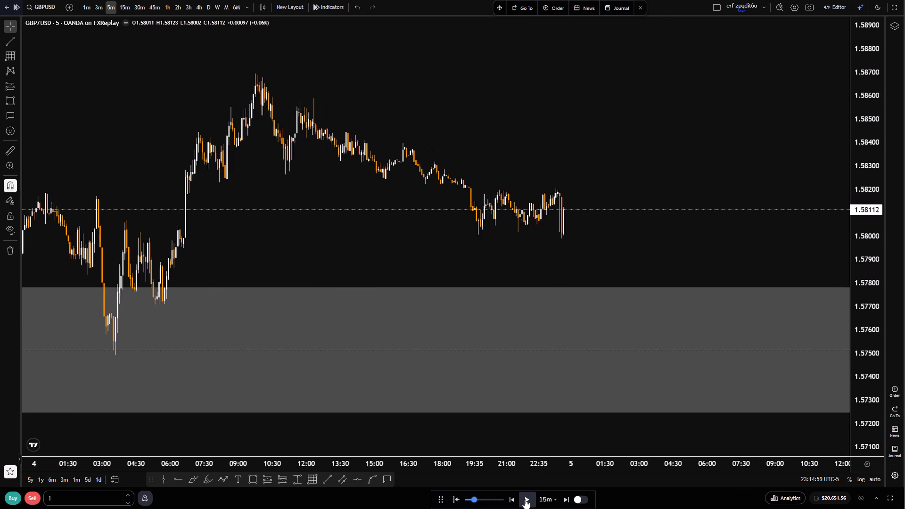
left_click(525, 499)
left_click(525, 499)
Rewind the replay to about 23:55 on 4 October.
scroll(554, 304, "down", 2)
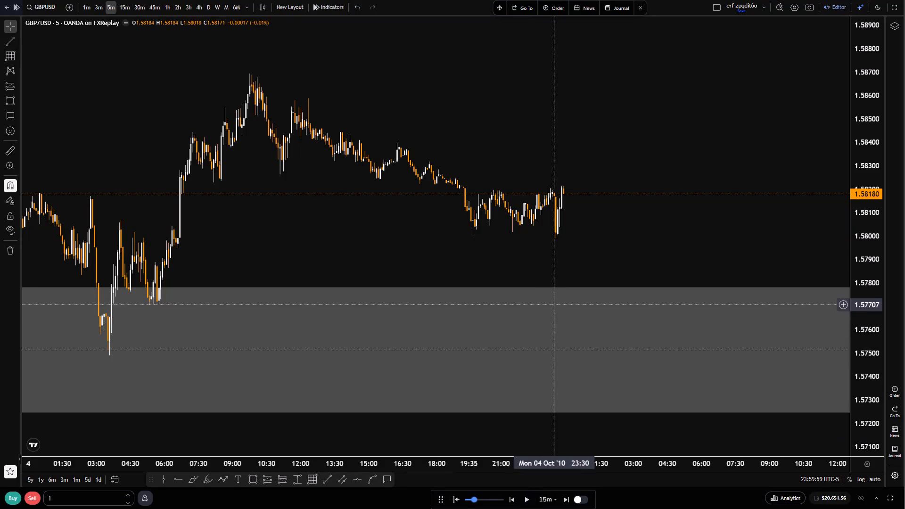
scroll(557, 303, "down", 2)
scroll(864, 460, "down", 3)
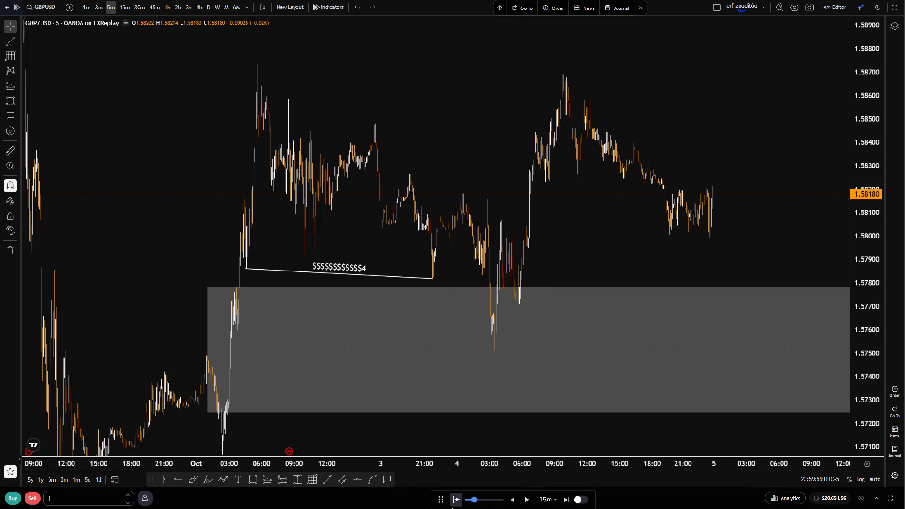
left_click(455, 505)
left_click(720, 276)
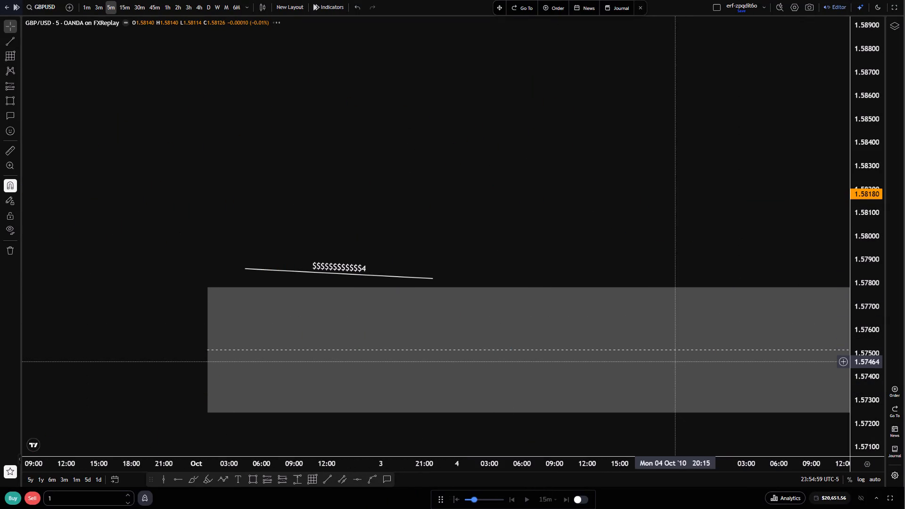
Place a long position at 4 October 23:20 with entry at about 1.5802 and stop at about 1.5746.
scroll(674, 361, "up", 7)
scroll(852, 434, "down", 5)
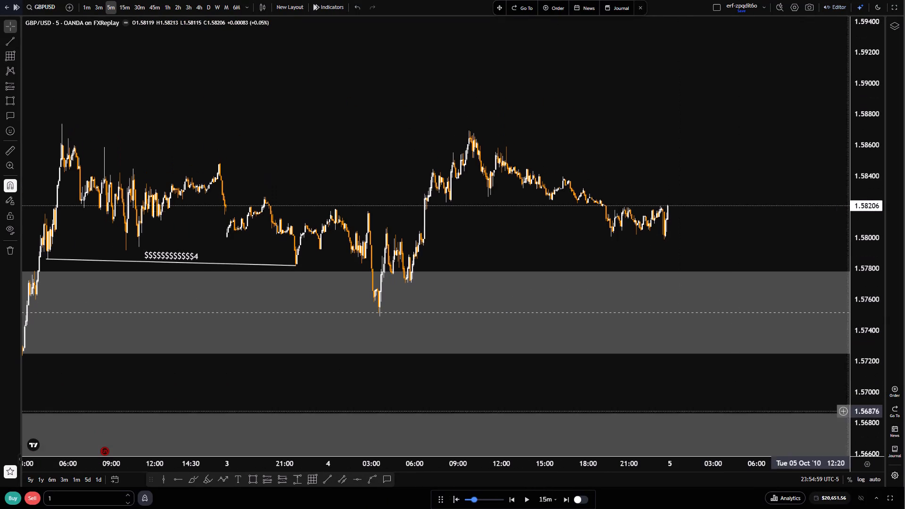
left_click_drag(731, 160, 631, 219)
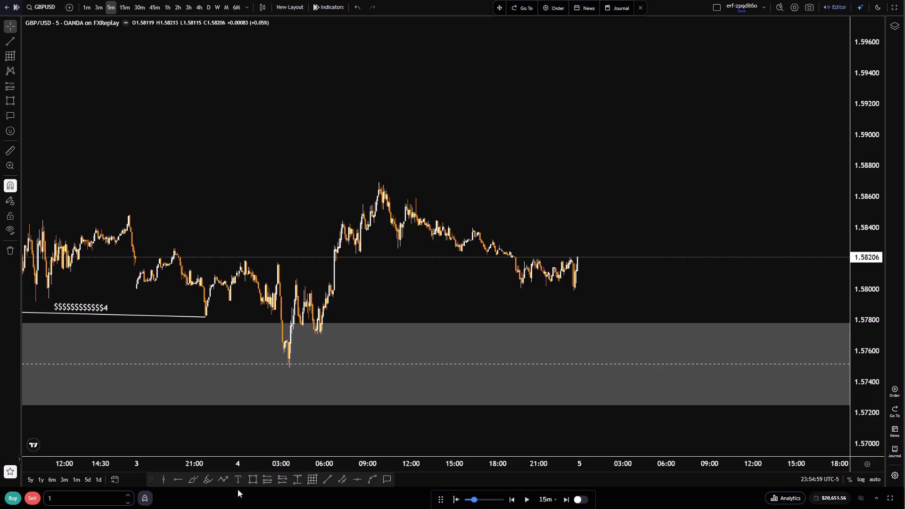
left_click(272, 482)
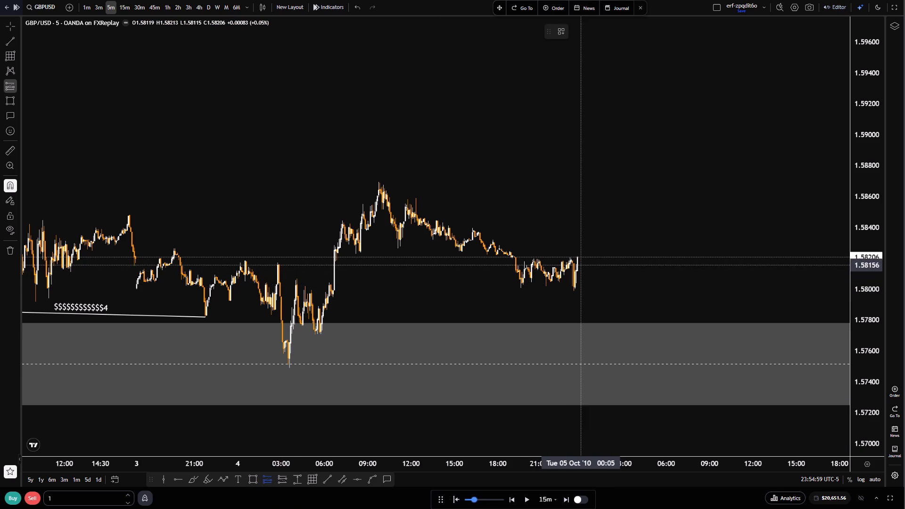
left_click(570, 286)
left_click_drag(571, 322, 571, 344)
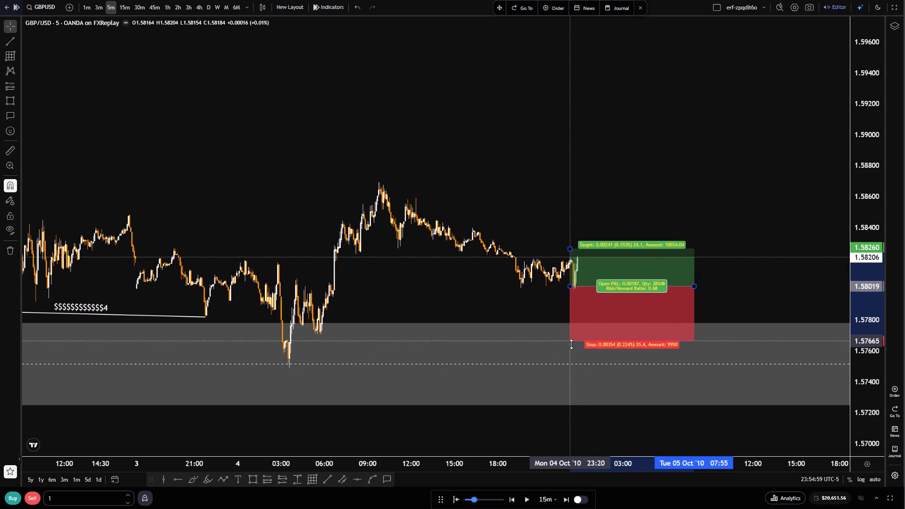
left_click_drag(571, 344, 574, 373)
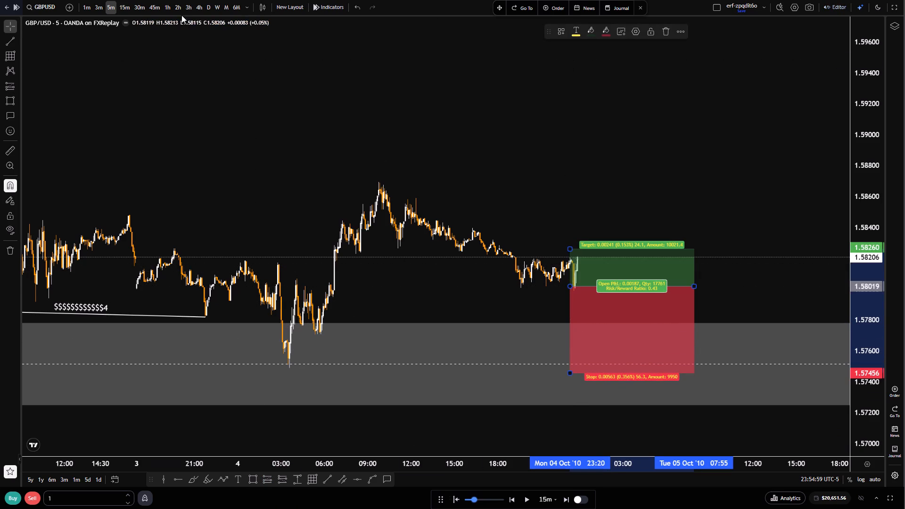
On the 15m chart, move the long position to an entry of about 1.5809 and set its stop at about 1.5750.
left_click(123, 7)
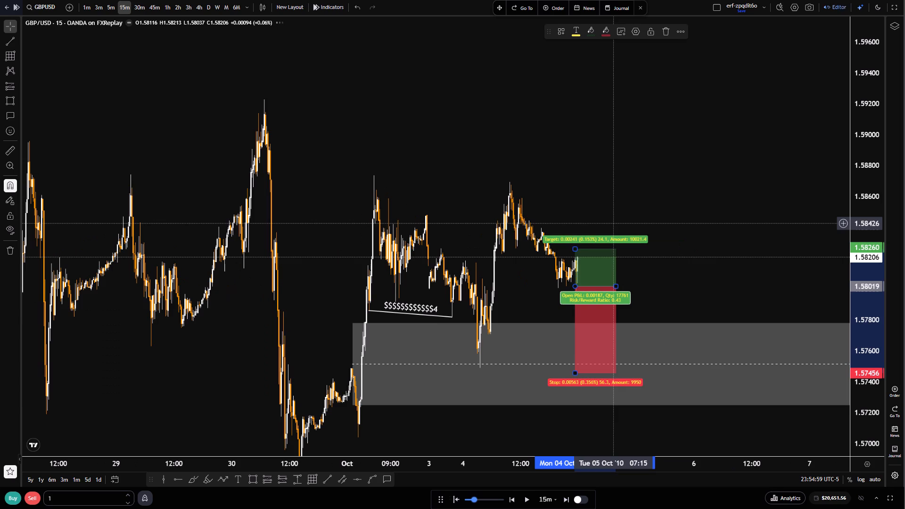
left_click_drag(610, 174, 721, 123)
scroll(862, 422, "down", 4)
scroll(544, 348, "up", 3)
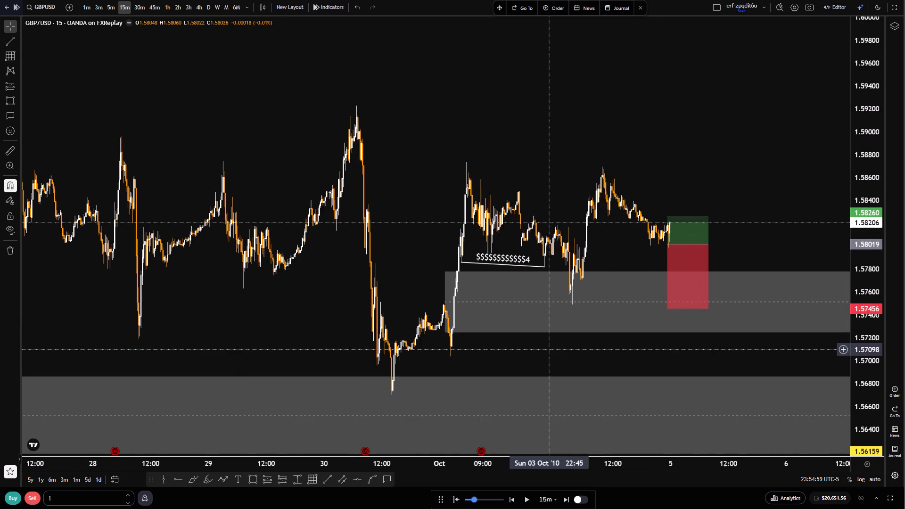
scroll(544, 348, "up", 2)
left_click_drag(601, 276, 657, 254)
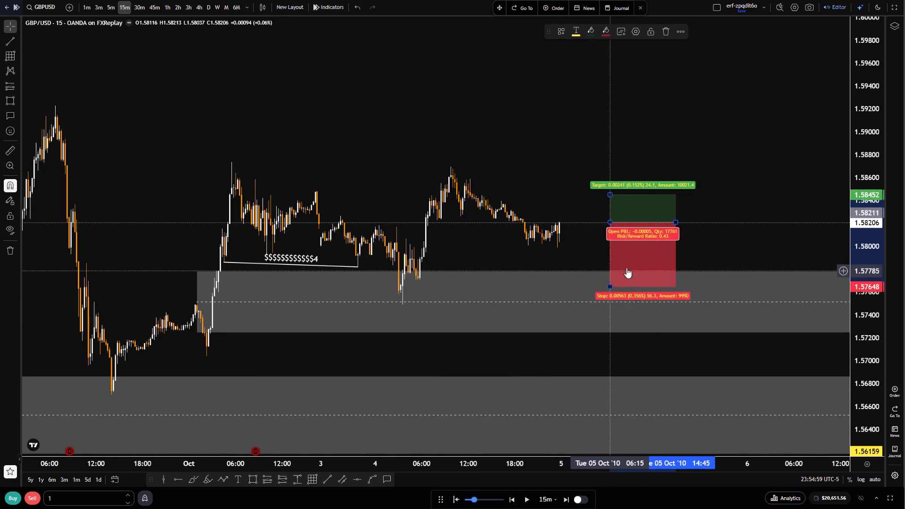
left_click_drag(627, 268, 574, 282)
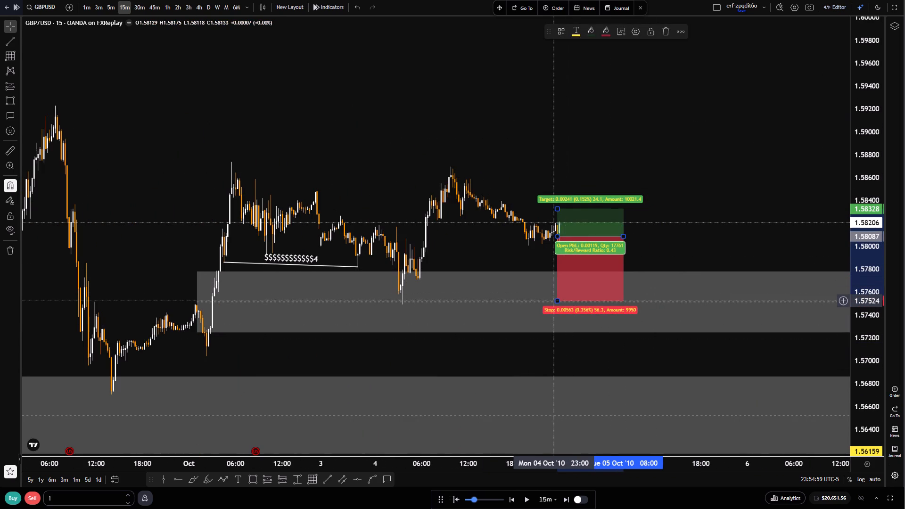
left_click(556, 301)
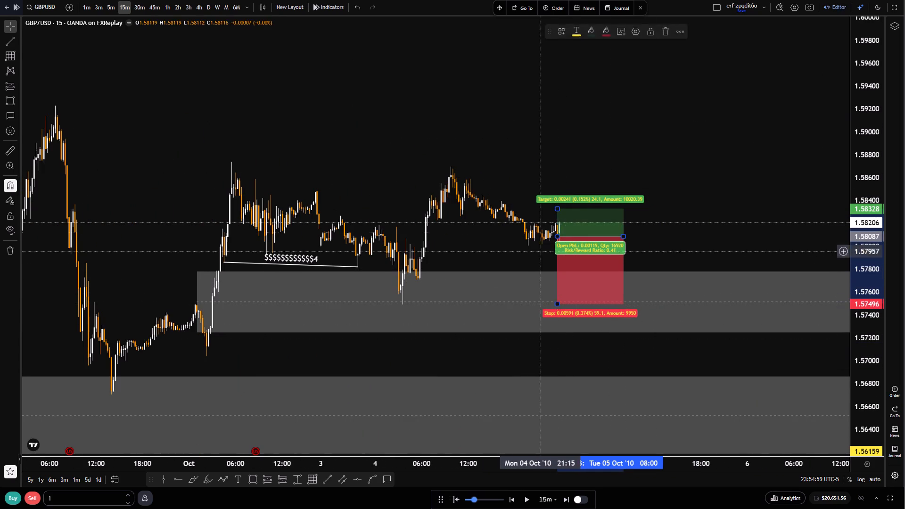
Rewind the 15m replay to about 23:45 on 4 October.
left_click_drag(527, 189, 530, 201)
left_click(457, 497)
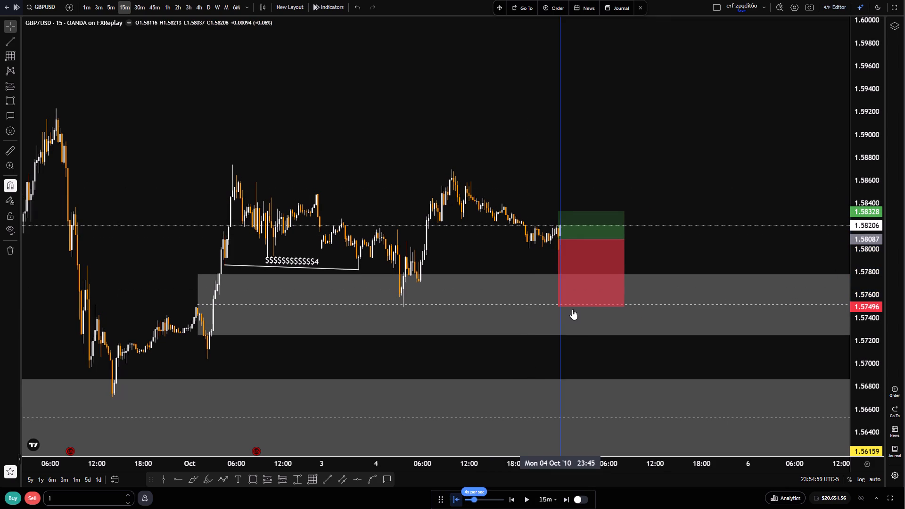
left_click(572, 305)
scroll(606, 227, "down", 6)
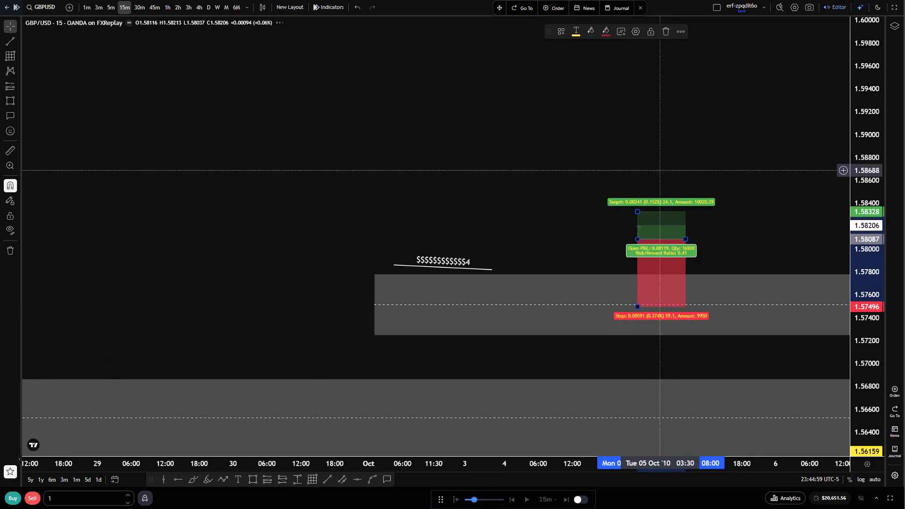
scroll(657, 157, "down", 4)
left_click_drag(674, 106, 615, 146)
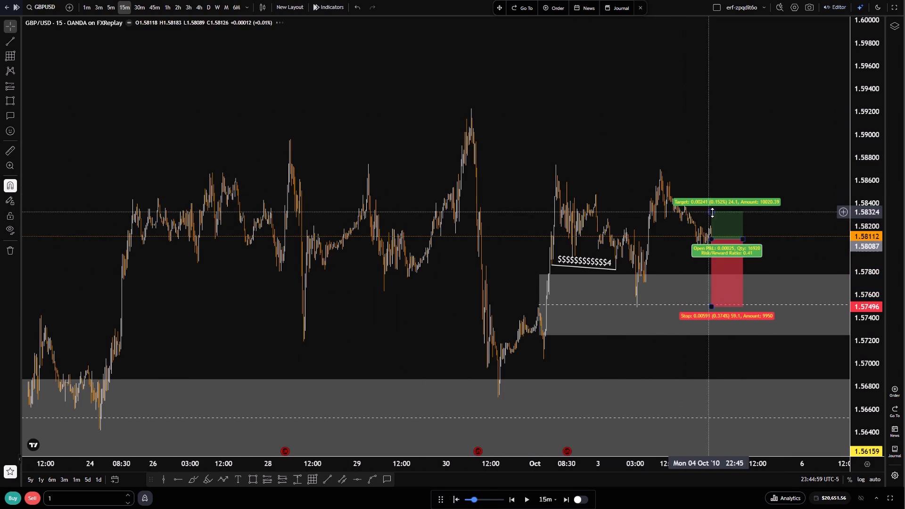
Extend the long position's target to about 1.5933.
left_click_drag(713, 213, 680, 97)
scroll(615, 158, "up", 9)
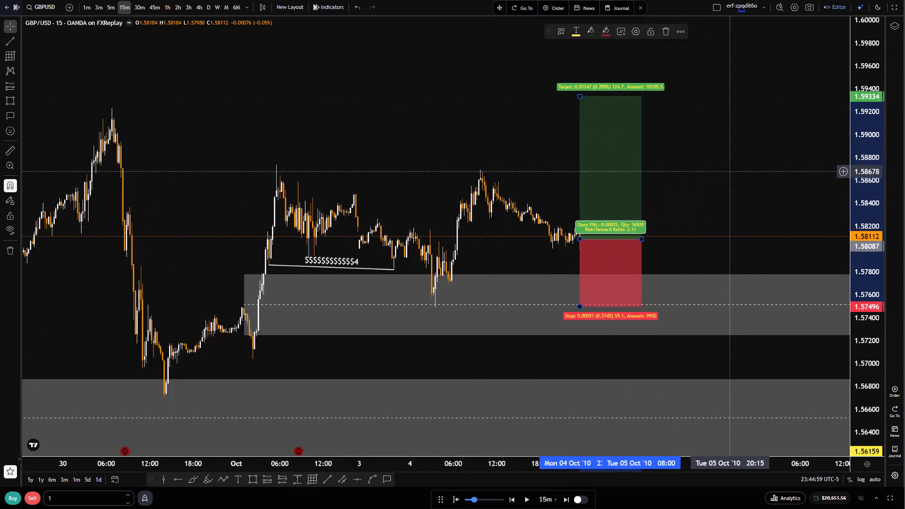
left_click_drag(739, 181, 776, 280)
Place a GBP/USD buy limit order from the drawn position at 1% risk, with entry 1.58087, stop loss 1.57496 and take profit 1.59334.
left_click(592, 300)
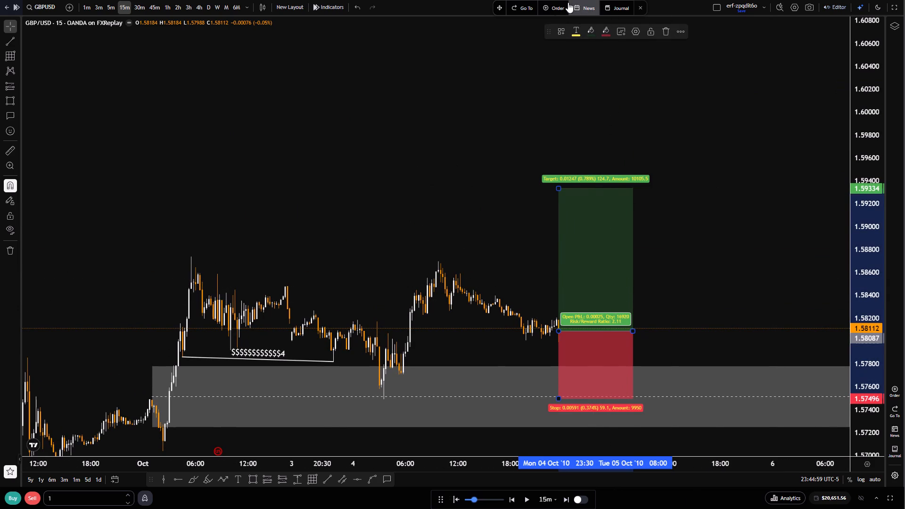
left_click(550, 5)
left_click(542, 443)
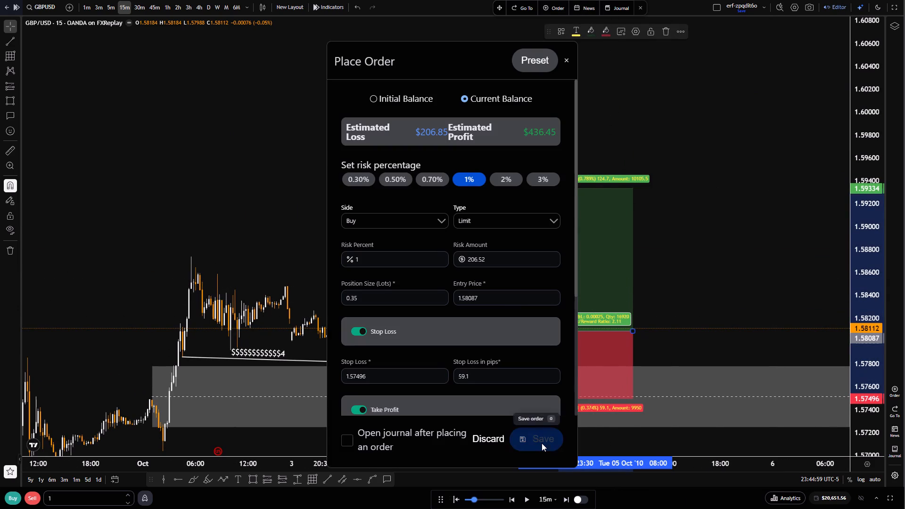
Play the 15m replay forward in short bursts to about 04:45 on 5 October.
left_click(524, 503)
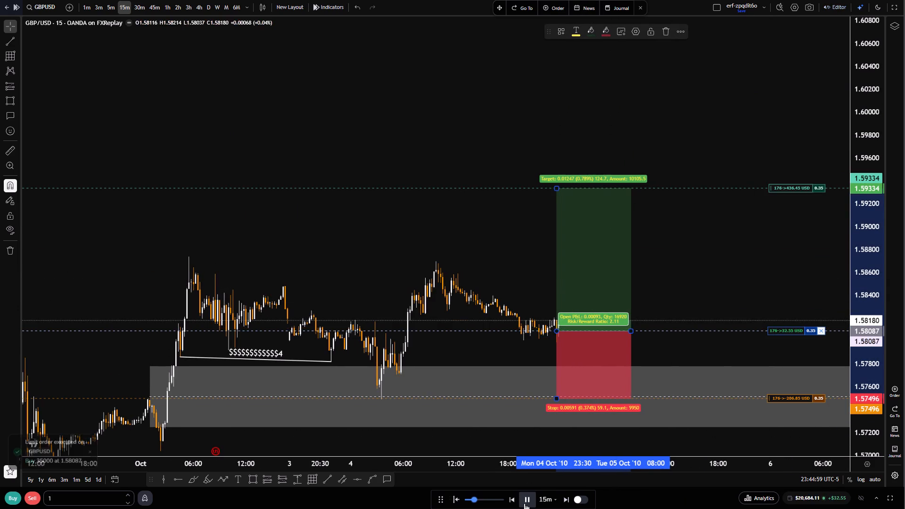
double_click(524, 503)
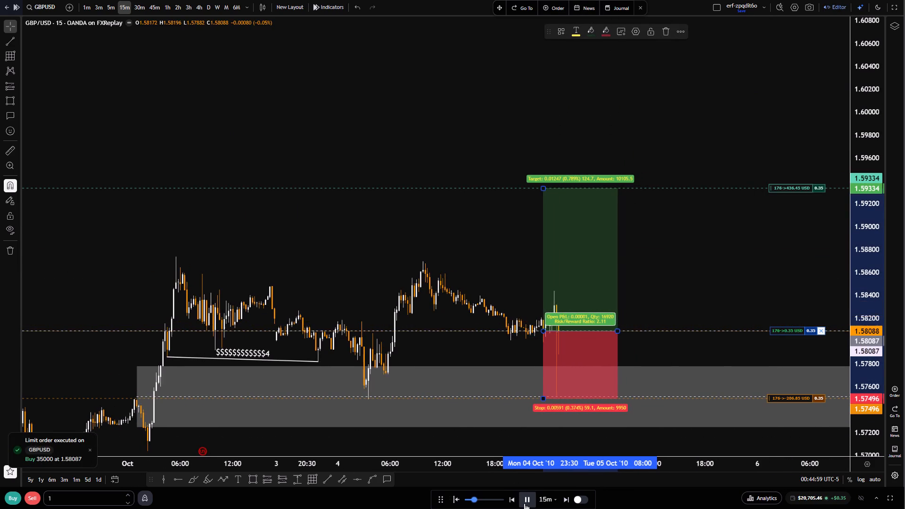
left_click(524, 503)
scroll(513, 287, "up", 4)
left_click_drag(618, 249, 660, 175)
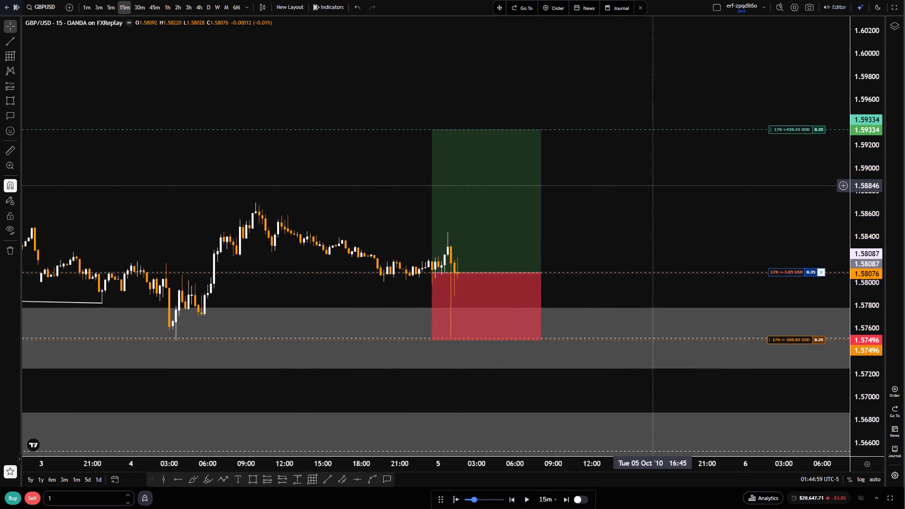
left_click_drag(660, 175, 668, 159)
left_click(519, 499)
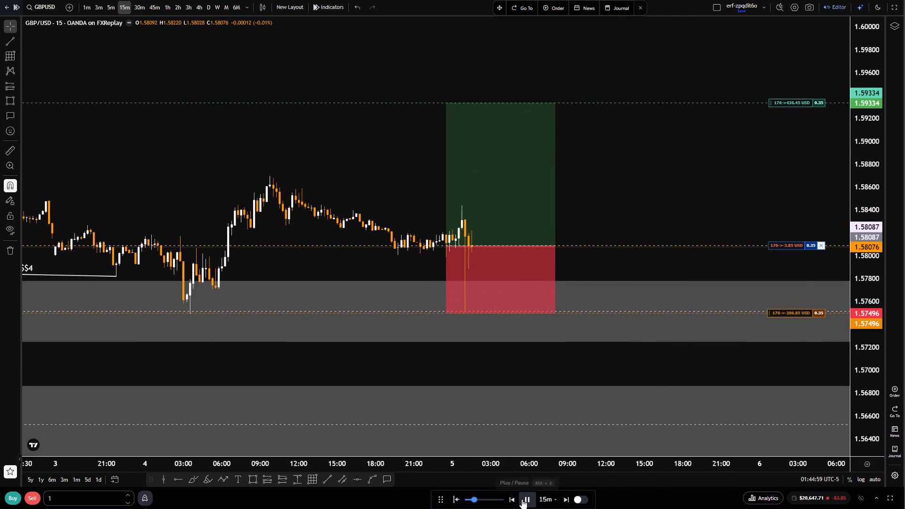
left_click(522, 499)
left_click(523, 501)
left_click(524, 501)
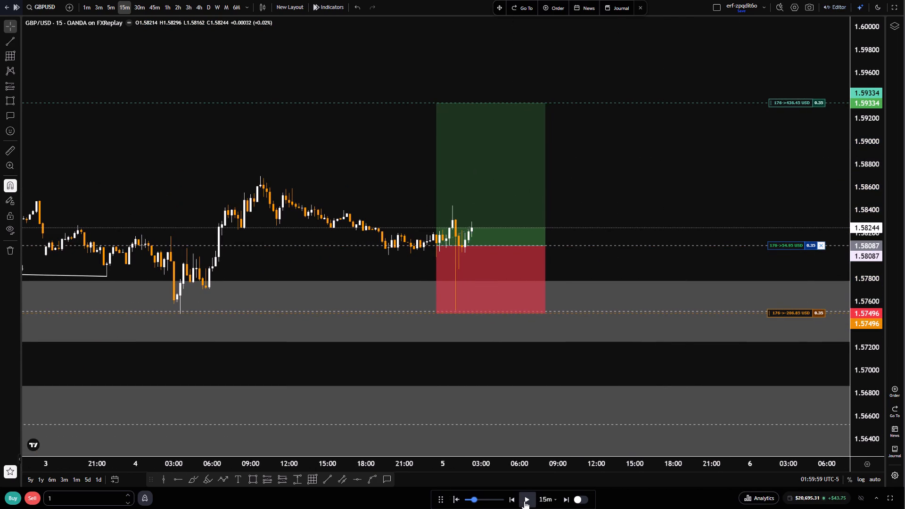
left_click(524, 501)
double_click(526, 496)
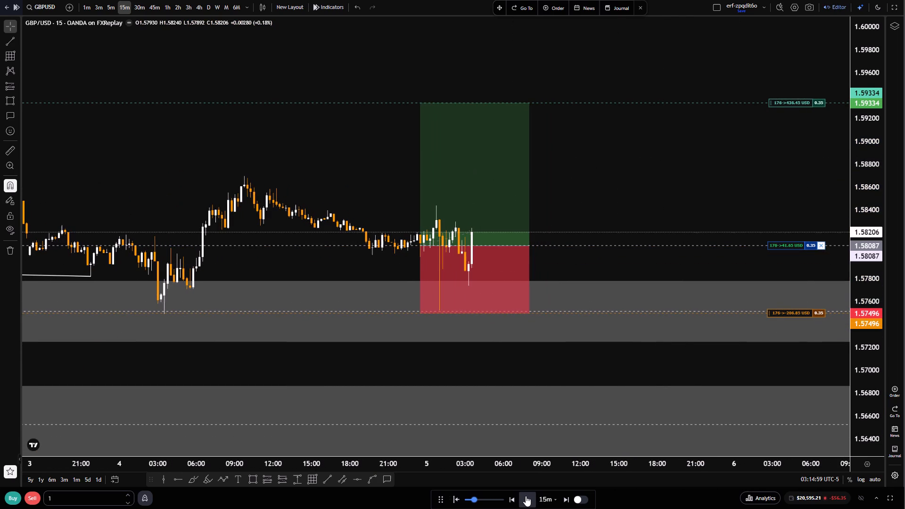
double_click(526, 496)
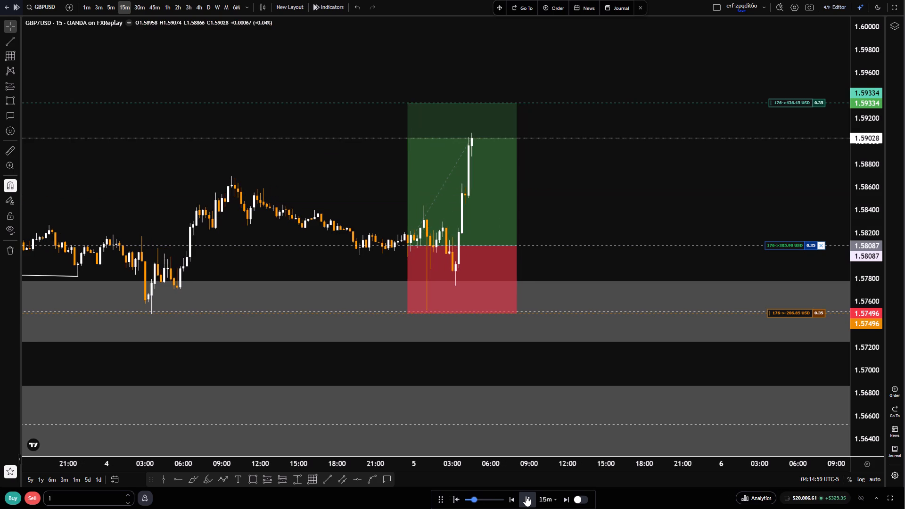
left_click(526, 496)
Continue the 15m replay to about 11:00 on 5 October.
scroll(477, 283, "down", 6)
scroll(877, 408, "up", 7)
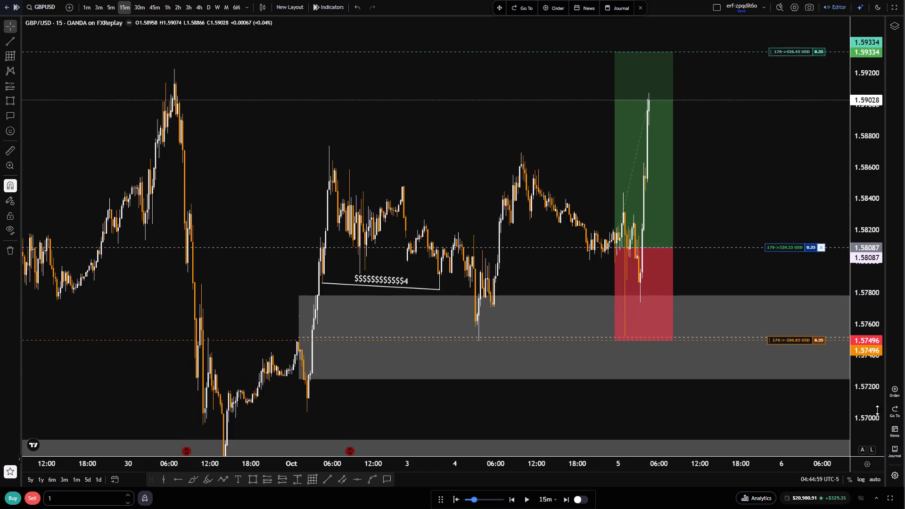
left_click_drag(482, 139, 494, 202)
scroll(539, 243, "up", 4)
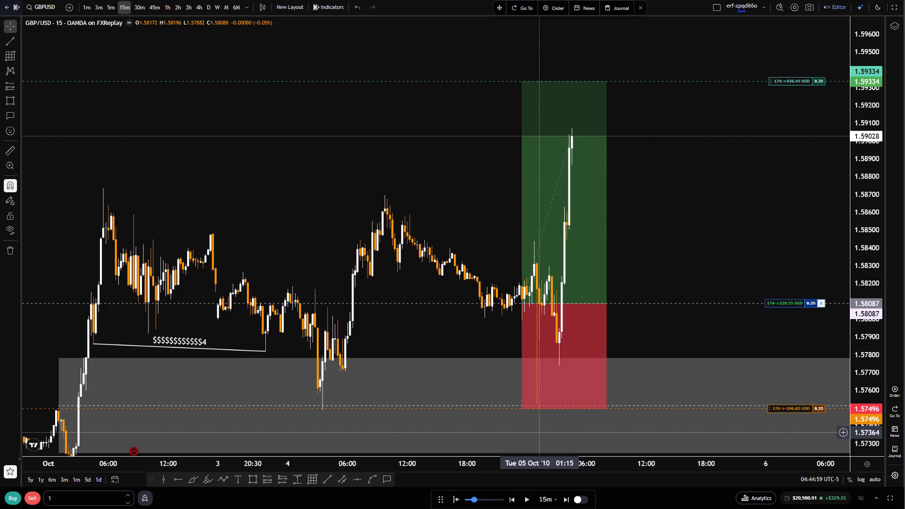
left_click(529, 501)
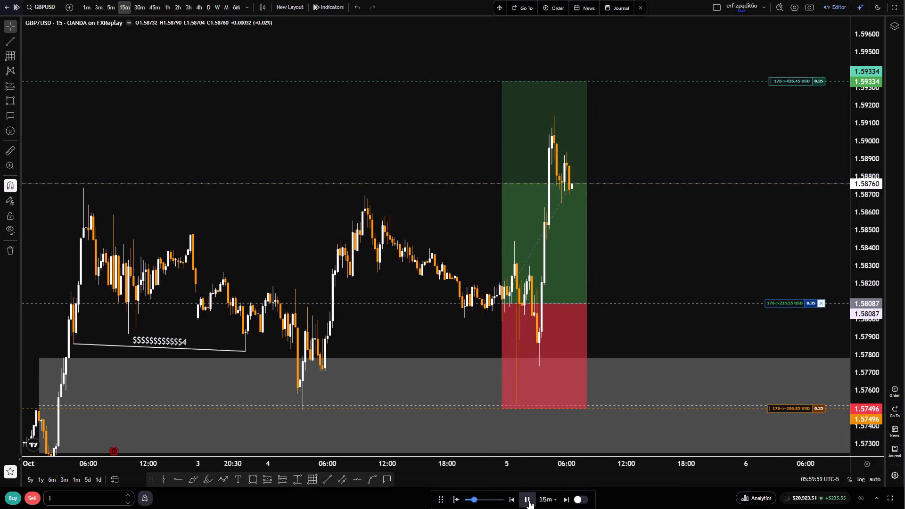
double_click(529, 501)
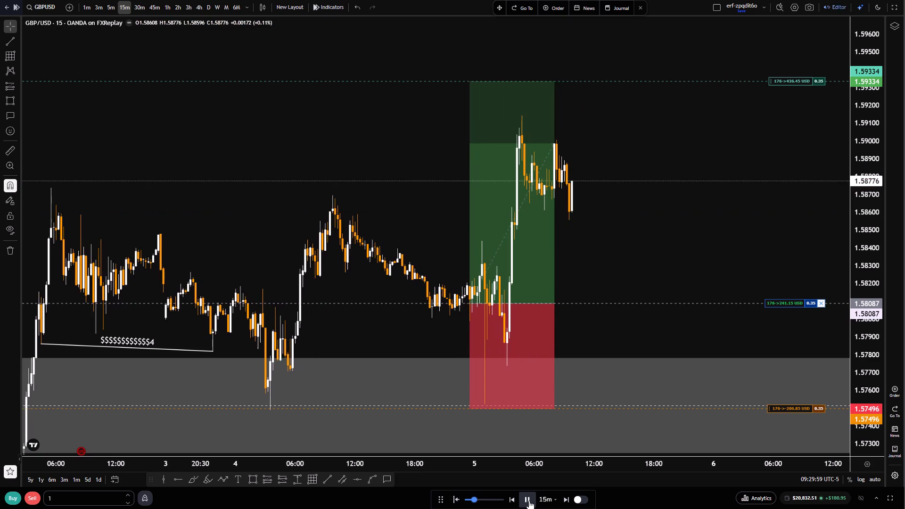
left_click(529, 501)
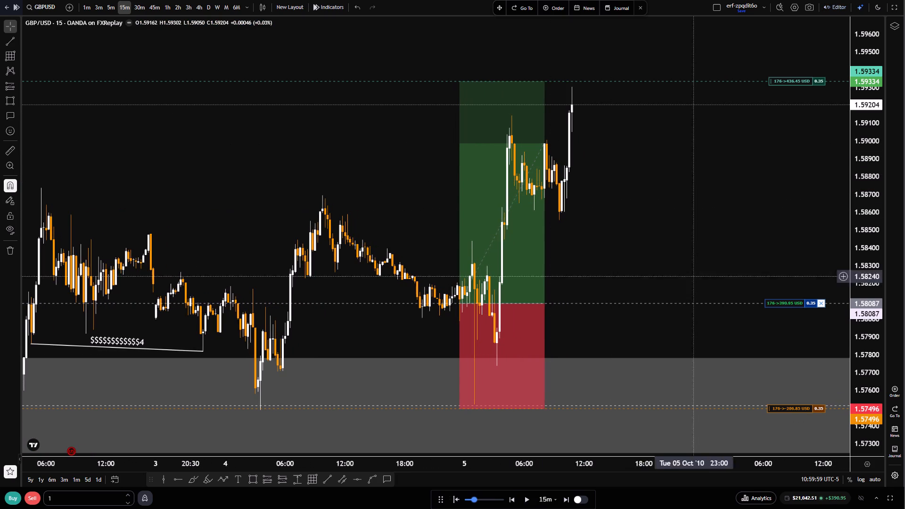
Switch the chart to the 1h timeframe.
left_click_drag(666, 163, 700, 327)
scroll(707, 327, "down", 7)
scroll(496, 224, "down", 5)
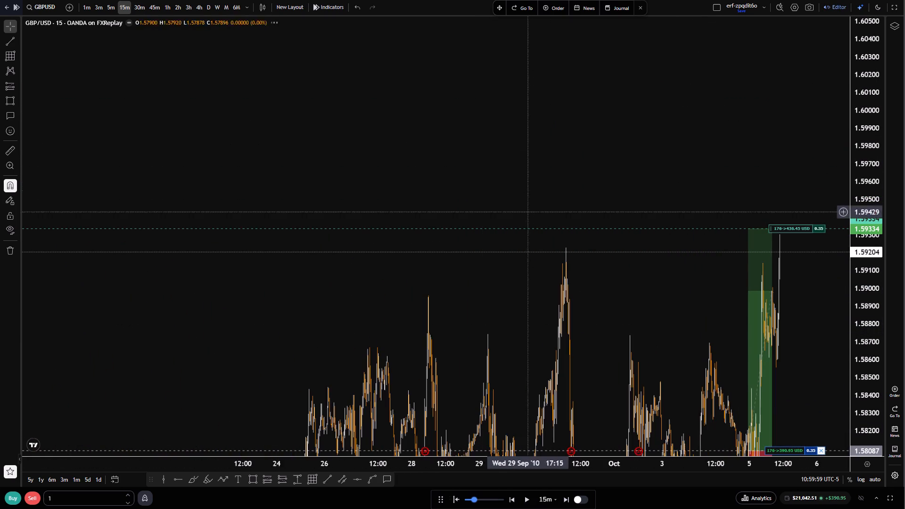
left_click(166, 6)
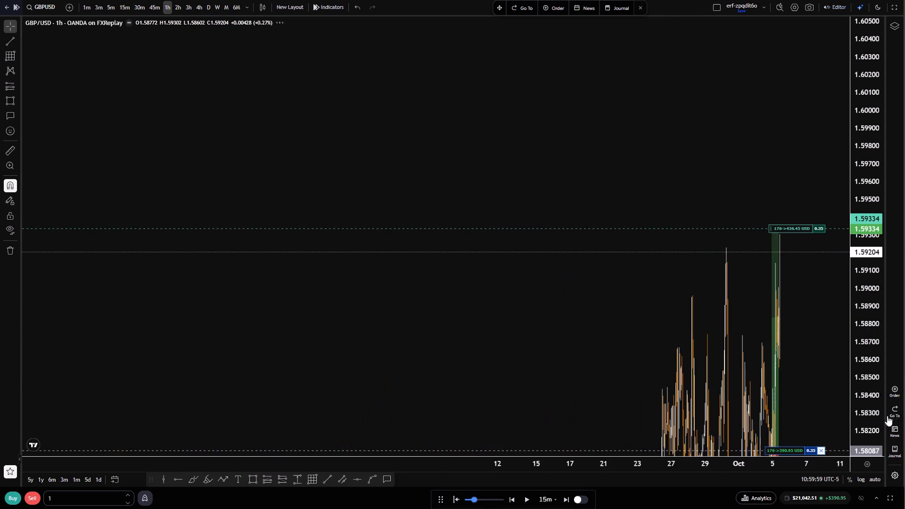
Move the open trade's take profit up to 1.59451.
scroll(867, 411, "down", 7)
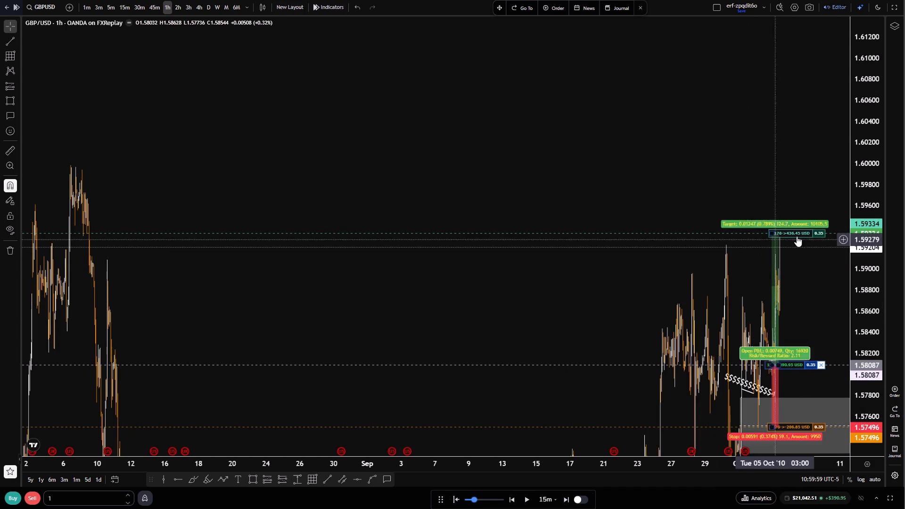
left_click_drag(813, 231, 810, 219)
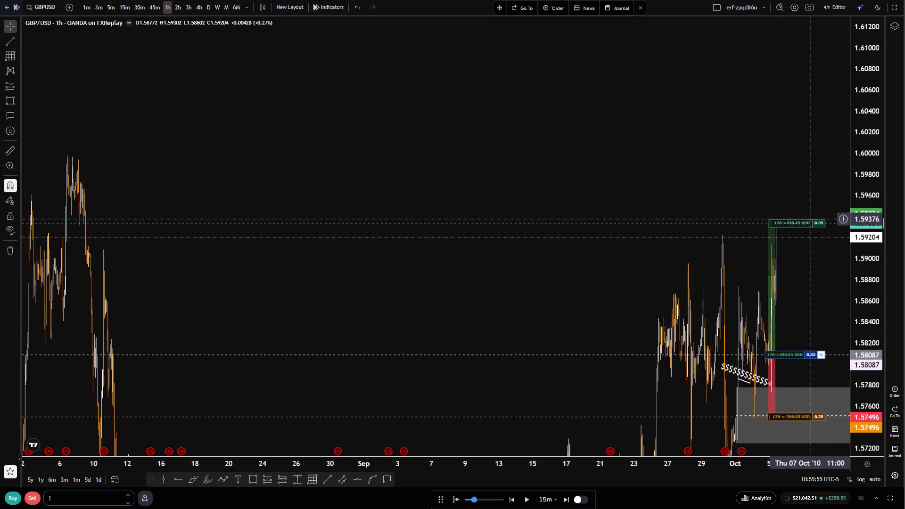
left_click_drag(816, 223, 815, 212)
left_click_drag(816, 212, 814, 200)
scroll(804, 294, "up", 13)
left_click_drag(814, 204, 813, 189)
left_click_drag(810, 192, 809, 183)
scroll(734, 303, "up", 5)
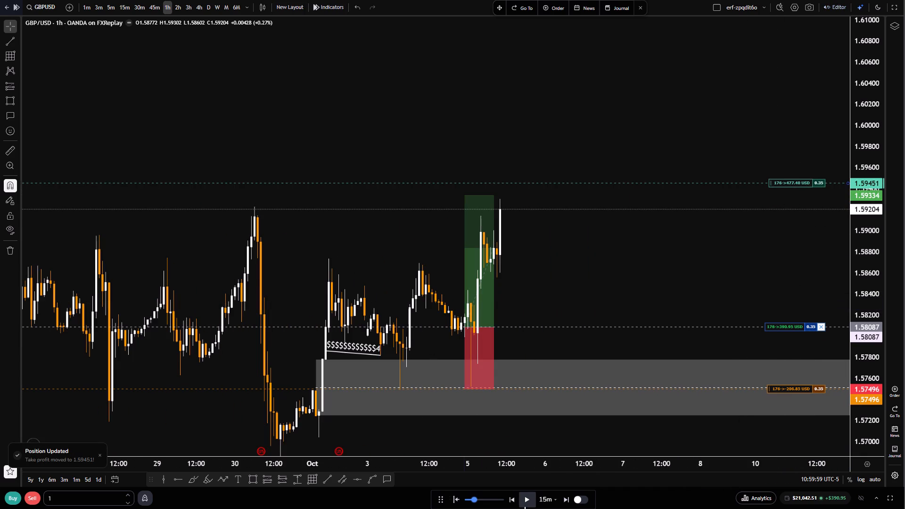
Play the replay on the 1h chart to about 03:15 on 6 October.
left_click(526, 501)
double_click(526, 501)
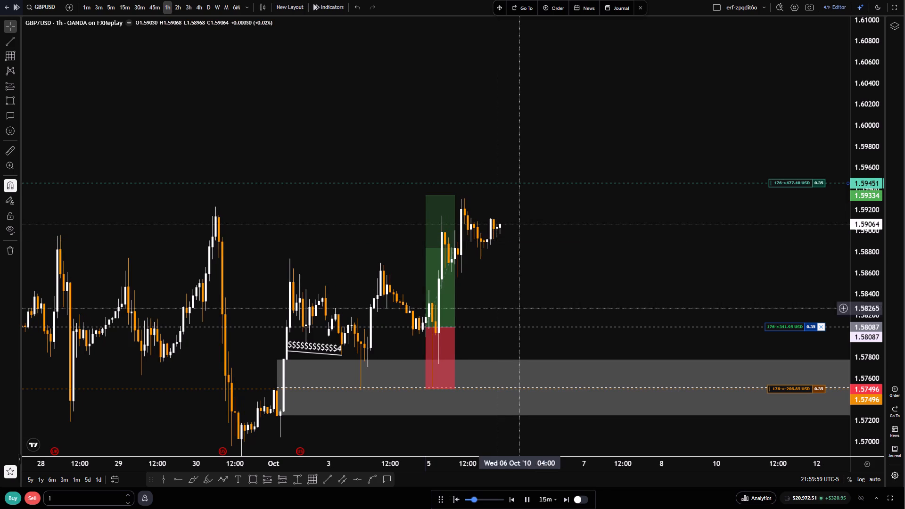
left_click(529, 499)
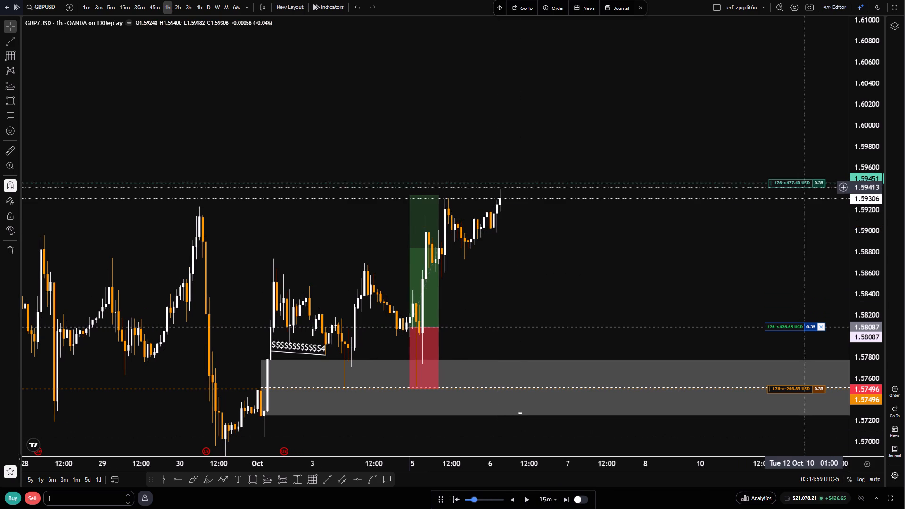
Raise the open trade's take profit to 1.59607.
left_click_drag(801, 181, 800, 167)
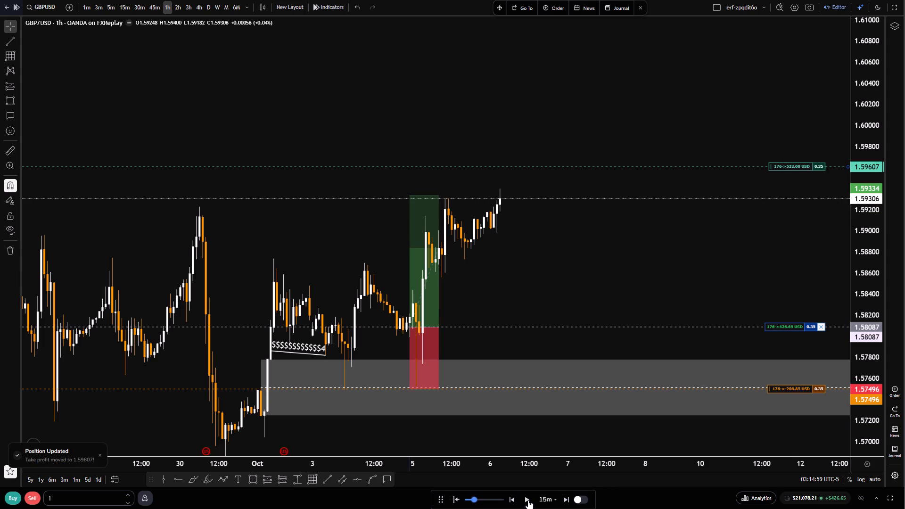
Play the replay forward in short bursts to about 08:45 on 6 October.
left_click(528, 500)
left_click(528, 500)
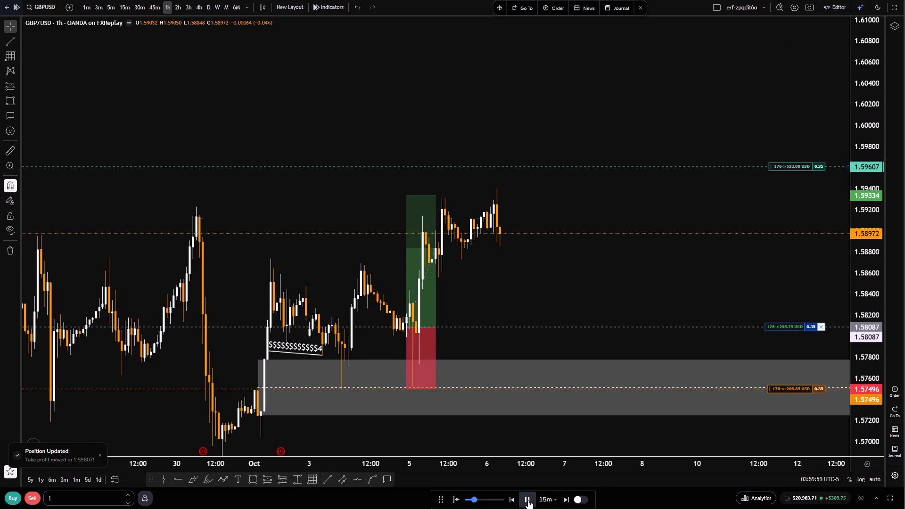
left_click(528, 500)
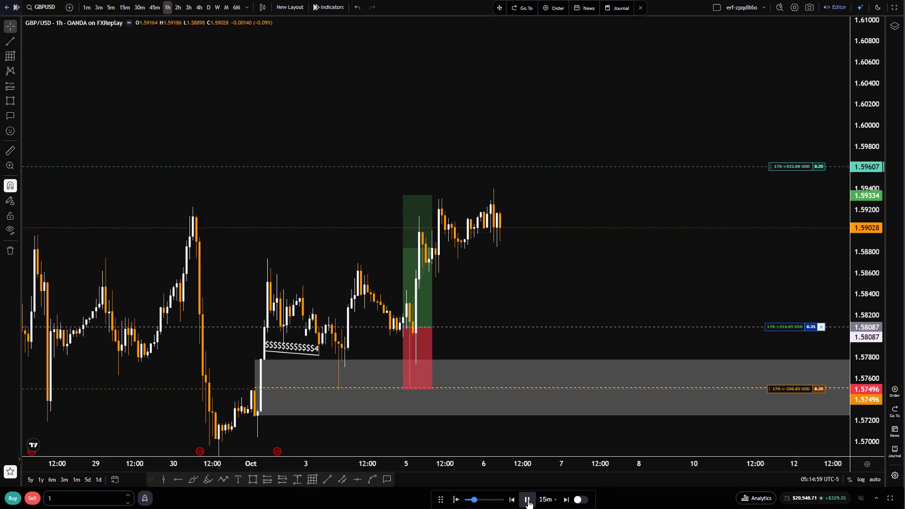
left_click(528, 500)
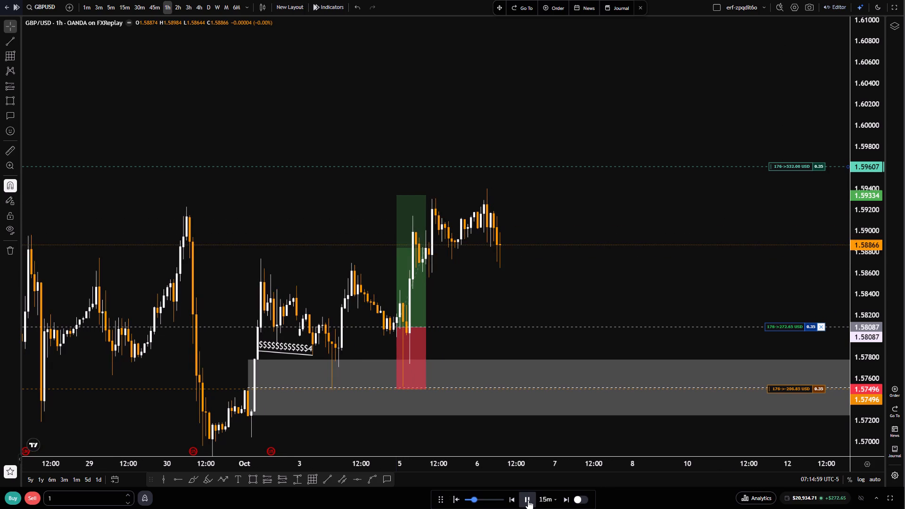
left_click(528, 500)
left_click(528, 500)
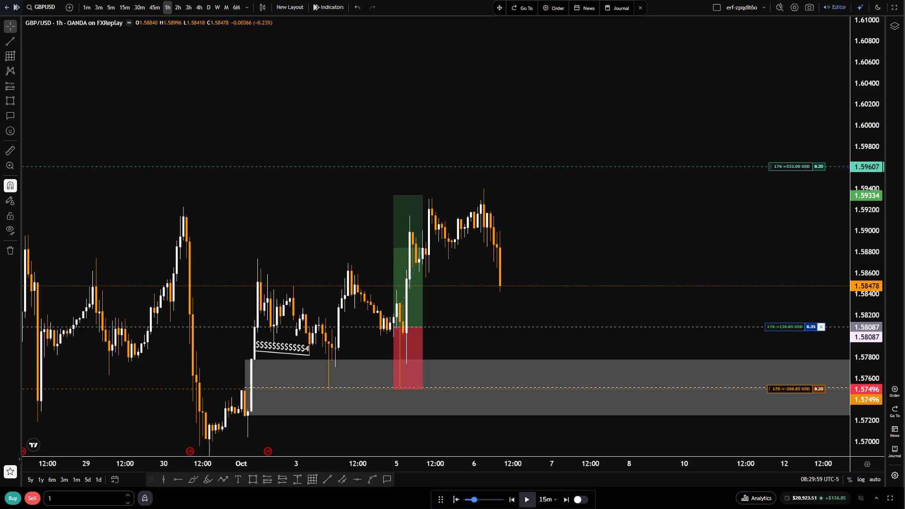
Rewind the replay to about 02:00 on 6 October.
left_click(453, 501)
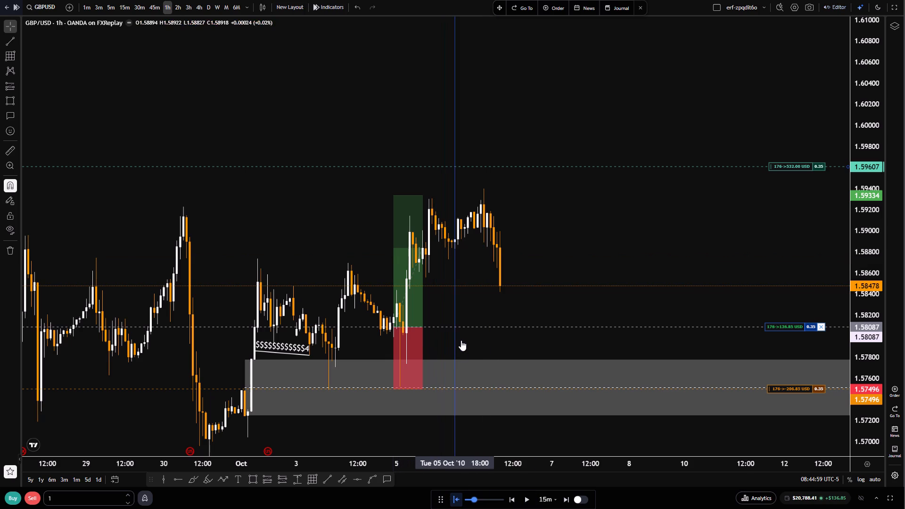
left_click(482, 338)
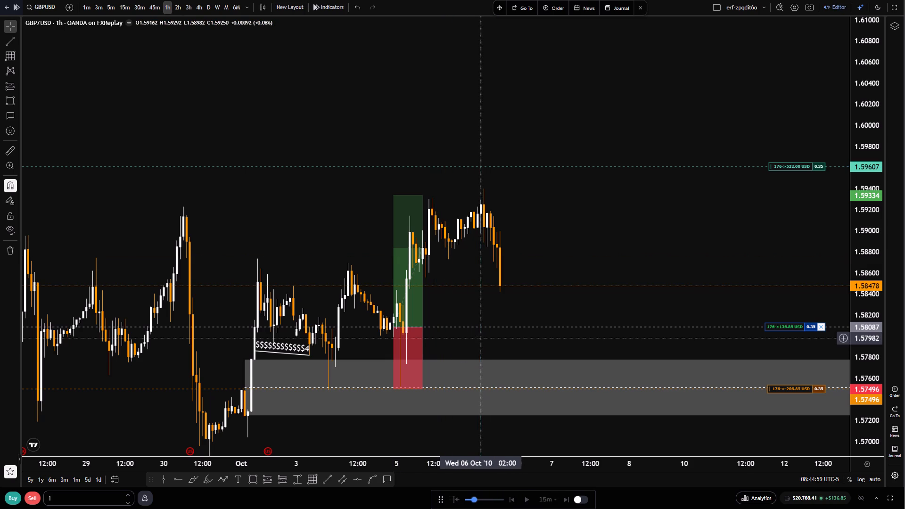
Lower the open trade's take profit to 1.59339, near the original target.
left_click_drag(807, 167, 805, 198)
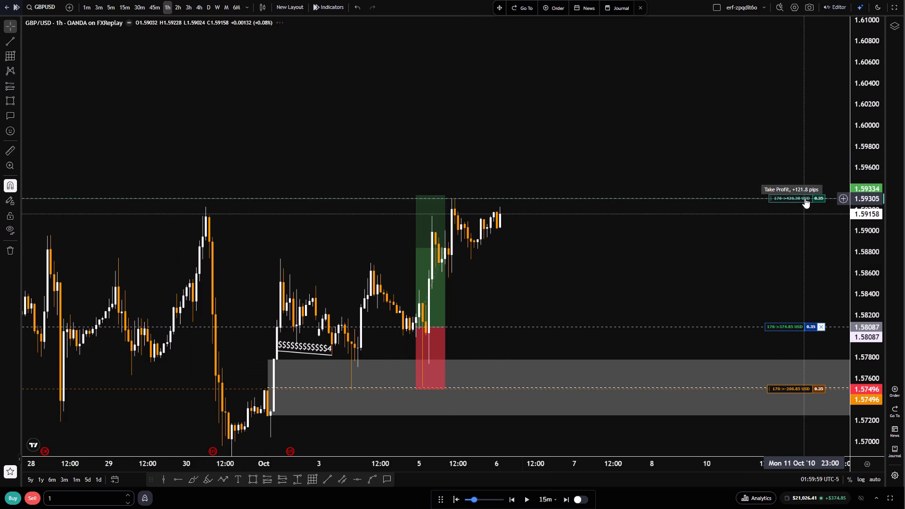
left_click_drag(805, 198, 809, 195)
Play the replay until the trade closes at its take profit, stopping at about 03:45 on 6 October.
left_click(527, 503)
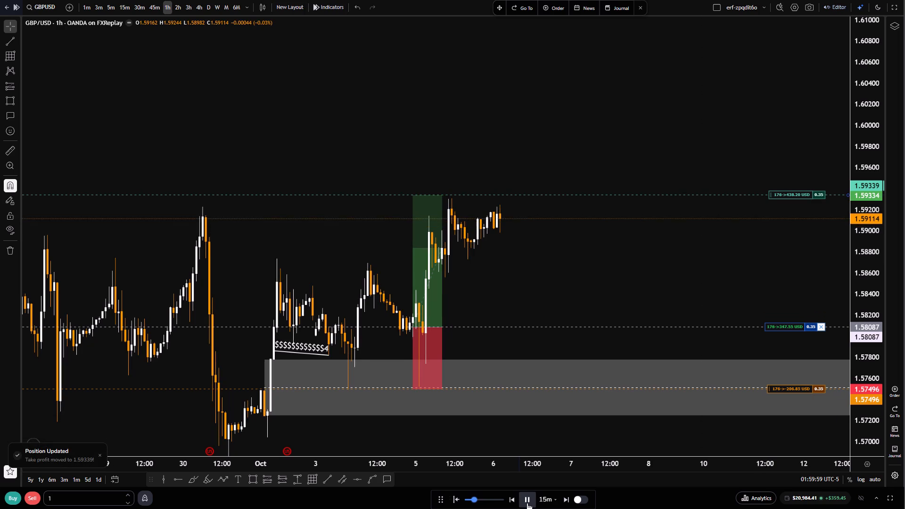
left_click(527, 503)
Widen the long position drawing so its end reaches about 07:00 on 6 October, past the latest candle.
scroll(581, 230, "down", 1)
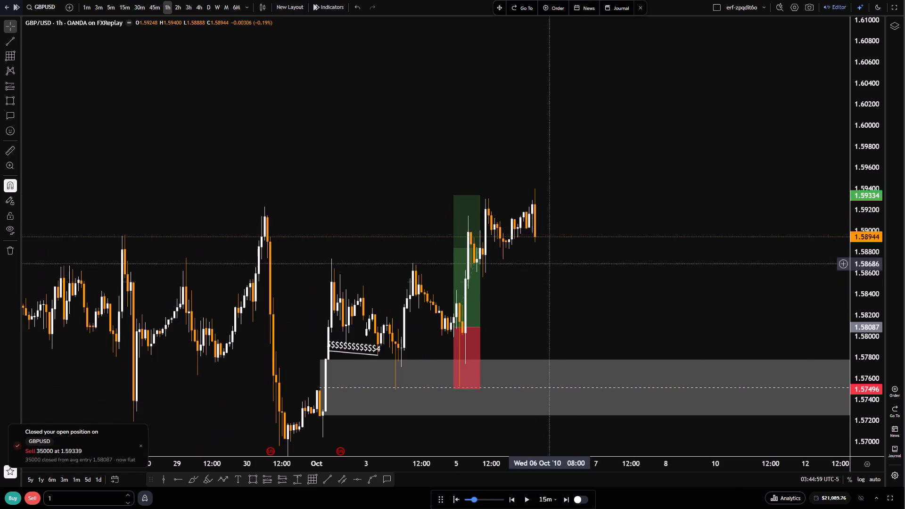
left_click_drag(525, 287, 687, 258)
scroll(685, 277, "up", 4)
left_click(507, 304)
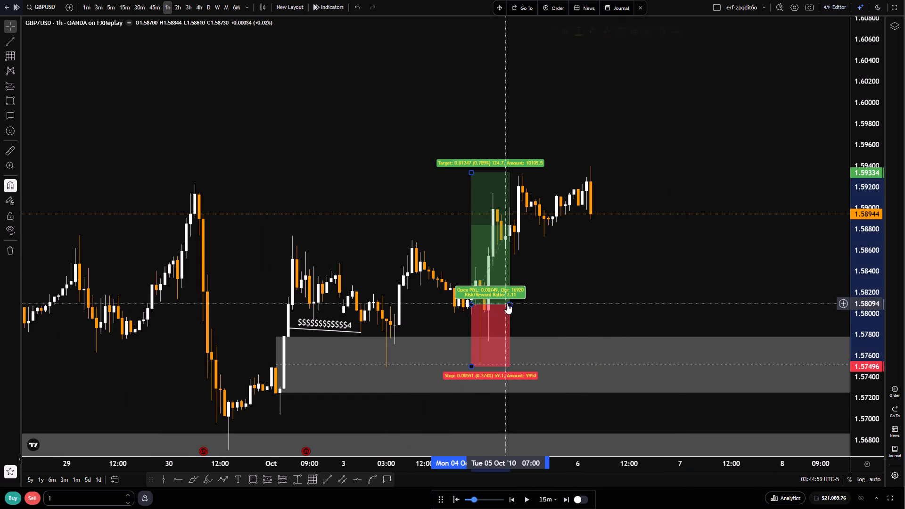
left_click_drag(508, 304, 608, 301)
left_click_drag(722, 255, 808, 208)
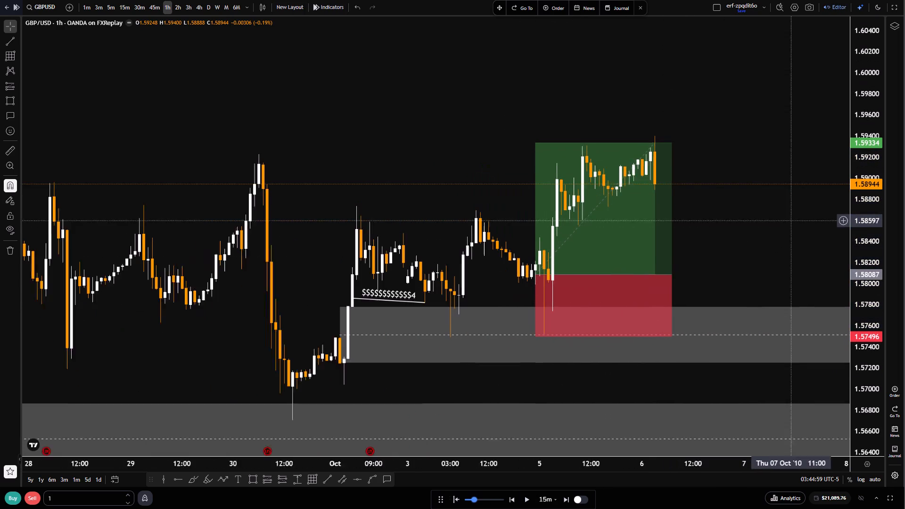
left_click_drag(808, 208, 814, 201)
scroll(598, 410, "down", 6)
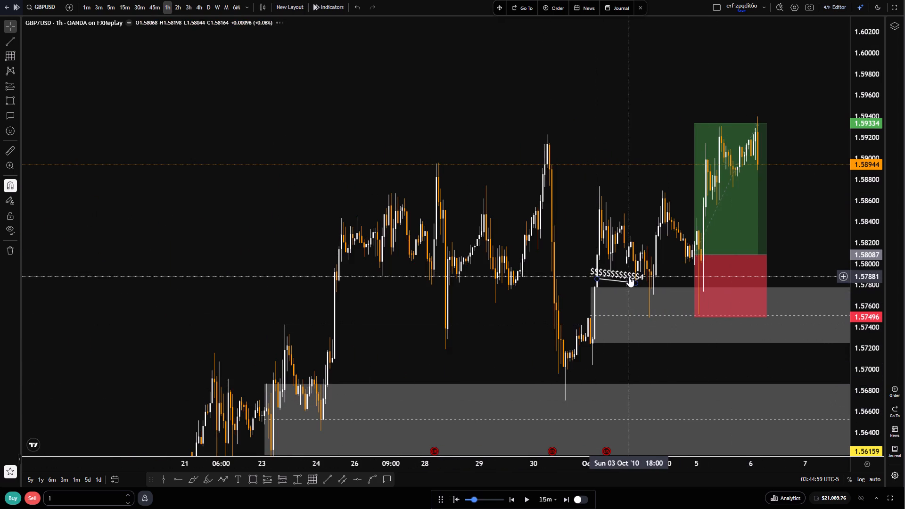
On the 15-minute chart, move the end of the dollar-sign liquidity line to about 21:15 on 3 October at 1.58014.
left_click(625, 272)
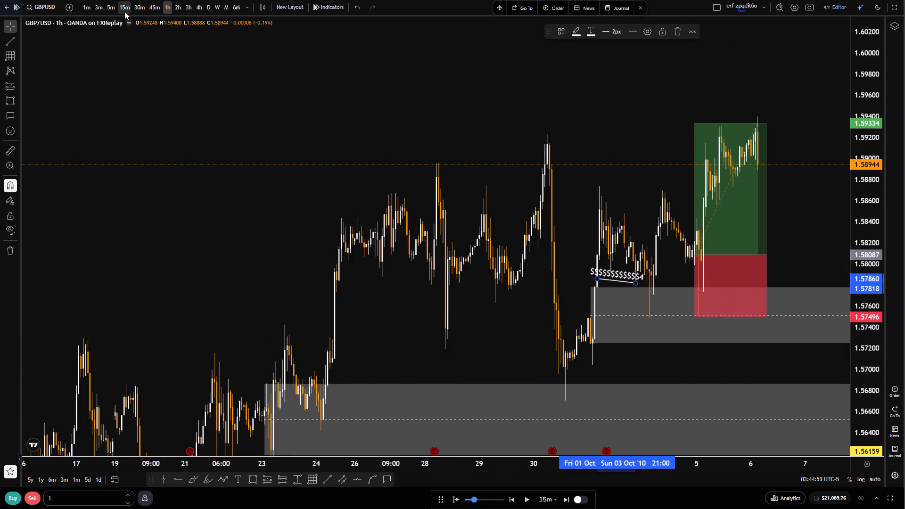
left_click(125, 9)
scroll(596, 349, "up", 2)
scroll(596, 349, "down", 6)
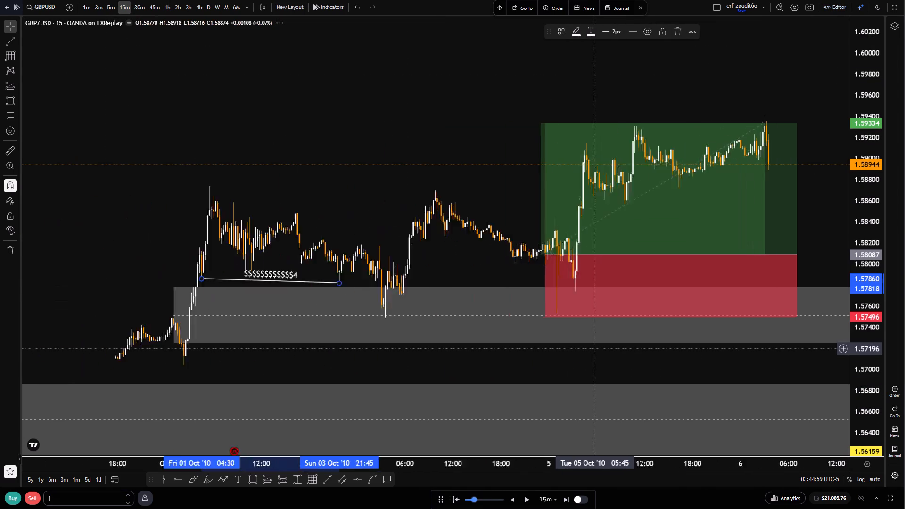
scroll(595, 350, "down", 1)
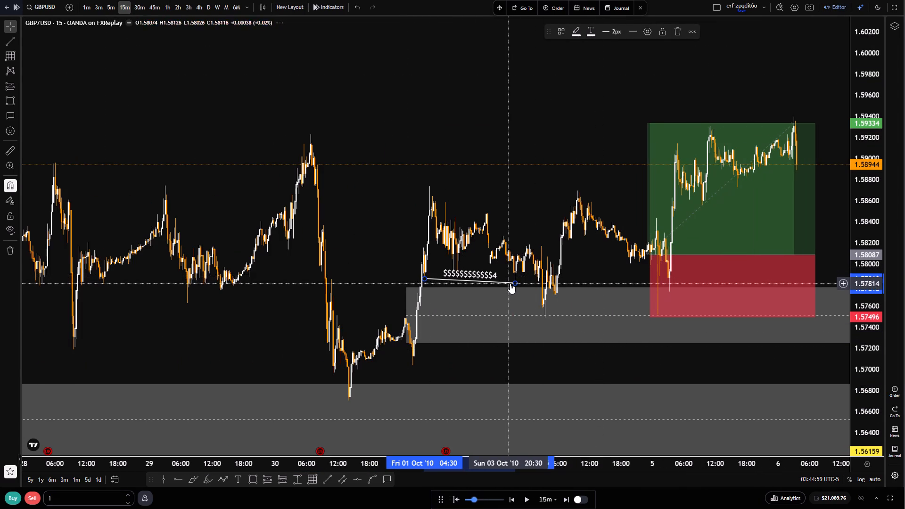
left_click_drag(515, 284, 521, 278)
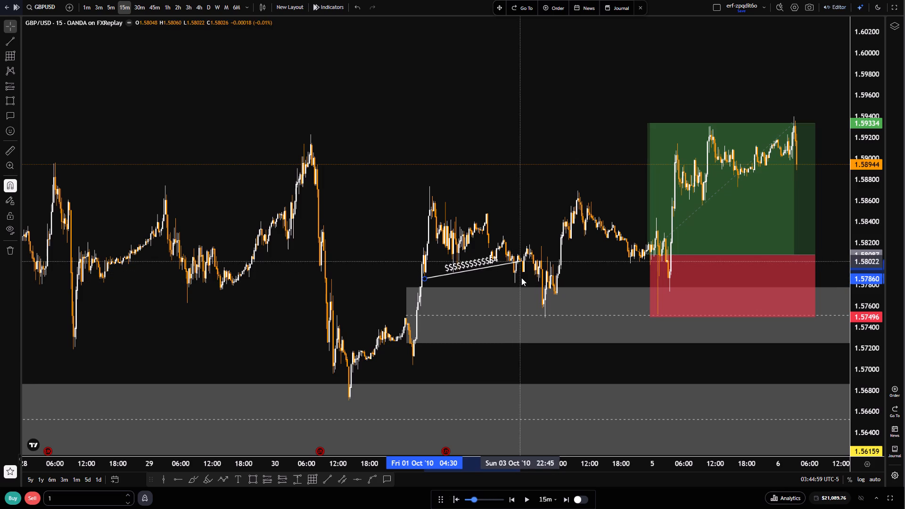
left_click_drag(521, 278, 519, 285)
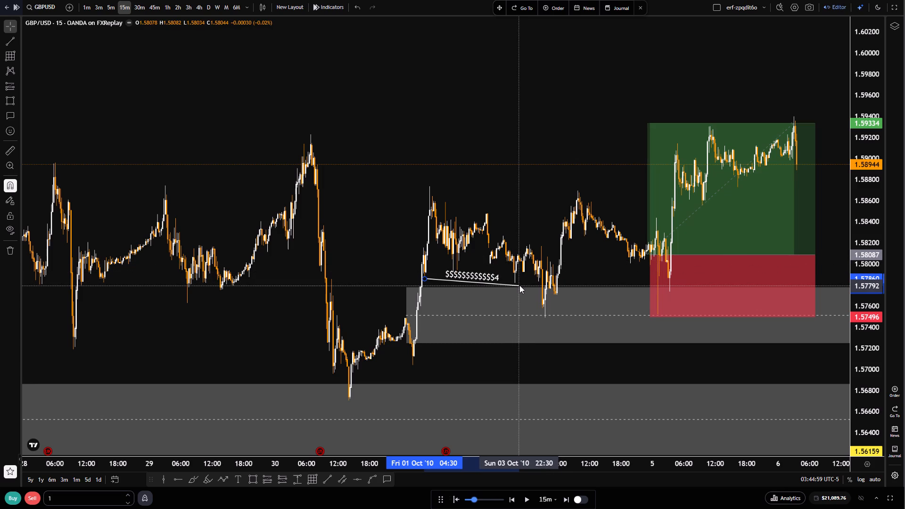
left_click_drag(519, 285, 522, 285)
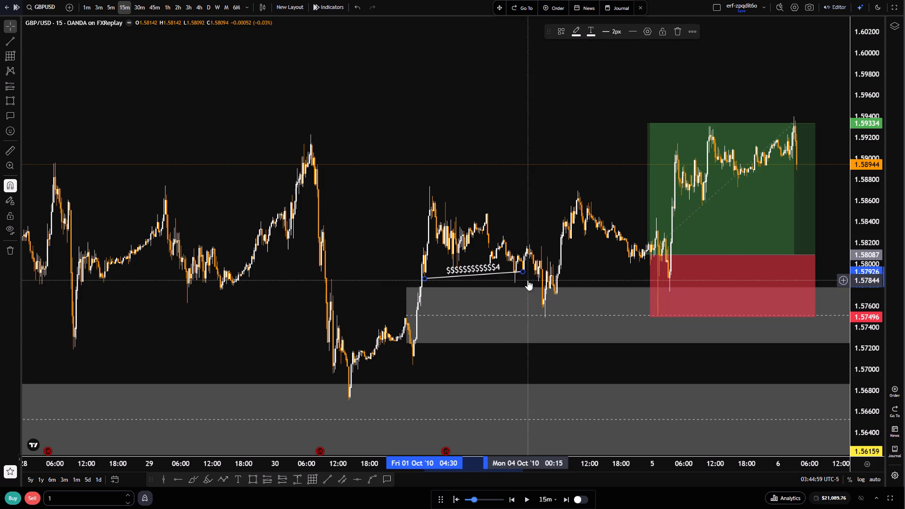
left_click_drag(522, 273, 511, 282)
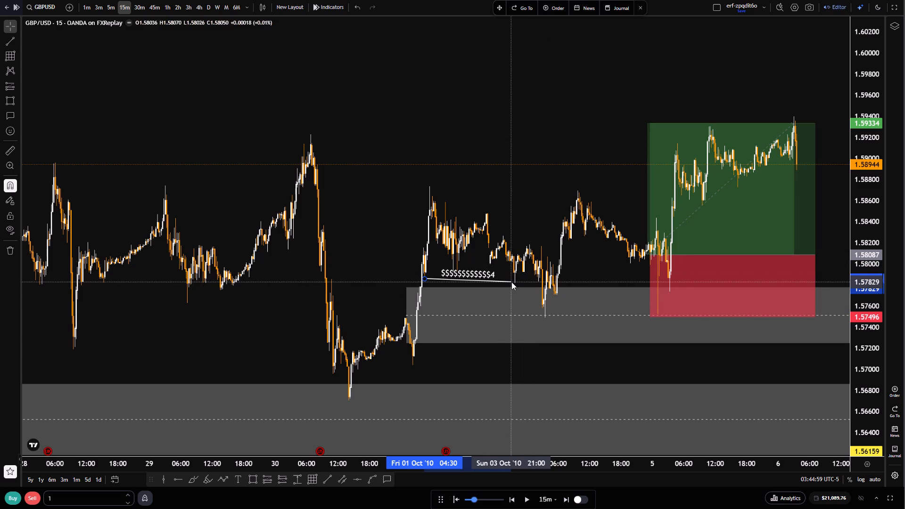
left_click_drag(511, 282, 512, 282)
left_click(454, 39)
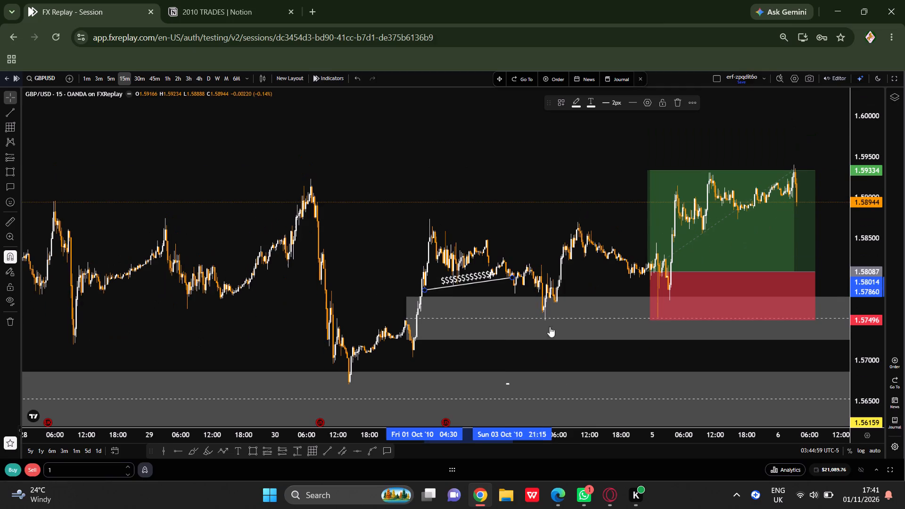
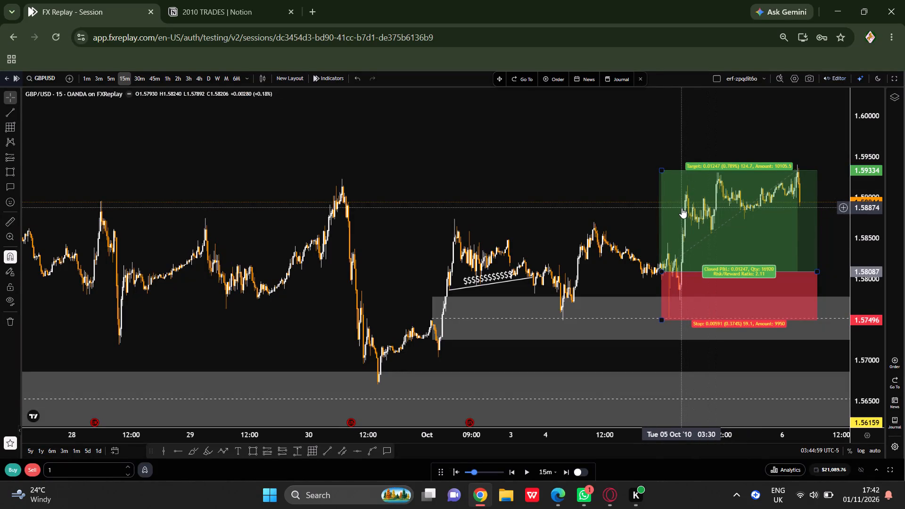
Show the GBP/USD chart in full screen with the closed trade in view.
left_click_drag(635, 178, 537, 177)
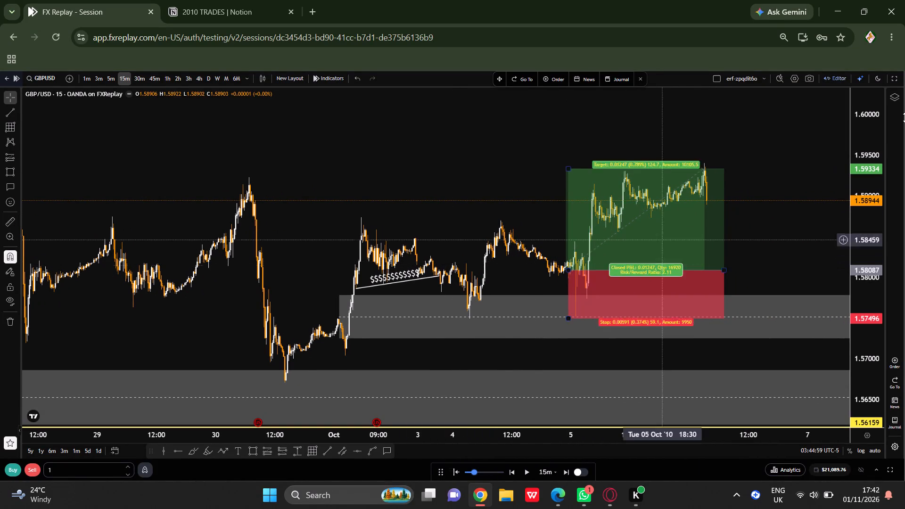
left_click(895, 81)
scroll(436, 136, "up", 2)
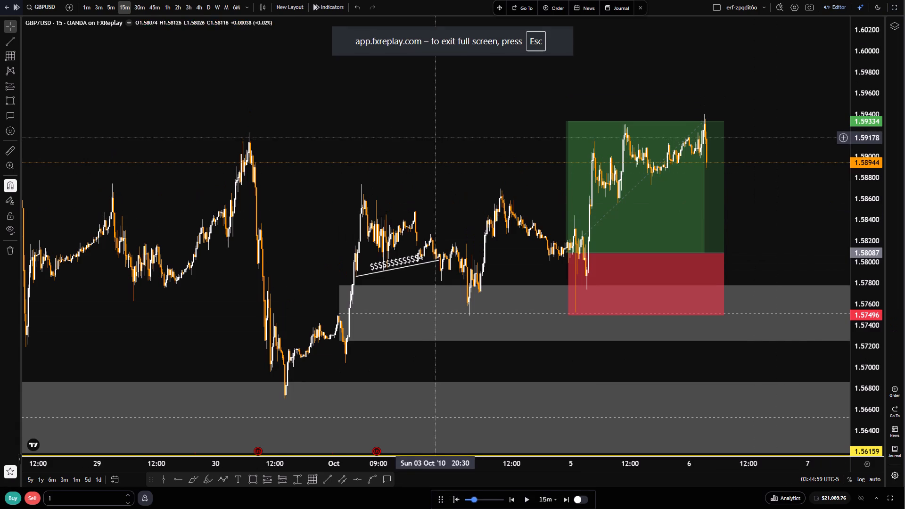
scroll(461, 136, "down", 3)
Add a callout above the chart reading "1ST TRADE OF OCT 2010", pointing at about 07:15 on 4 October at 1.58444.
left_click(388, 475)
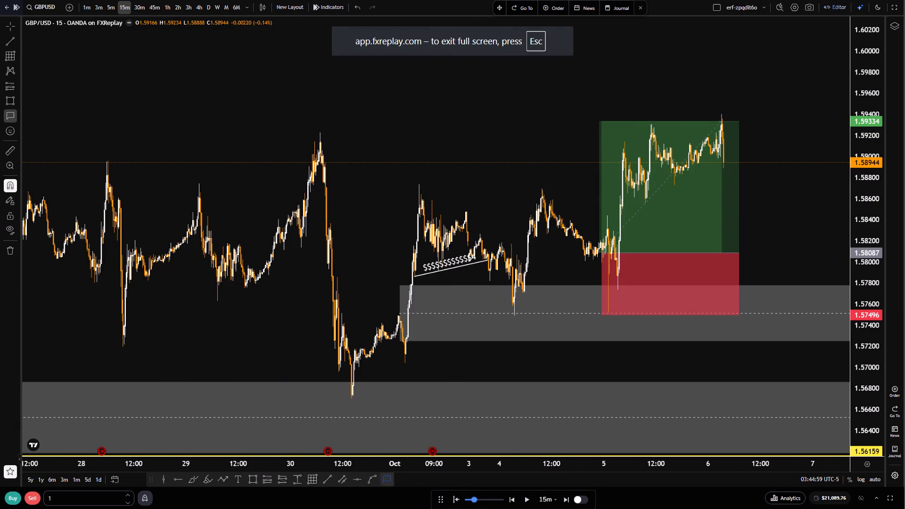
left_click_drag(531, 216, 526, 182)
left_click(475, 110)
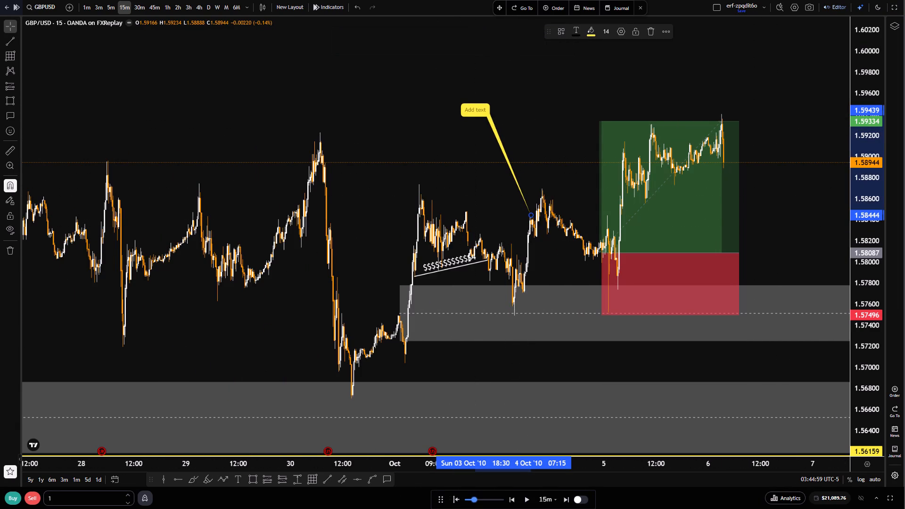
type("1ST TRADE OF OCT")
key("space")
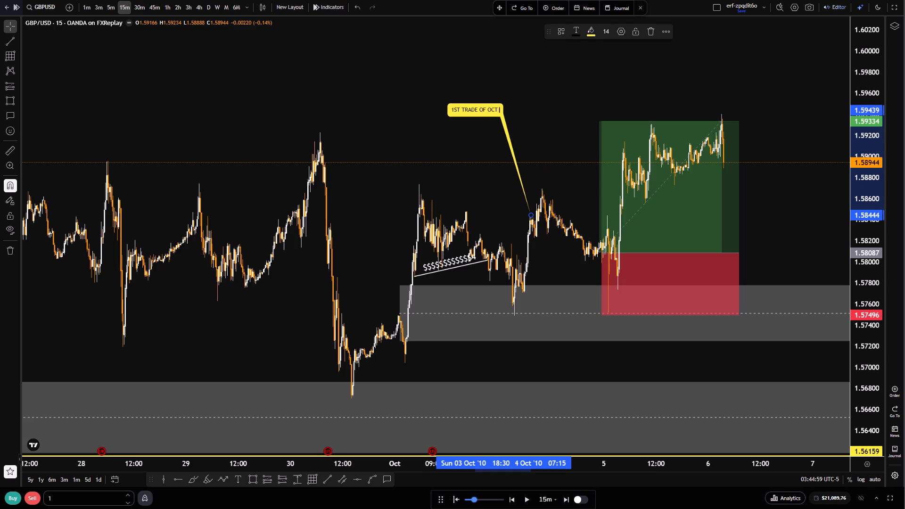
key("1")
key("BackSpace")
type("202")
key("BackSpace")
type("10")
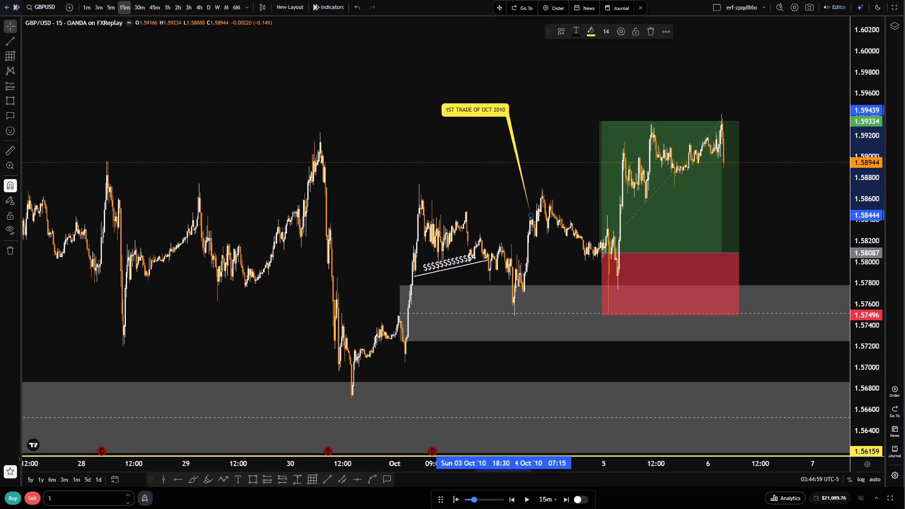
Move the end of the dollar-sign liquidity line to the low at about 22:45 on 3 October at 1.57817.
scroll(527, 262, "up", 3)
left_click_drag(350, 227, 436, 205)
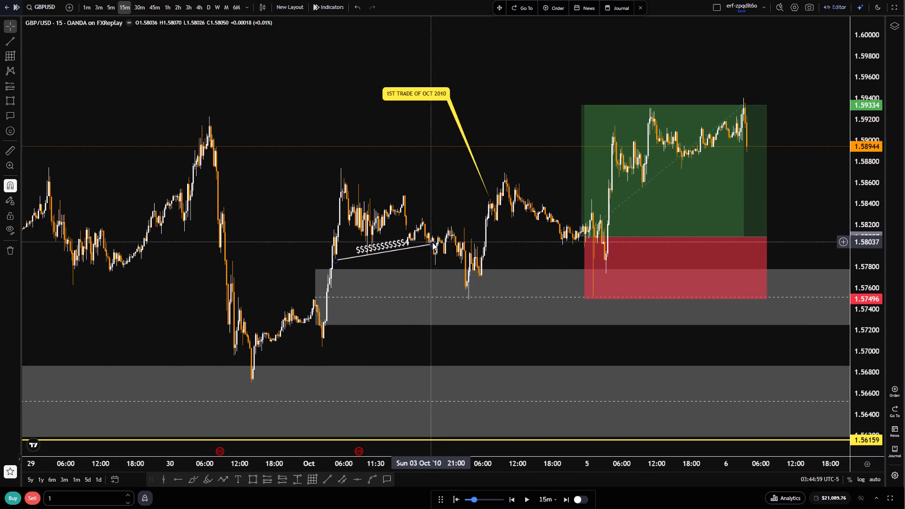
left_click_drag(432, 243, 444, 266)
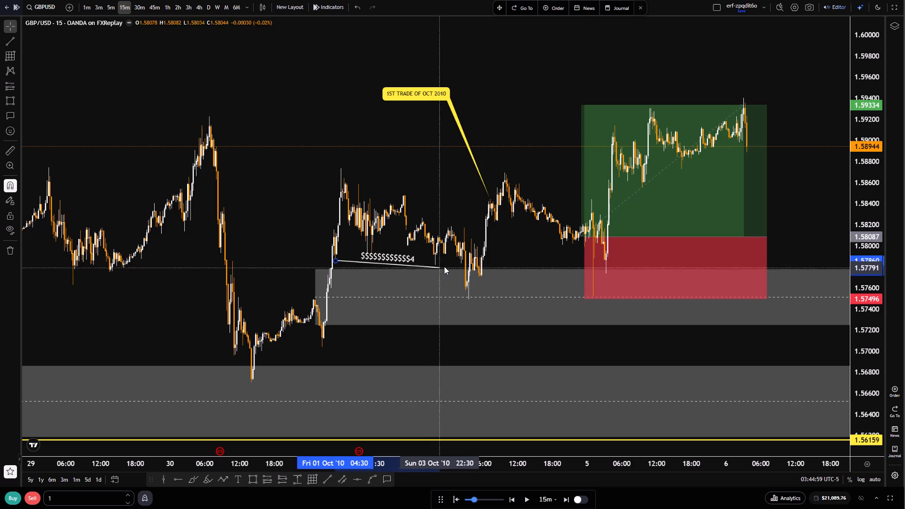
left_click_drag(444, 266, 459, 266)
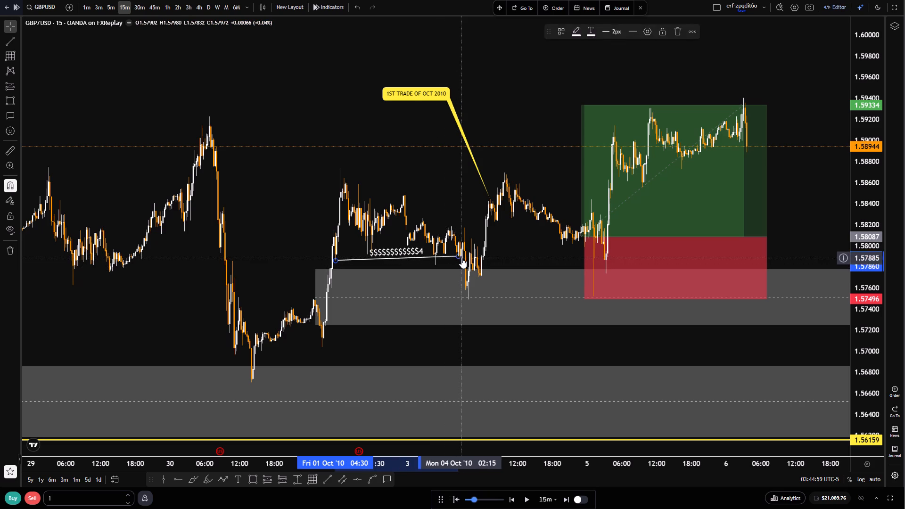
left_click_drag(461, 258, 446, 268)
left_click_drag(444, 265, 428, 275)
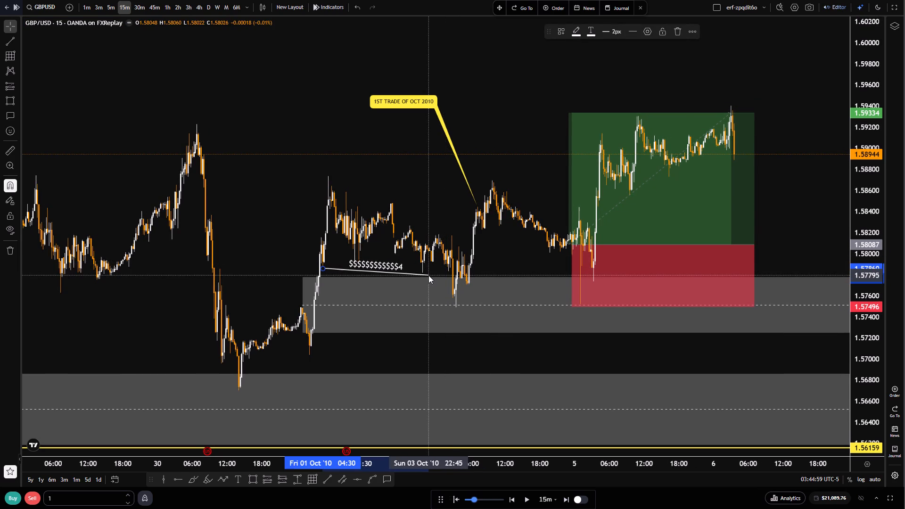
left_click_drag(428, 275, 429, 273)
scroll(334, 273, "up", 3)
scroll(288, 260, "down", 1)
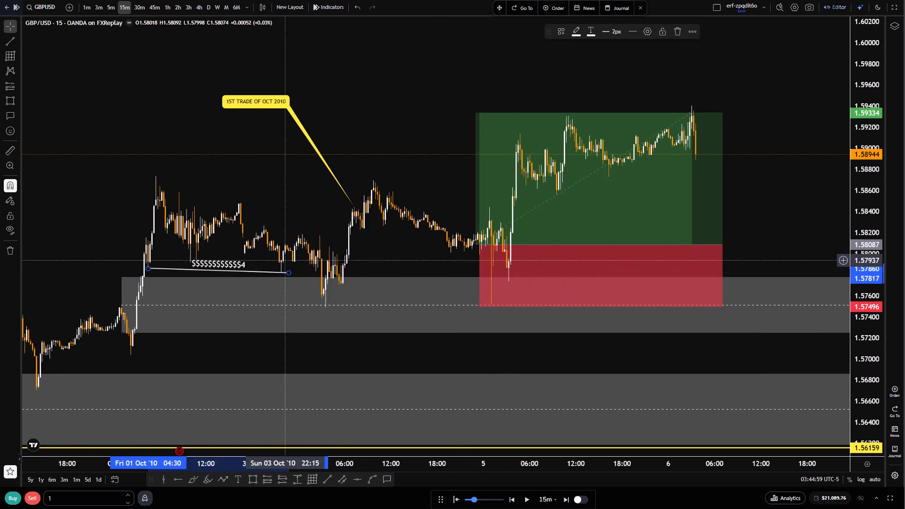
scroll(296, 261, "down", 2)
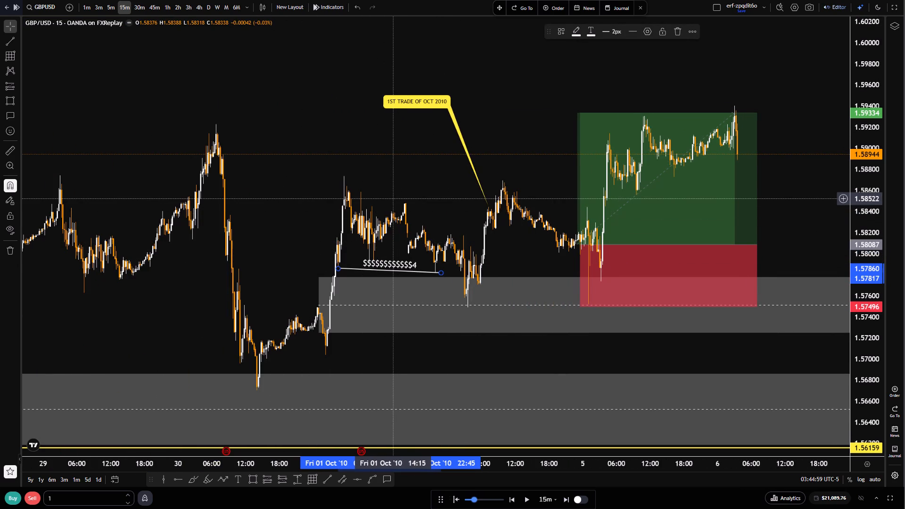
Draw a trend line from the high at 16:15 on 1 October, 1.58474, to about 07:45 on 4 October.
scroll(394, 198, "up", 1)
left_click(324, 482)
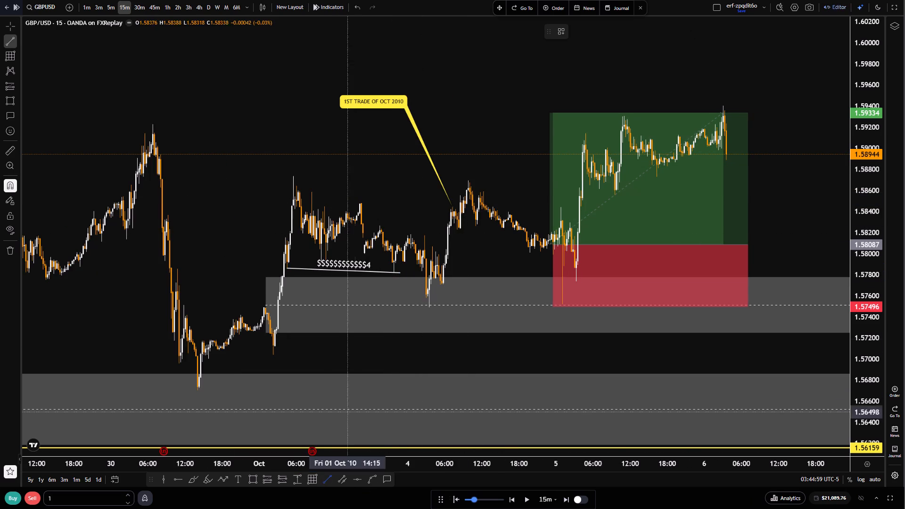
left_click(361, 200)
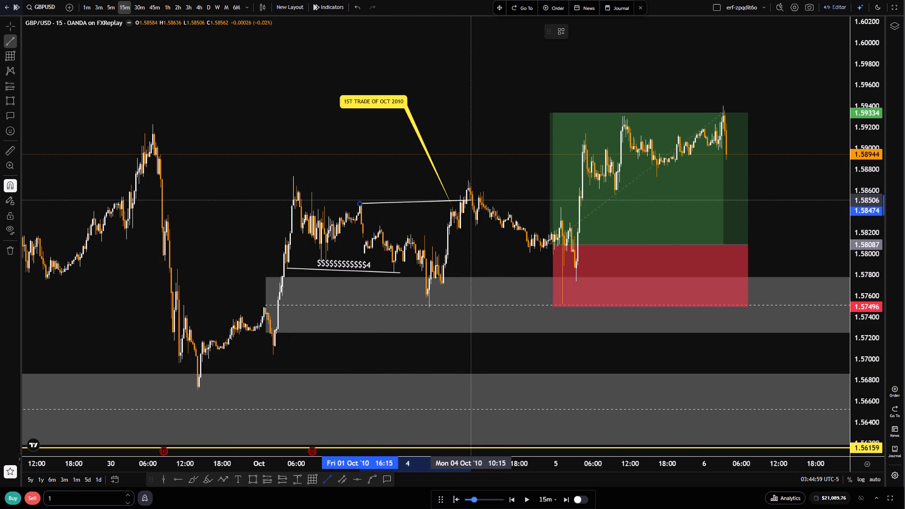
left_click(468, 212)
left_click(462, 212)
left_click_drag(468, 212, 455, 206)
left_click_drag(394, 218, 469, 209)
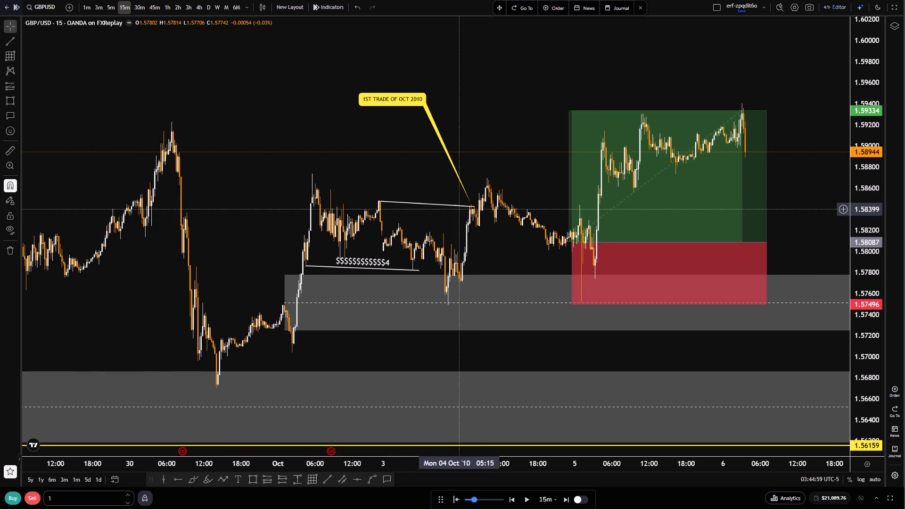
Add the line "15 MIN TREND 1" beneath the heading in the yellow callout.
scroll(458, 209, "up", 2)
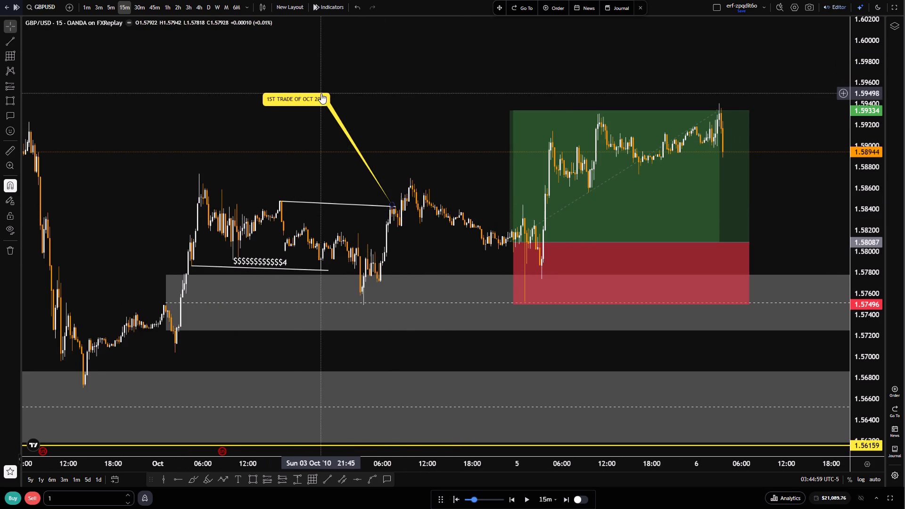
double_click(321, 93)
double_click(324, 95)
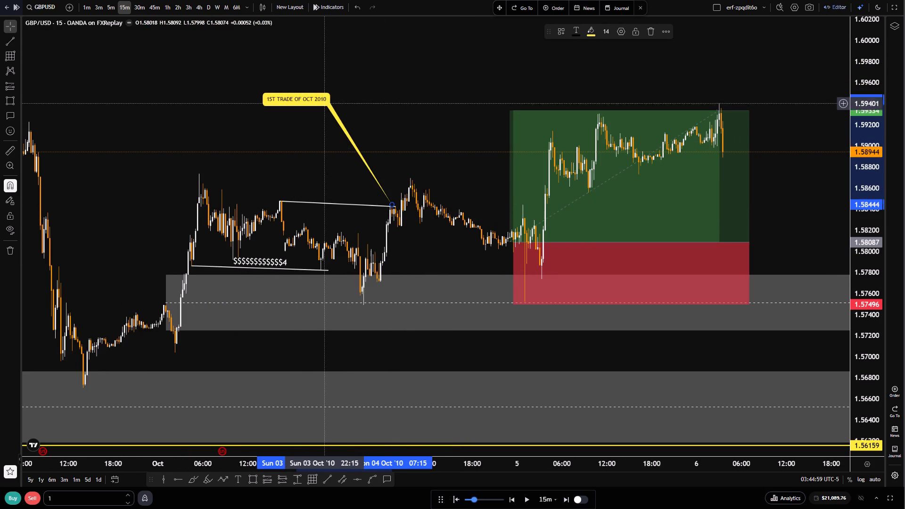
left_click(325, 98)
scroll(337, 143, "down", 5)
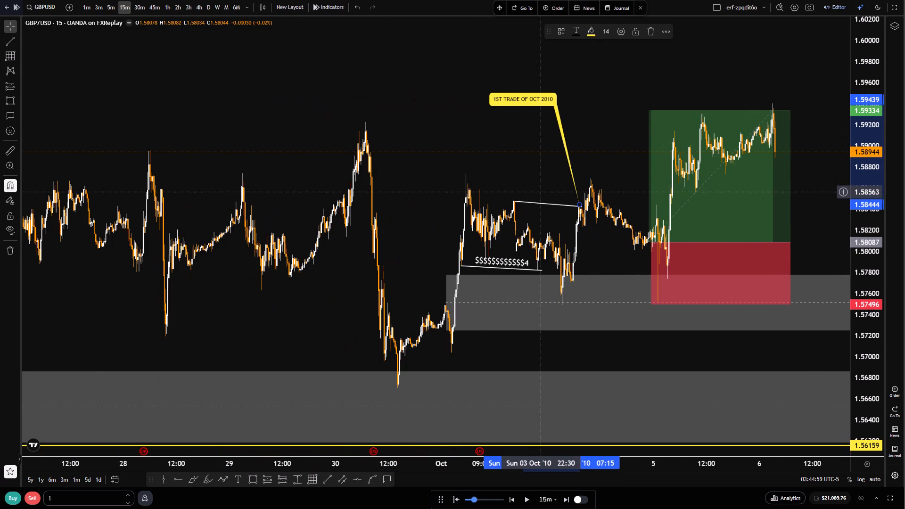
key("Return")
type("15 MIN TREND 1")
key("Return")
key("5")
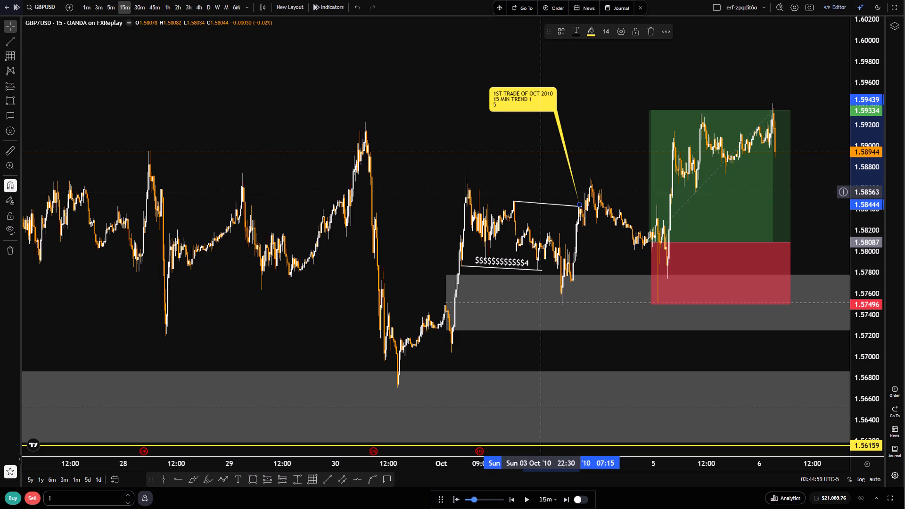
key("1")
key("BackSpace")
key("BackSpace")
Add the callout lines "15 MIN MOMNETUM BREAK" and "5 MIN CTR AND BREAK".
type("15 MIN MOMNER")
key("BackSpace")
type("TUN")
key("BackSpace")
type("M BREAK")
key("space")
key("Return")
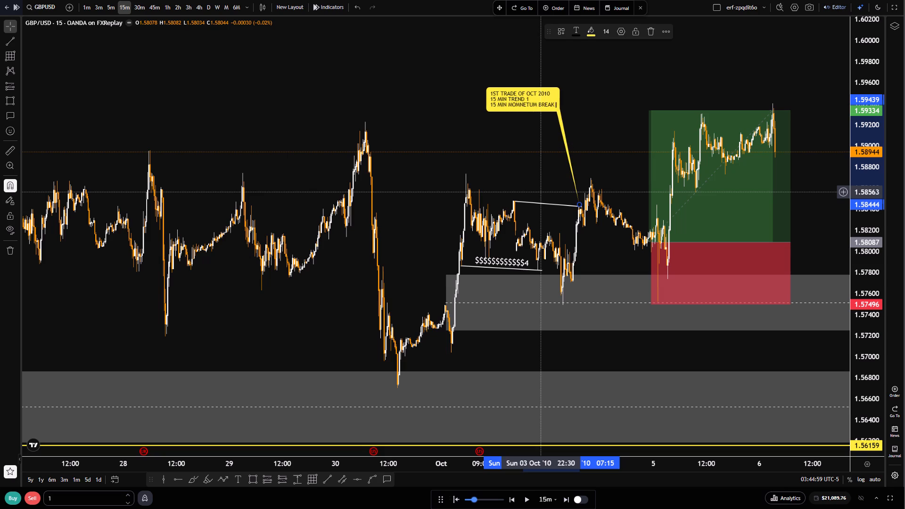
type("5 MIN CTR AN")
type("D BREAK")
key("space")
key("Return")
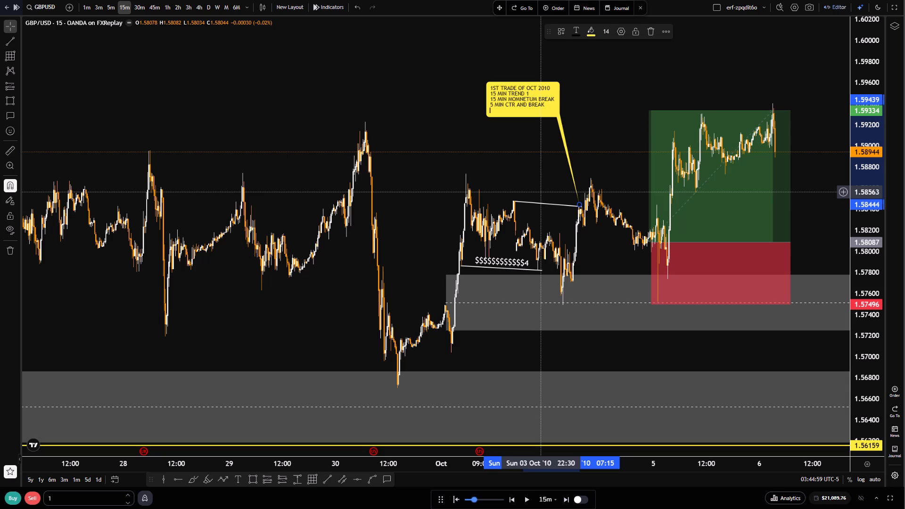
Add "LIQ AD MANIPULATION" and "ZONEE" as separate lines in the callout.
type("LIQ AD MAN")
type("IPULATION")
key("space")
type("ZON")
key("BackSpace")
key("BackSpace")
key("BackSpace")
key("Return")
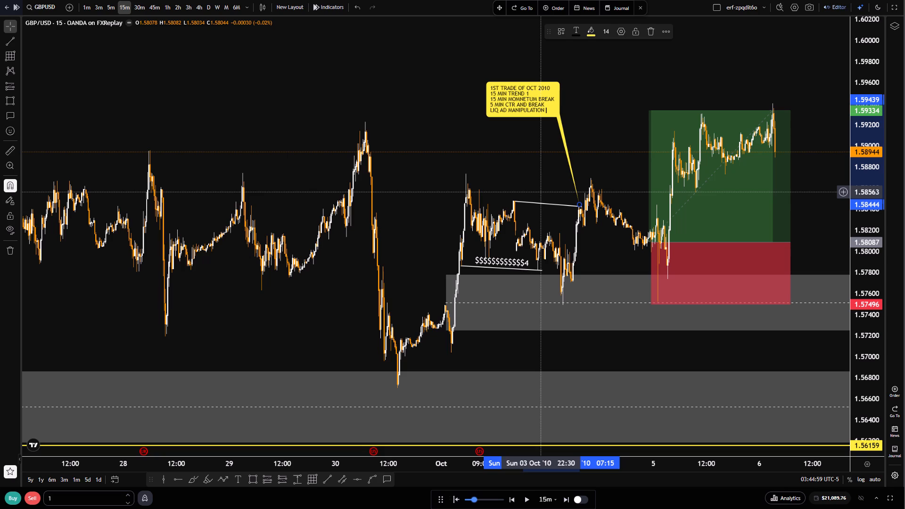
type("ZONEE")
key("space")
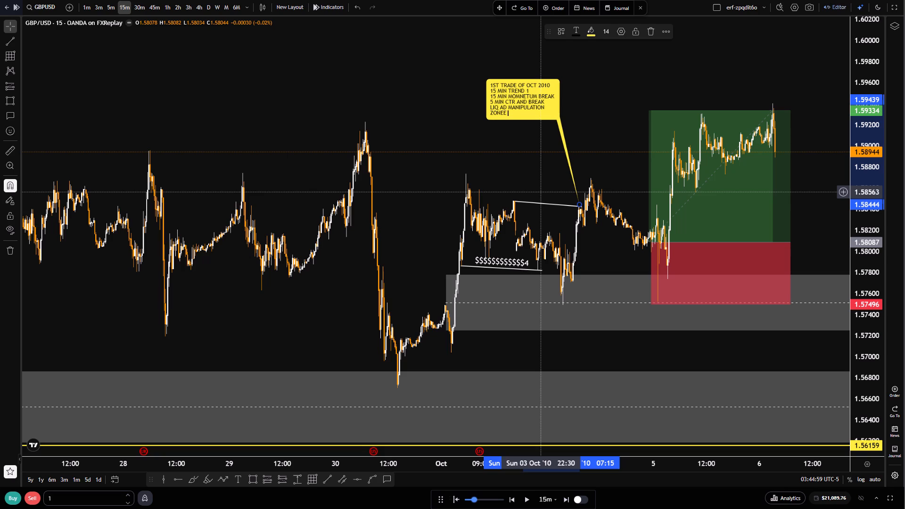
Add the callout line "THRE WAS NEWS WHICH DIDNT WICKED ME OUT BCZ OF MY SL PLACEMWNR".
key("Return")
type("THRE WAS NEWS WHICH")
key("space")
type("DIDNT WICKED ME OUT")
key("space")
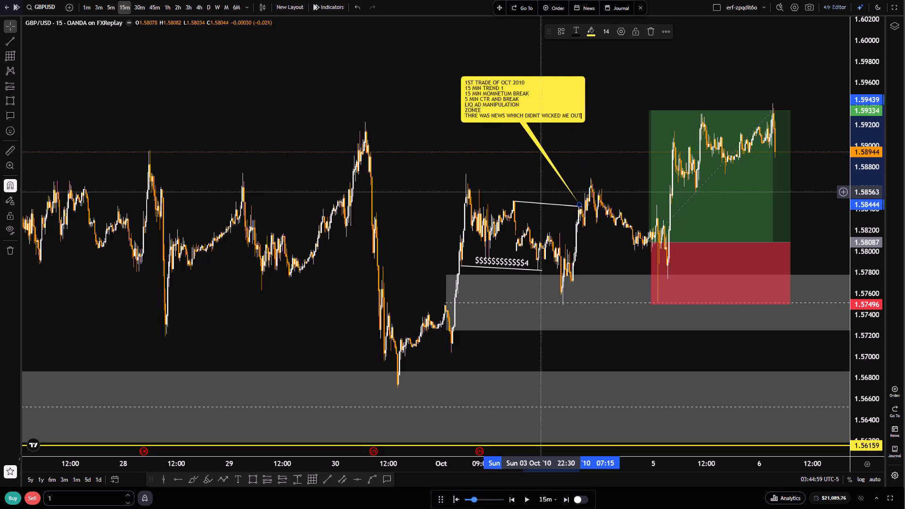
type("BCZ OF MY")
key("space")
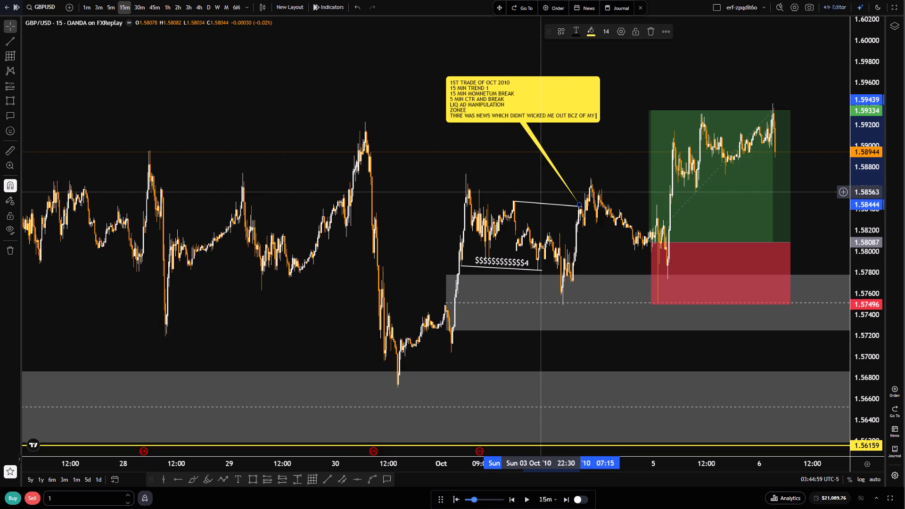
type("SL PLACEM")
type("WNR")
key("space")
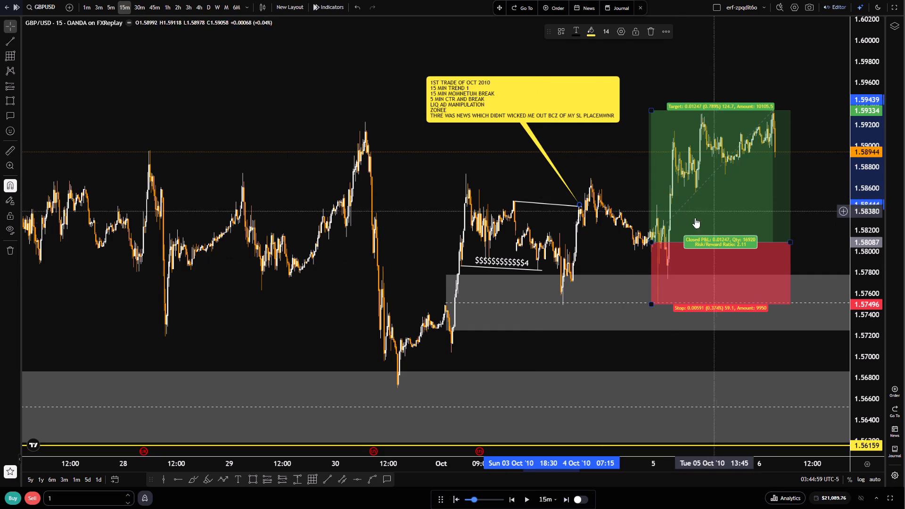
Copy an image of the annotated 15-minute chart, framed to show the callout and the closed trade.
scroll(658, 287, "up", 5)
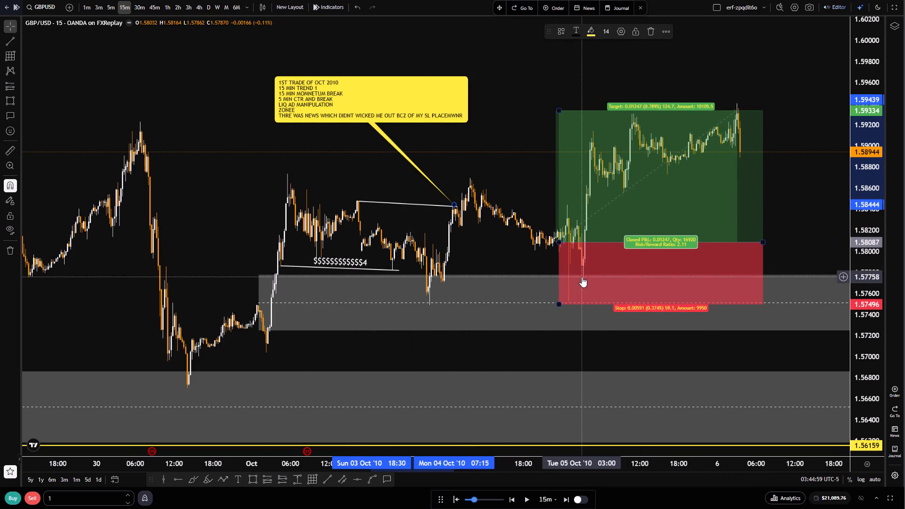
scroll(621, 320, "up", 3)
scroll(627, 347, "down", 6)
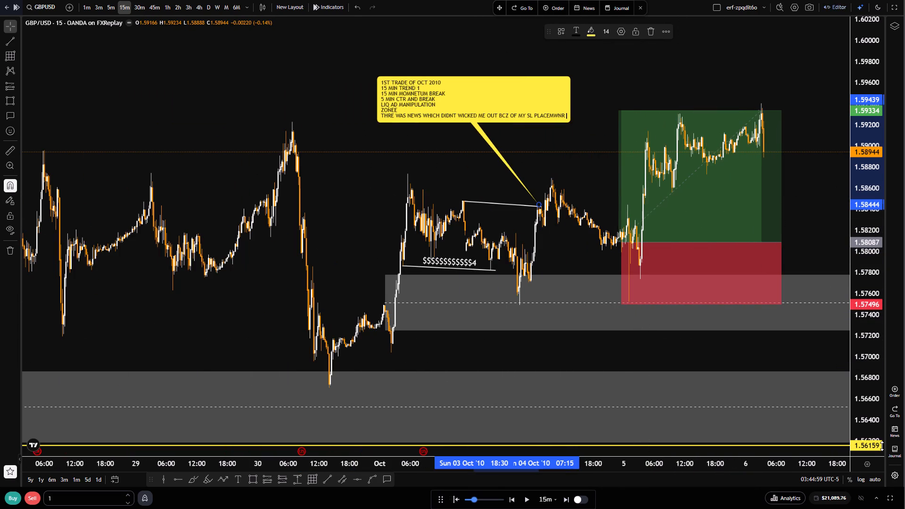
scroll(866, 418, "down", 2)
left_click(807, 8)
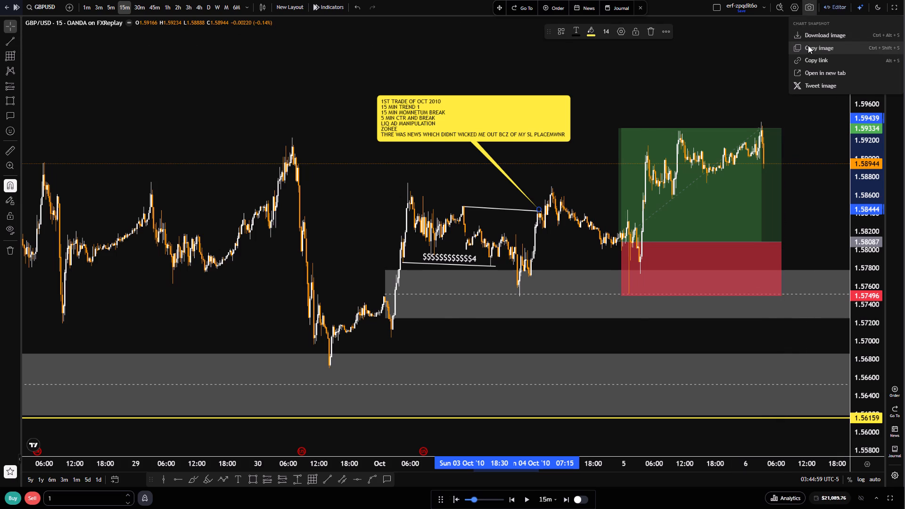
left_click(808, 45)
Switch the annotated chart to the 30-minute timeframe.
scroll(637, 369, "down", 6)
scroll(566, 340, "down", 5)
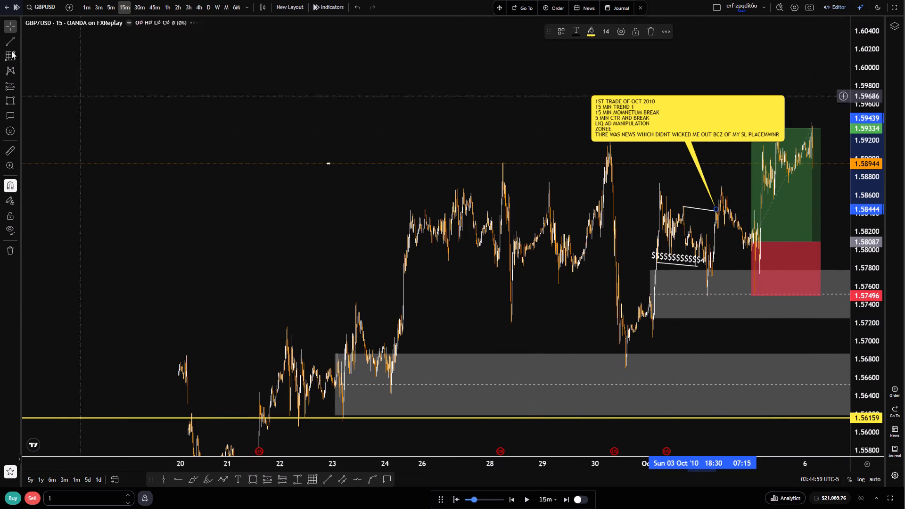
left_click(134, 9)
scroll(428, 277, "up", 15)
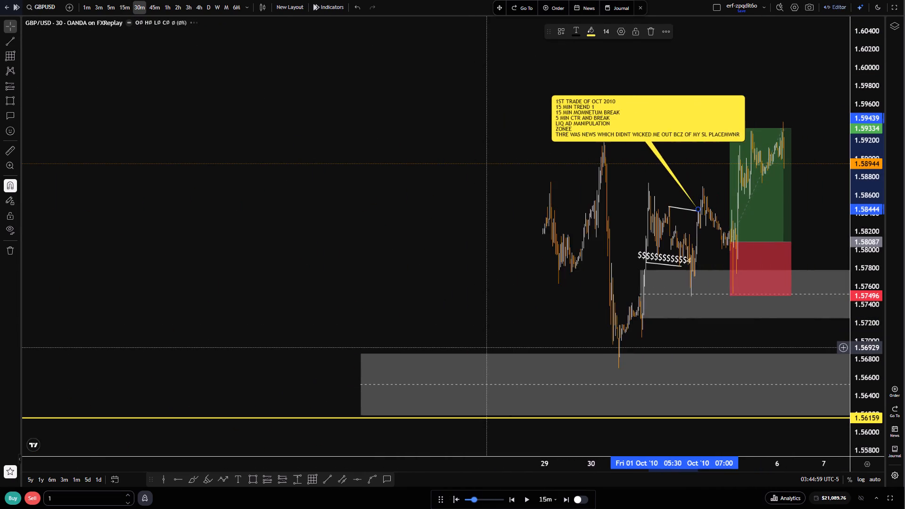
scroll(489, 350, "up", 2)
left_click_drag(401, 317, 413, 294)
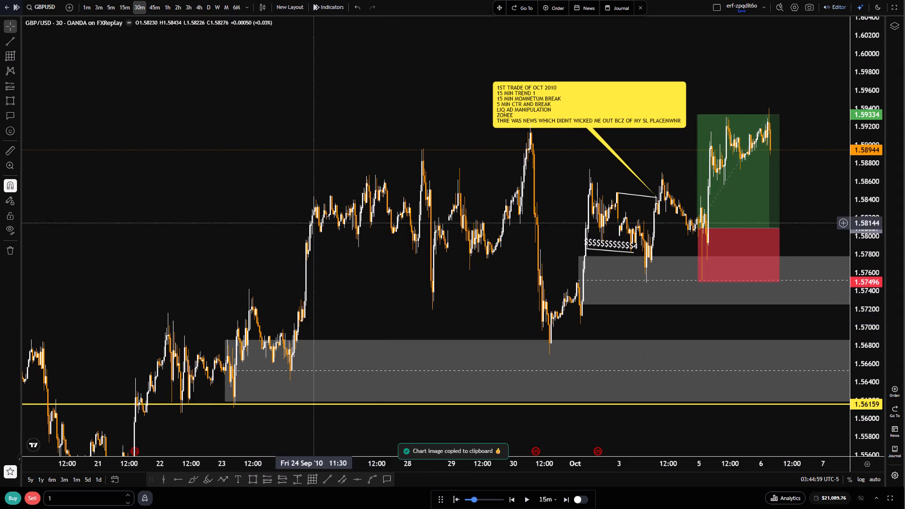
Copy an image of the 30-minute chart, with the callout moved slightly and the view framed around the zones and closed trade.
scroll(857, 368, "down", 5)
left_click_drag(391, 412, 421, 397)
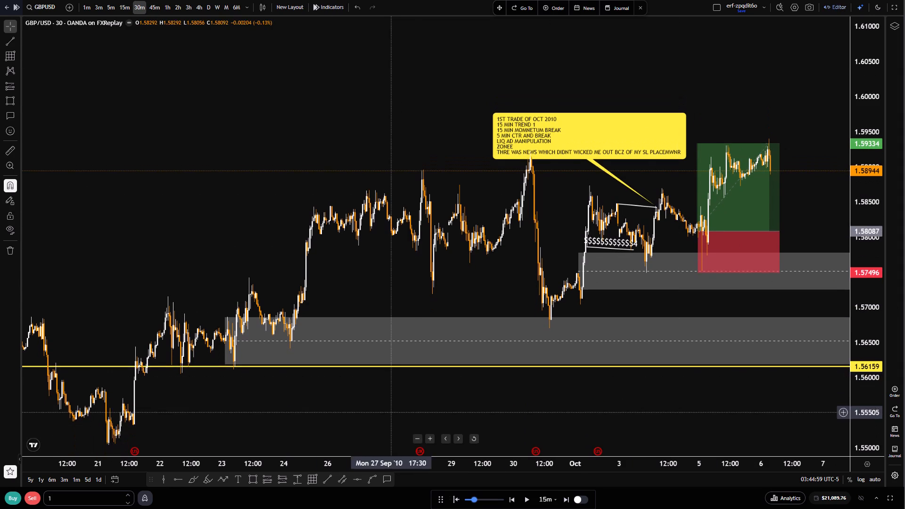
left_click_drag(421, 397, 490, 336)
scroll(539, 372, "down", 2)
left_click_drag(619, 364, 514, 393)
scroll(552, 394, "up", 2)
left_click_drag(586, 90, 576, 64)
left_click(807, 8)
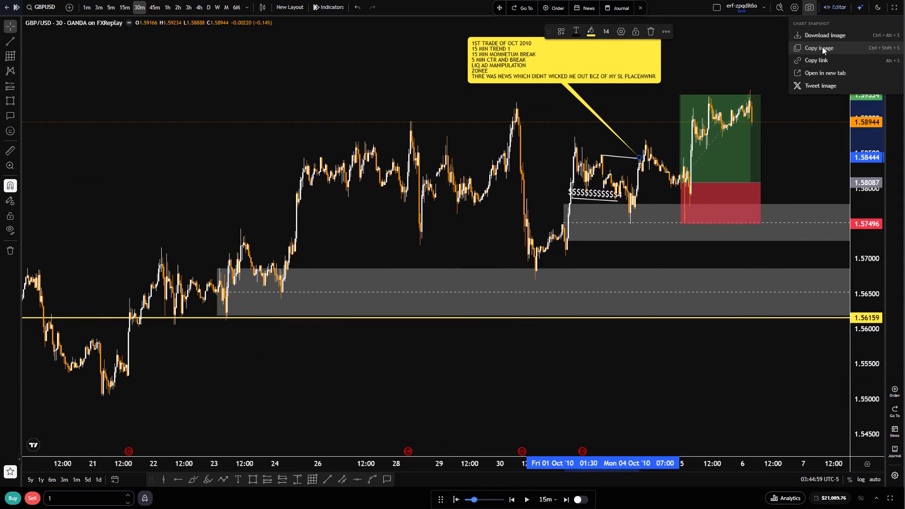
left_click(822, 48)
In Notion, paste the copied 30-minute chart image into the body of the "WEEK 1 OF OCT" page.
left_click(447, 44)
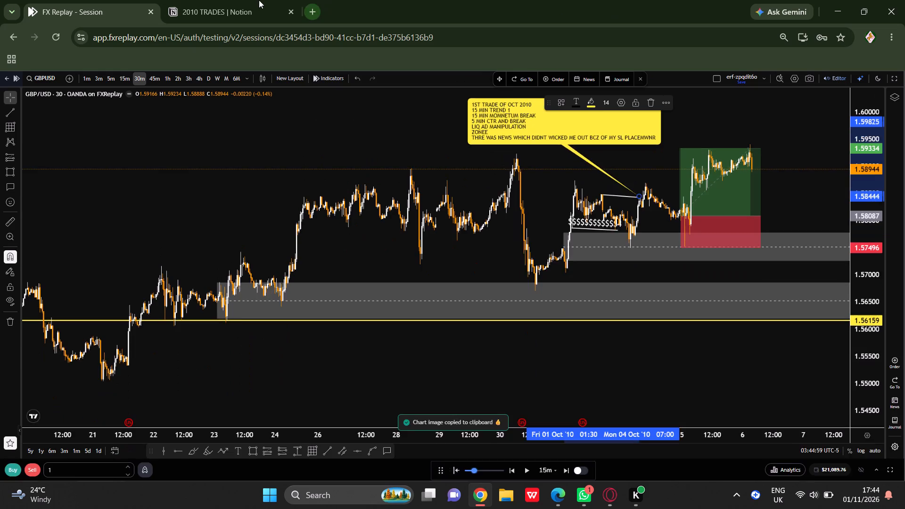
left_click(258, 0)
left_click(642, 363)
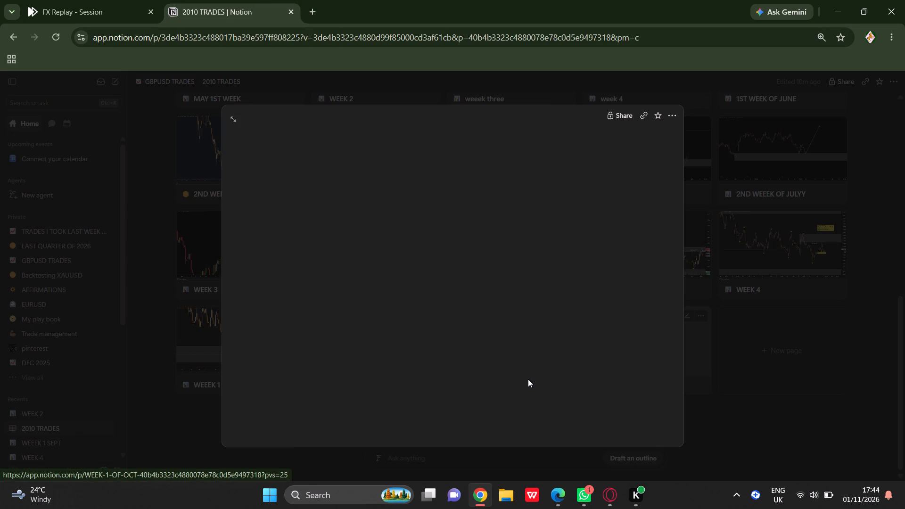
scroll(500, 365, "down", 5)
left_click(60, 0)
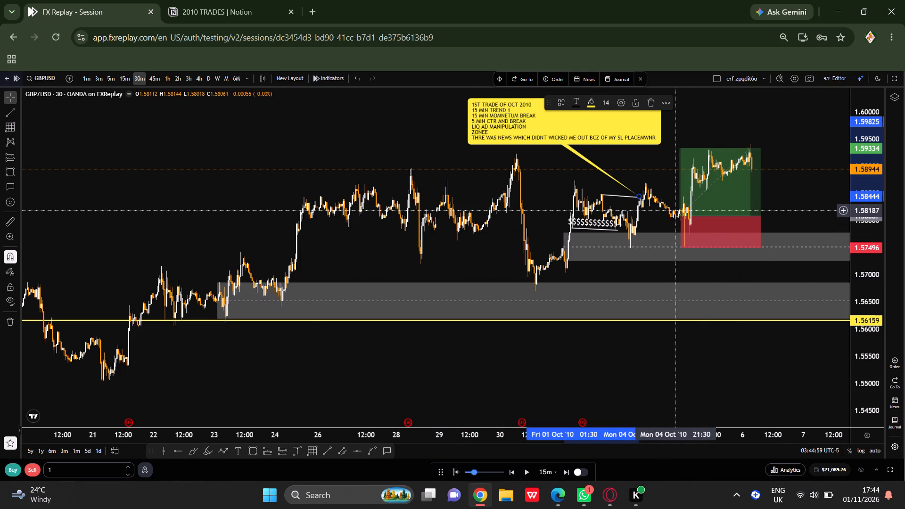
left_click(223, 0)
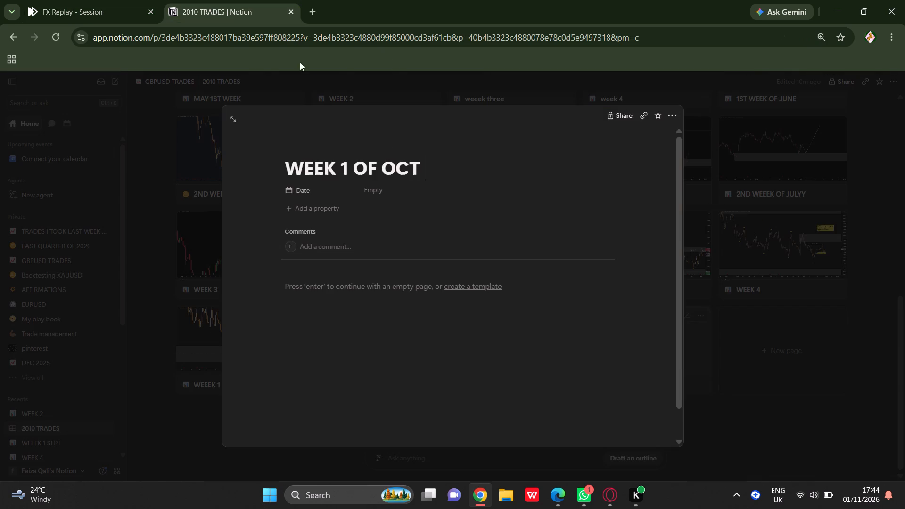
left_click(384, 286)
right_click(385, 287)
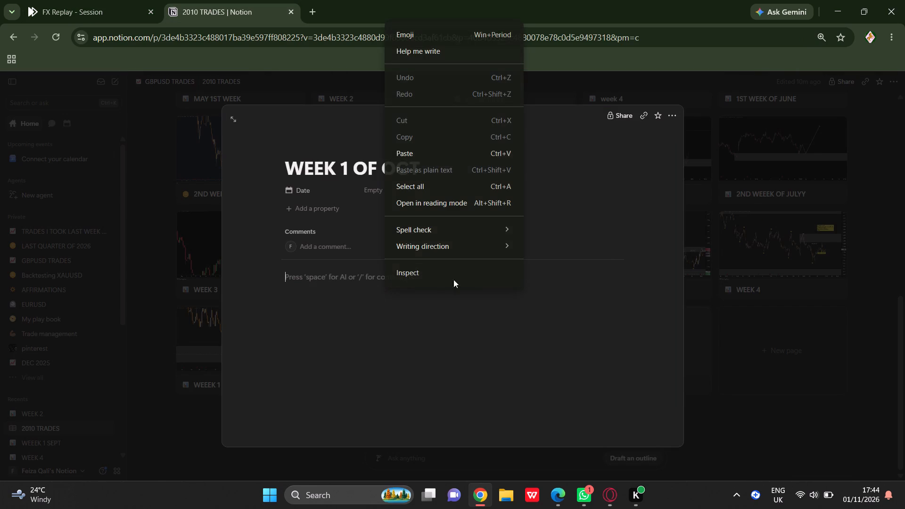
left_click(429, 159)
Write "TUESDAY DATE 5 WAS THE FIRST TRADE" below the pasted chart image and close the page.
scroll(432, 429, "down", 6)
scroll(430, 380, "down", 6)
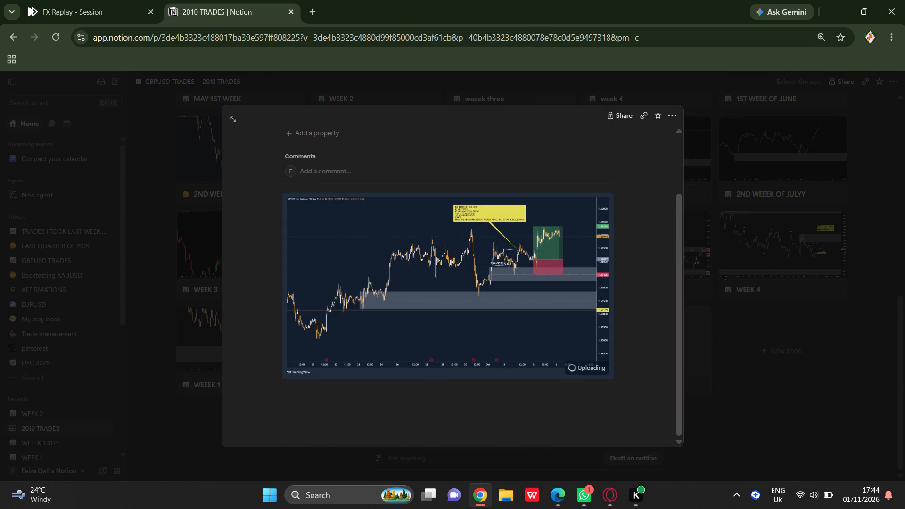
left_click(409, 410)
type("TUESDAY")
key("space")
type("DAET")
key("BackSpace")
key("BackSpace")
type("TE")
key("space")
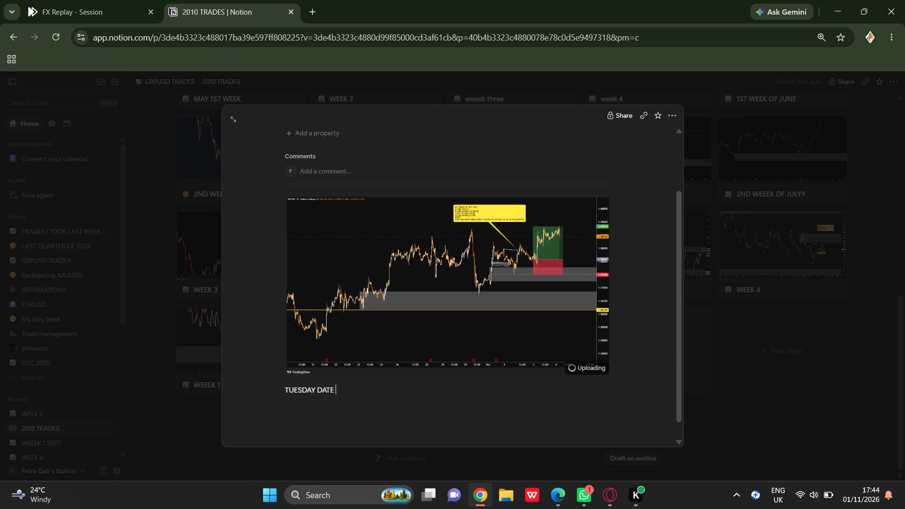
type("5 WAS THE FIRST TRADE")
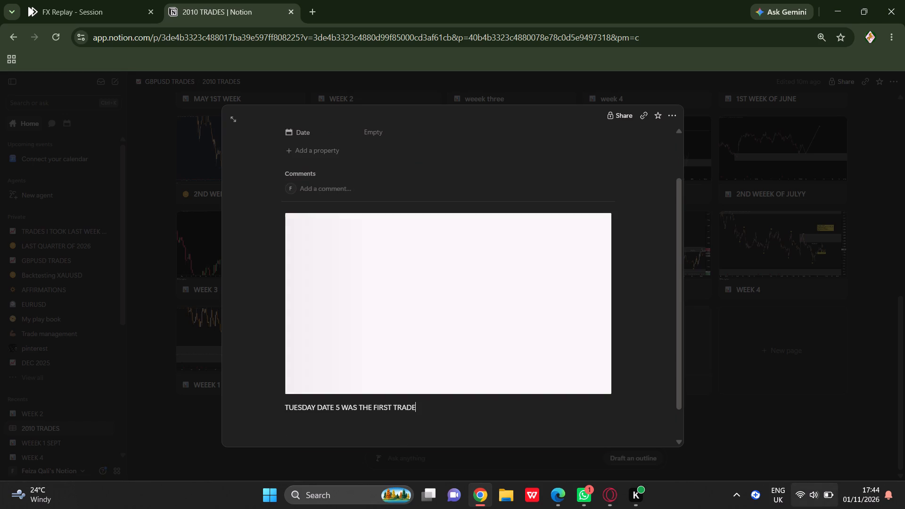
left_click(798, 432)
Return to the full-screen FX Replay chart and delete the closed long position drawing and the yellow callout.
left_click(123, 0)
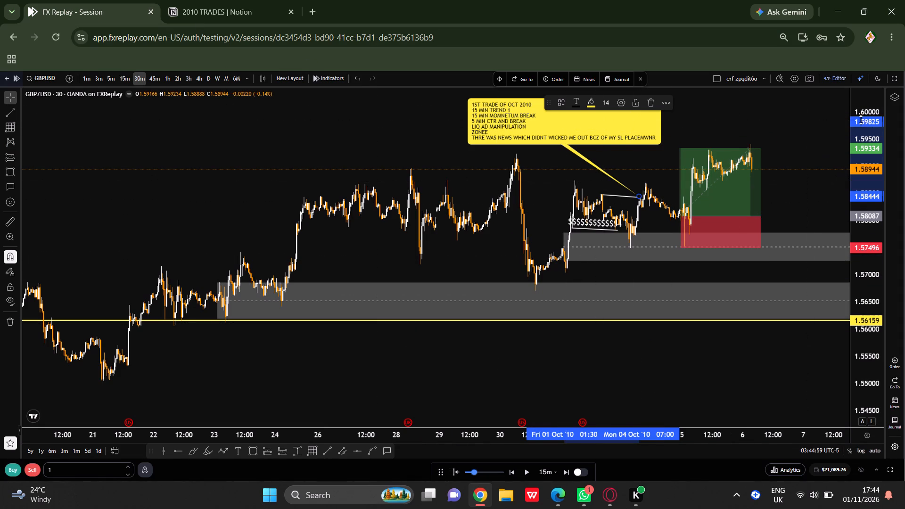
left_click(893, 78)
left_click(721, 185)
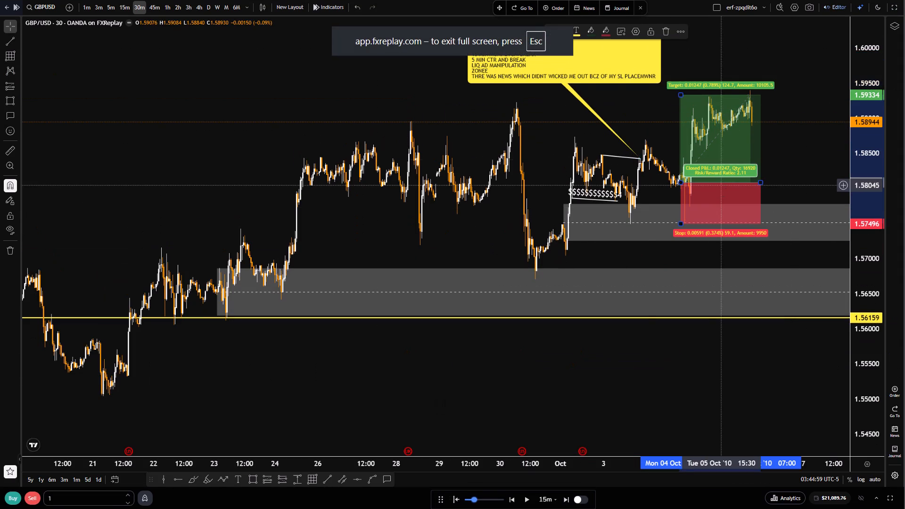
left_click(666, 29)
left_click(626, 78)
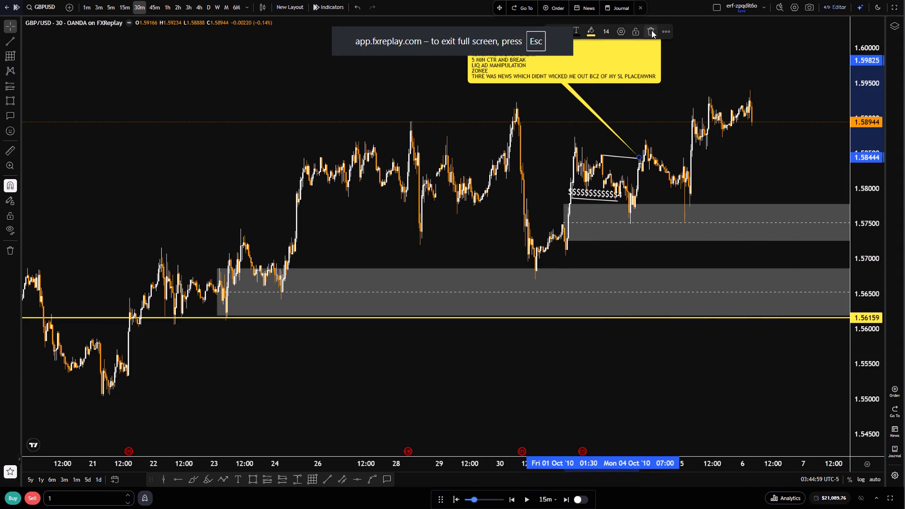
left_click(651, 30)
Delete the two white trend lines around the early October pullback, including the one labelled with dollar signs.
left_click(608, 105)
left_click(612, 156)
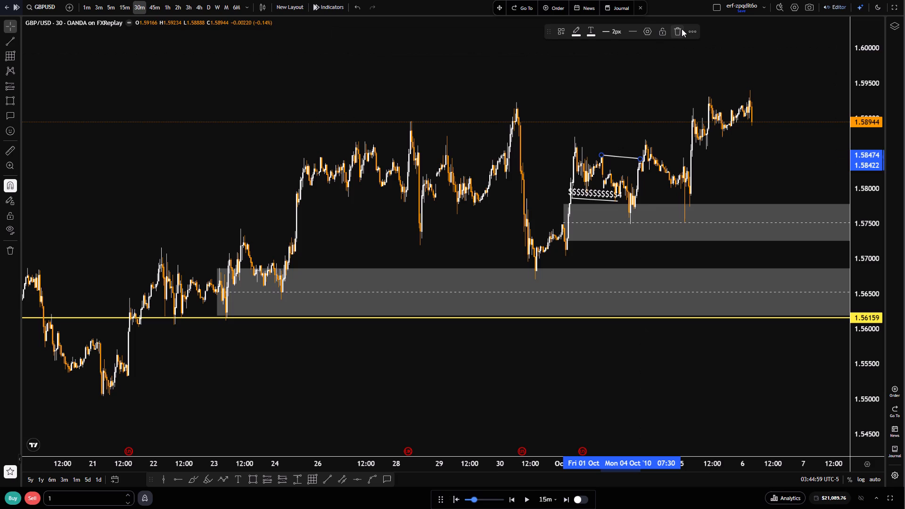
left_click(682, 29)
left_click(593, 202)
left_click(593, 198)
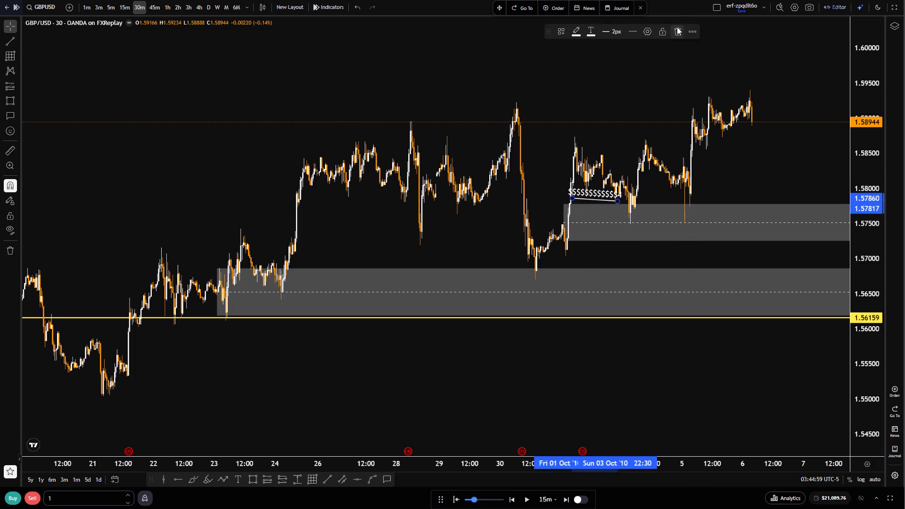
left_click(677, 27)
Unlock and delete the grey demand zone starting on 1 October.
left_click(584, 203)
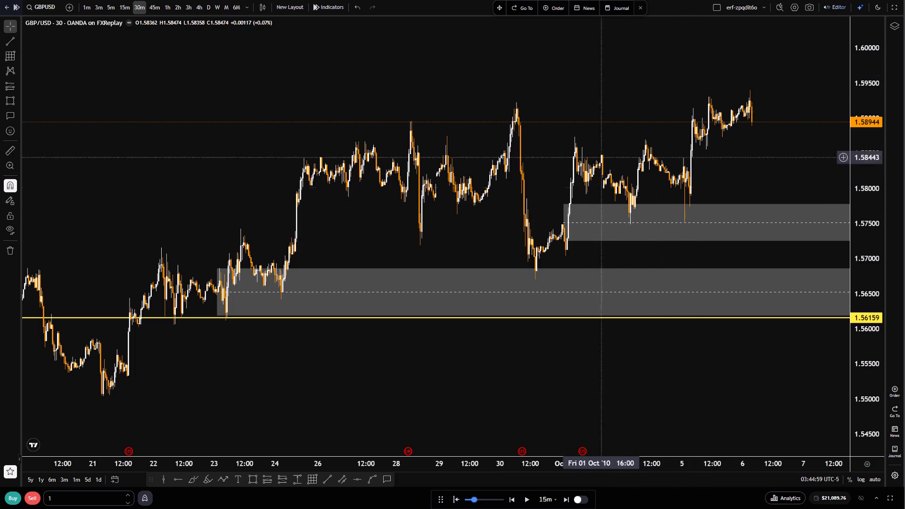
left_click(583, 241)
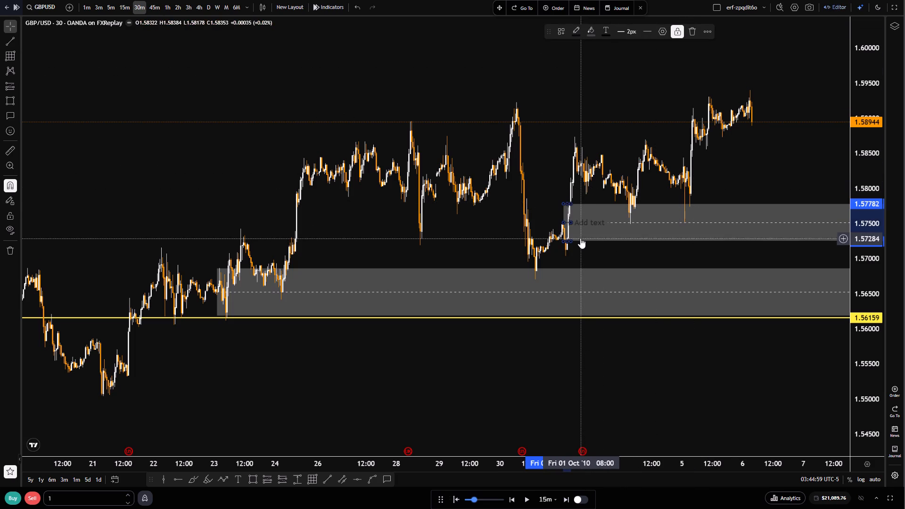
left_click(580, 238)
left_click(680, 38)
left_click(690, 28)
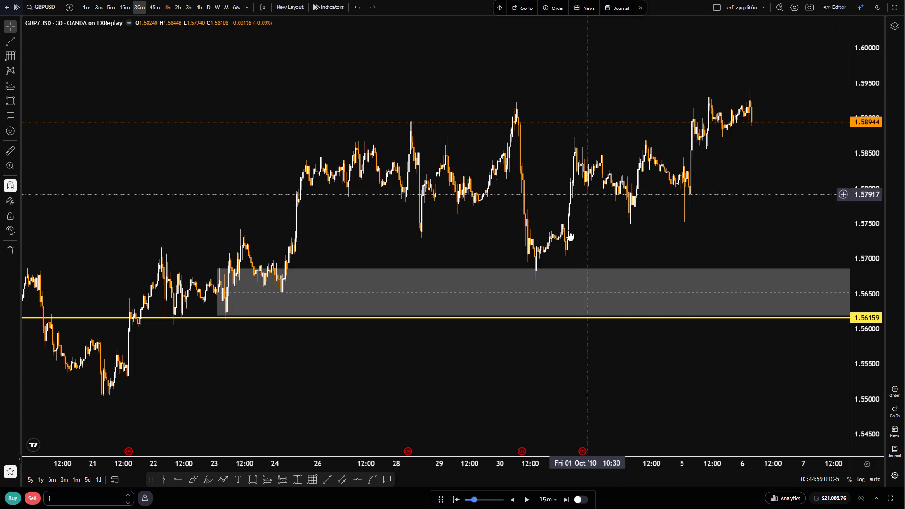
On the 4-hour chart, unlock and delete the yellow horizontal ray at 1.56159.
left_click(194, 13)
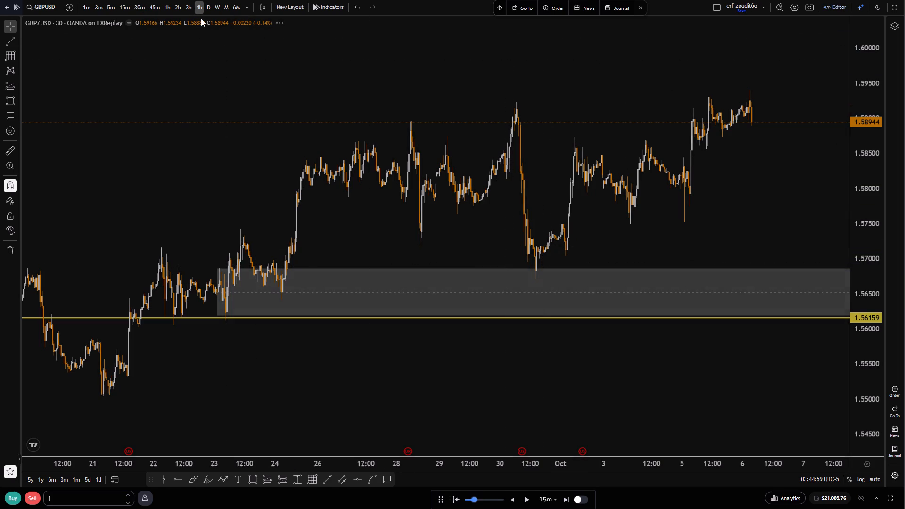
scroll(510, 304, "up", 13)
scroll(845, 399, "down", 7)
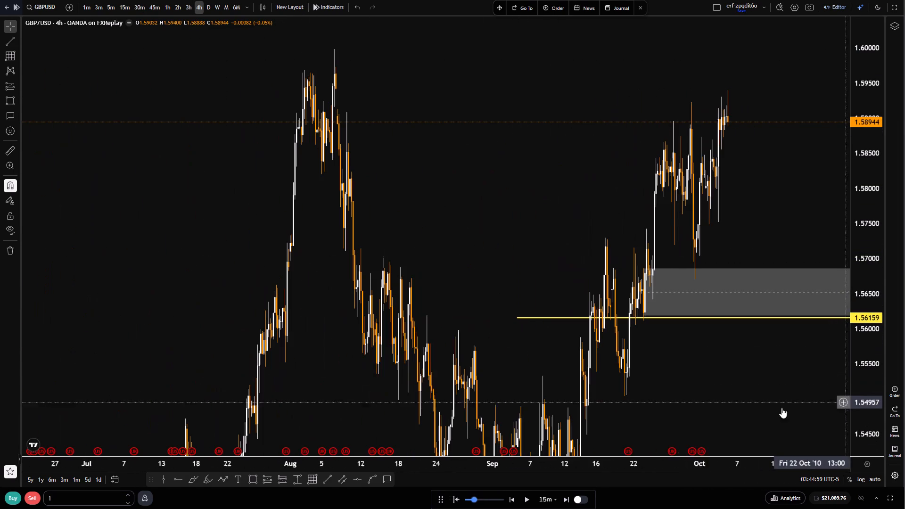
left_click(518, 316)
left_click(518, 318)
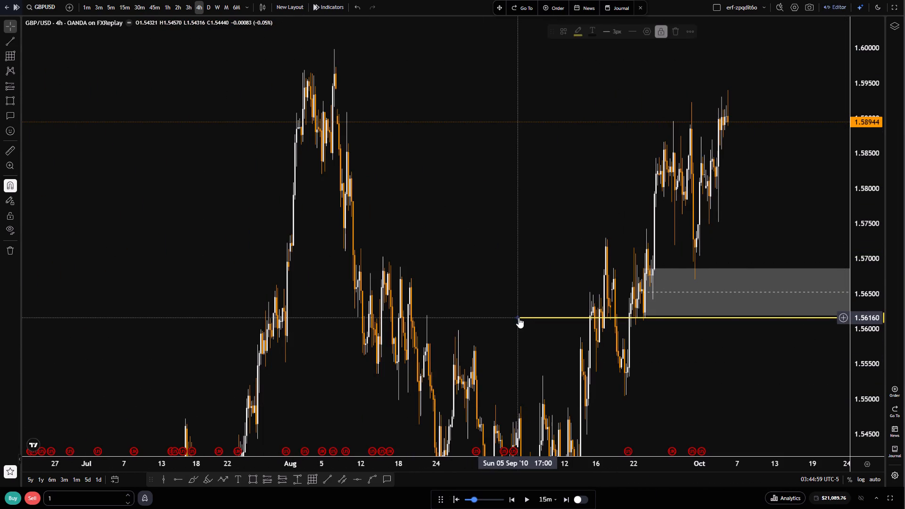
left_click(659, 30)
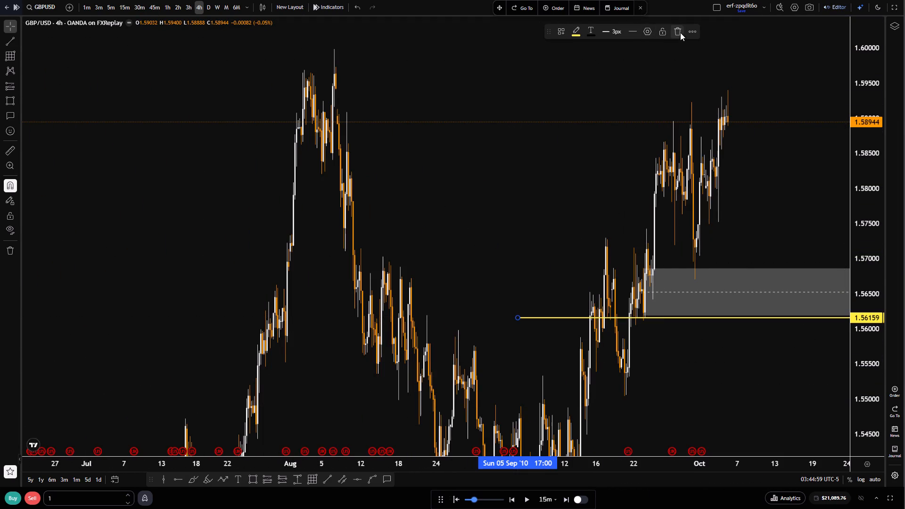
left_click(680, 33)
On the daily chart, draw a rectangle zone from about 1.5899 to 1.5996 at the early August 2010 high and lock it.
scroll(690, 238, "up", 6)
left_click_drag(307, 150, 347, 141)
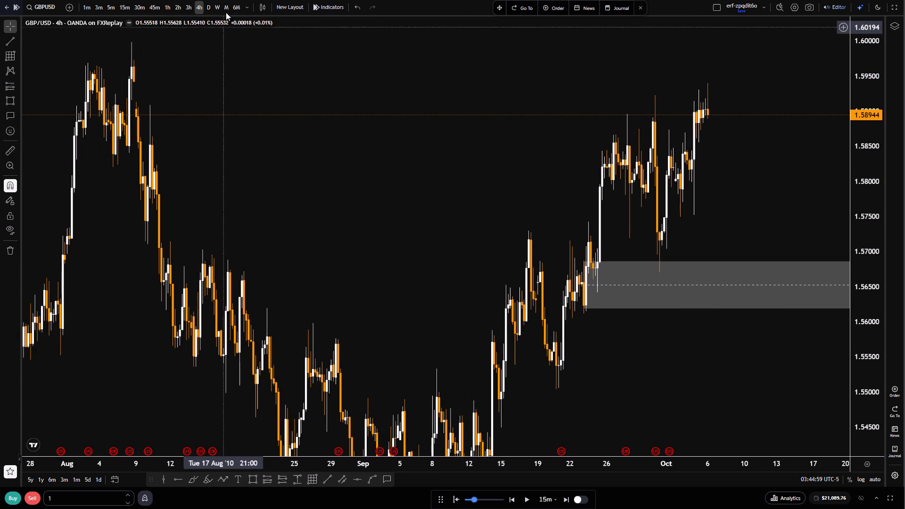
left_click(210, 7)
scroll(290, 191, "up", 7)
scroll(348, 212, "up", 5)
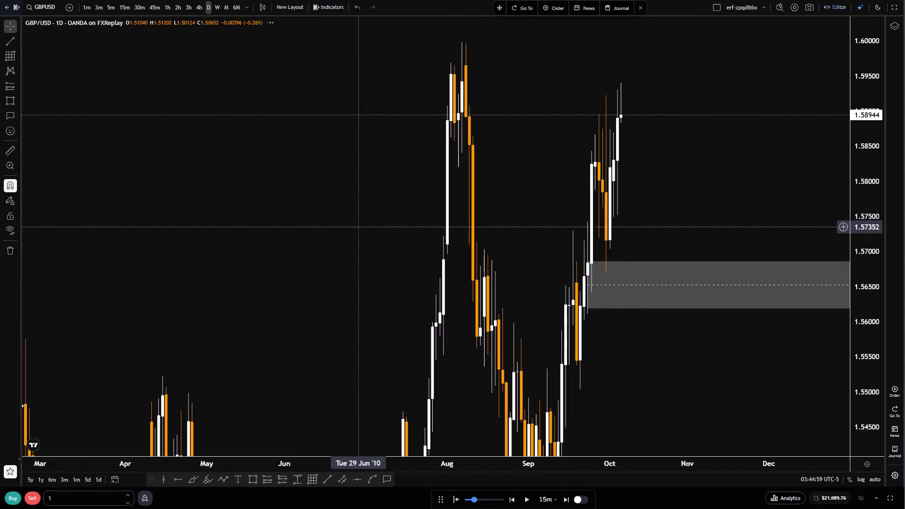
scroll(520, 187, "up", 5)
left_click_drag(325, 119, 483, 169)
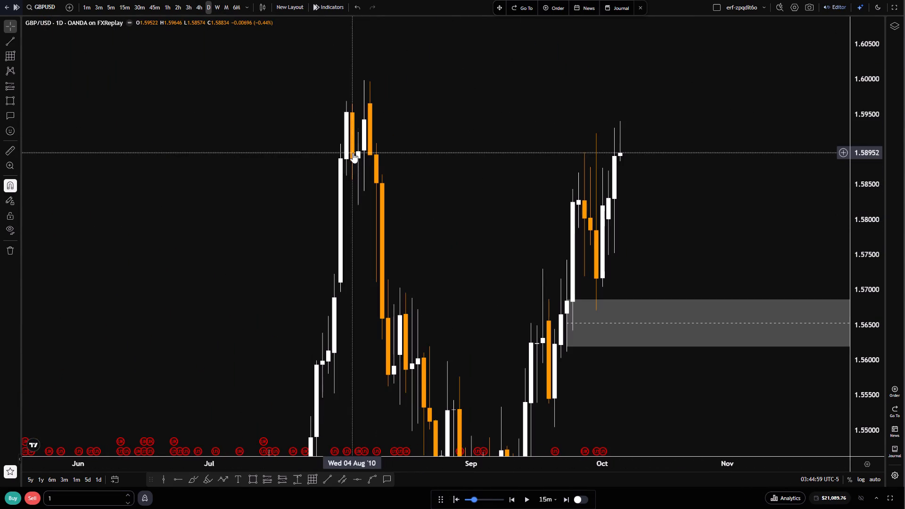
left_click(254, 482)
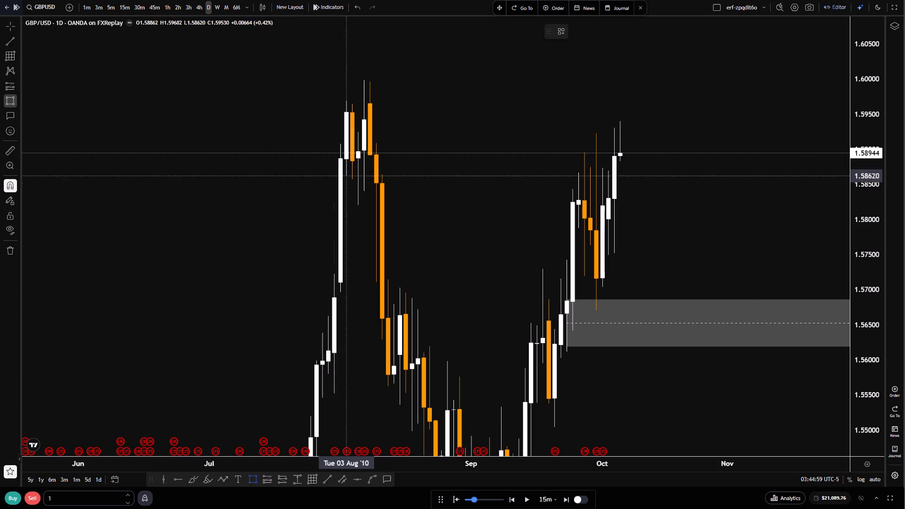
left_click(364, 154)
left_click(371, 82)
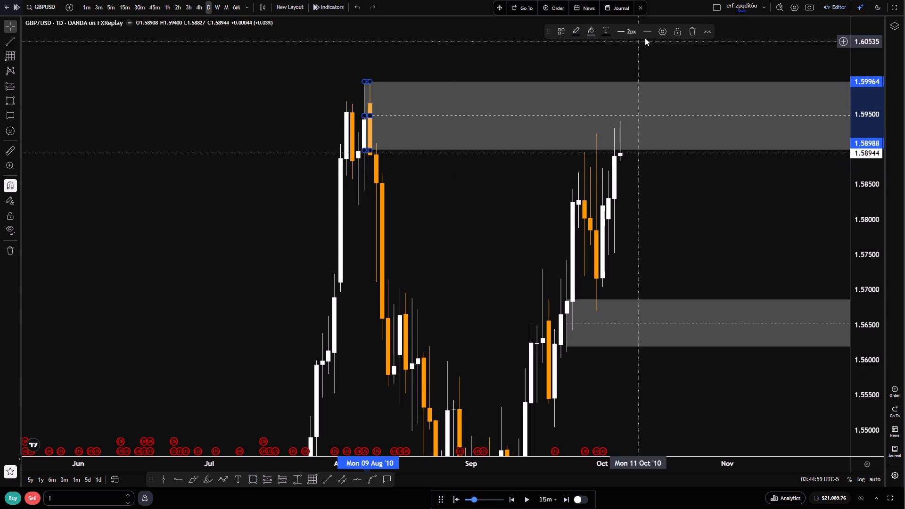
left_click(674, 31)
Unlock and delete the grey demand zone starting around 24 September on the daily chart.
scroll(699, 315, "down", 7)
scroll(863, 381, "down", 8)
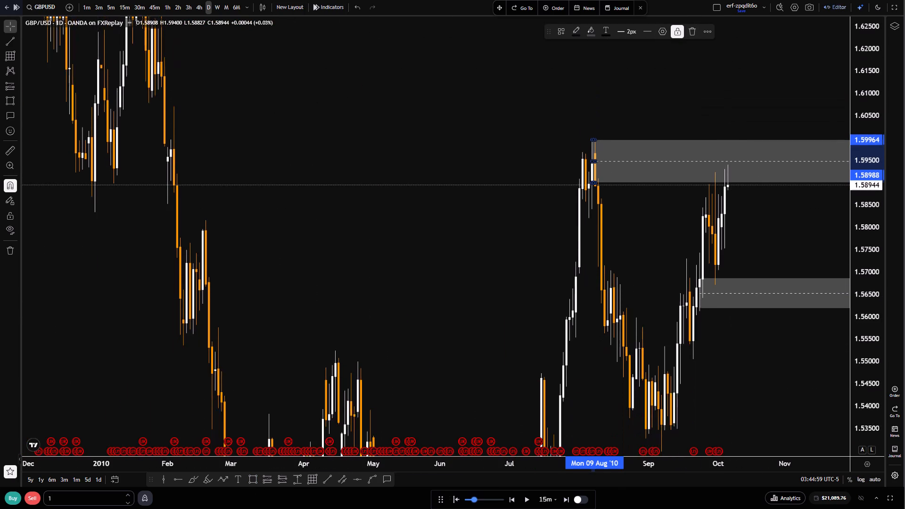
scroll(324, 263, "up", 5)
left_click(627, 284)
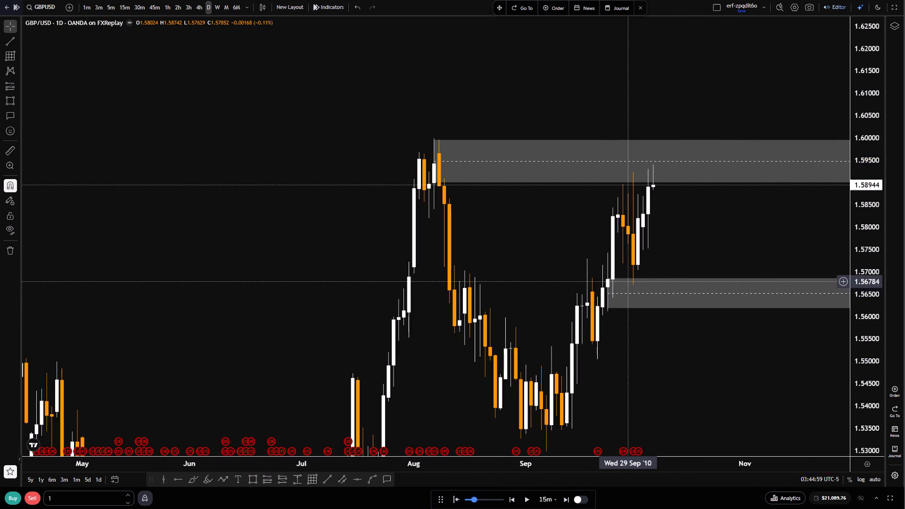
left_click(626, 281)
left_click(626, 279)
left_click(677, 25)
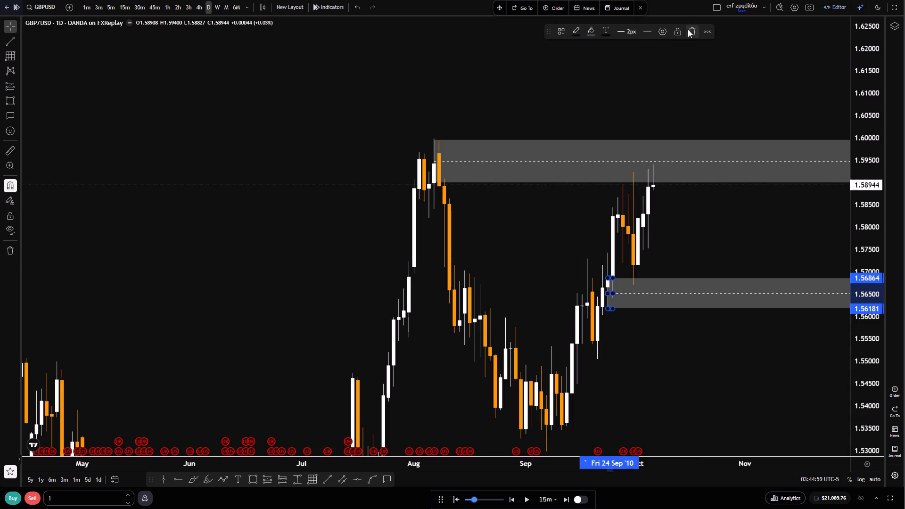
left_click(688, 29)
Examine the daily price history from 2009 to October 2010 relative to the new August supply zone.
scroll(690, 269, "up", 5)
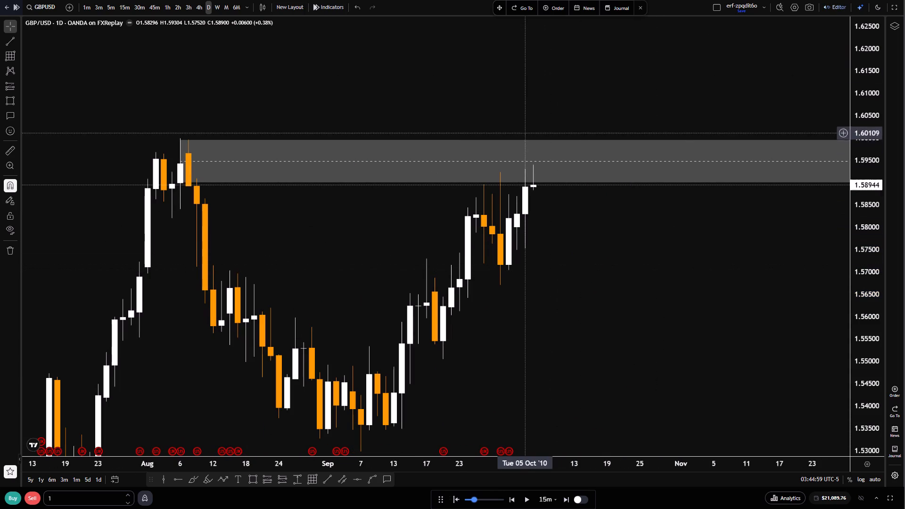
left_click_drag(568, 378, 730, 253)
scroll(882, 410, "down", 12)
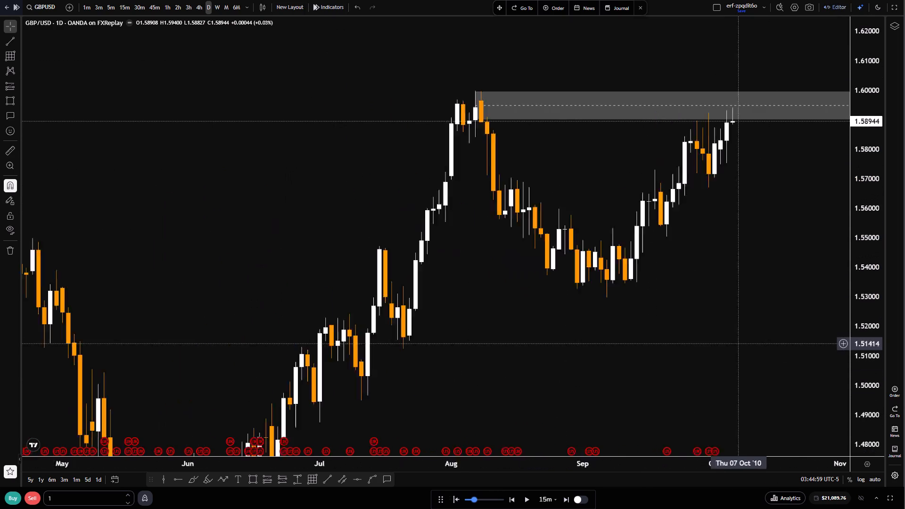
left_click_drag(757, 356, 795, 295)
scroll(721, 319, "down", 8)
scroll(869, 377, "down", 14)
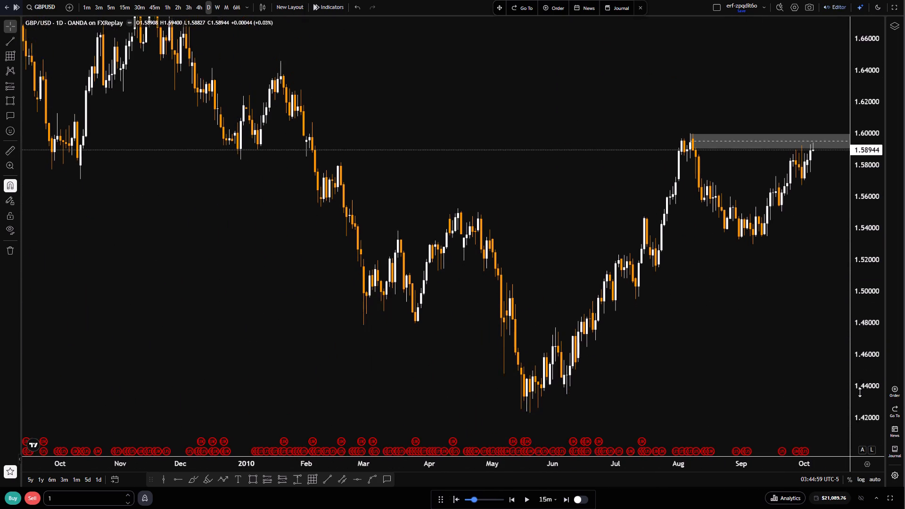
scroll(494, 215, "down", 5)
left_click_drag(559, 139, 765, 273)
scroll(494, 282, "up", 7)
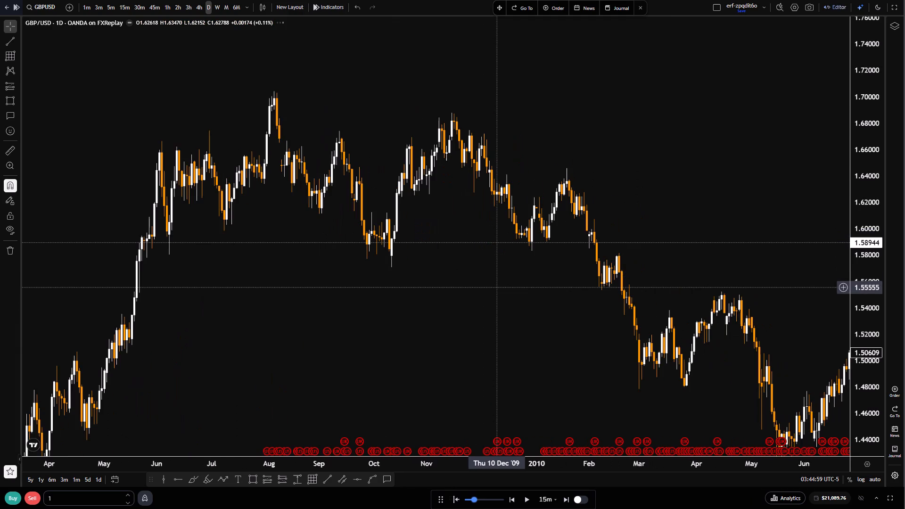
left_click_drag(504, 319, 179, 206)
scroll(376, 228, "up", 3)
left_click_drag(438, 197, 260, 211)
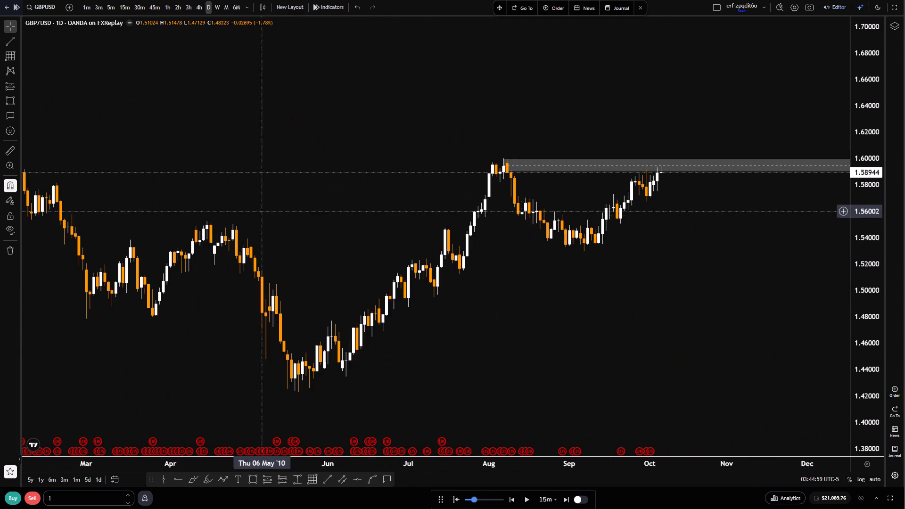
Switch to the 4-hour chart and examine price structure from late 2009 to October 2010 around the August supply zone.
left_click(489, 357)
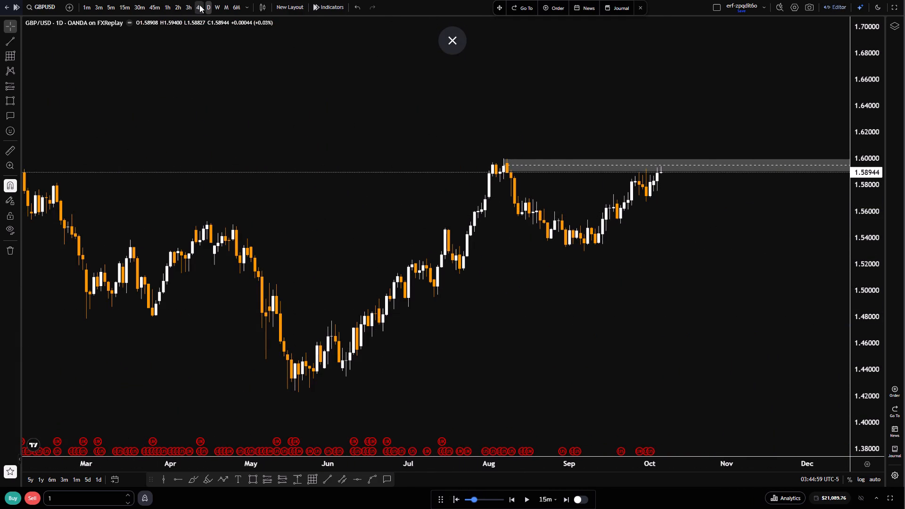
left_click(199, 5)
scroll(533, 279, "down", 7)
scroll(595, 316, "down", 7)
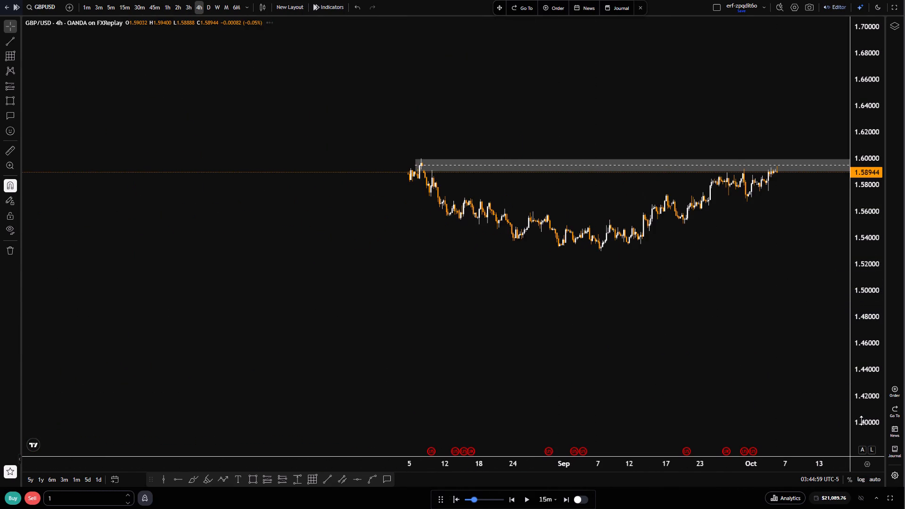
scroll(860, 421, "up", 14)
left_click_drag(682, 288, 632, 425)
scroll(631, 387, "up", 6)
left_click_drag(623, 353, 654, 358)
scroll(639, 360, "up", 2)
left_click_drag(691, 357, 635, 376)
scroll(662, 375, "down", 4)
scroll(413, 286, "down", 7)
scroll(503, 309, "down", 17)
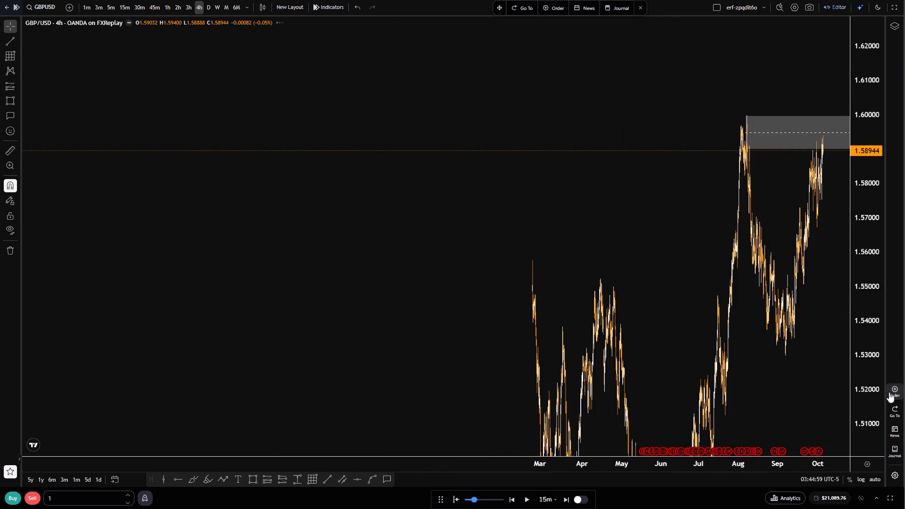
scroll(889, 392, "down", 17)
scroll(397, 287, "up", 7)
left_click_drag(334, 206, 438, 245)
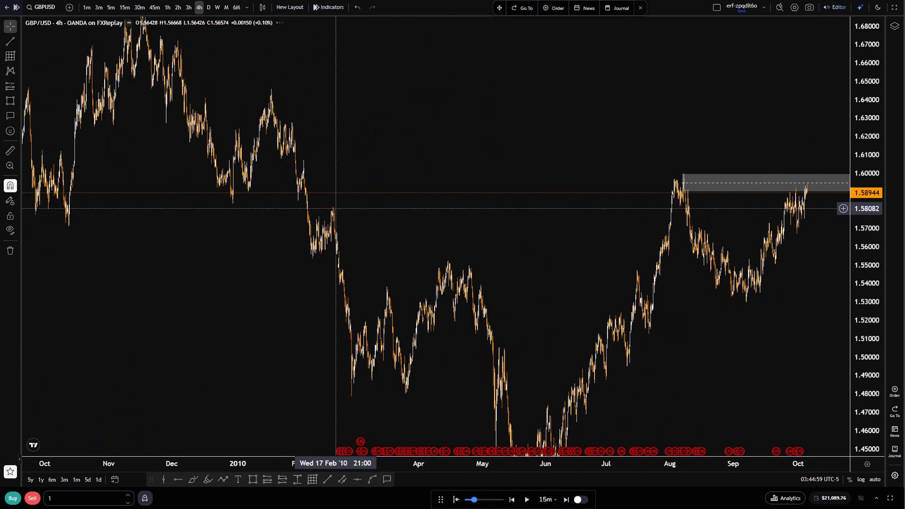
left_click_drag(438, 245, 468, 249)
scroll(402, 258, "up", 4)
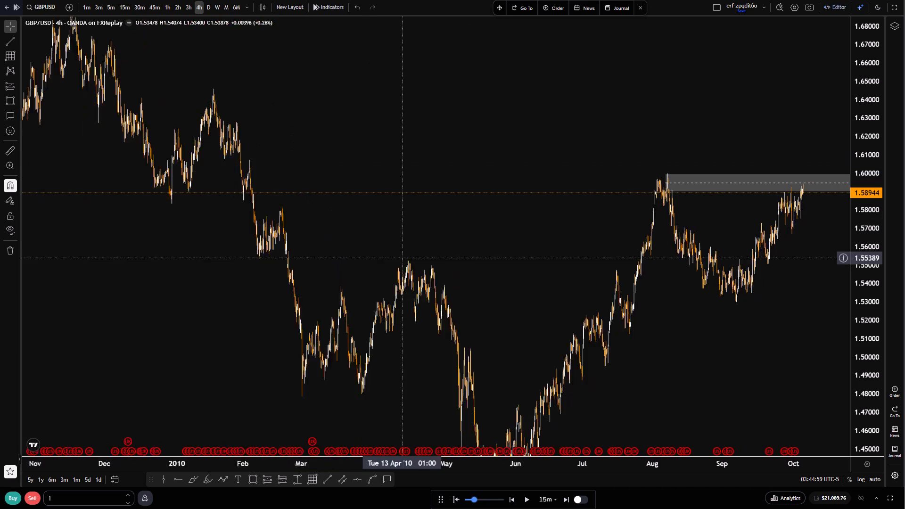
scroll(403, 259, "up", 2)
left_click_drag(117, 258, 904, 319)
scroll(687, 291, "up", 6)
scroll(633, 309, "up", 6)
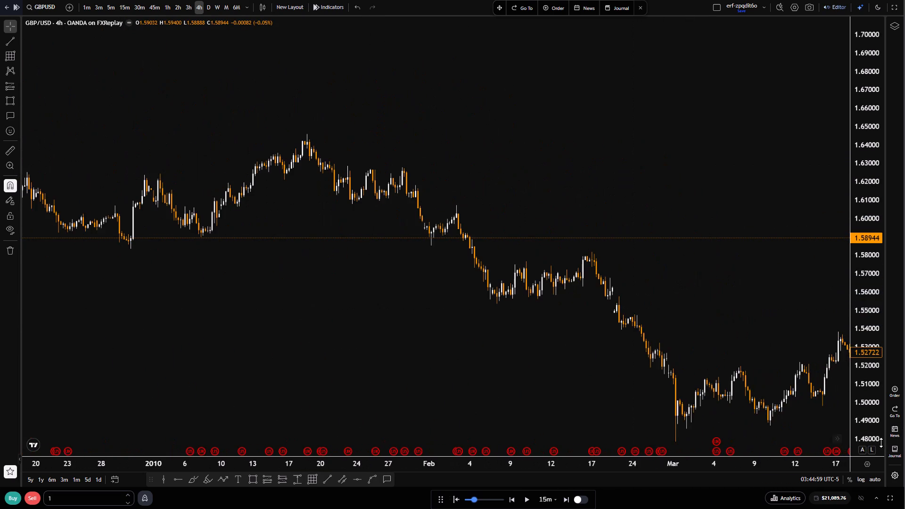
scroll(882, 428, "up", 7)
left_click_drag(742, 348, 0, 217)
left_click_drag(653, 247, 29, 144)
left_click_drag(568, 256, 166, 418)
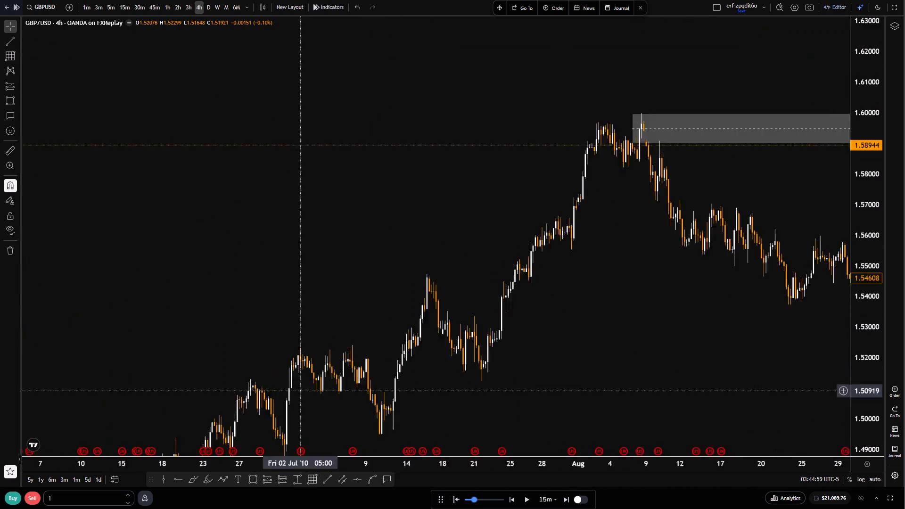
left_click_drag(166, 418, 165, 417)
left_click_drag(553, 353, 140, 321)
scroll(286, 314, "up", 2)
scroll(374, 328, "down", 3)
left_click_drag(529, 363, 506, 408)
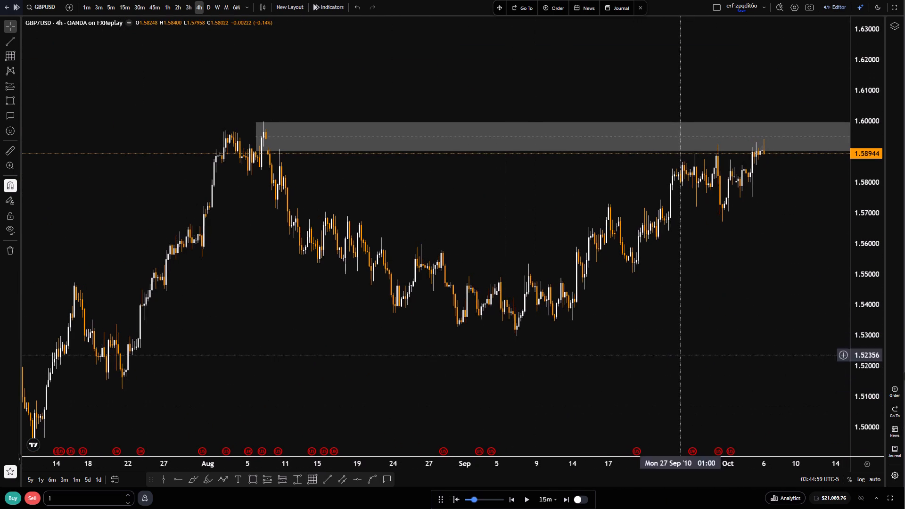
scroll(864, 405, "up", 7)
scroll(690, 346, "up", 2)
left_click_drag(690, 334, 670, 353)
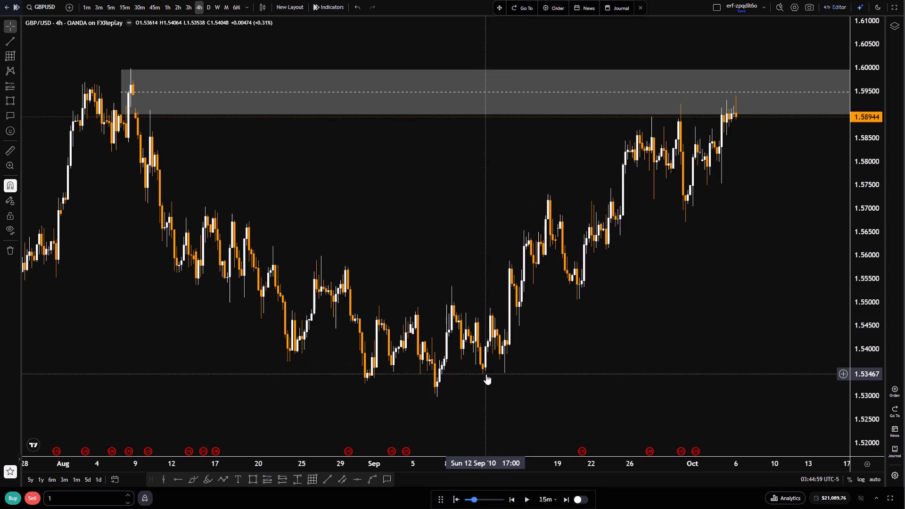
left_click_drag(706, 284, 712, 351)
scroll(701, 334, "down", 2)
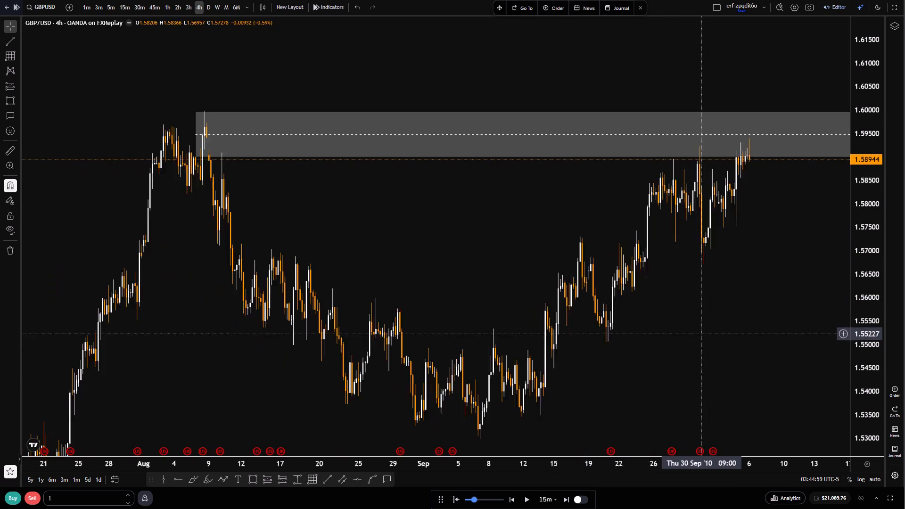
Add a callout reading "PRRICE IS ALL TIME HIGHHHH" with its label above the supply zone, around late August 2010.
left_click(388, 480)
left_click_drag(459, 270, 461, 260)
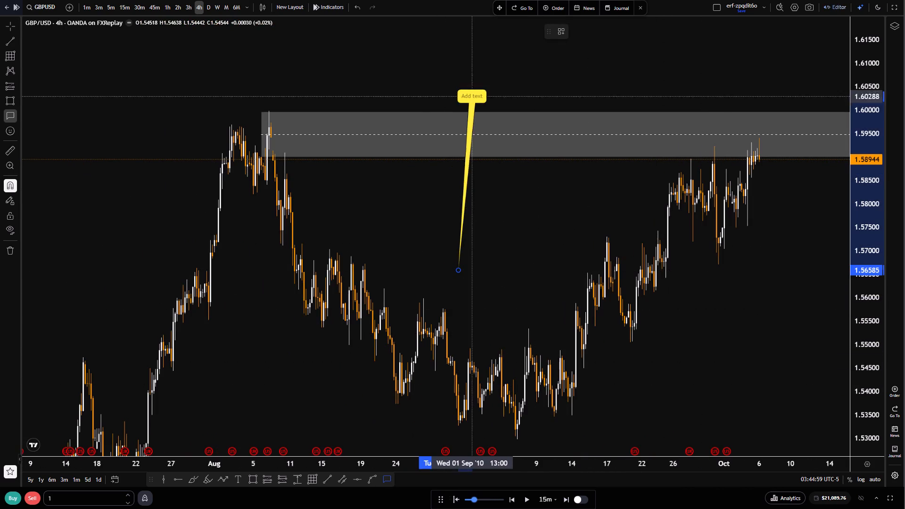
left_click(473, 79)
key("o")
key("BackSpace")
type("PRRICE IS ALL TIME HIGHHHH")
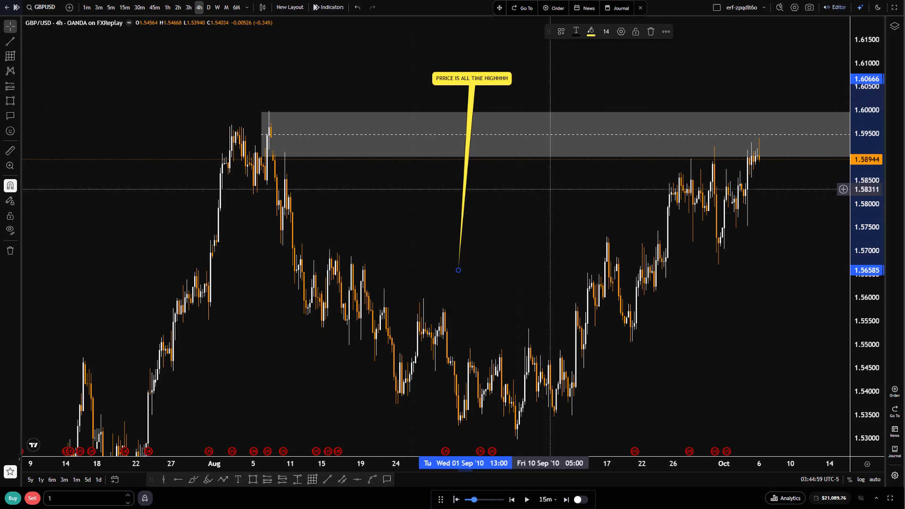
left_click_drag(542, 214, 602, 251)
scroll(583, 244, "up", 2)
left_click_drag(454, 277, 499, 242)
scroll(873, 386, "down", 4)
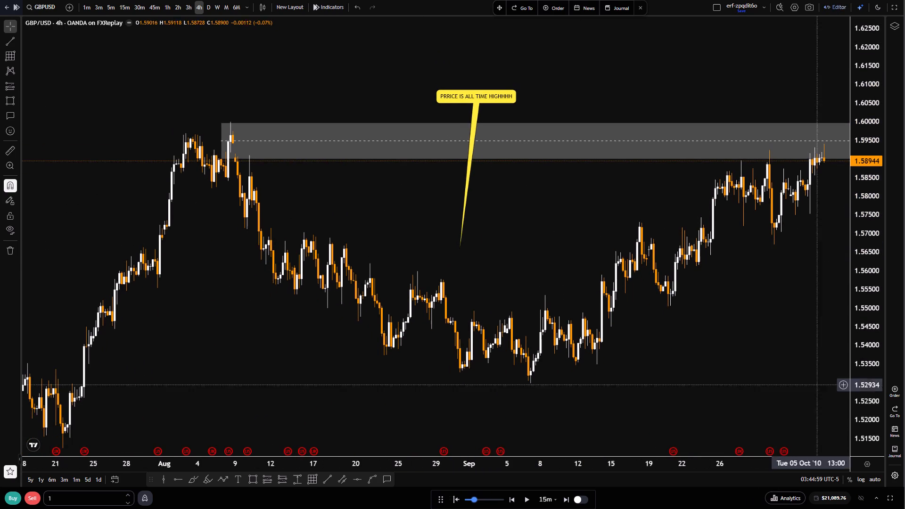
left_click_drag(758, 370, 721, 388)
left_click_drag(446, 112, 406, 98)
left_click(530, 228)
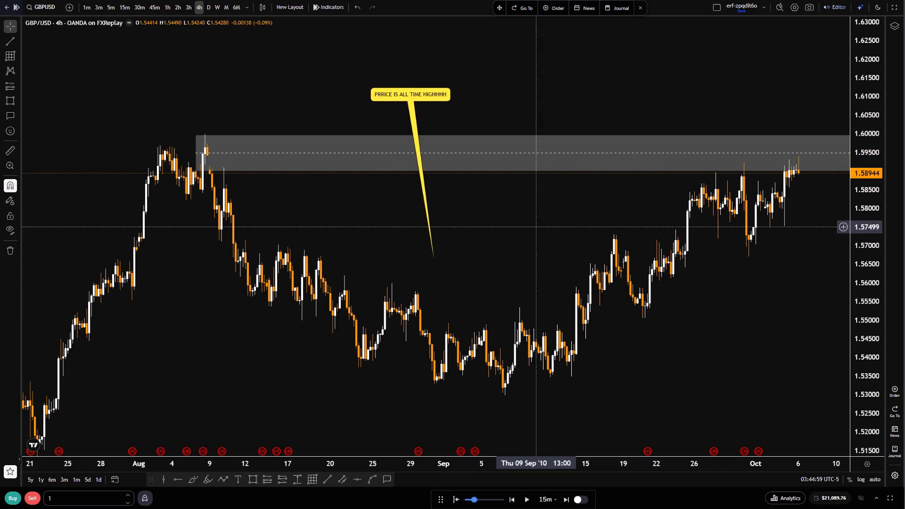
Copy a snapshot of the annotated 4-hour chart.
left_click(812, 8)
left_click(809, 48)
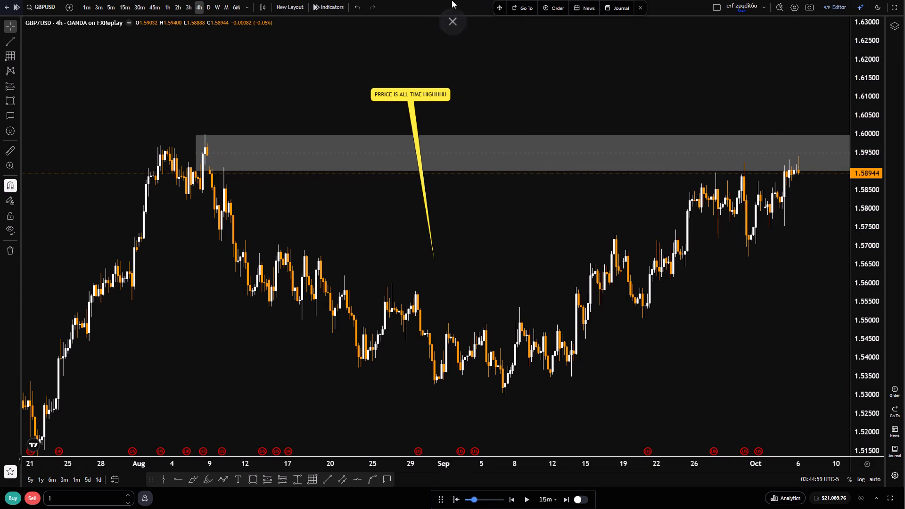
Switch to Notion and paste the chart snapshot below the "TUESDAY DATE 5 WAS THE FIRST TRADE" line in WEEK 1 OF OCT.
left_click(448, 37)
left_click(231, 0)
scroll(483, 317, "down", 2)
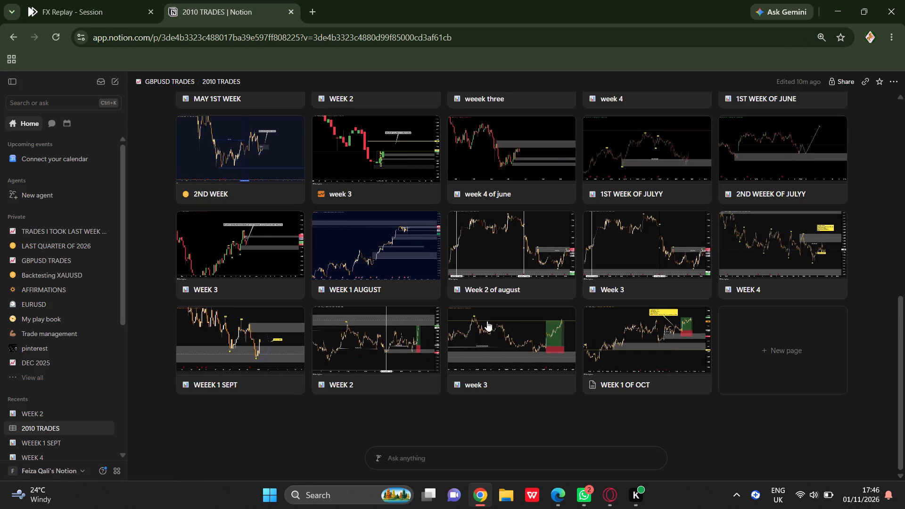
scroll(487, 321, "down", 1)
left_click(671, 344)
scroll(481, 329, "down", 15)
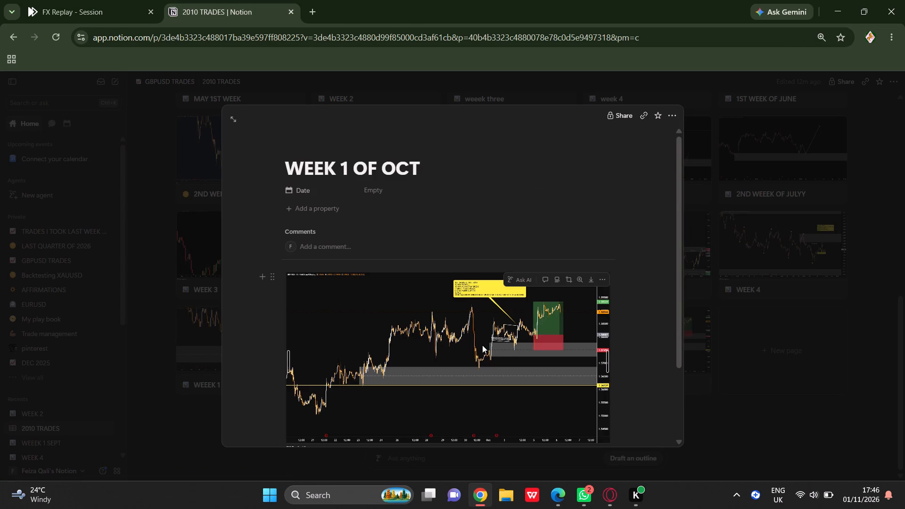
scroll(481, 347, "down", 7)
left_click(464, 392)
right_click(465, 392)
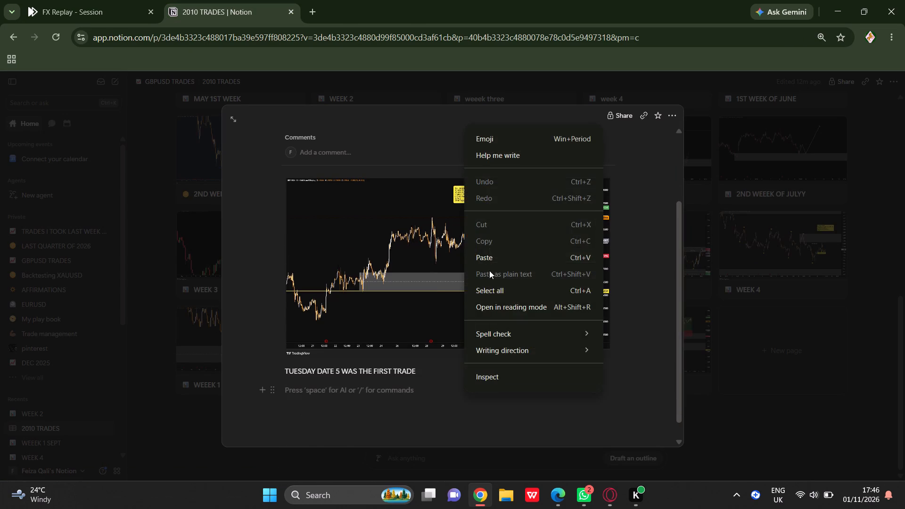
left_click(482, 252)
left_click(824, 397)
Set the WEEK 1 OF OCT page icon to the bar chart used by the neighbouring weekly pages.
left_click(595, 384)
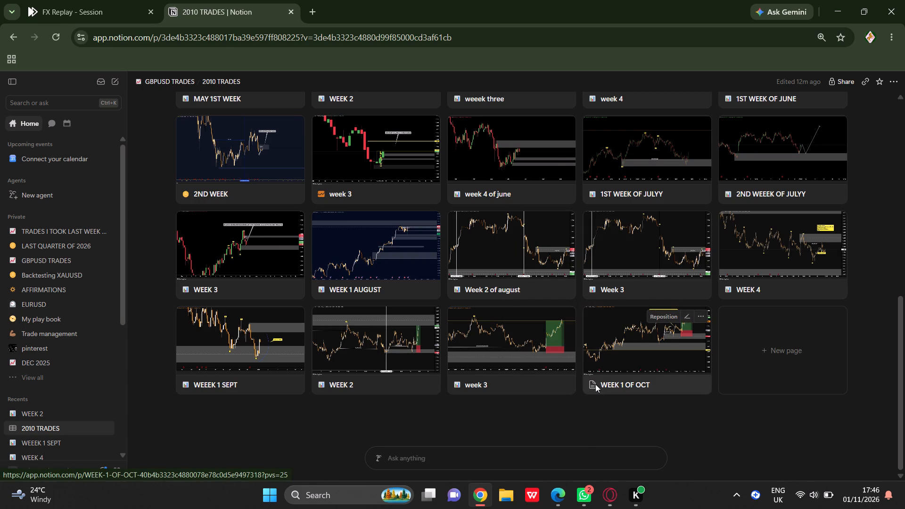
left_click(508, 261)
left_click(811, 412)
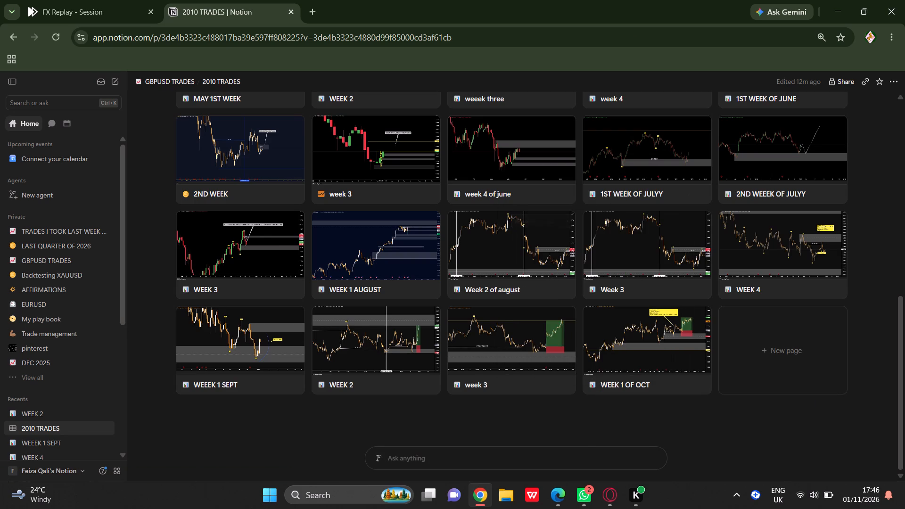
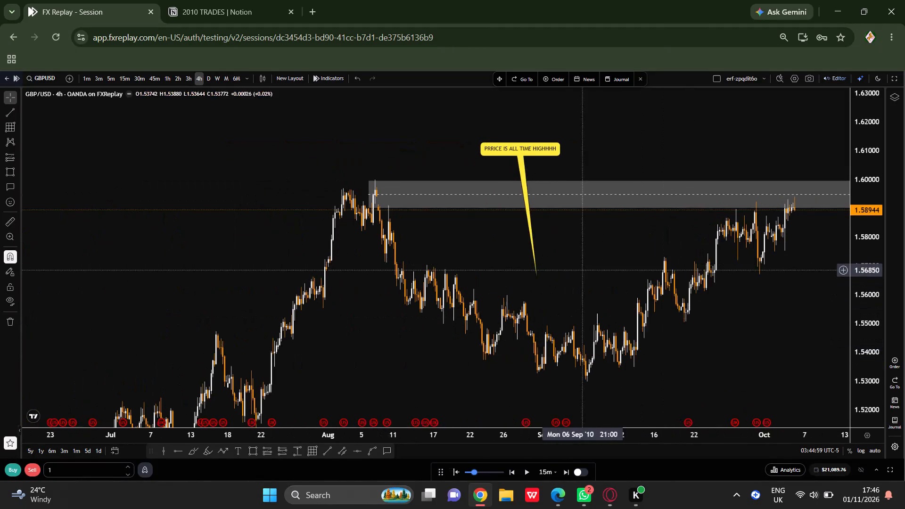
Delete the yellow all-time-high callout above the grey zone.
left_click(484, 148)
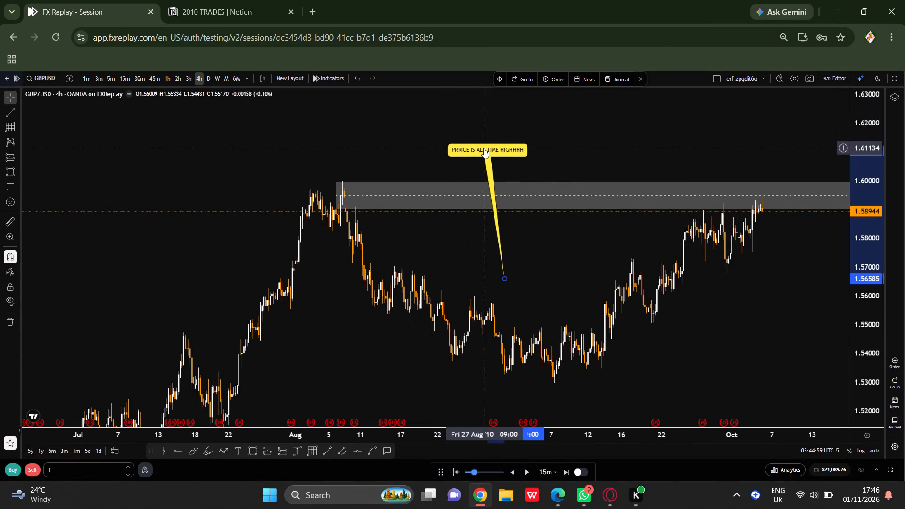
left_click(650, 103)
Show the GBP/USD replay chart in full screen.
scroll(650, 311, "up", 5)
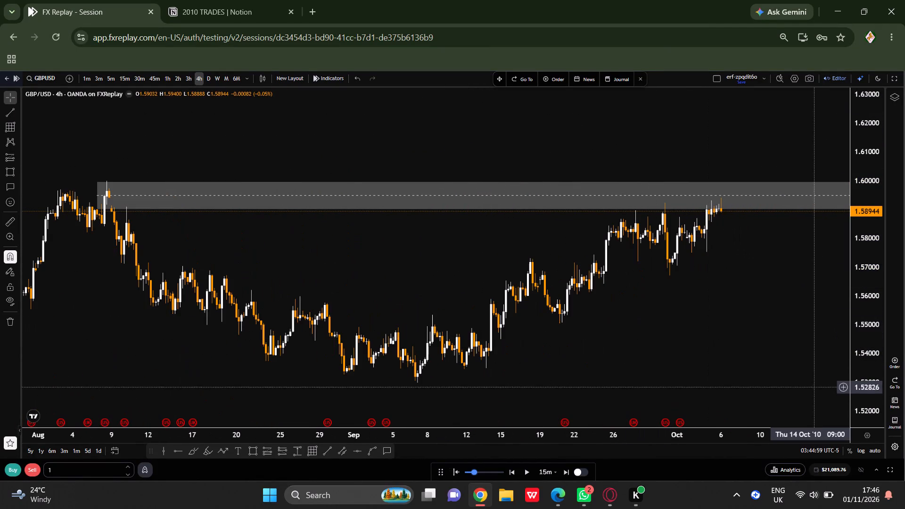
scroll(859, 395, "up", 8)
left_click_drag(768, 353, 571, 384)
scroll(596, 368, "up", 5)
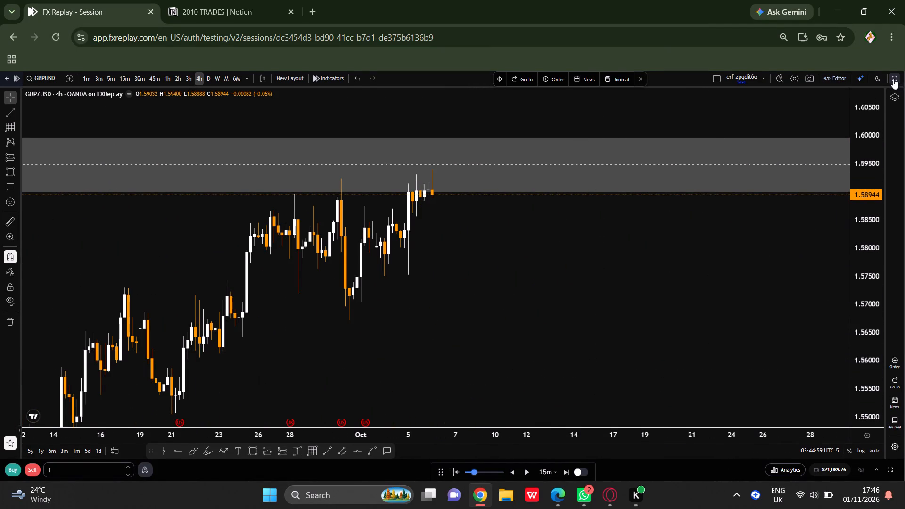
left_click(893, 79)
Switch the chart to the 1h timeframe around the latest candles at the grey zone.
left_click_drag(355, 324, 622, 304)
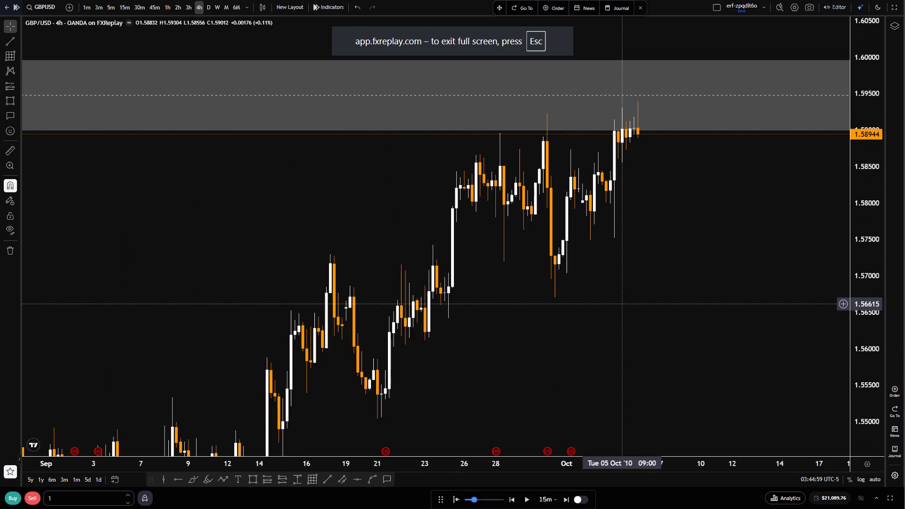
scroll(623, 304, "down", 4)
scroll(625, 304, "up", 6)
scroll(626, 304, "down", 7)
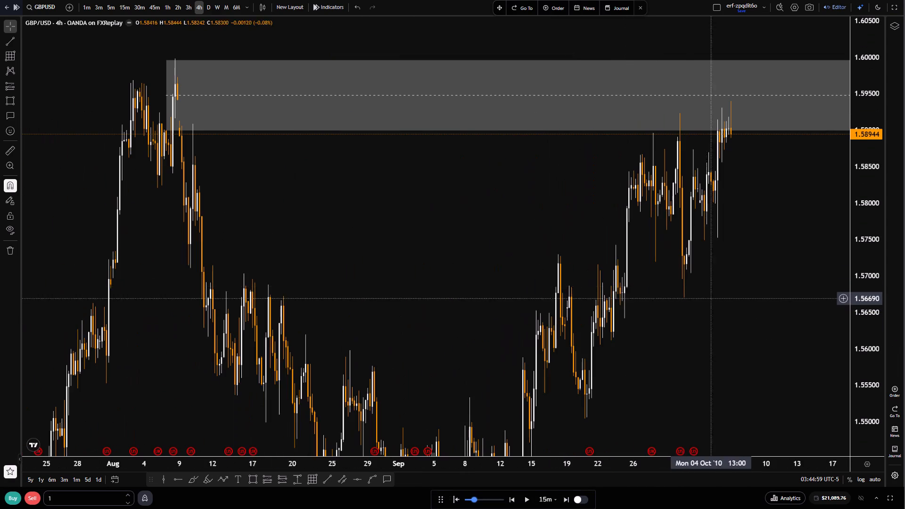
scroll(553, 216, "up", 12)
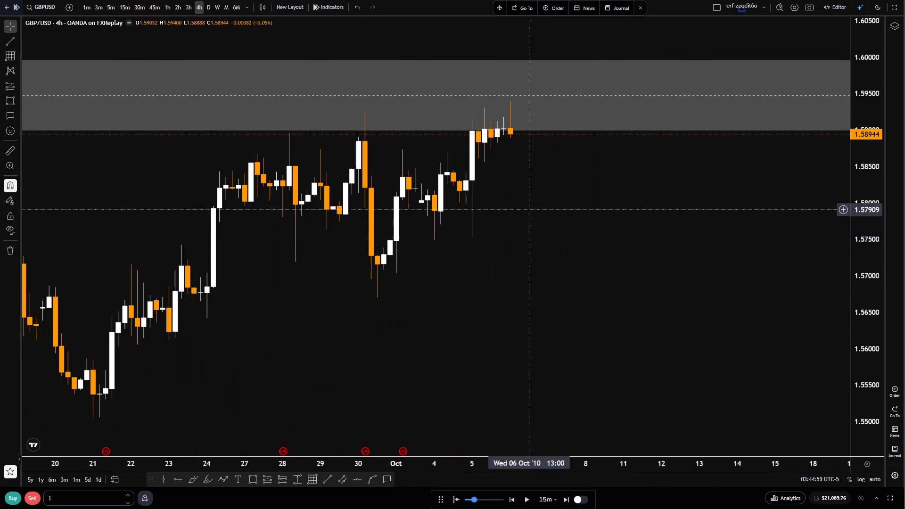
left_click(166, 5)
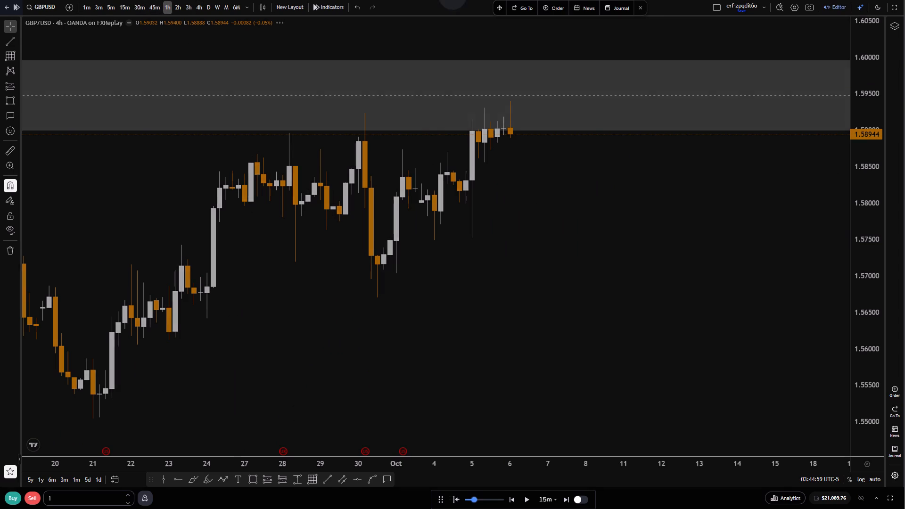
scroll(473, 295, "down", 6)
left_click_drag(507, 279, 458, 350)
Play the replay forward in 15m steps to 07:59:59 on 6 October.
triple_click(529, 500)
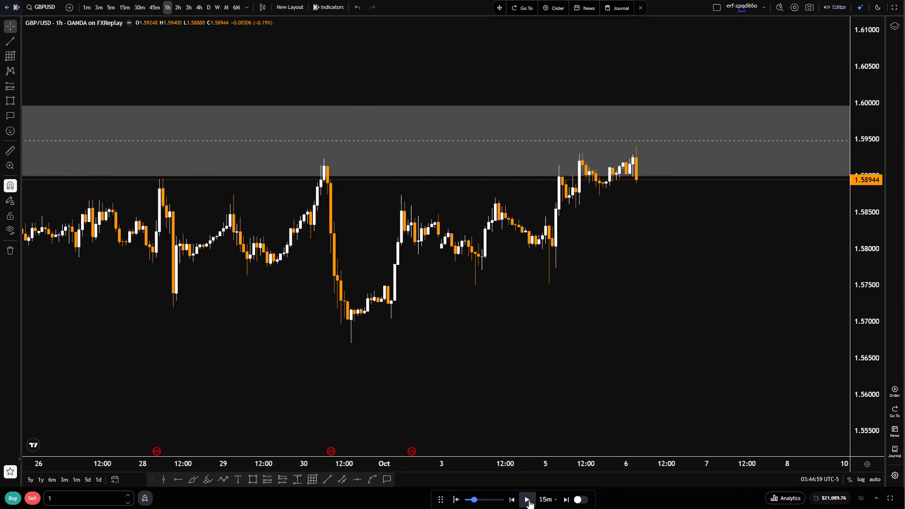
double_click(529, 500)
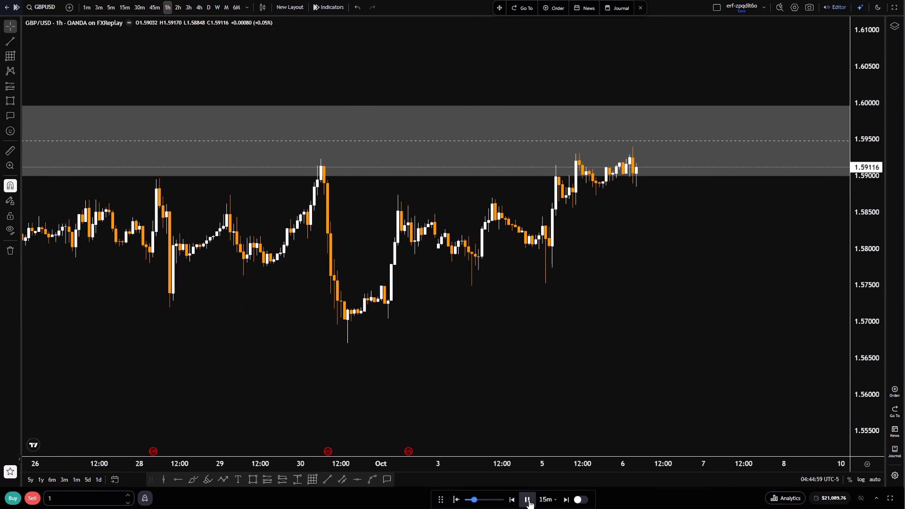
double_click(529, 500)
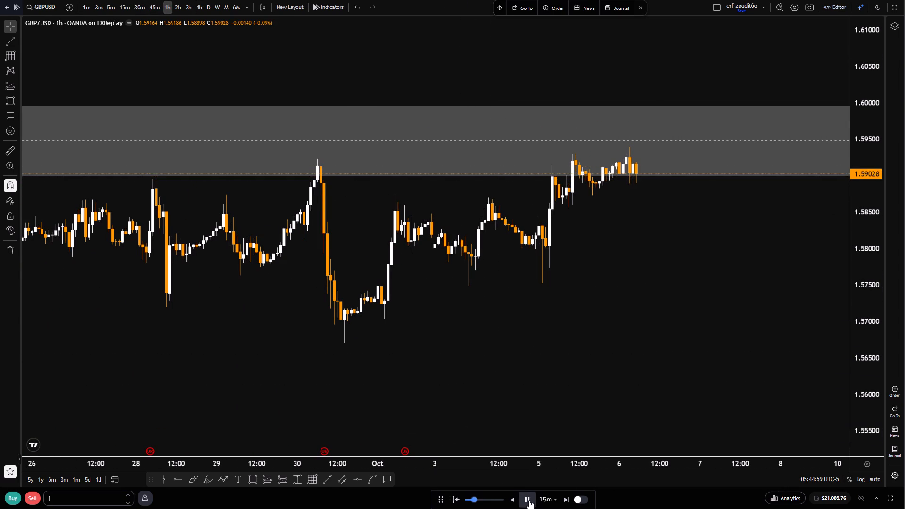
left_click(529, 500)
left_click(529, 500)
double_click(529, 500)
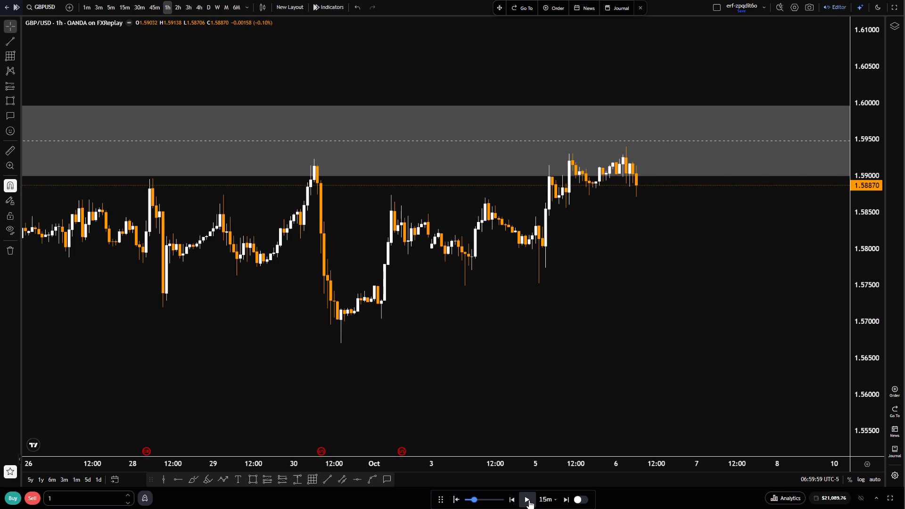
left_click(529, 500)
Examine the recent 1h candles and swing points at the lower edge of the grey zone.
scroll(551, 370, "up", 5)
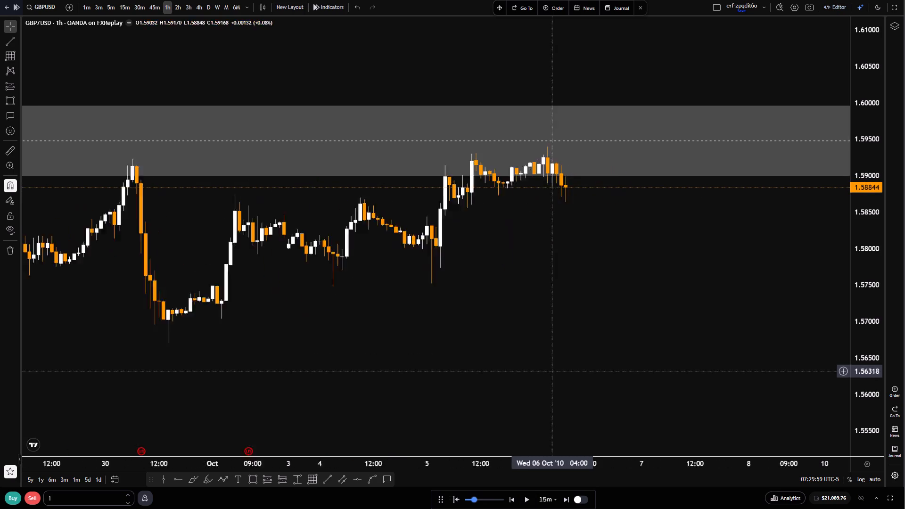
left_click_drag(521, 357, 618, 358)
scroll(868, 433, "up", 13)
left_click_drag(453, 200, 604, 304)
scroll(604, 304, "up", 6)
scroll(600, 303, "down", 13)
scroll(630, 309, "up", 14)
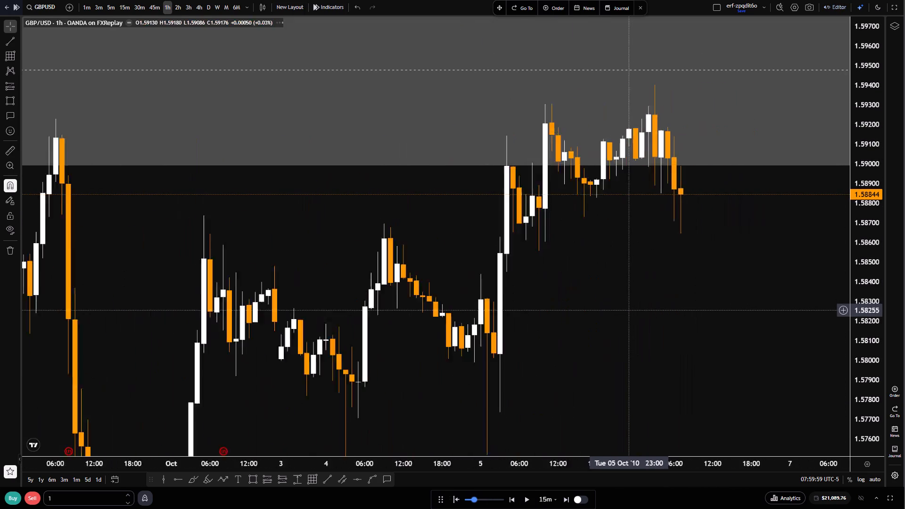
scroll(631, 310, "up", 4)
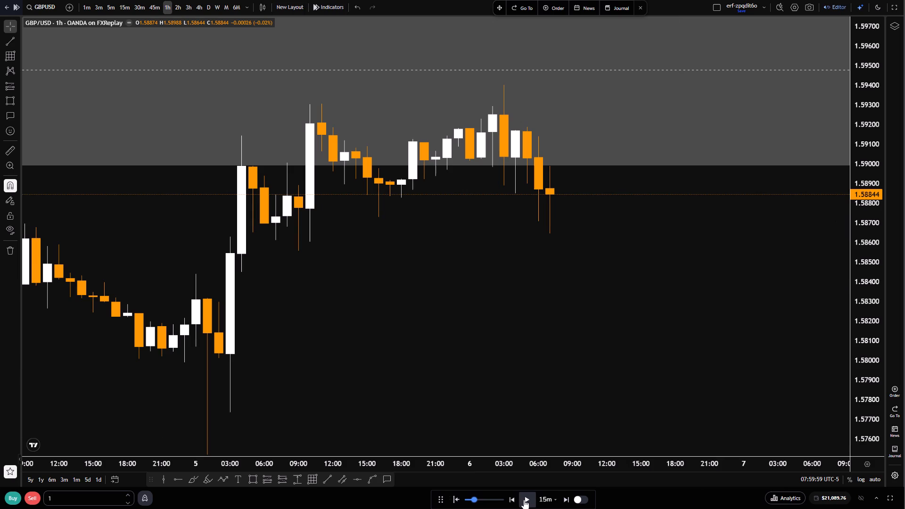
Advance the replay in 15m steps to 08:44:59 on 6 October.
left_click(525, 499)
left_click(525, 499)
double_click(525, 499)
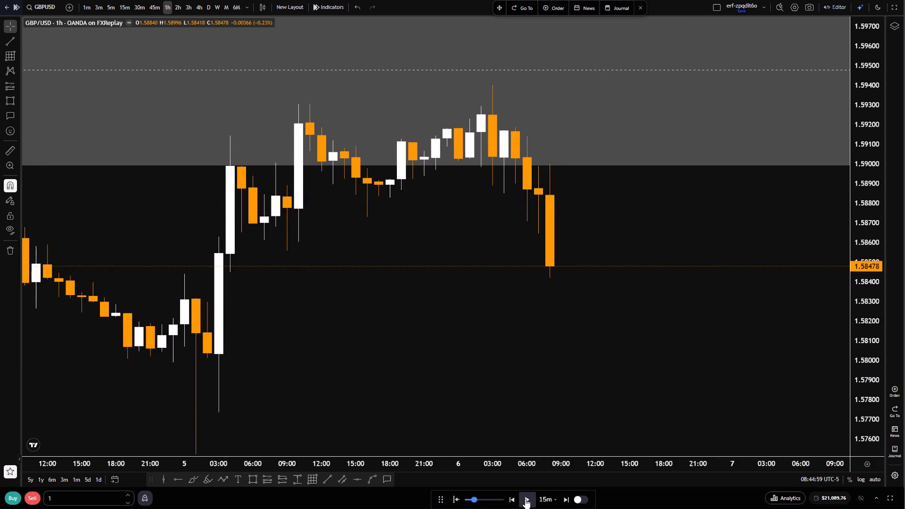
Draw a nearly horizontal trend line from the 5 October 09:00 low at 1.58556 to just past the latest 1h candle.
scroll(483, 323, "down", 3)
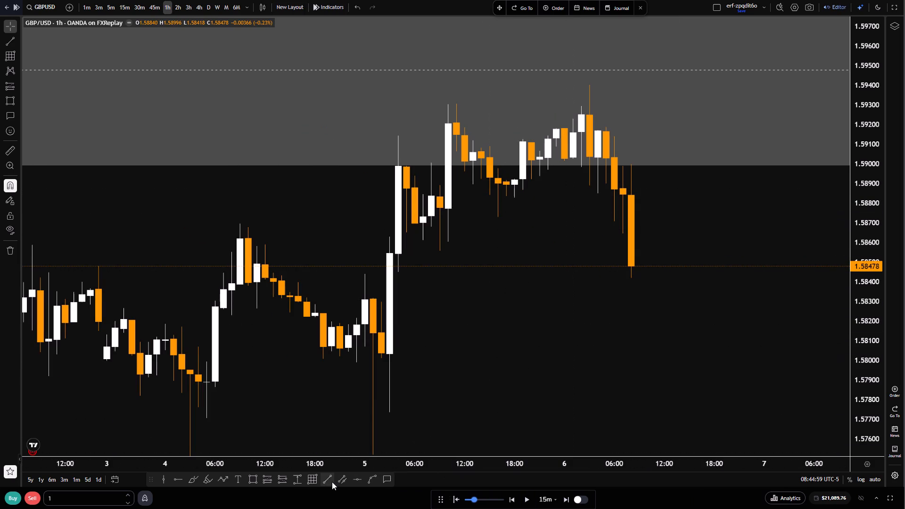
left_click(332, 482)
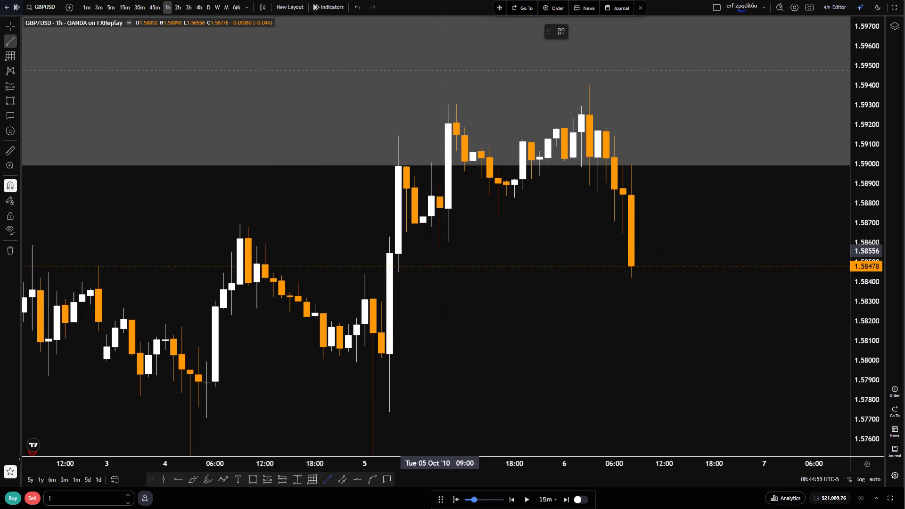
left_click(439, 248)
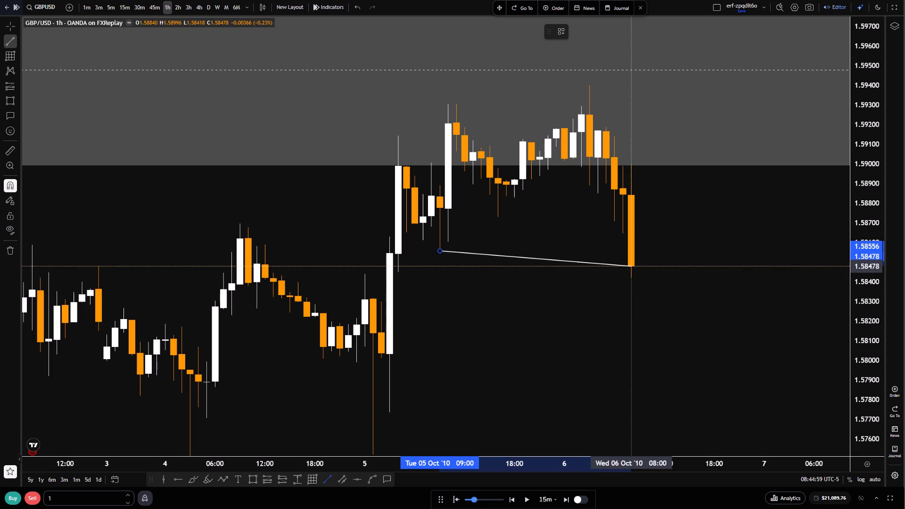
left_click(640, 252)
left_click(568, 281)
Switch to the 15m timeframe and examine price at the drawn line and the earlier swings below the grey zone.
scroll(571, 315, "up", 4)
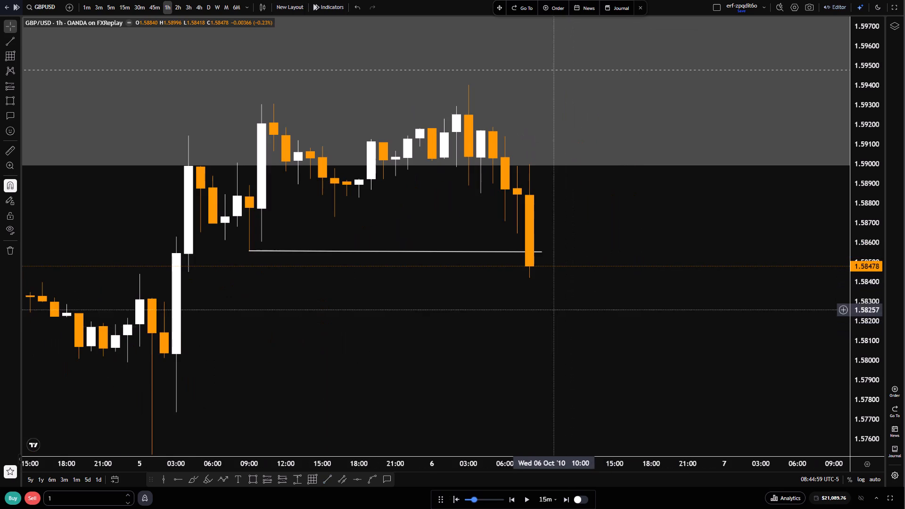
left_click(122, 4)
scroll(476, 295, "down", 9)
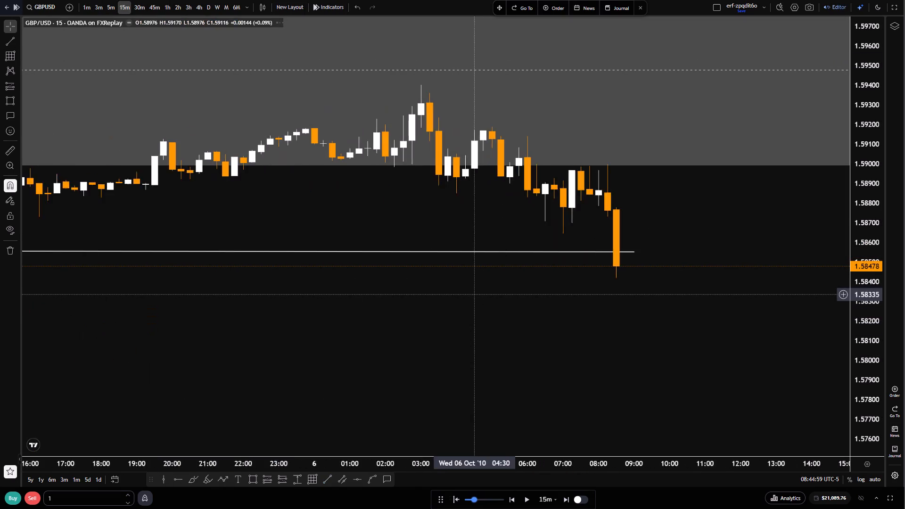
scroll(476, 295, "down", 7)
left_click_drag(594, 328, 525, 330)
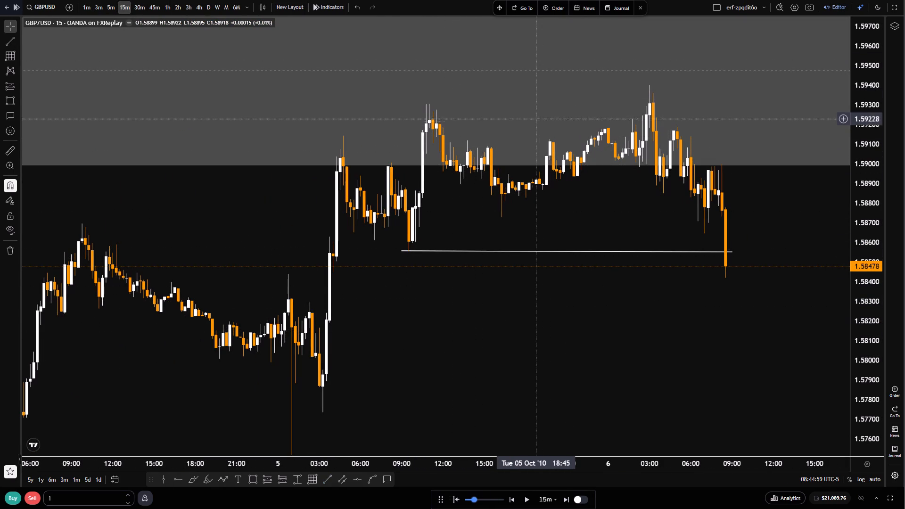
scroll(678, 367, "down", 15)
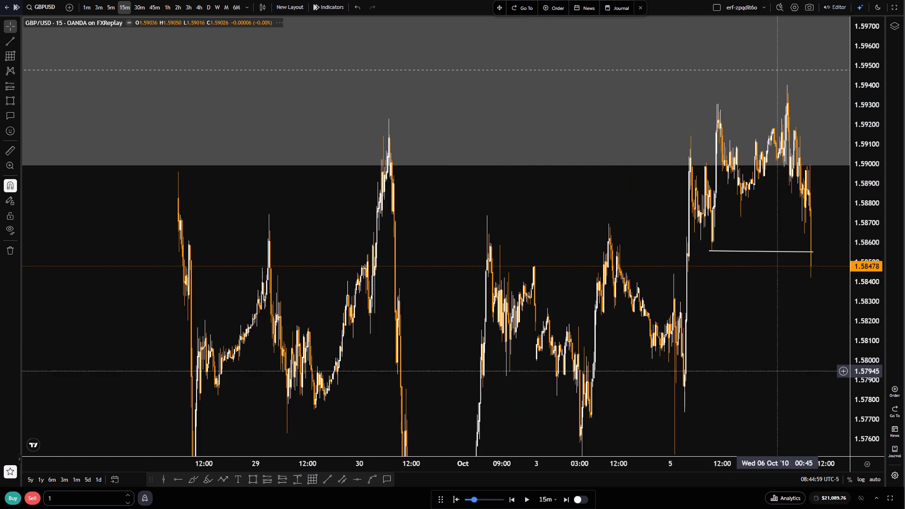
scroll(447, 107, "down", 6)
scroll(584, 406, "up", 4)
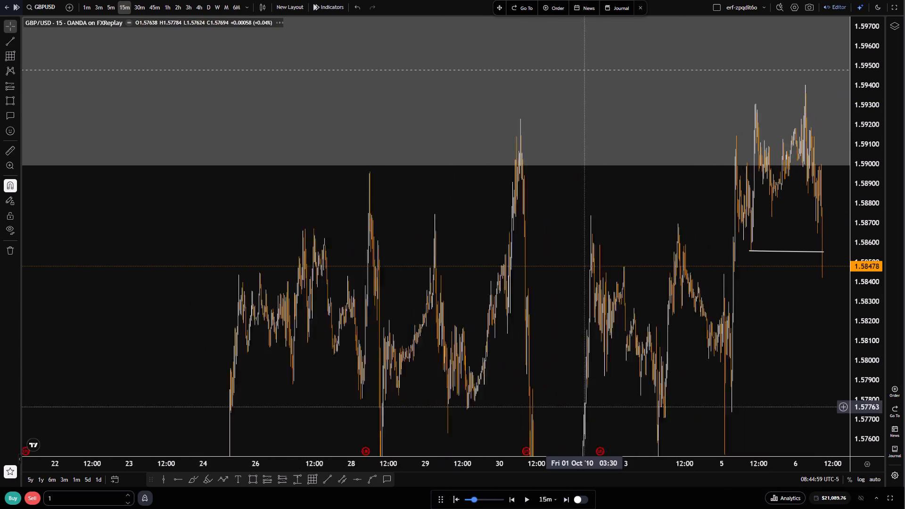
scroll(584, 407, "up", 20)
scroll(584, 407, "up", 1)
left_click_drag(572, 321, 554, 319)
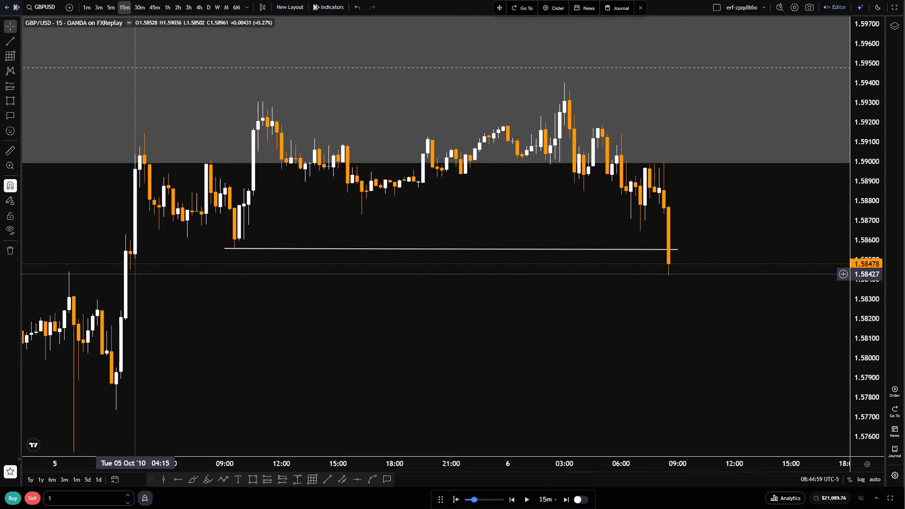
scroll(747, 345, "down", 5)
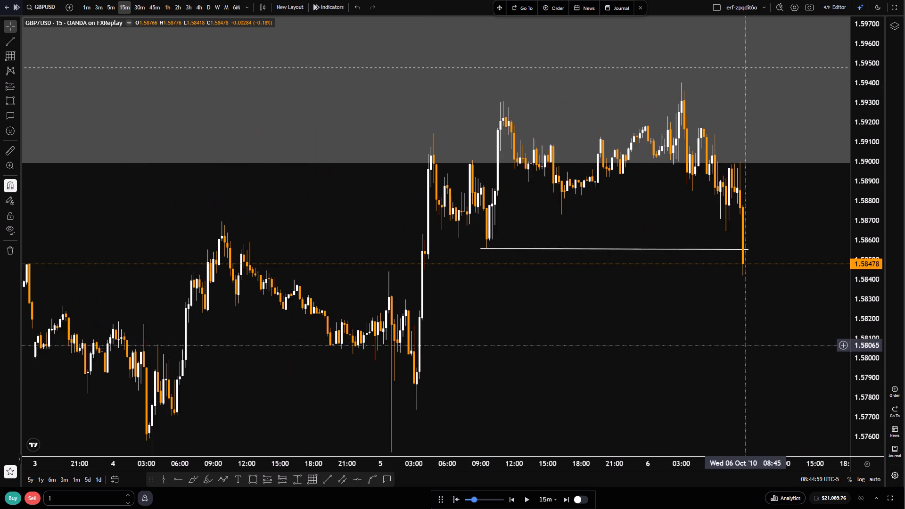
scroll(873, 396, "down", 20)
scroll(873, 396, "down", 1)
left_click_drag(373, 341, 617, 302)
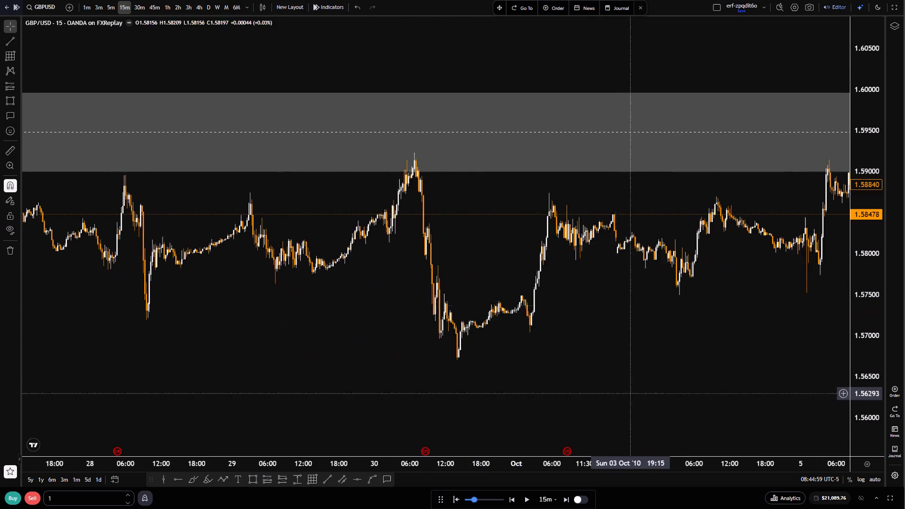
scroll(640, 405, "down", 4)
left_click_drag(694, 393, 638, 400)
scroll(638, 398, "down", 6)
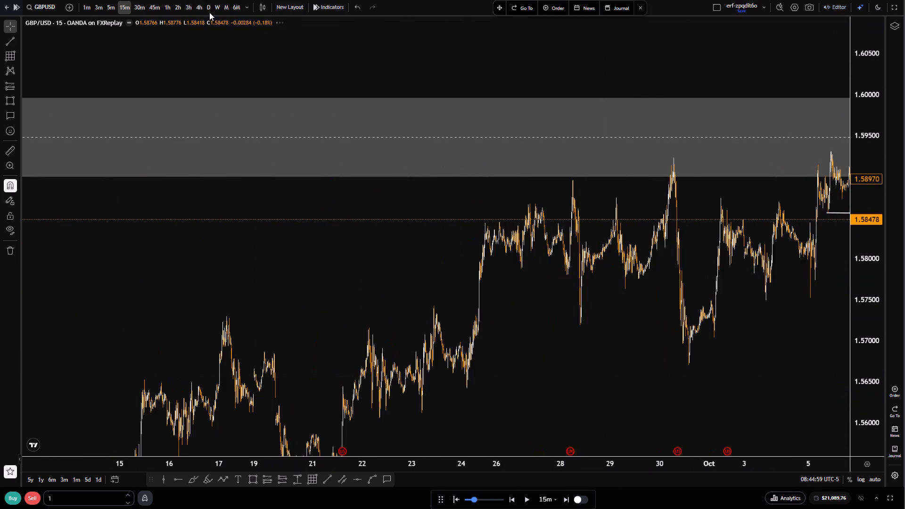
Switch the chart to the 4h timeframe with the August to October swings in view.
left_click(201, 8)
scroll(338, 238, "up", 19)
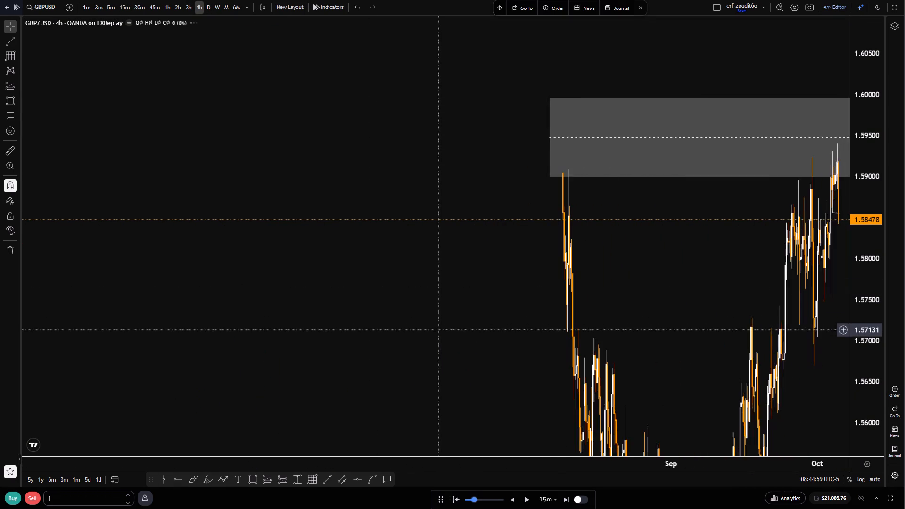
scroll(521, 337, "up", 15)
left_click_drag(652, 406, 652, 302)
scroll(654, 345, "up", 5)
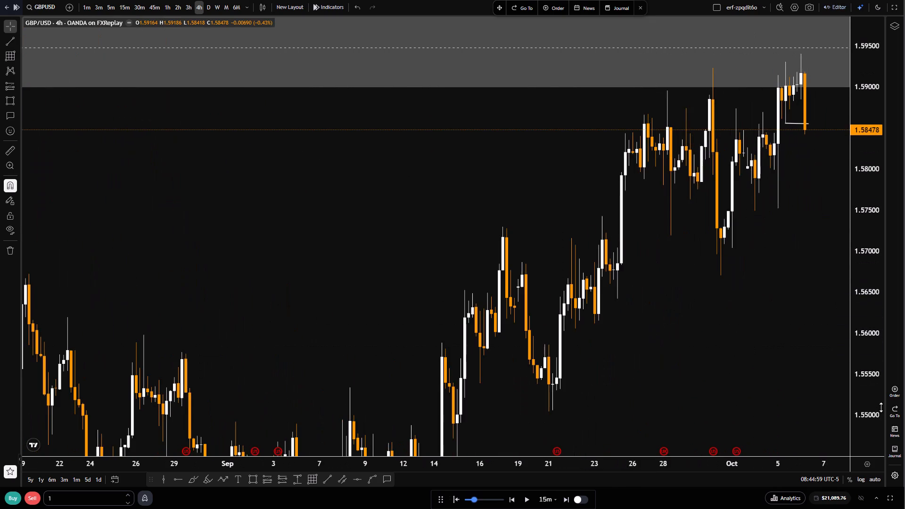
scroll(873, 408, "down", 7)
left_click_drag(670, 349, 675, 287)
scroll(677, 325, "down", 4)
left_click_drag(717, 336, 601, 354)
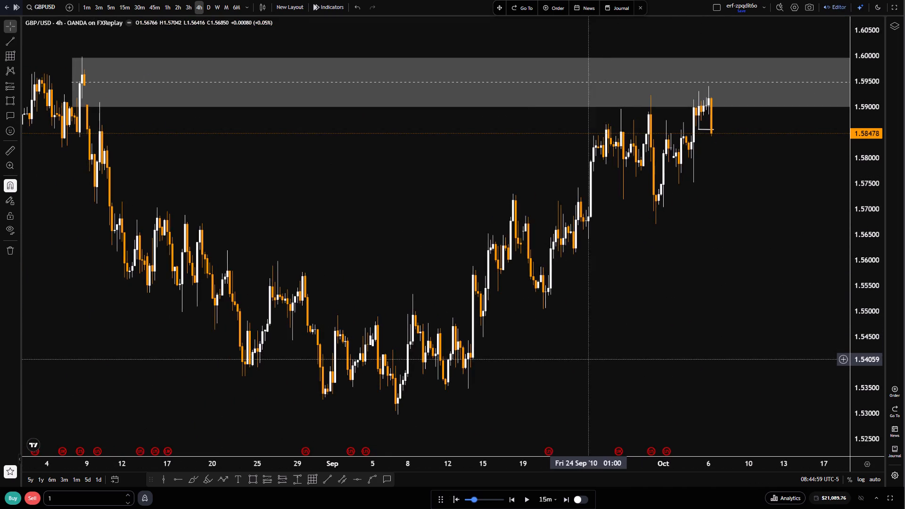
scroll(602, 354, "up", 2)
left_click_drag(531, 355, 628, 315)
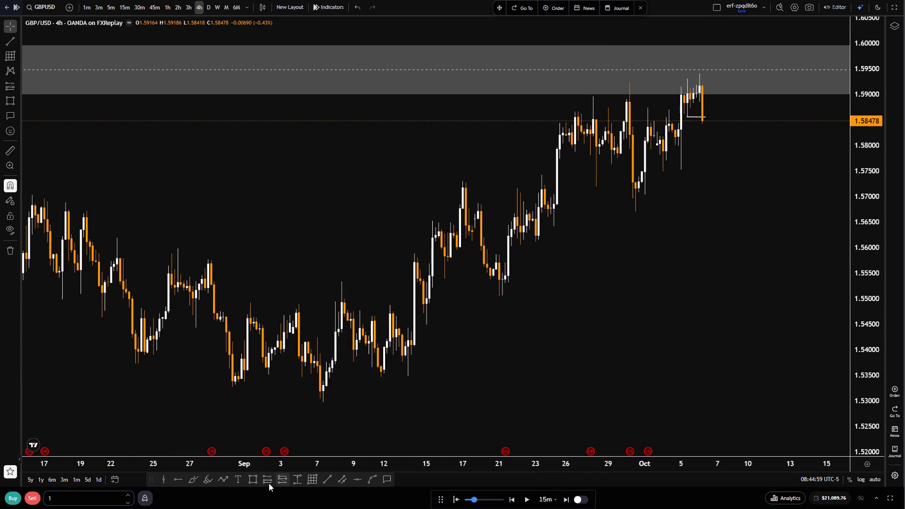
Add a text label near 6 September at about 1.572 and apply the 4hh drawing template to it.
left_click(238, 479)
left_click(308, 186)
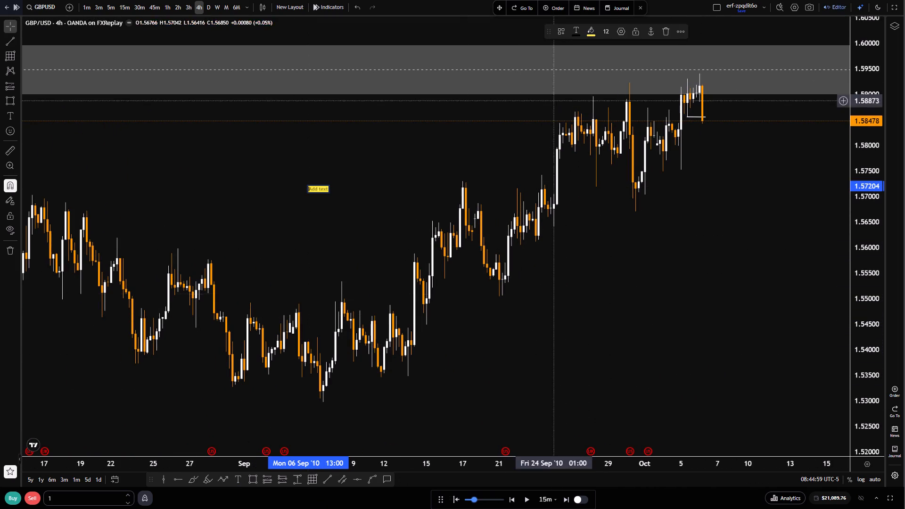
left_click(565, 36)
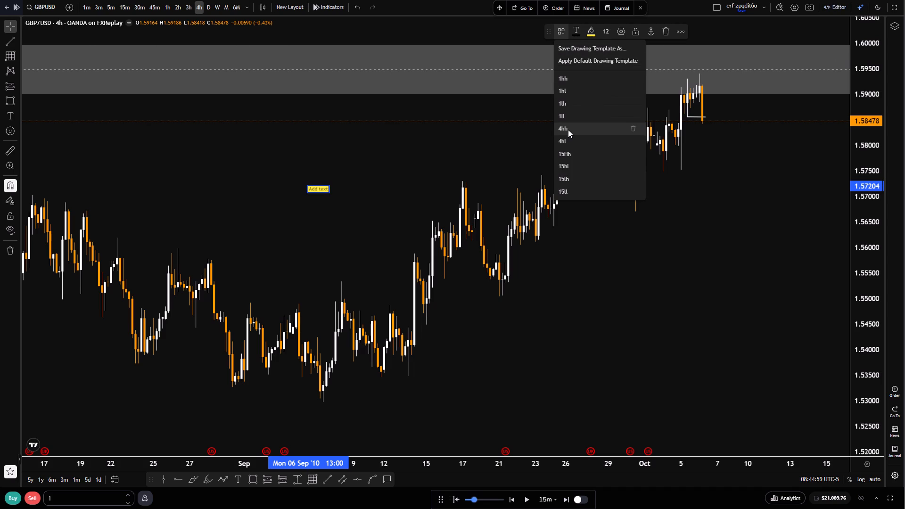
left_click(566, 129)
left_click(369, 193)
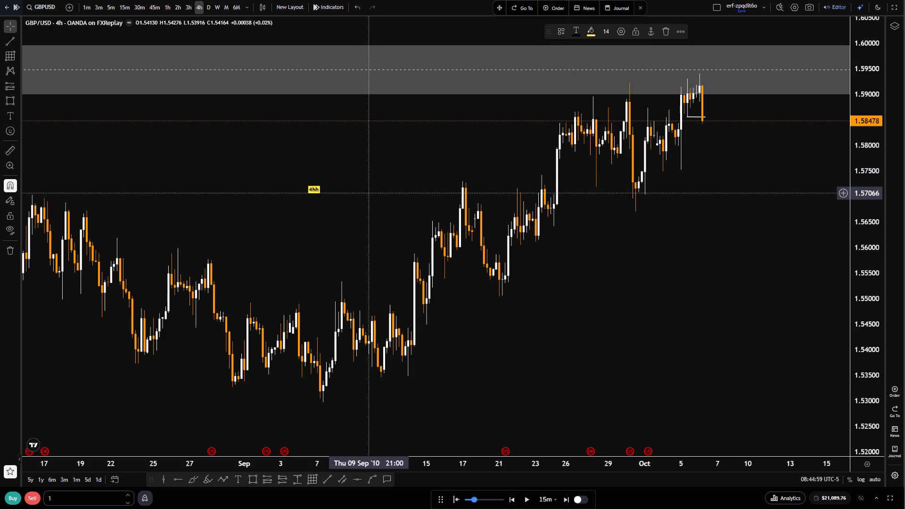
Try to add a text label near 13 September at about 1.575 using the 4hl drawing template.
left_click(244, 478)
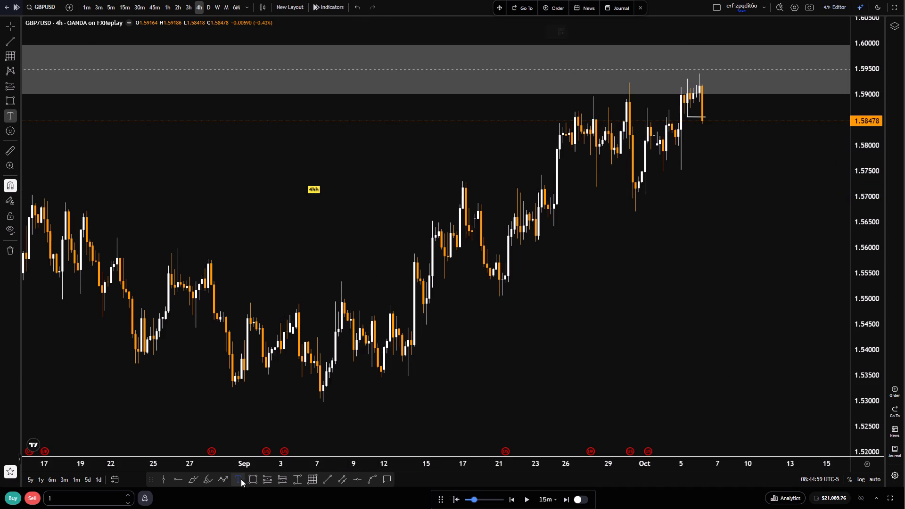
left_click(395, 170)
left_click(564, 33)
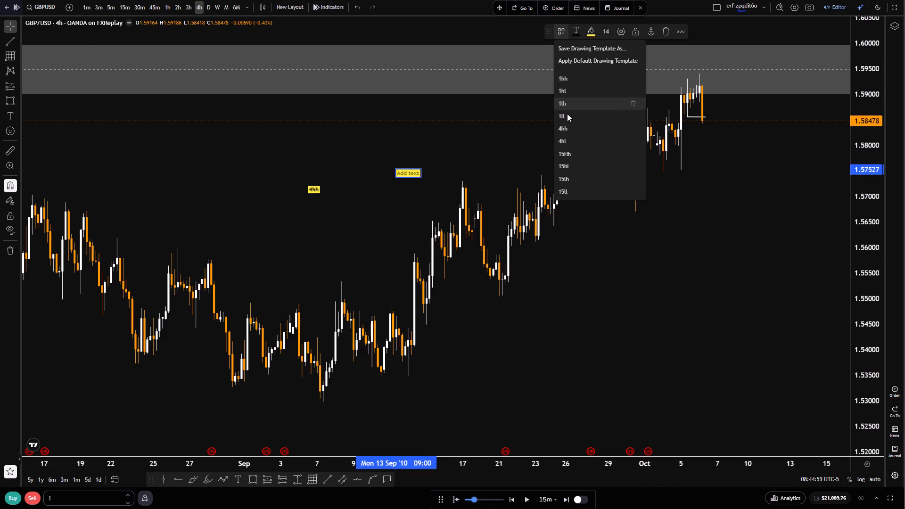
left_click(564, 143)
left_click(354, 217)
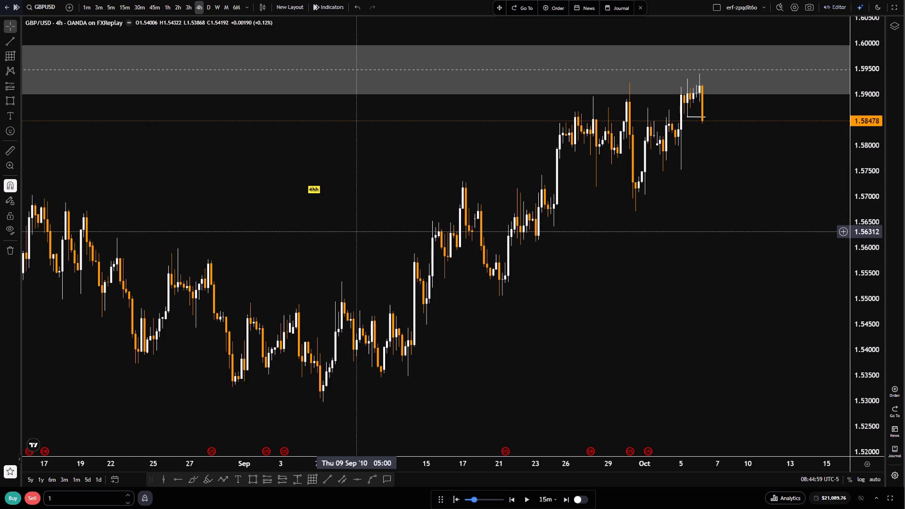
Add a text label near 8 September at about 1.5685 and apply the 4hl drawing template to it.
left_click(235, 476)
left_click(351, 204)
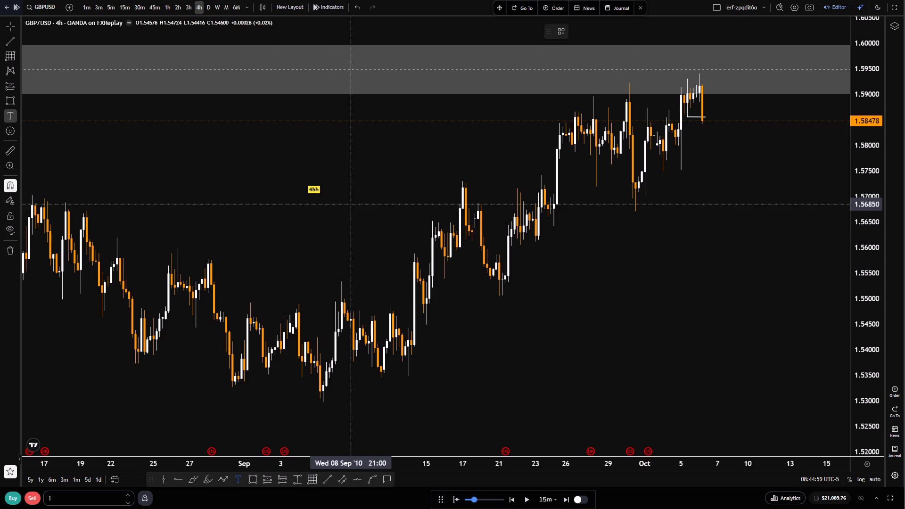
left_click(564, 32)
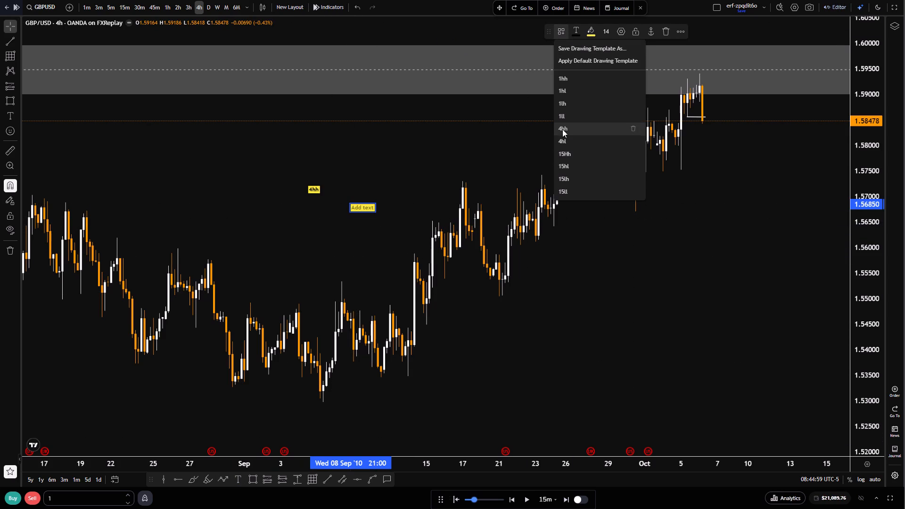
left_click(561, 141)
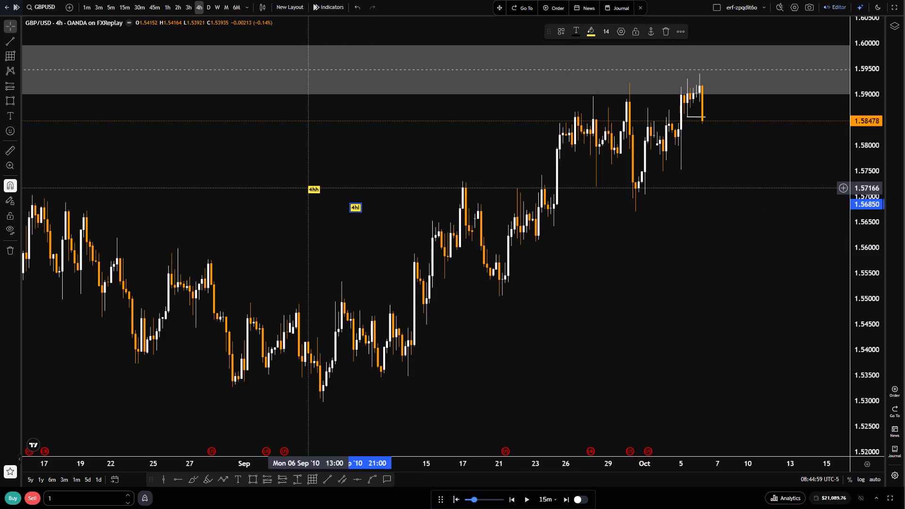
Move the 4hh label above the 17 September high at about 1.574 and the 4hl label just below the 21 September low.
left_click_drag(311, 187, 464, 176)
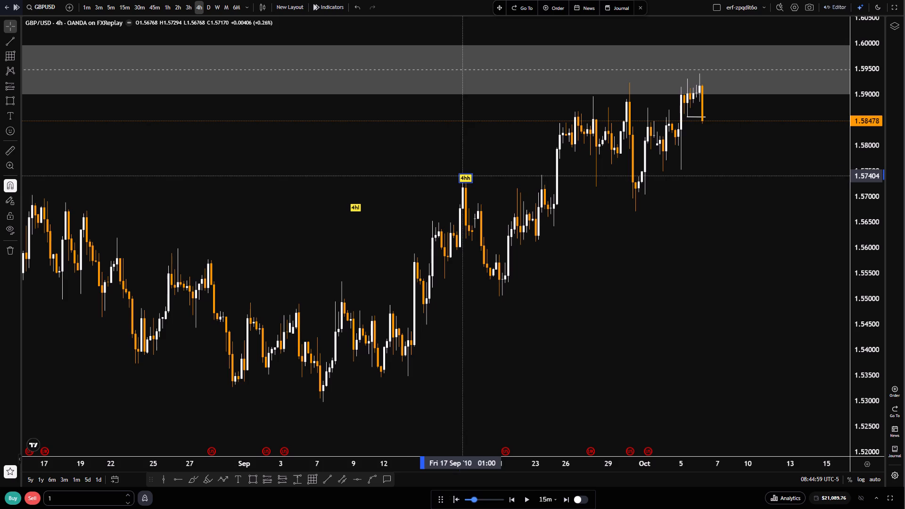
left_click_drag(352, 203, 393, 234)
scroll(407, 256, "up", 3)
left_click_drag(406, 332, 521, 276)
left_click_drag(335, 187, 471, 263)
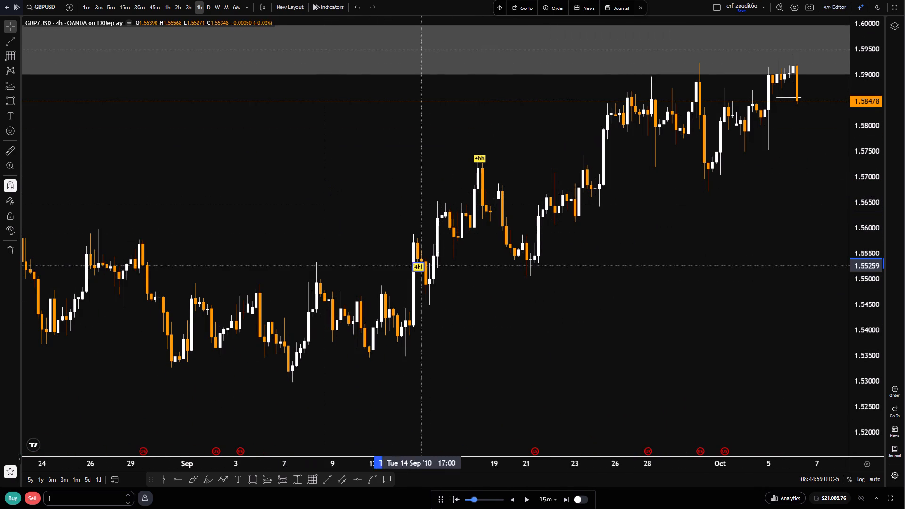
left_click_drag(471, 263, 530, 277)
left_click_drag(620, 236, 499, 309)
Duplicate the 4hh label and place the copy above the 30 September high at about 1.5933.
left_click(369, 214)
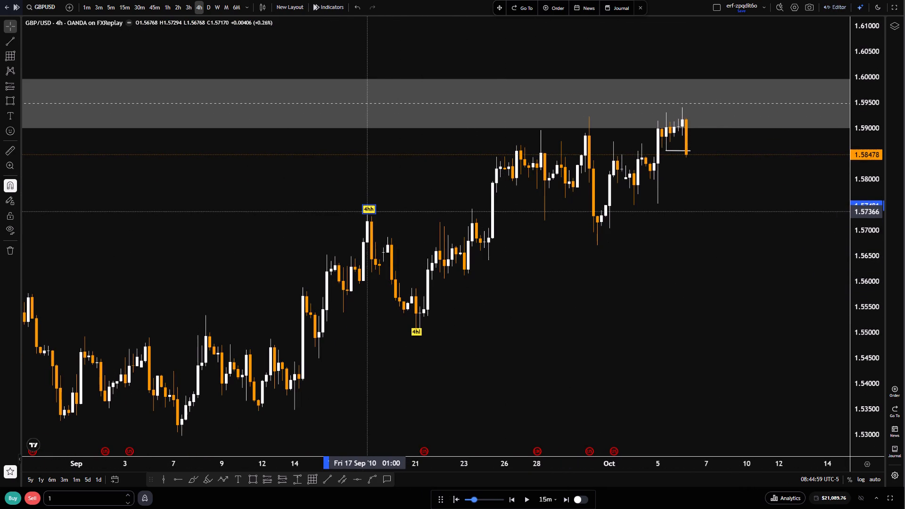
right_click(368, 212)
left_click(390, 275)
left_click_drag(410, 145, 395, 187)
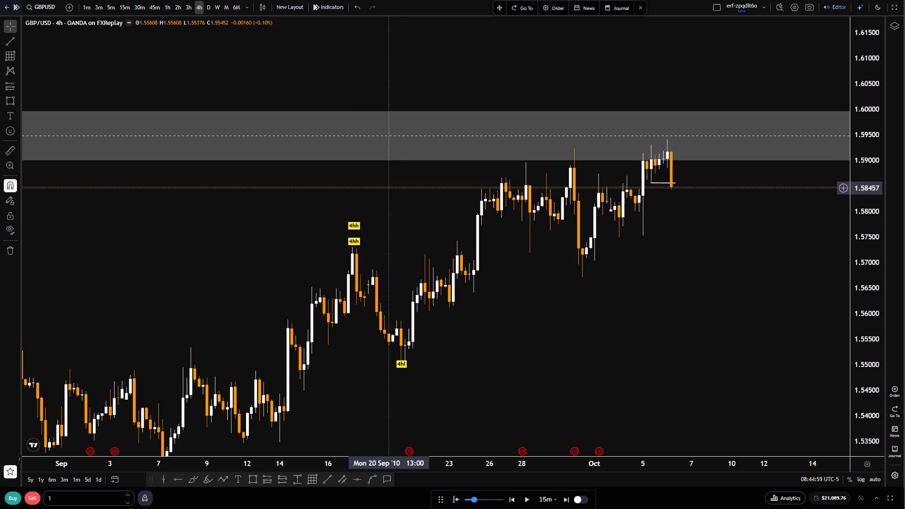
left_click(354, 239)
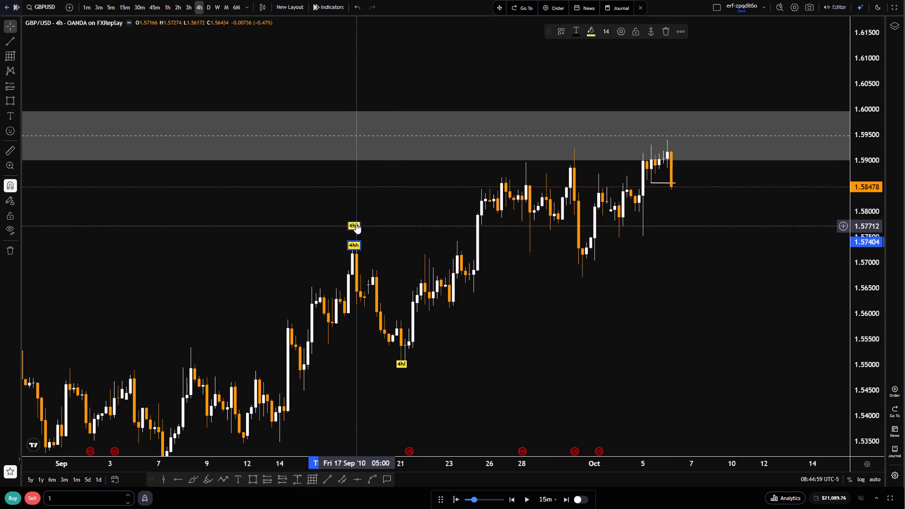
left_click_drag(356, 223, 576, 147)
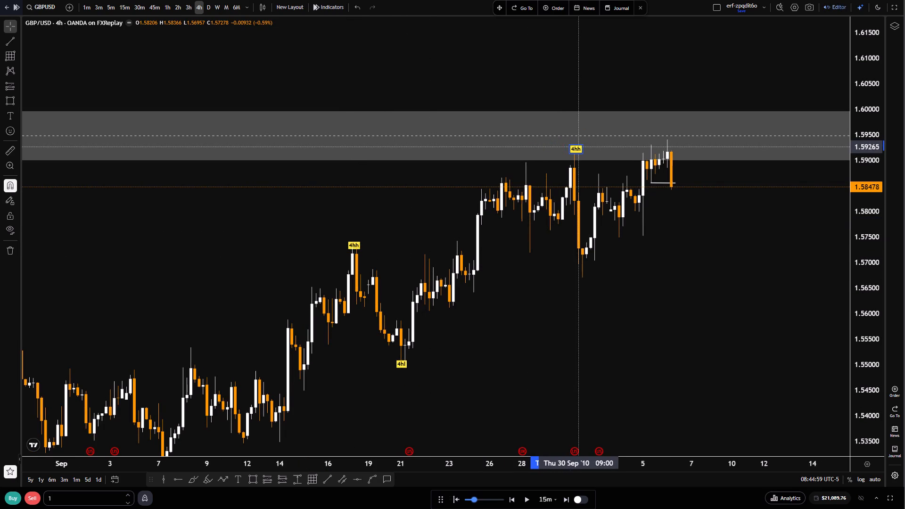
left_click_drag(576, 147, 576, 145)
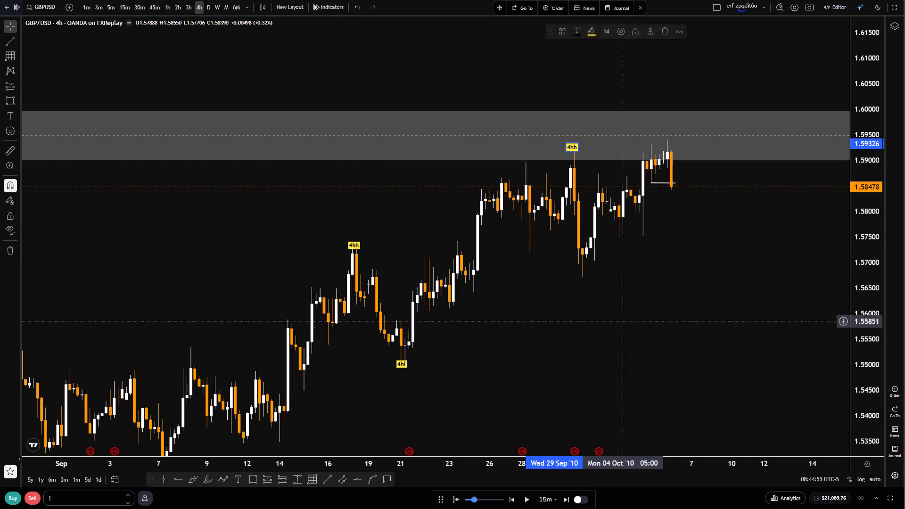
Duplicate the 4hl label and place the copy just below the 30 September low at about 1.567.
left_click_drag(659, 321, 560, 258)
left_click(277, 332)
right_click(277, 332)
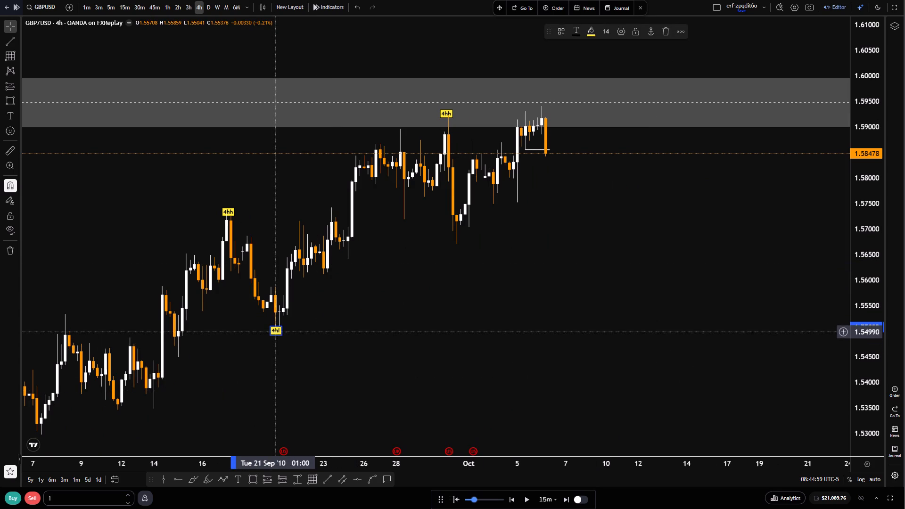
left_click(312, 387)
left_click_drag(271, 314, 360, 280)
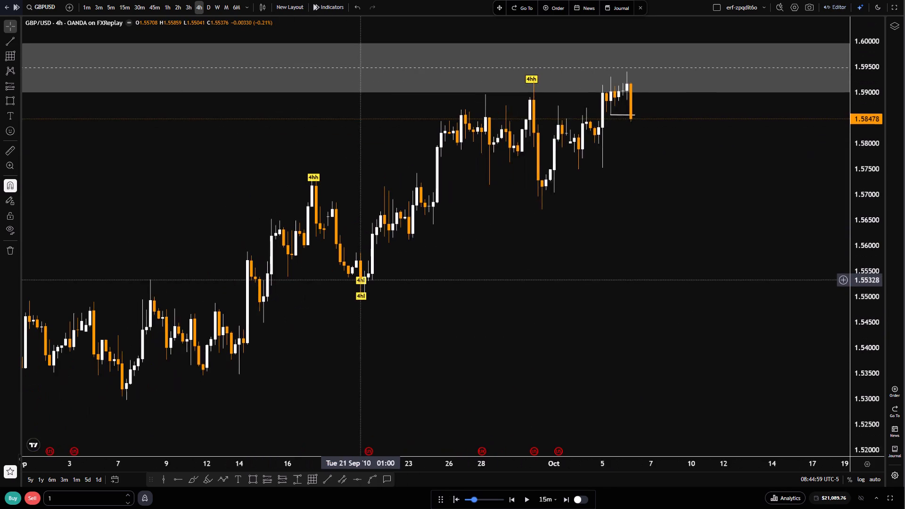
left_click_drag(360, 280, 347, 285)
left_click_drag(347, 285, 528, 215)
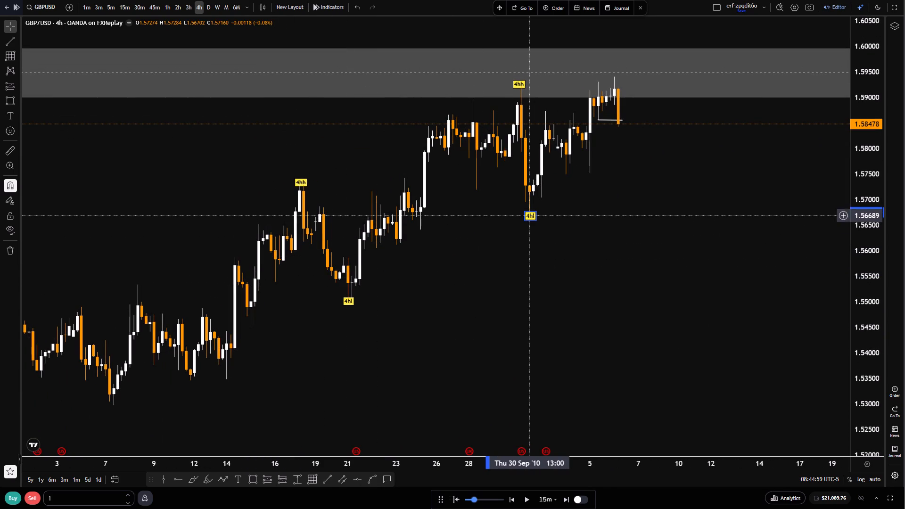
Draw a Gann box from about 1.567 at 11 October up to 1.59387 at 13 October, spanning the latest 4h swing range.
left_click_drag(529, 255, 527, 362)
scroll(683, 348, "up", 3)
scroll(873, 422, "up", 7)
left_click_drag(603, 207, 706, 290)
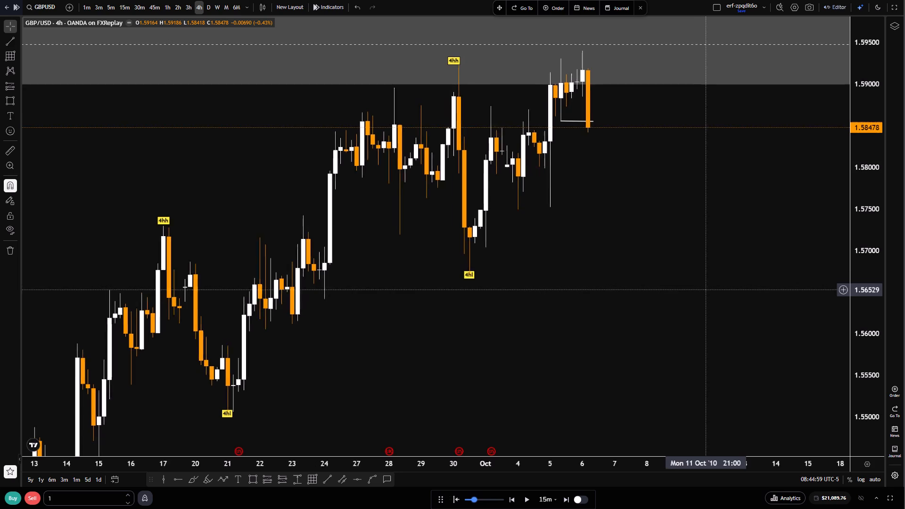
scroll(707, 288, "up", 3)
left_click_drag(628, 246, 708, 335)
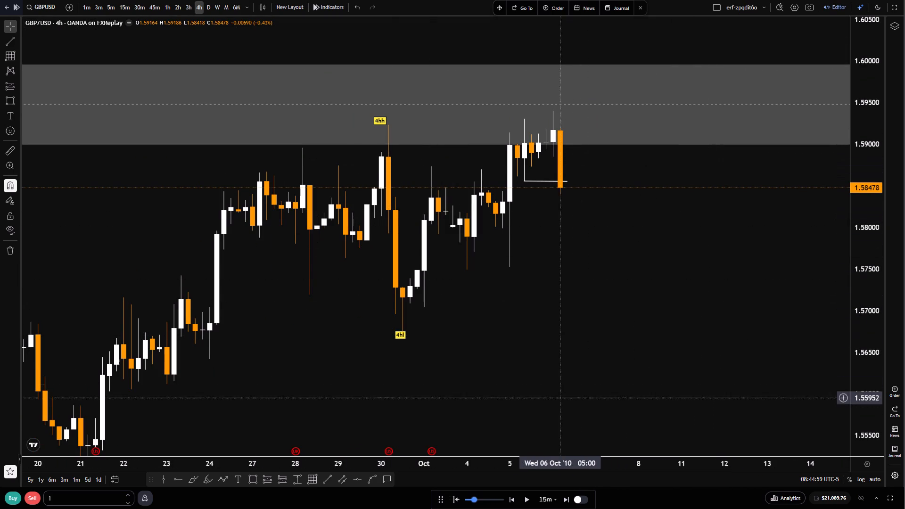
left_click(310, 480)
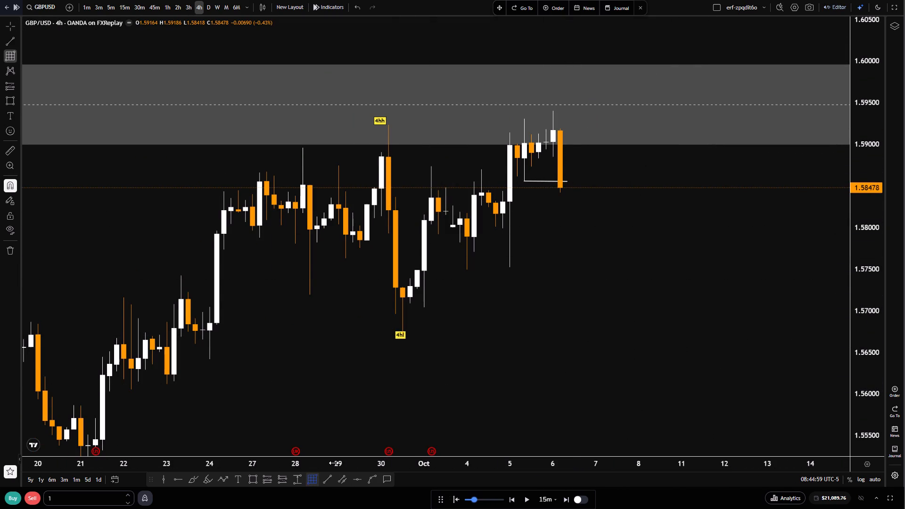
scroll(613, 366, "down", 4)
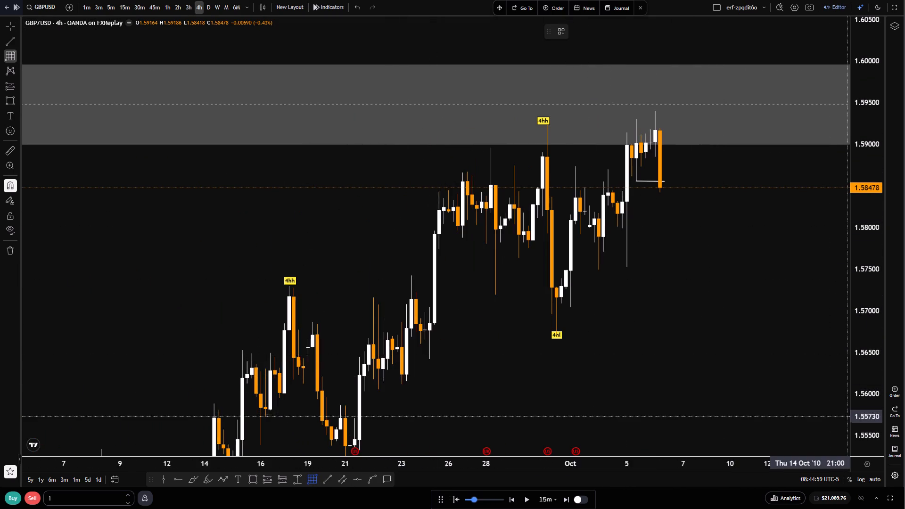
scroll(848, 416, "down", 8)
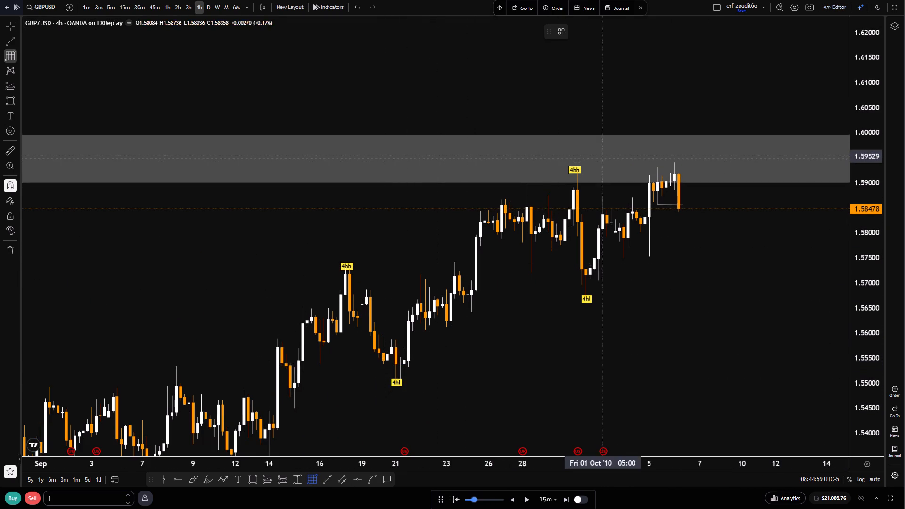
scroll(431, 323, "down", 3)
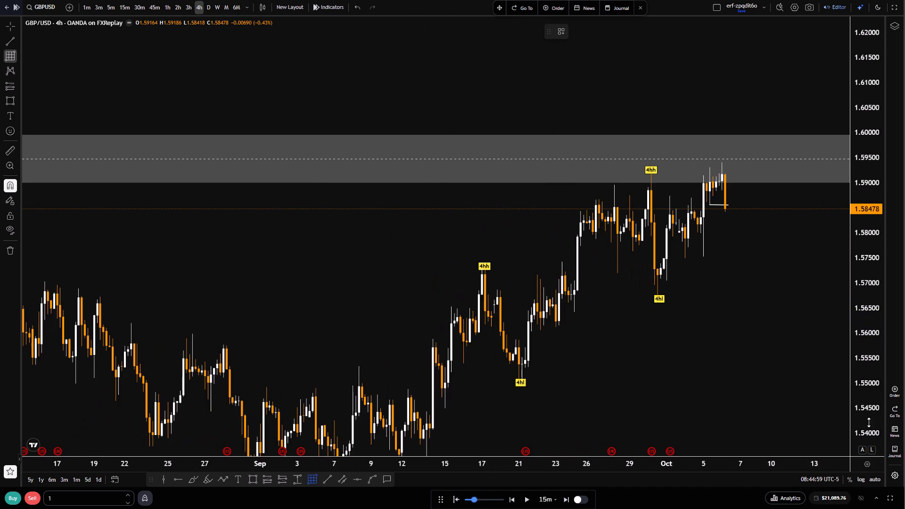
scroll(869, 422, "down", 8)
scroll(345, 248, "down", 8)
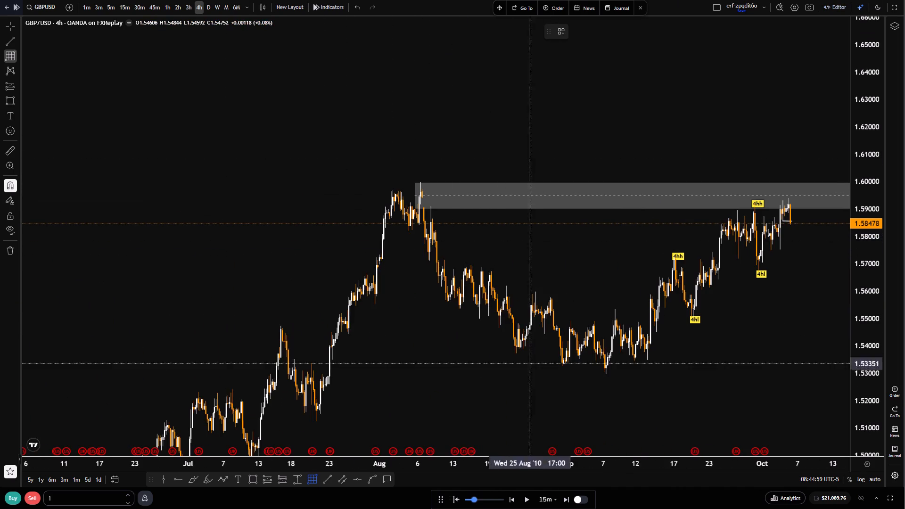
scroll(674, 379, "up", 6)
scroll(876, 400, "up", 20)
scroll(876, 400, "up", 3)
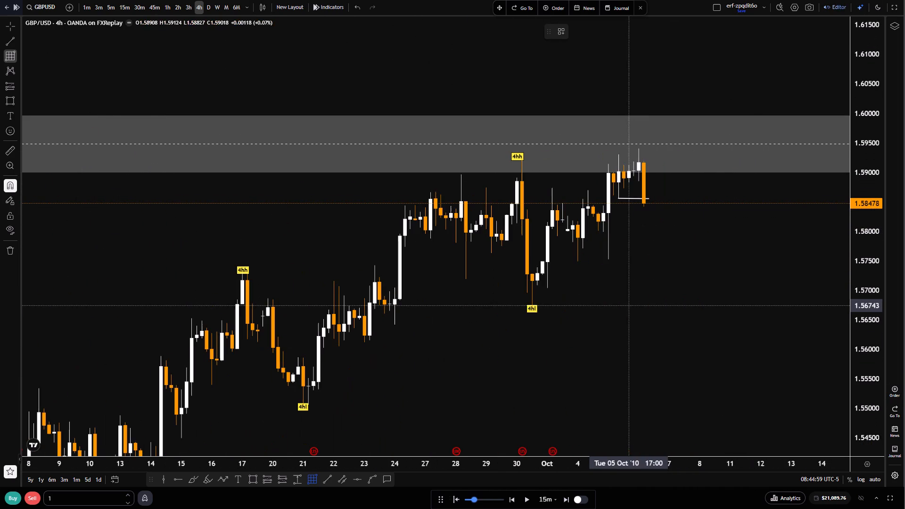
left_click(728, 310)
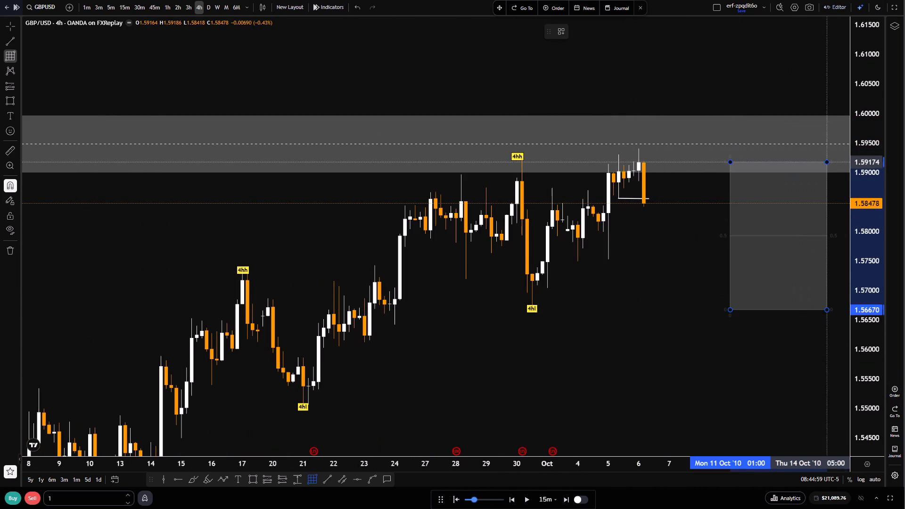
left_click(808, 149)
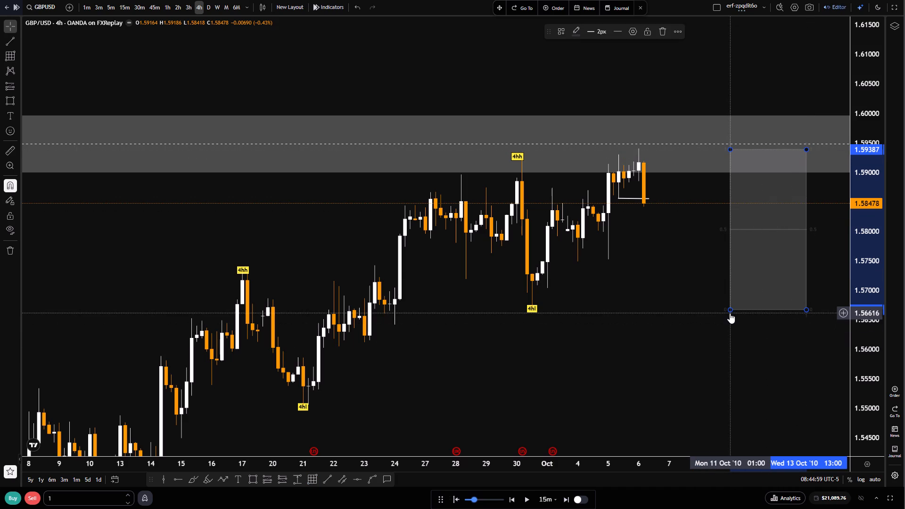
left_click(730, 310)
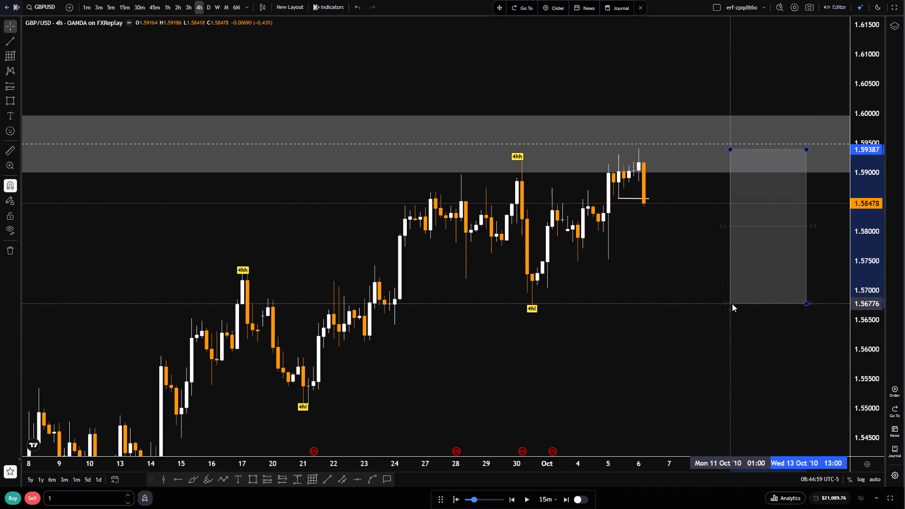
Switch the chart to the 1h timeframe with the late September to October swings and the box in view.
left_click(165, 9)
scroll(417, 204, "down", 3)
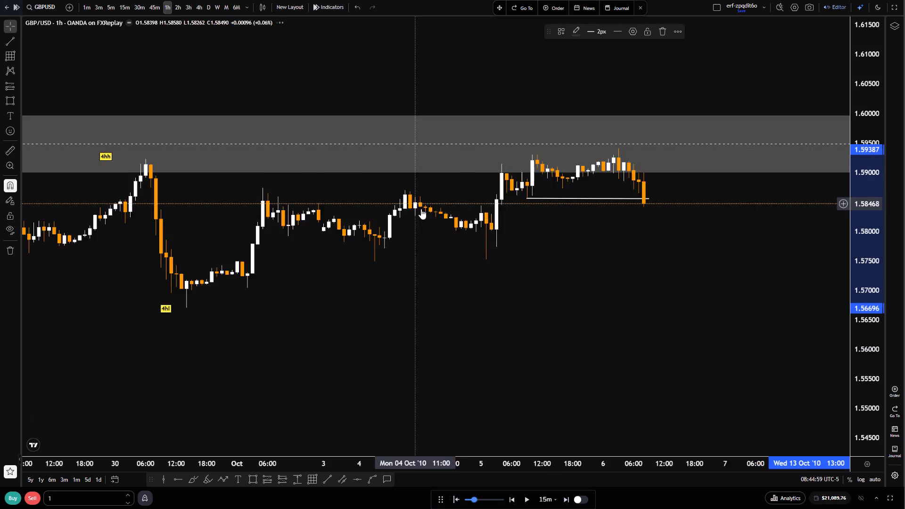
scroll(421, 209, "down", 3)
scroll(535, 278, "down", 6)
left_click_drag(722, 350, 620, 377)
scroll(859, 416, "up", 6)
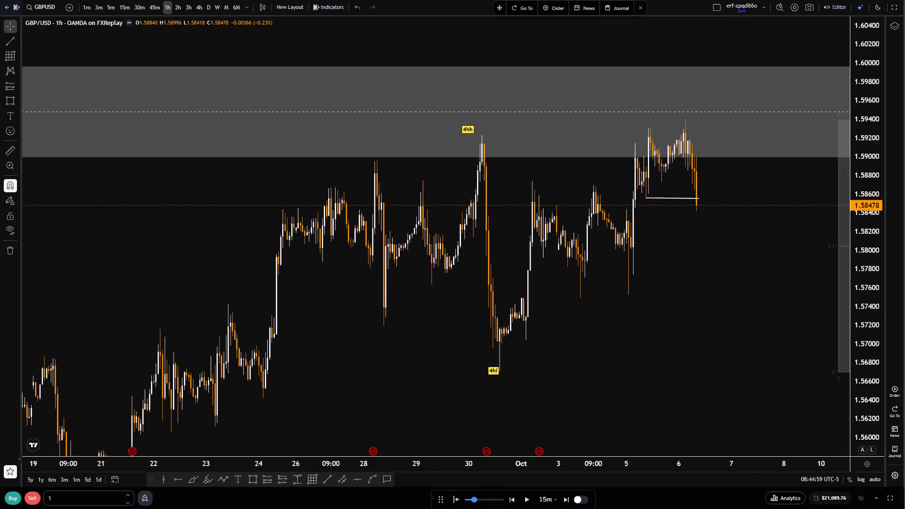
scroll(851, 411, "up", 6)
left_click_drag(702, 355, 490, 350)
scroll(501, 350, "down", 3)
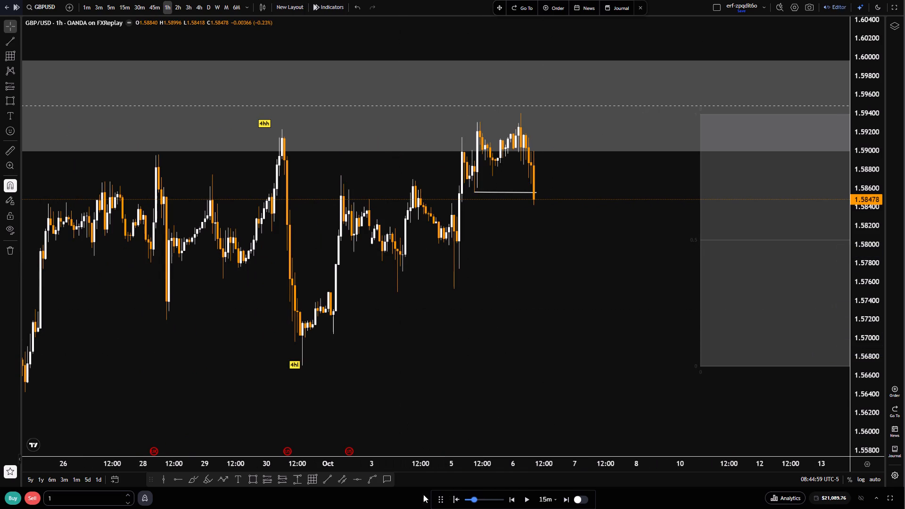
Draw a rectangle zone at the 5 October low from 1.58309 down to 1.57514 and lock it.
left_click(252, 480)
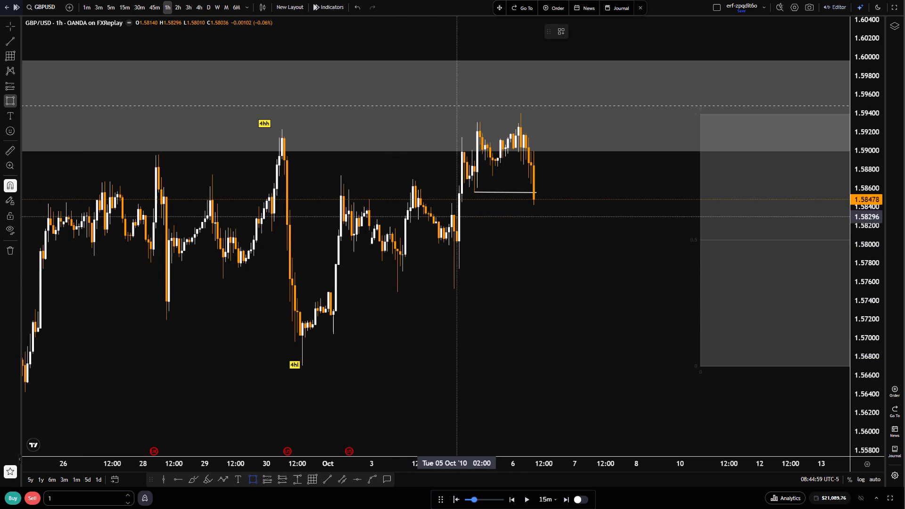
left_click(452, 213)
left_click(486, 290)
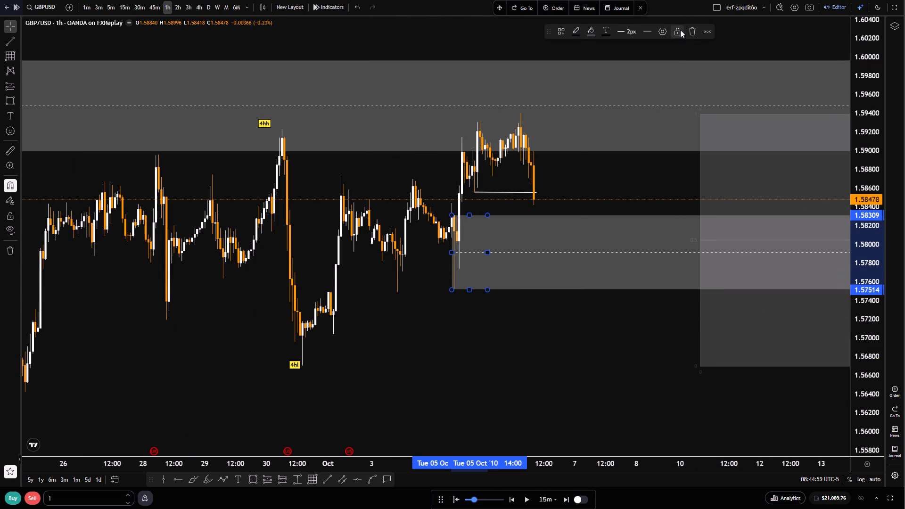
left_click(680, 29)
left_click(594, 182)
Draw a second rectangle zone at the 30 September low from 1.57174 down to about 1.567.
left_click_drag(470, 386, 568, 375)
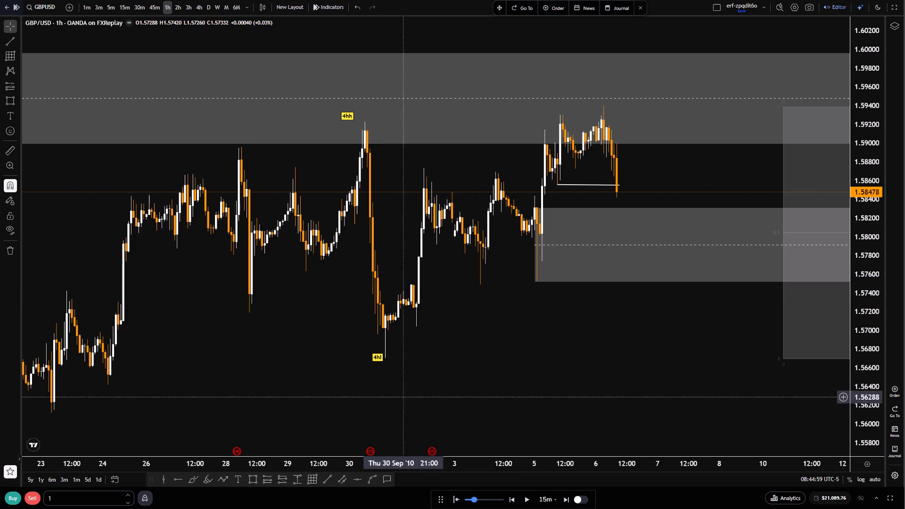
left_click(259, 482)
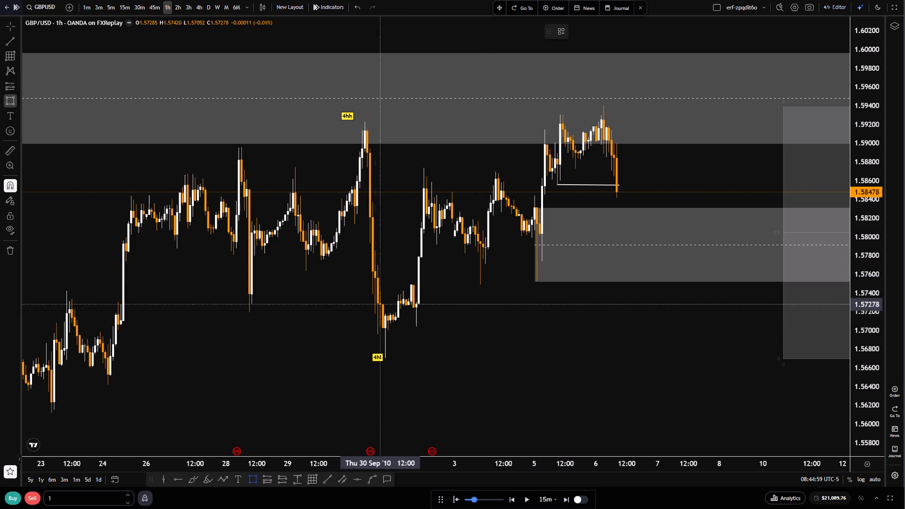
left_click(384, 305)
left_click(391, 355)
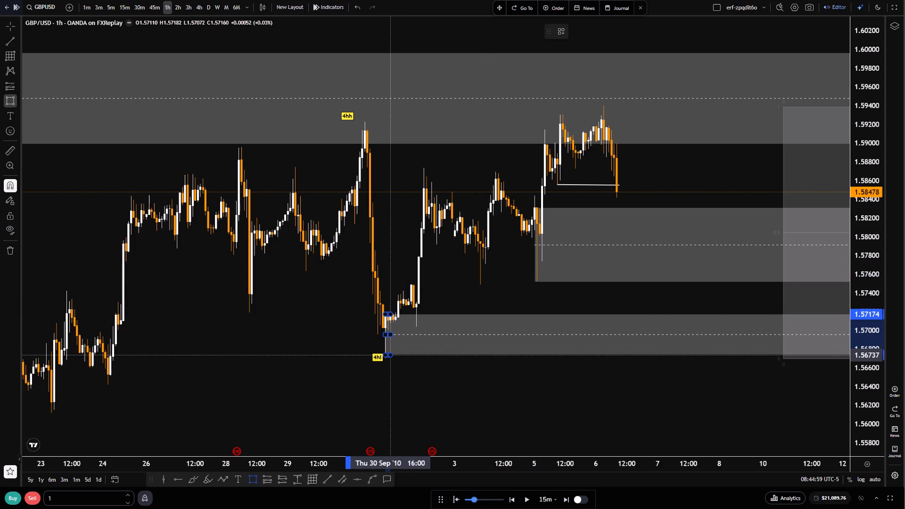
Resize the 30 September zone to span 30 September 12:00 to 1 October 01:00, with its top at 1.57312, and lock it.
left_click(382, 312)
left_click_drag(387, 314, 387, 308)
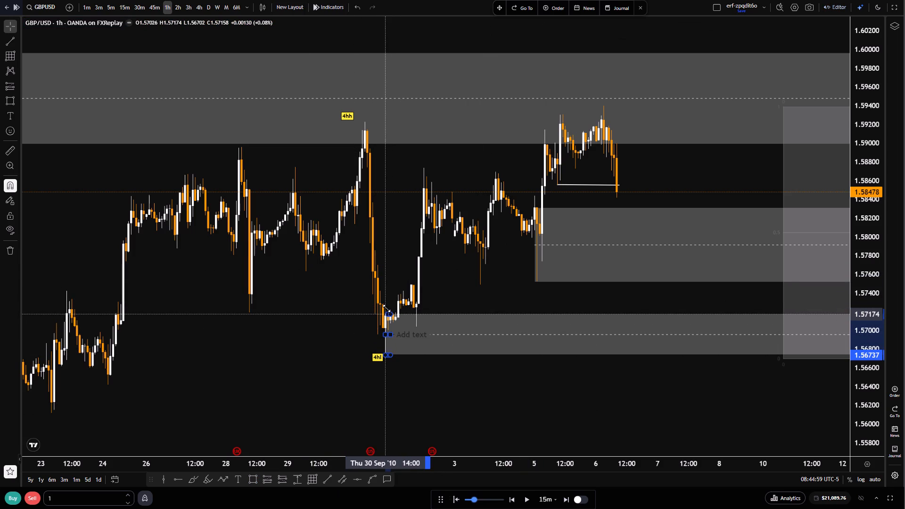
left_click_drag(387, 308, 413, 298)
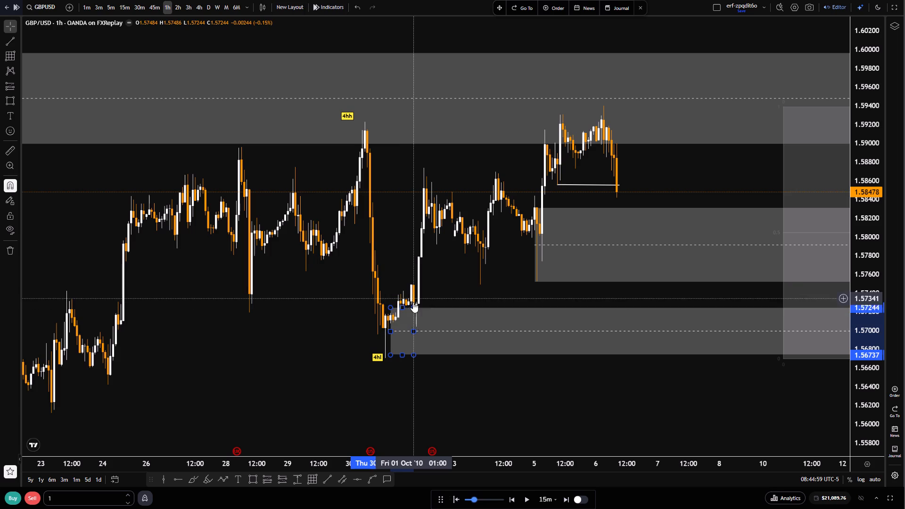
left_click_drag(392, 329, 379, 324)
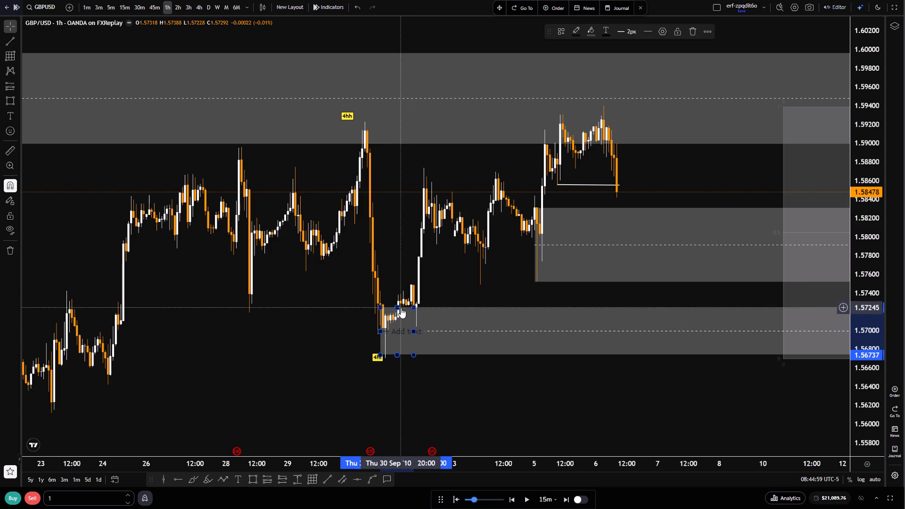
left_click_drag(395, 307, 411, 296)
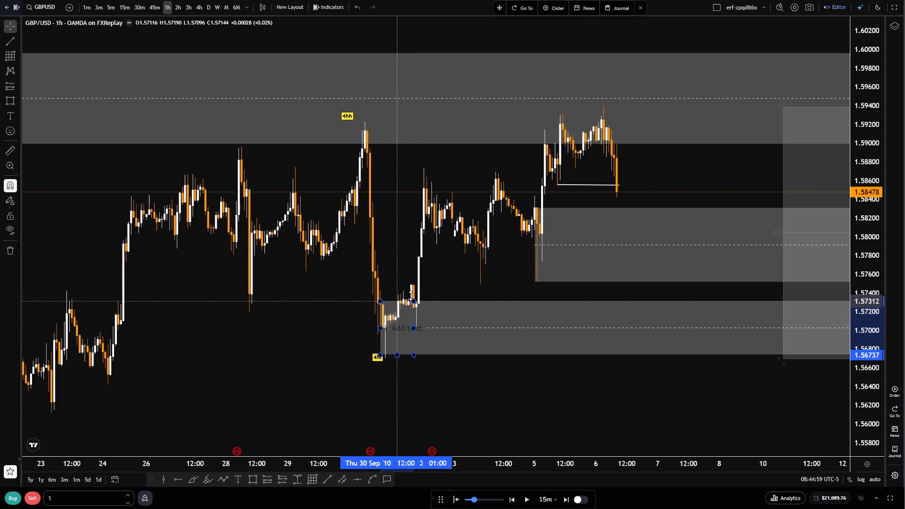
left_click_drag(411, 296, 411, 300)
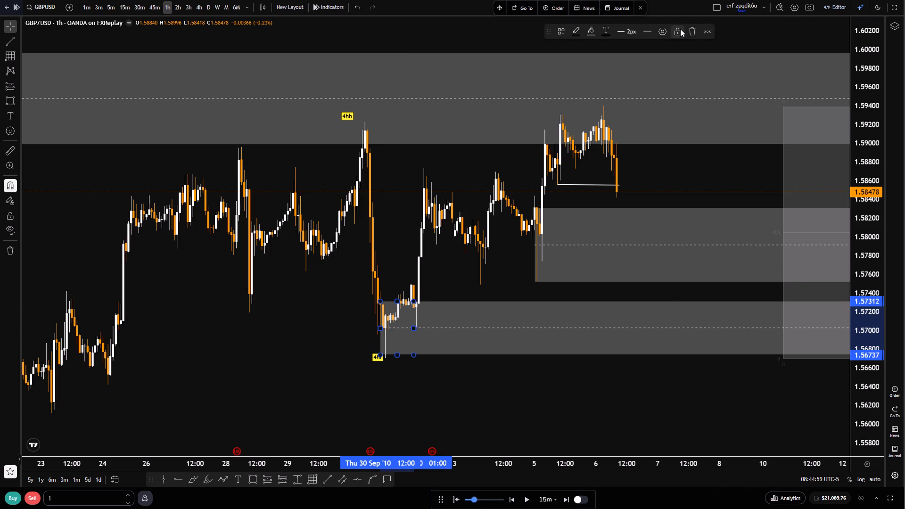
left_click(680, 29)
left_click(577, 211)
left_click(576, 205)
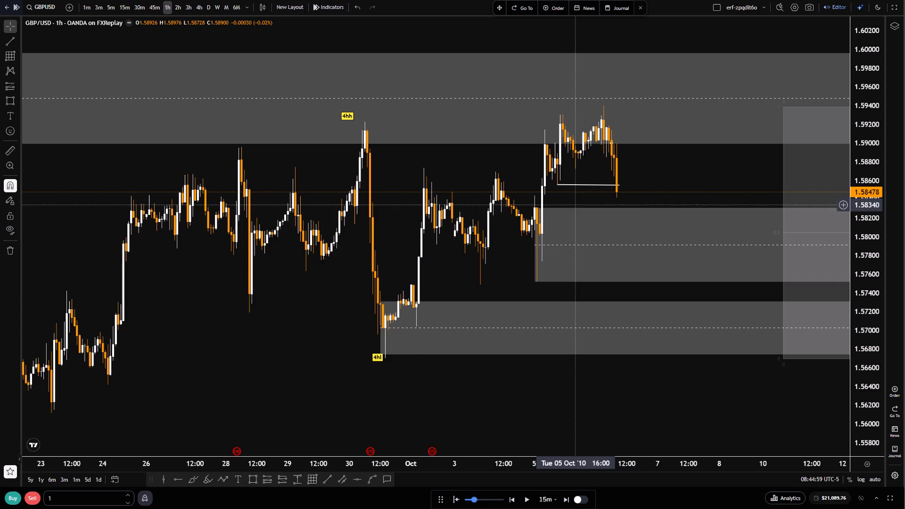
left_click(577, 208)
left_click(466, 42)
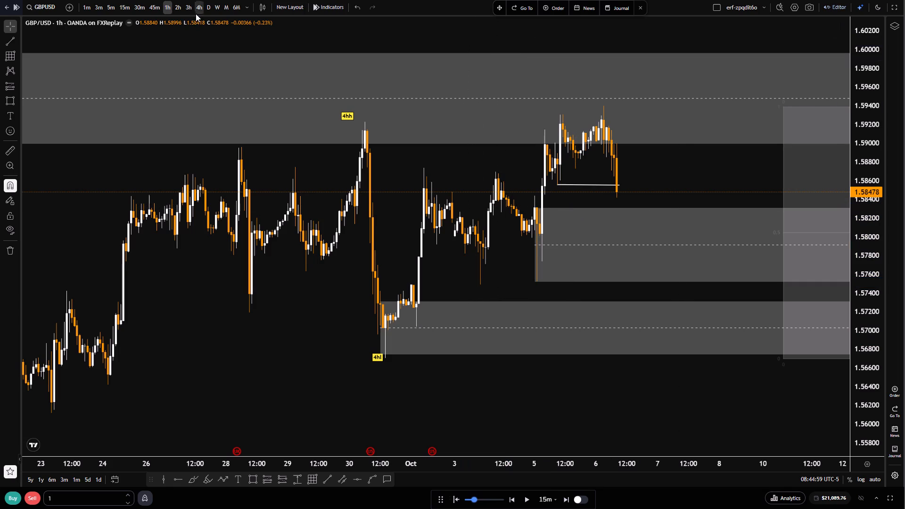
Switch the chart to the 15m timeframe with the early October swings and both lower zones in view.
left_click(120, 8)
scroll(513, 285, "down", 6)
scroll(562, 309, "down", 8)
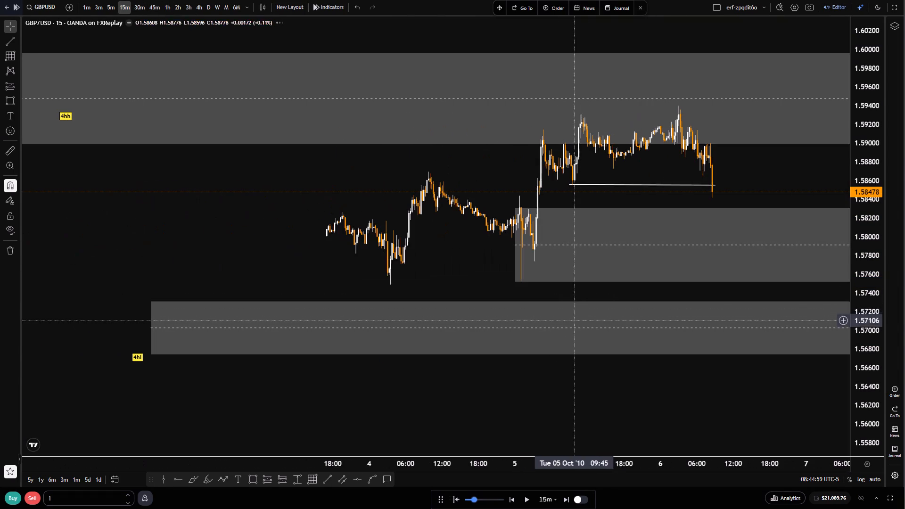
left_click_drag(507, 161, 427, 178)
scroll(863, 424, "up", 7)
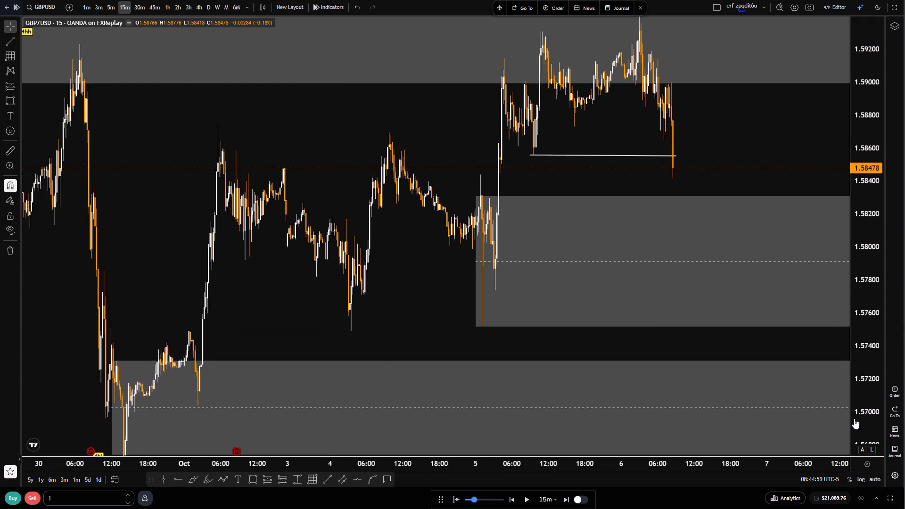
scroll(854, 419, "up", 6)
Play the replay forward in 15m steps and pause it at 10:14:59 on 6 October.
left_click(530, 500)
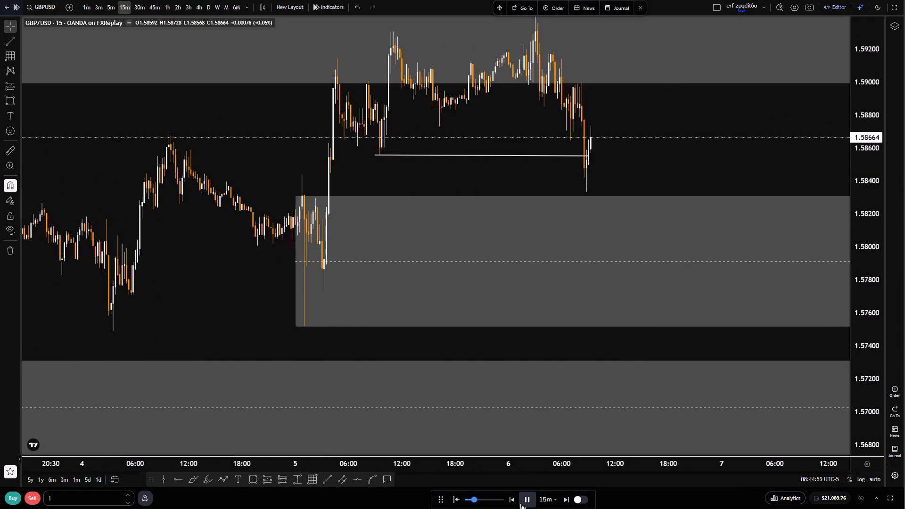
double_click(520, 503)
left_click(520, 503)
left_click(520, 503)
left_click(520, 503)
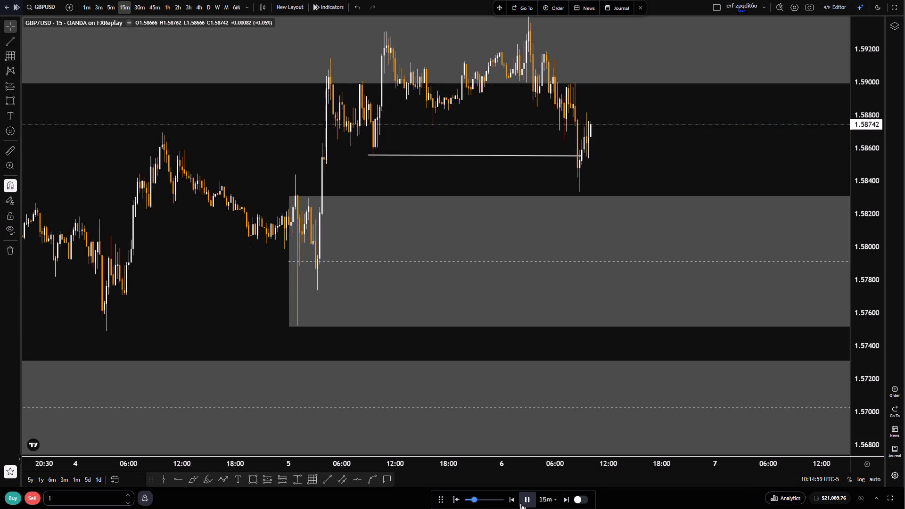
Review the 15m swings around the marked zones and advance the replay to 10:59:59 on 6 October.
scroll(633, 409, "up", 2)
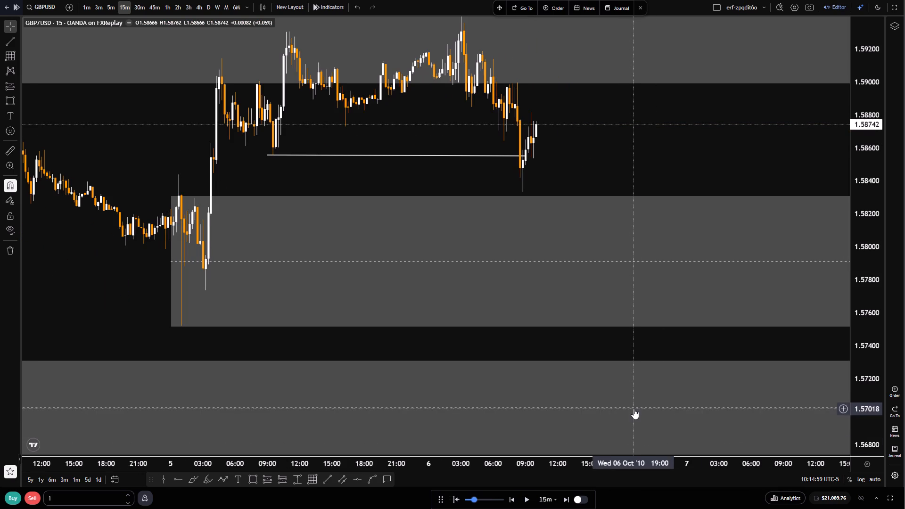
scroll(655, 397, "down", 5)
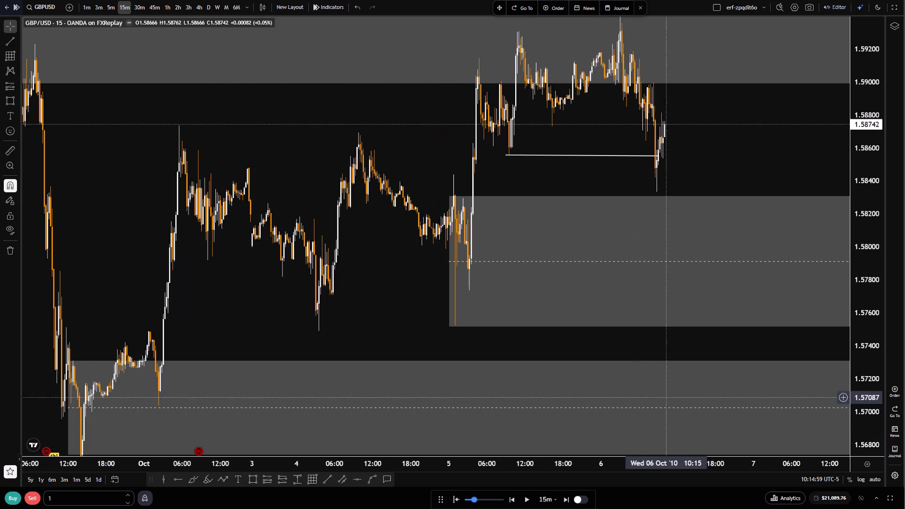
scroll(874, 409, "down", 6)
scroll(648, 355, "down", 7)
scroll(652, 360, "up", 7)
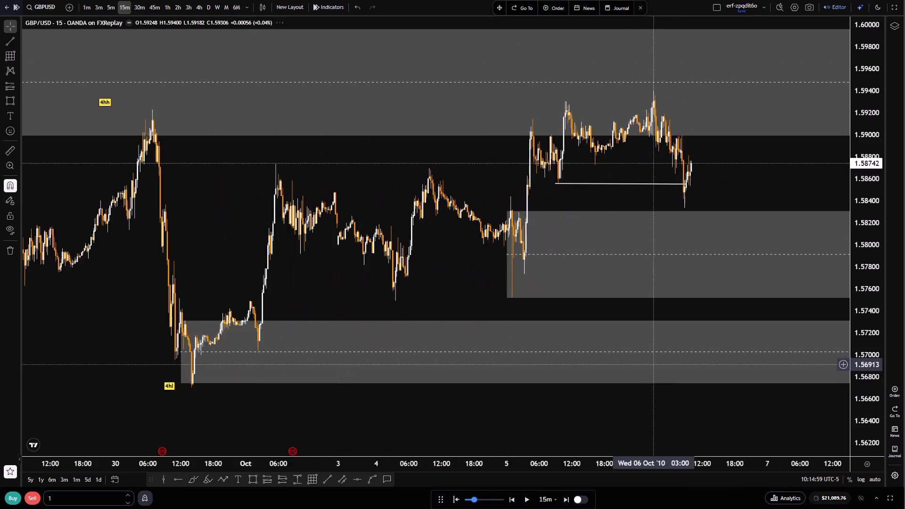
scroll(662, 380, "up", 4)
left_click(524, 503)
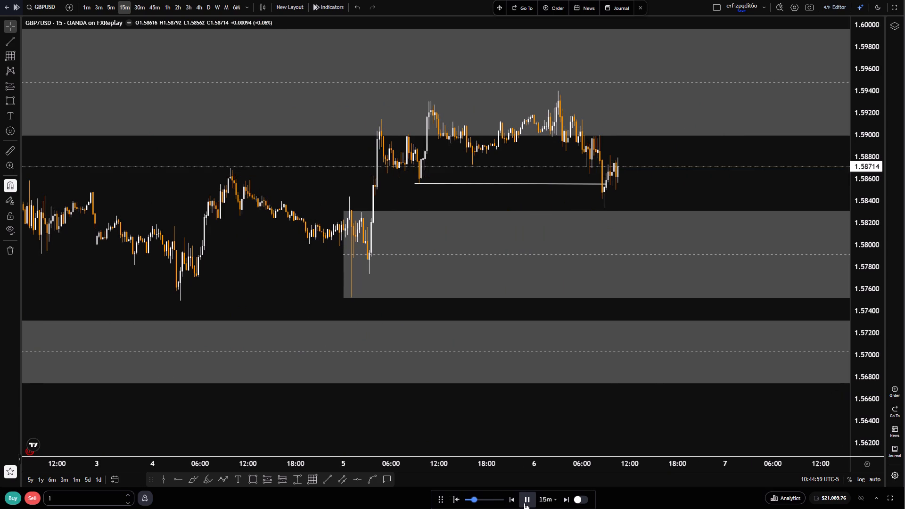
left_click(524, 503)
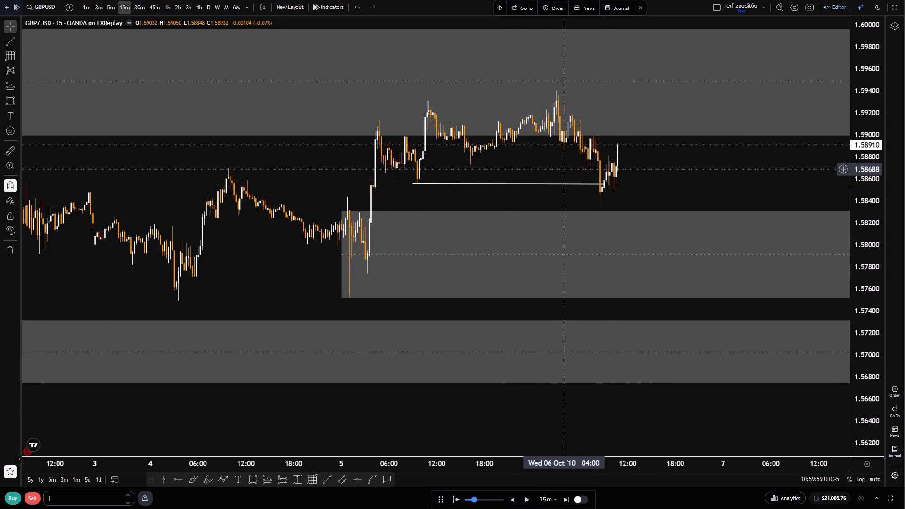
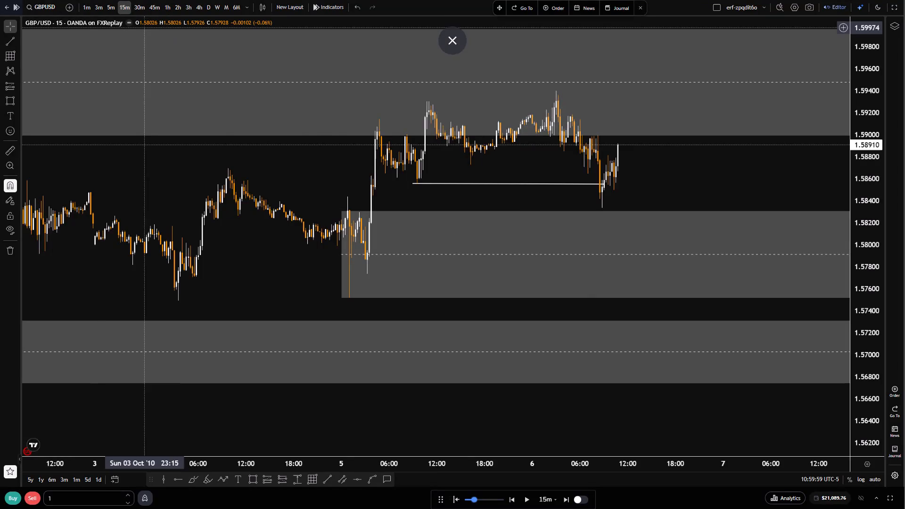
Move the white structure line under the 5–6 October swings up to about 1.5866.
scroll(265, 106, "up", 3)
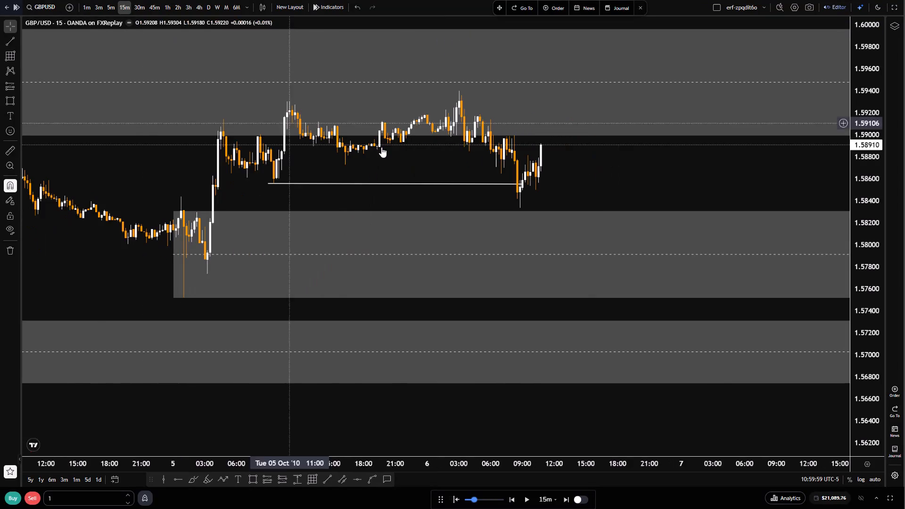
scroll(409, 181, "down", 5)
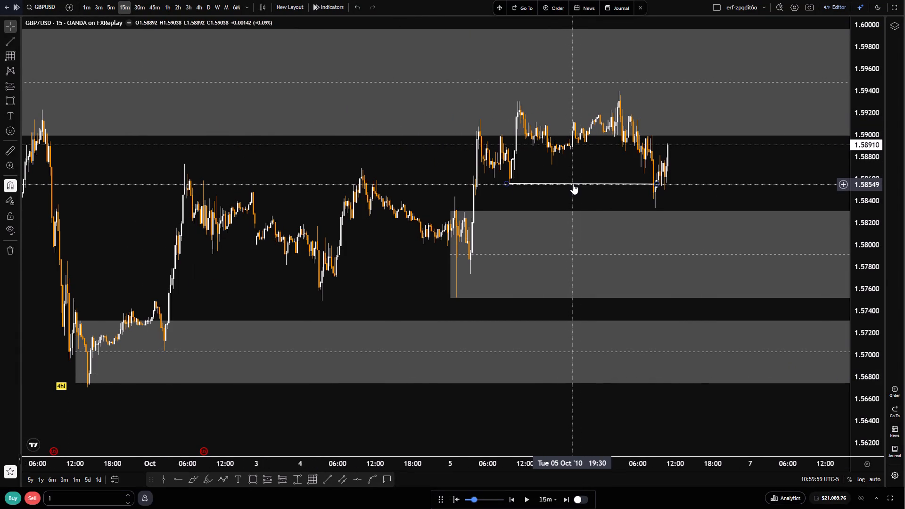
left_click_drag(573, 184, 572, 172)
Play the replay forward in 15m steps, pausing briefly along the way, and stop it at 16:44:59 on 6 October.
scroll(572, 181, "up", 6)
left_click_drag(674, 168, 625, 180)
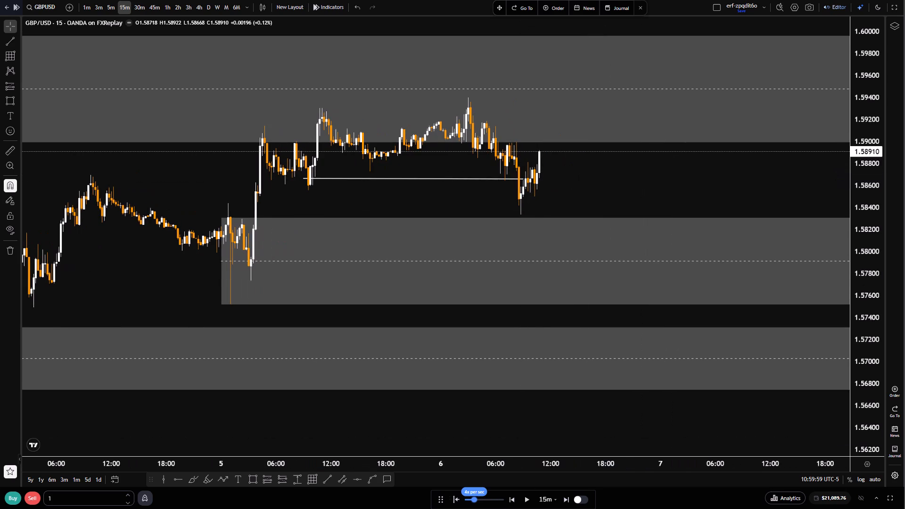
left_click(525, 500)
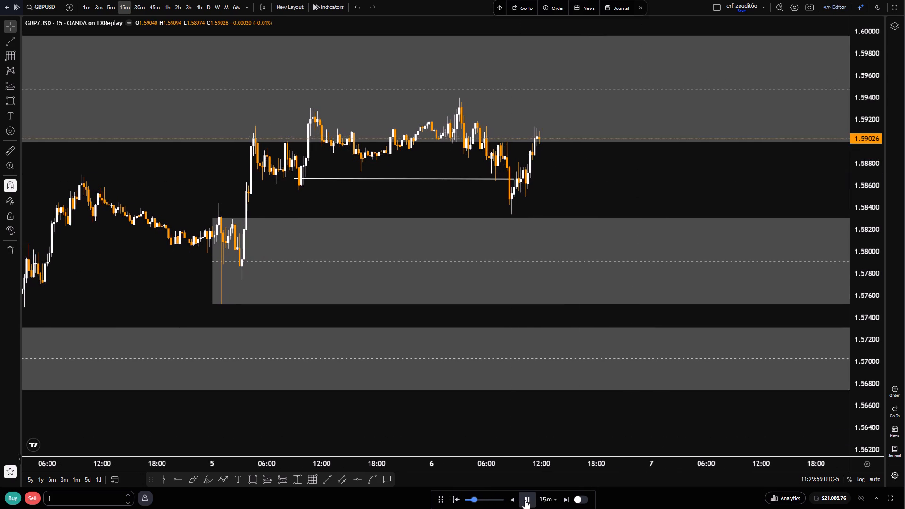
double_click(525, 500)
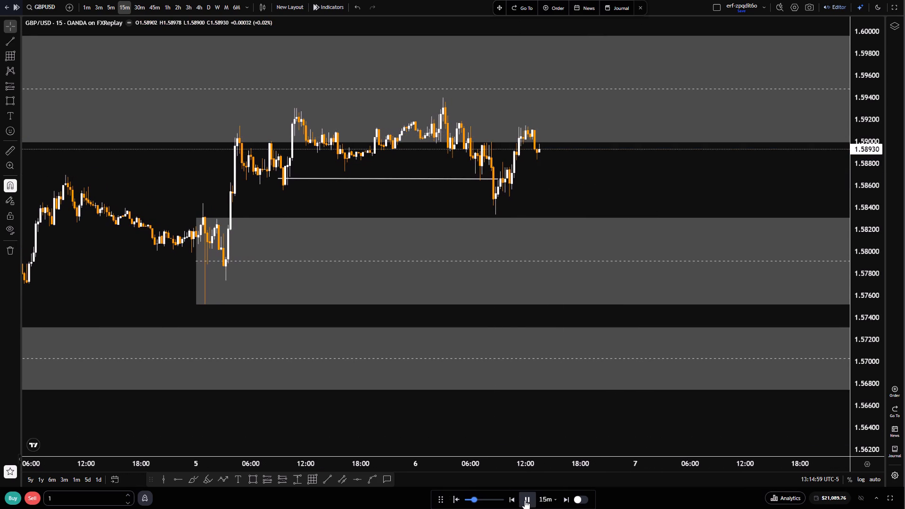
double_click(525, 500)
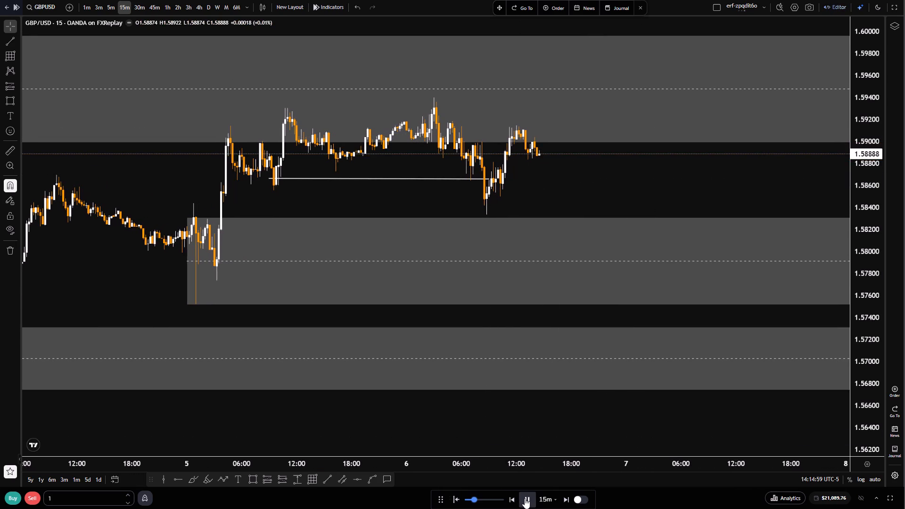
double_click(525, 498)
left_click(525, 498)
left_click(525, 498)
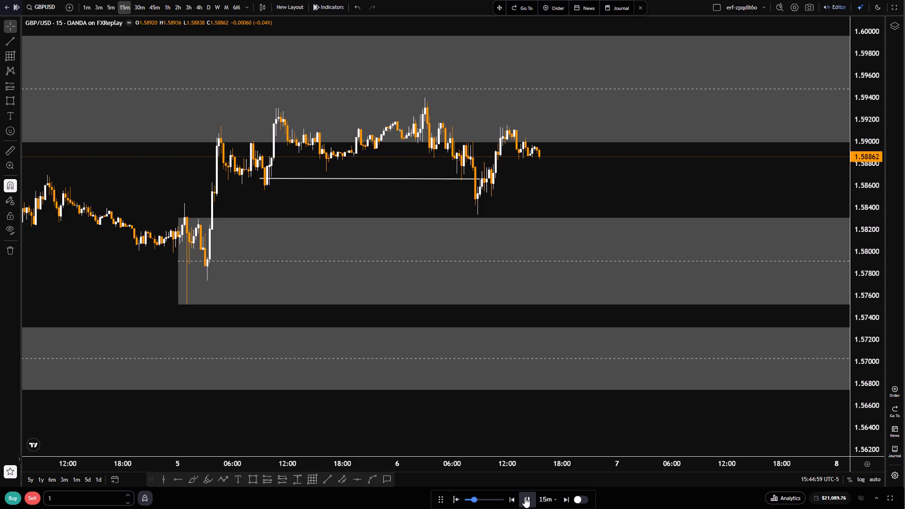
left_click(525, 497)
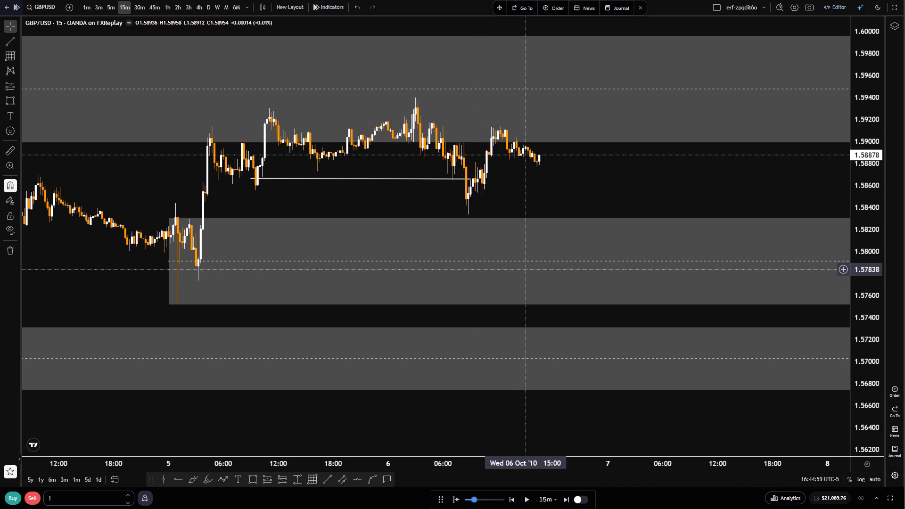
Examine the 15m swings from 29 September to 6 October against the marked zones and the white structure line.
scroll(527, 277, "down", 6)
scroll(494, 177, "up", 4)
scroll(476, 144, "down", 11)
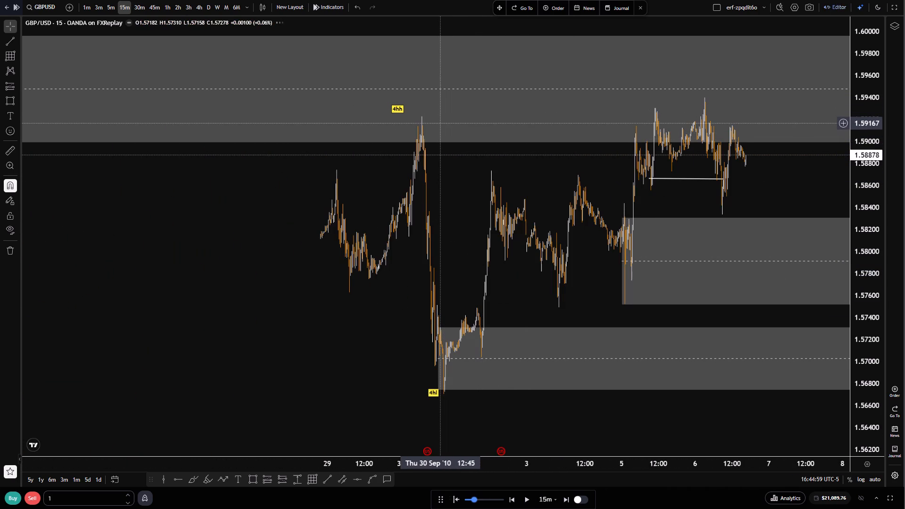
scroll(452, 129, "up", 11)
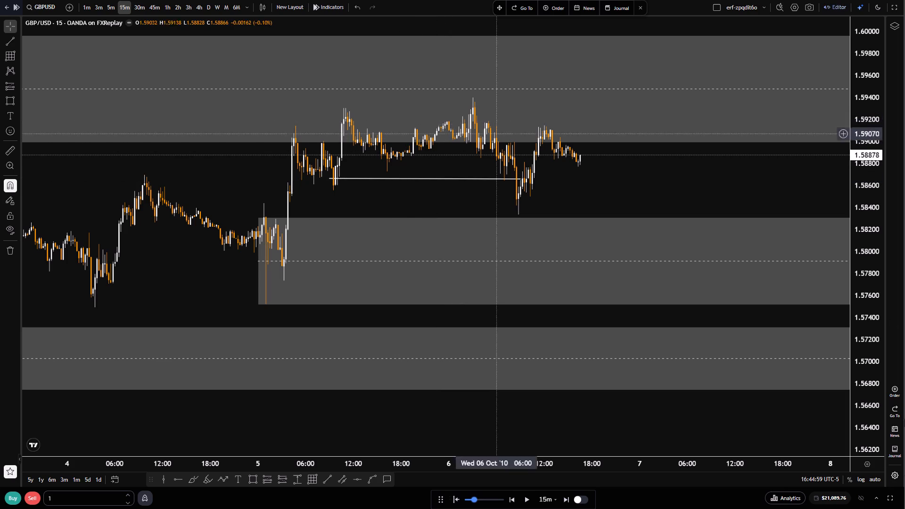
scroll(861, 454, "up", 8)
left_click_drag(682, 142, 796, 397)
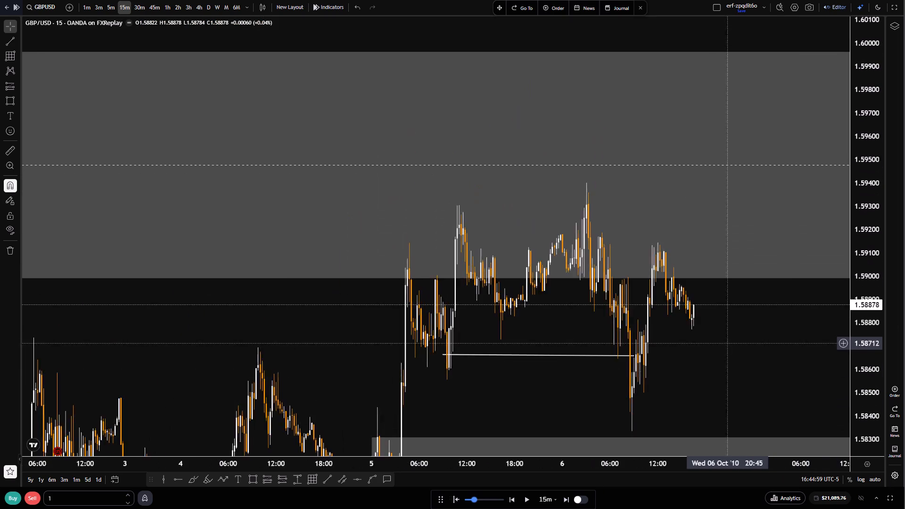
scroll(700, 340, "up", 5)
left_click_drag(362, 383, 362, 355)
scroll(419, 342, "up", 5)
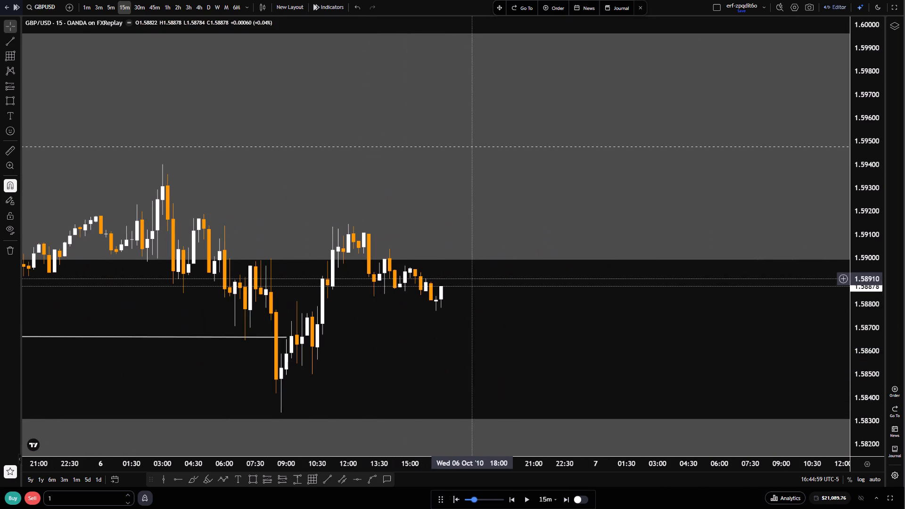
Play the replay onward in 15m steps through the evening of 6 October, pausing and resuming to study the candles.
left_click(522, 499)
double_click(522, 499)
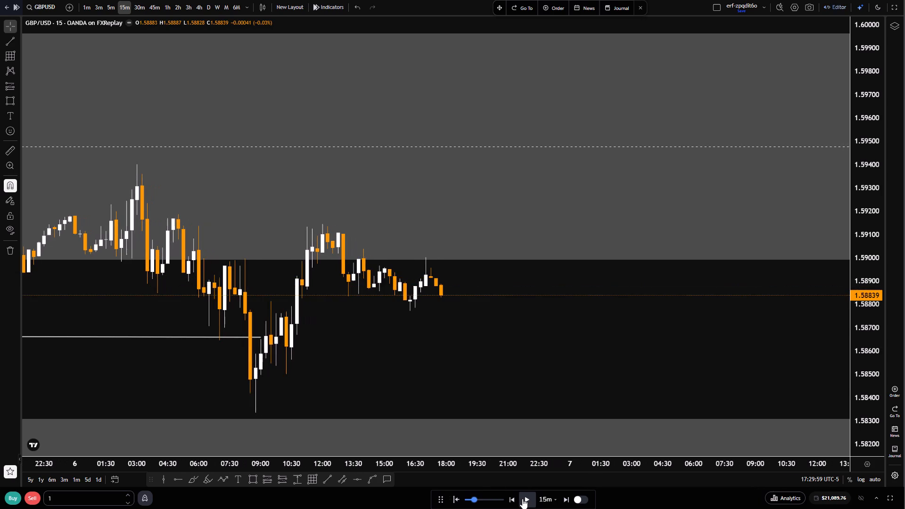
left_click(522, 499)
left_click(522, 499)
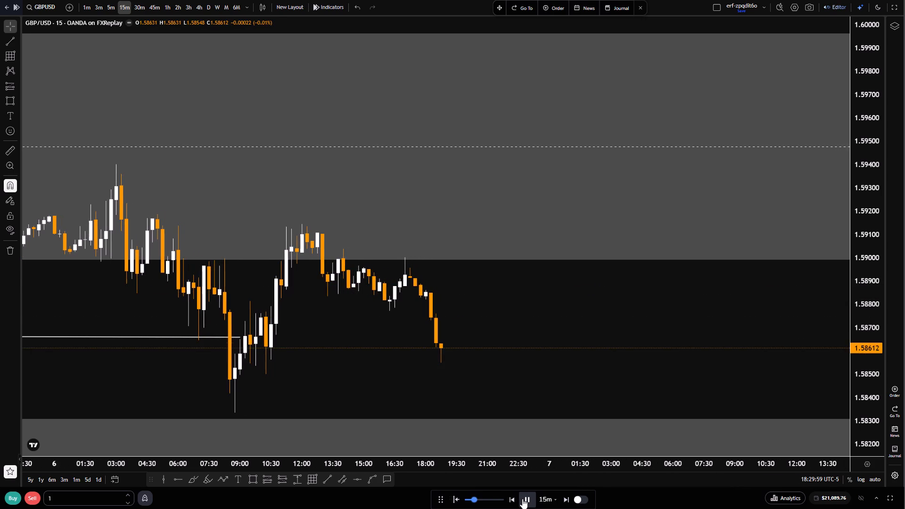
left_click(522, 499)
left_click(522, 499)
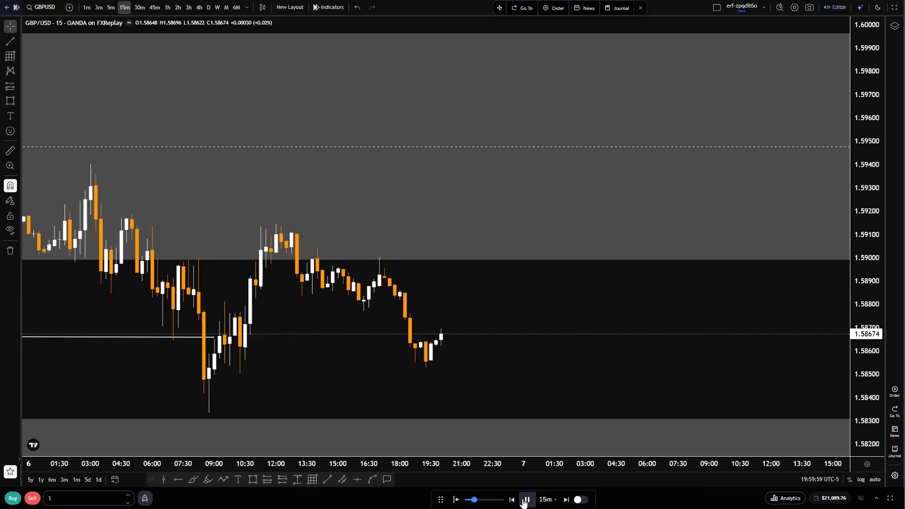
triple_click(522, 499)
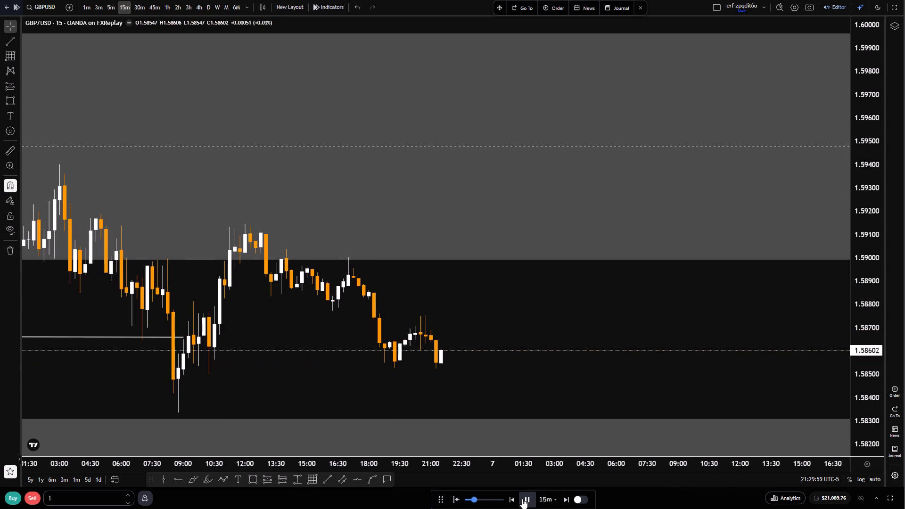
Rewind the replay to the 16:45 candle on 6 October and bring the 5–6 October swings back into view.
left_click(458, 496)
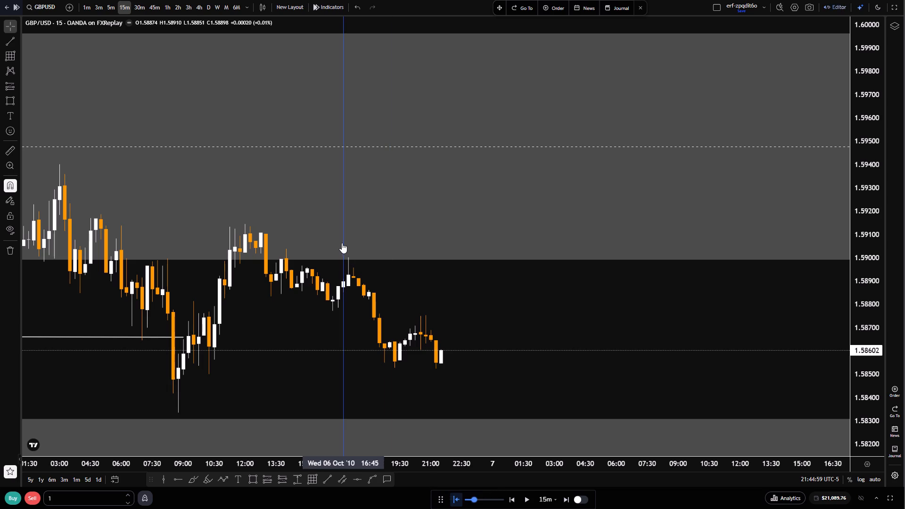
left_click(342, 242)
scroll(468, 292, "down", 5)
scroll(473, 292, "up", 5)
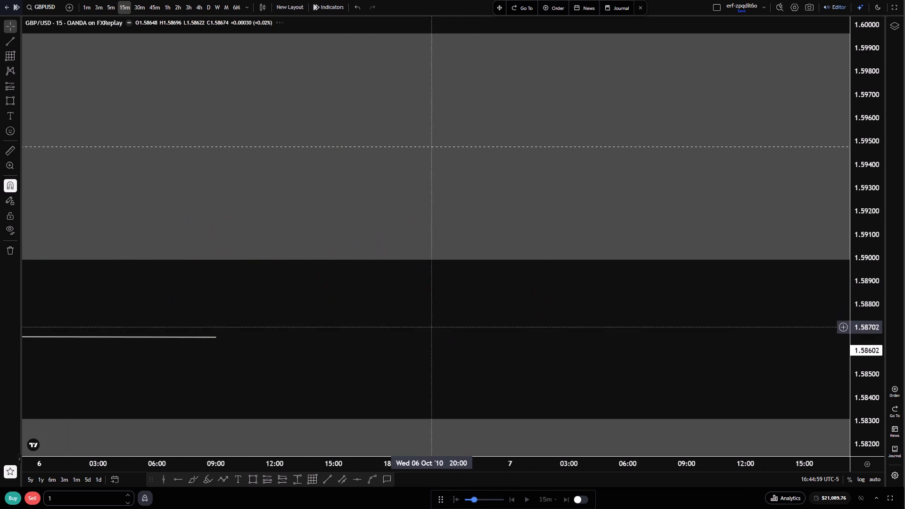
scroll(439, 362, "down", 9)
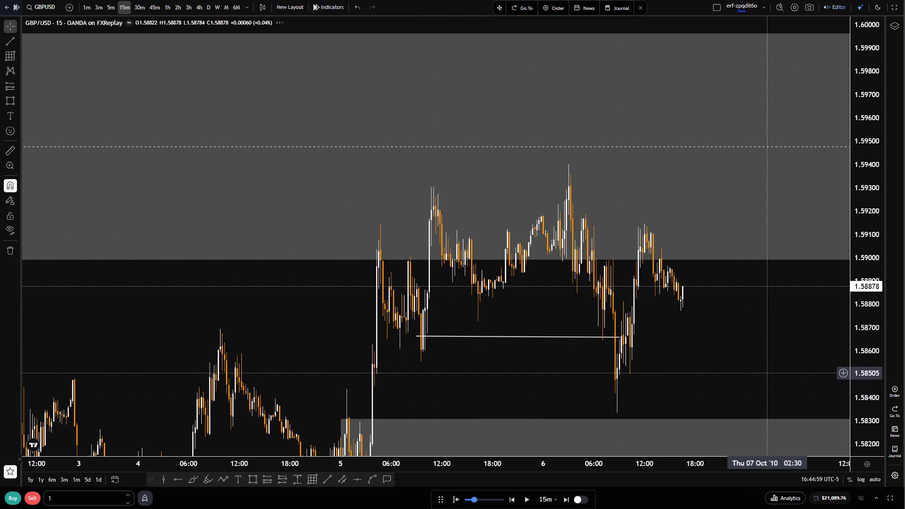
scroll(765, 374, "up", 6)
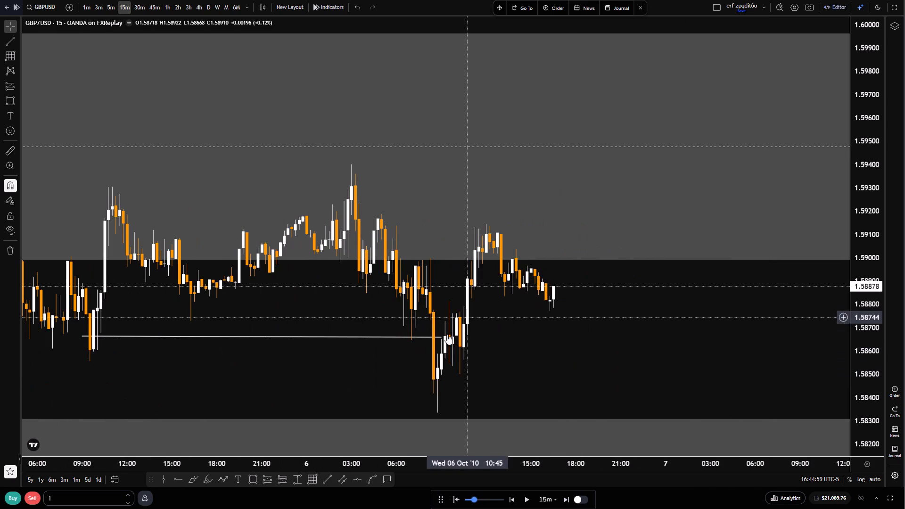
Exit the full-screen view of the replay session.
left_click(456, 28)
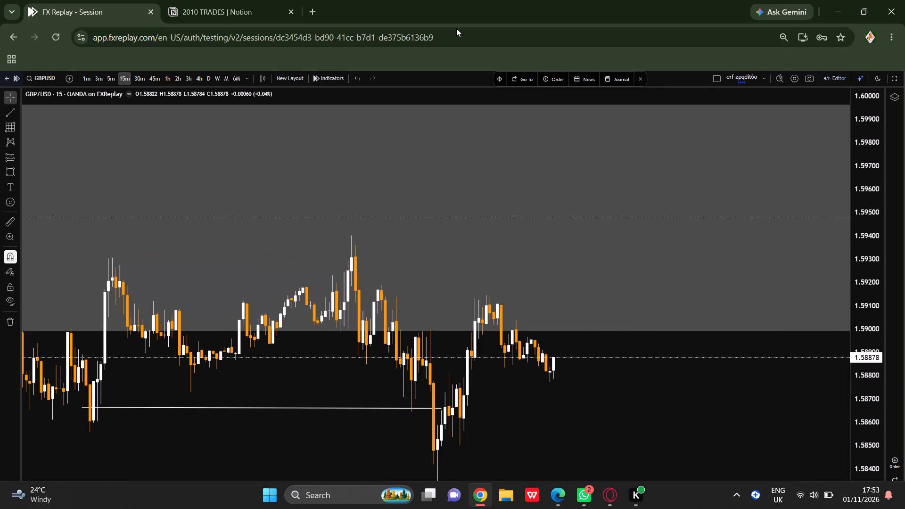
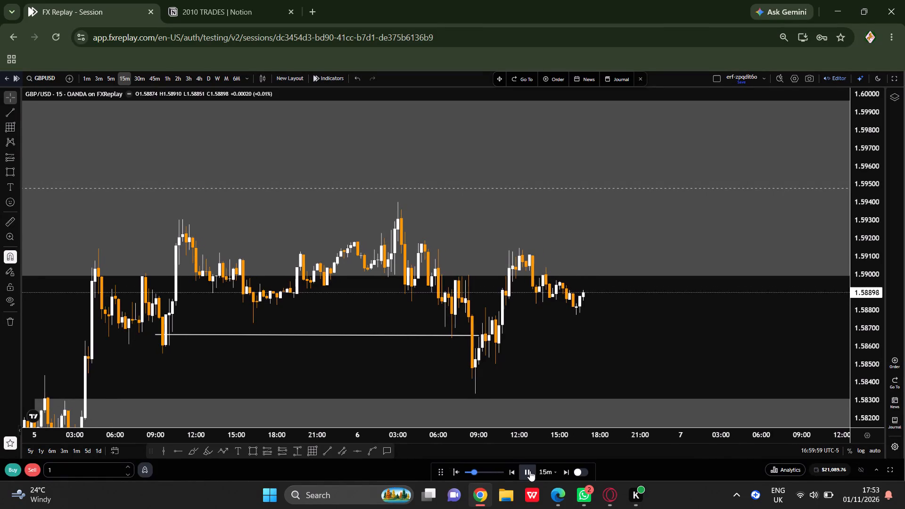
Pause the replay at 17:30 on 6 October and place a short position drawing with entry about 1.5892 at the latest candle.
left_click(530, 471)
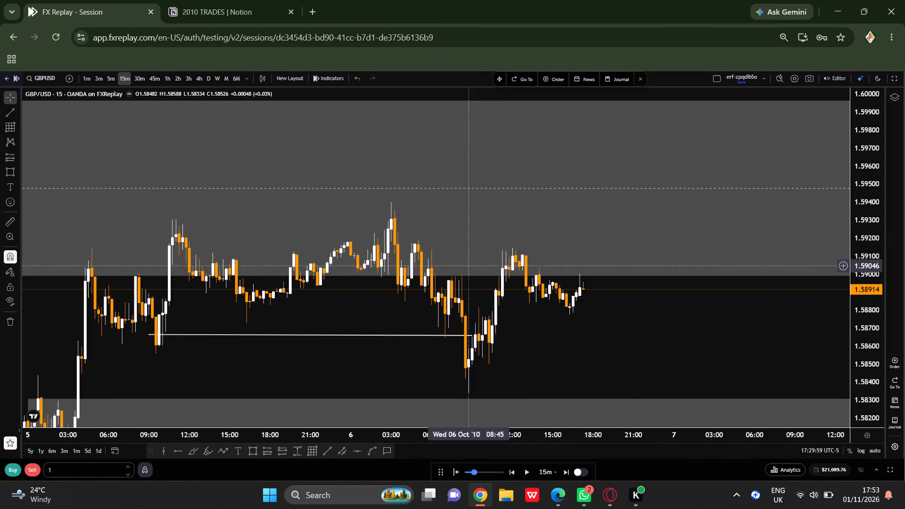
scroll(860, 393, "up", 7)
left_click_drag(713, 358, 729, 312)
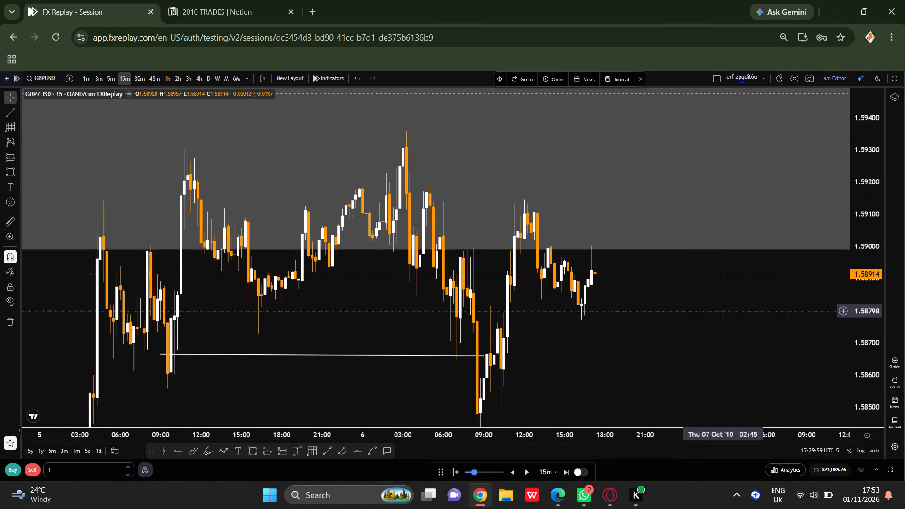
scroll(697, 316, "up", 5)
left_click(274, 446)
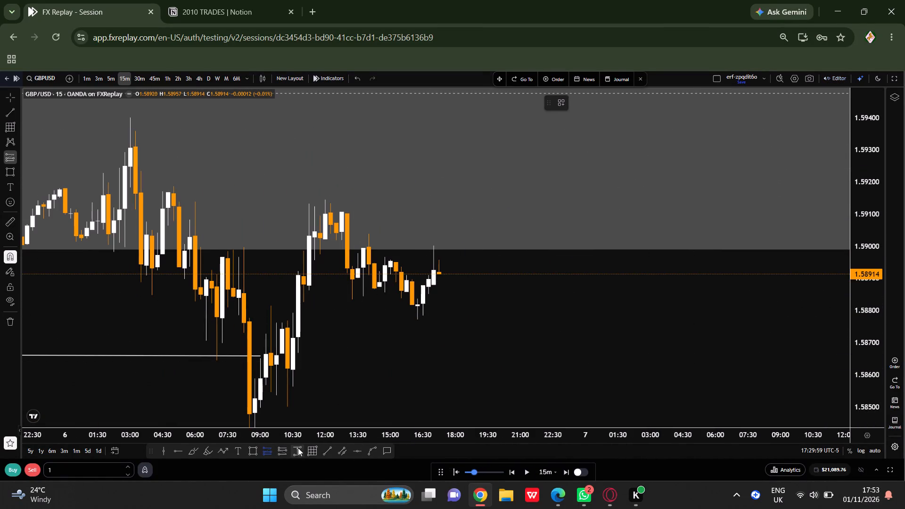
left_click(288, 448)
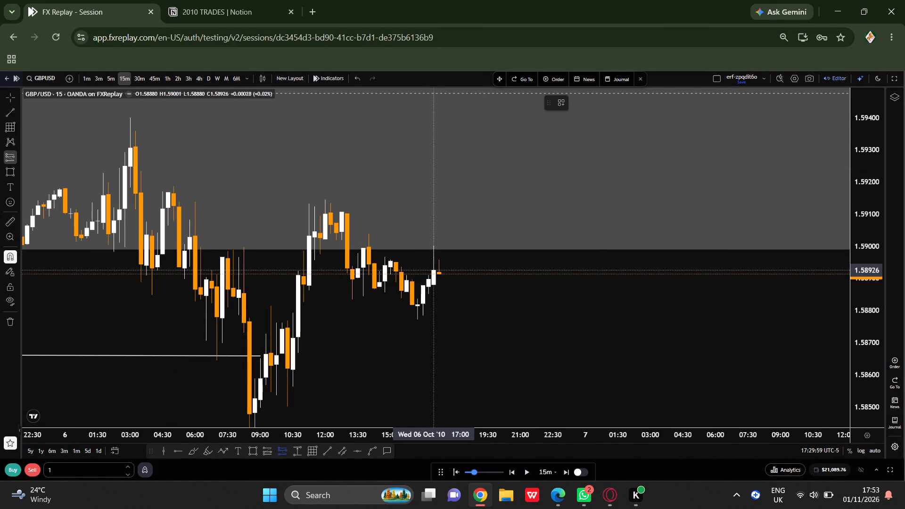
left_click(438, 269)
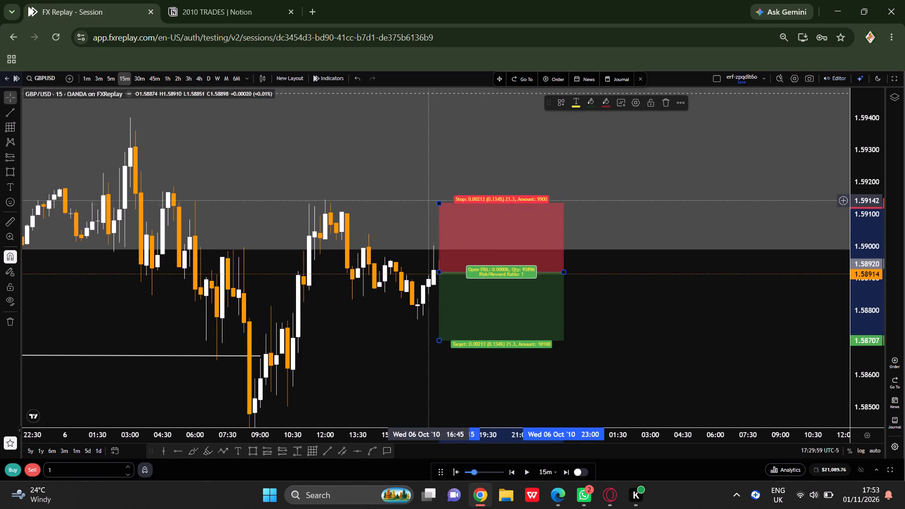
Move the white structure line under the 5–6 October swings up to about 1.5873.
scroll(485, 345, "down", 8)
scroll(861, 404, "down", 9)
scroll(528, 327, "down", 5)
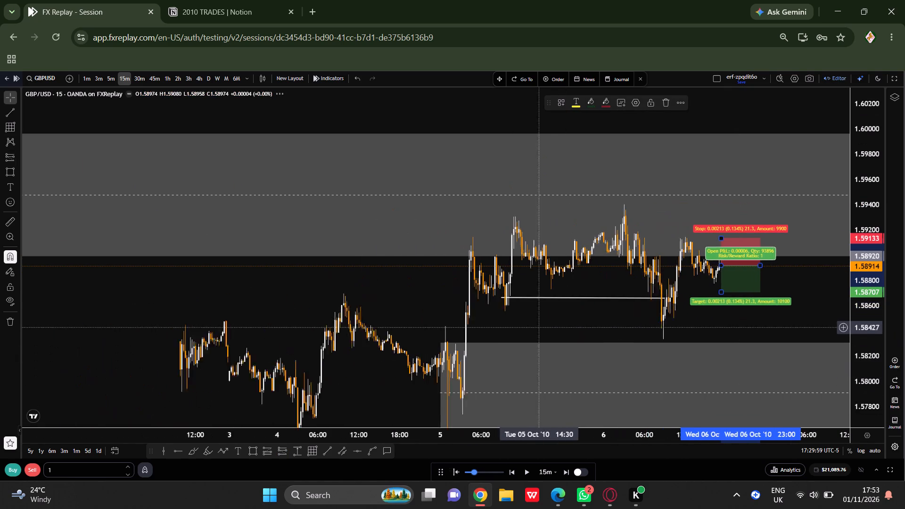
left_click_drag(550, 322, 453, 280)
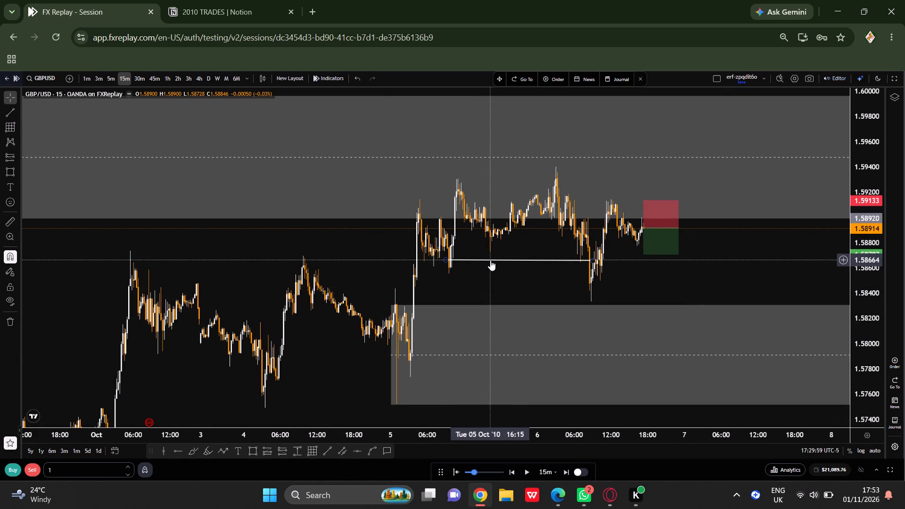
left_click_drag(492, 259, 498, 251)
scroll(505, 278, "up", 4)
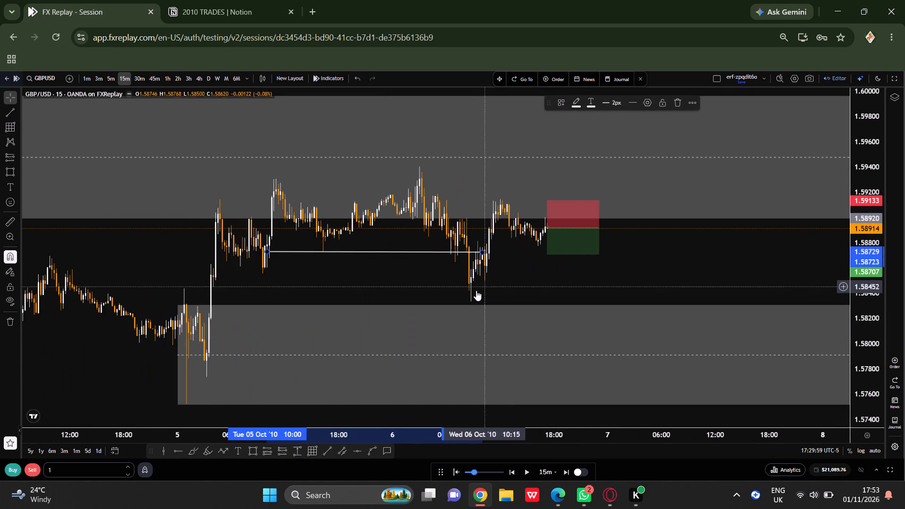
Switch the chart to 5m and move the short position drawing up to entry 1.58942 with its stop at 1.59155.
left_click(112, 79)
scroll(428, 319, "down", 11)
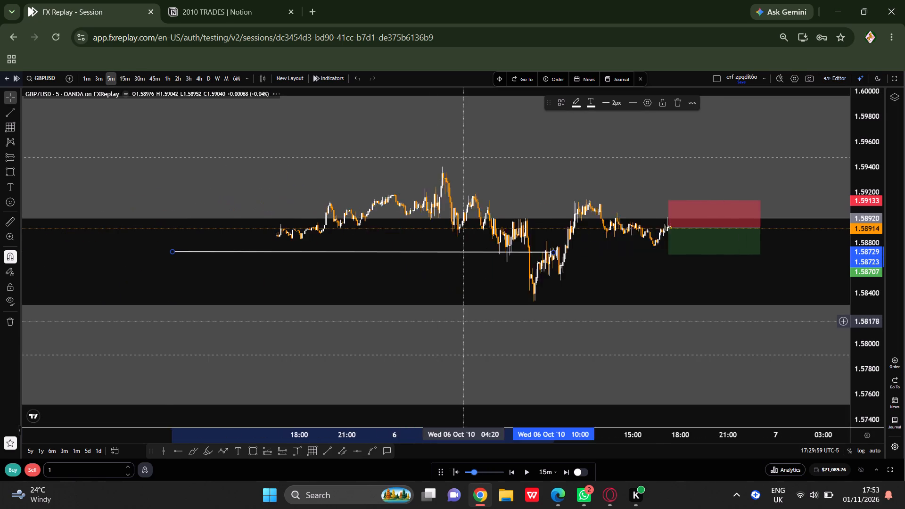
left_click_drag(663, 268, 578, 296)
scroll(575, 300, "up", 5)
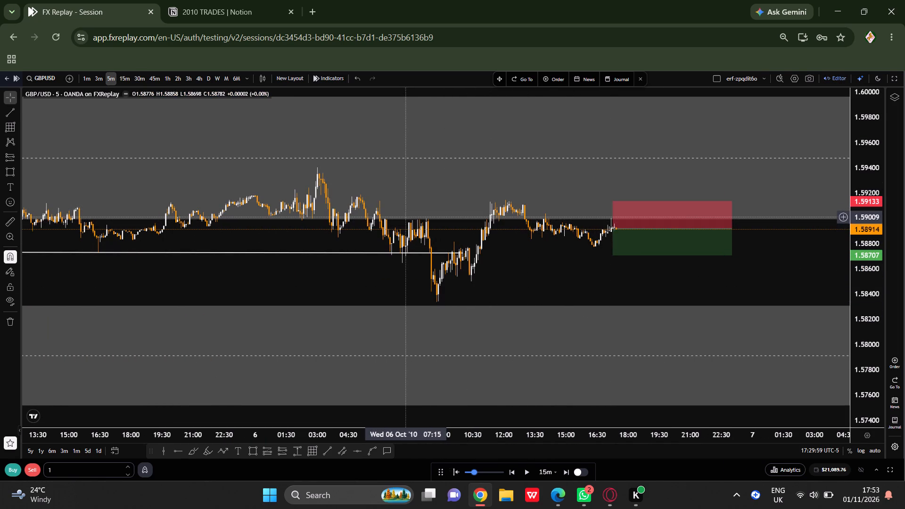
left_click(616, 256)
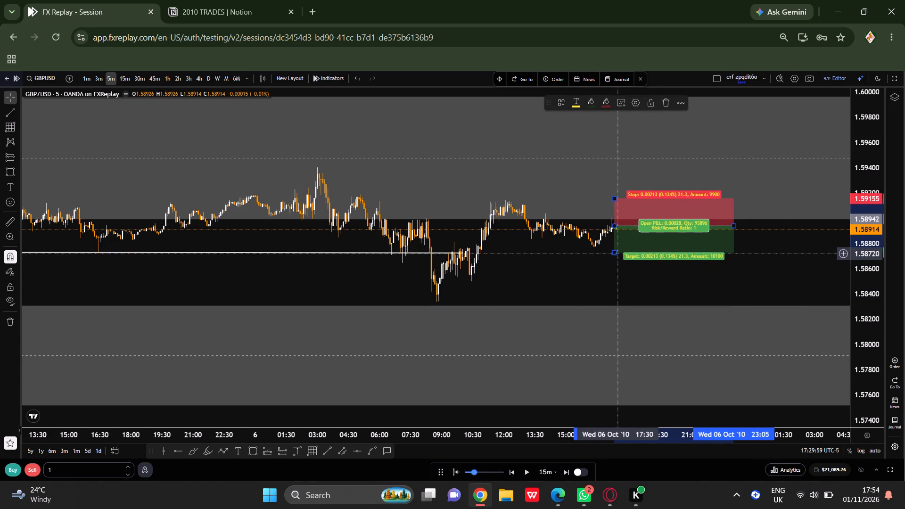
Extend the short position's target down to 1.58301, at the top edge of the lower grey zone.
scroll(672, 277, "down", 5)
scroll(875, 404, "up", 9)
scroll(756, 375, "up", 6)
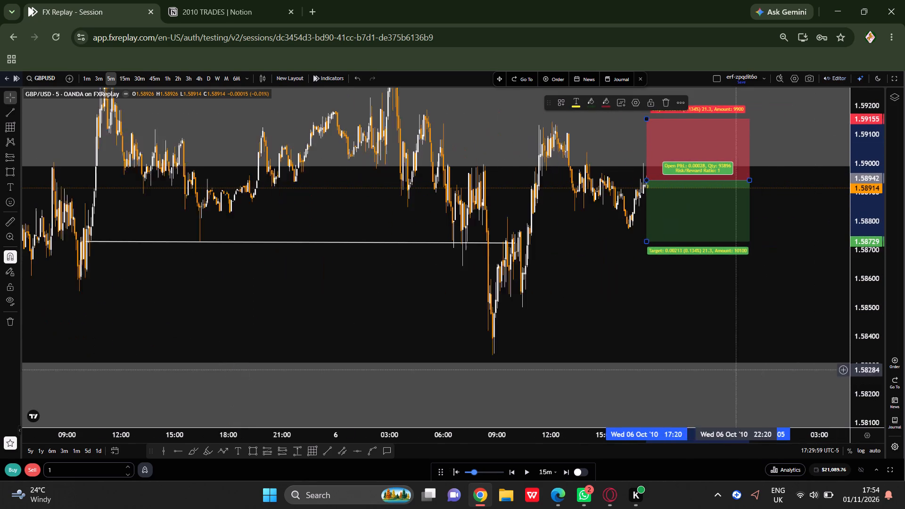
left_click_drag(641, 320, 545, 319)
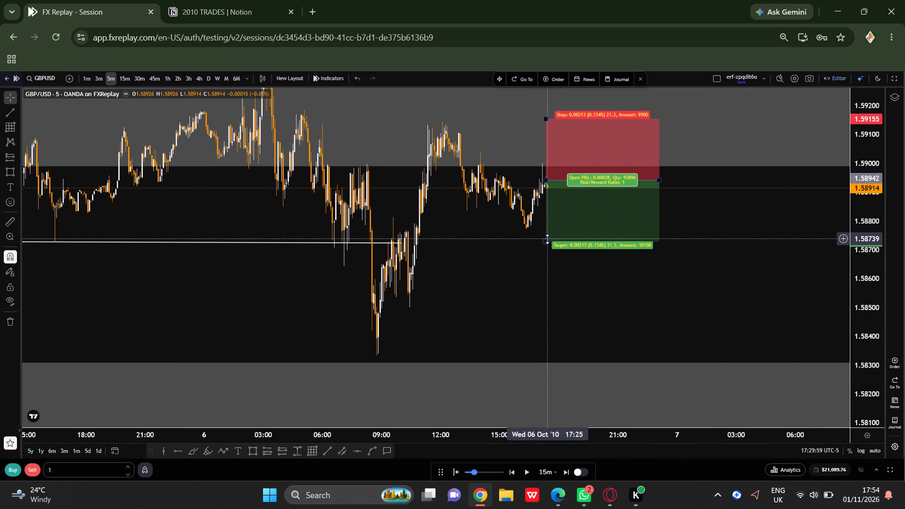
left_click_drag(548, 243, 576, 365)
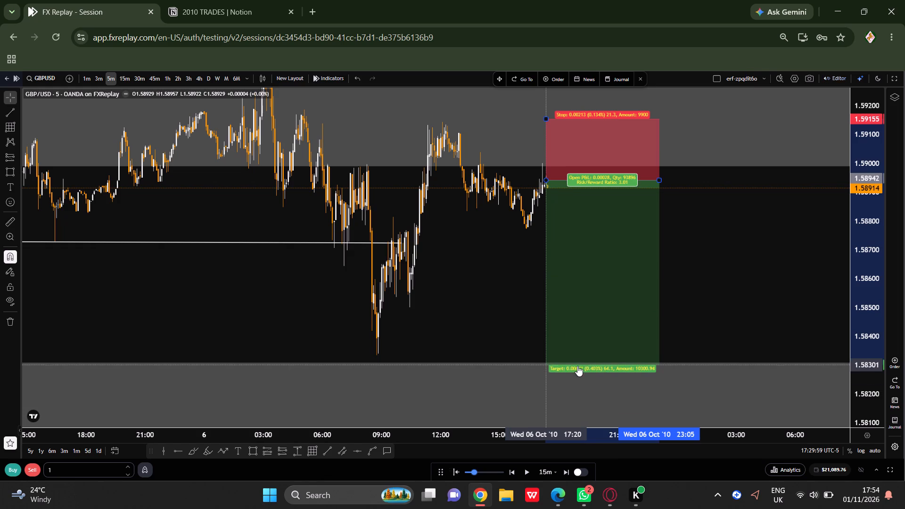
left_click(589, 303)
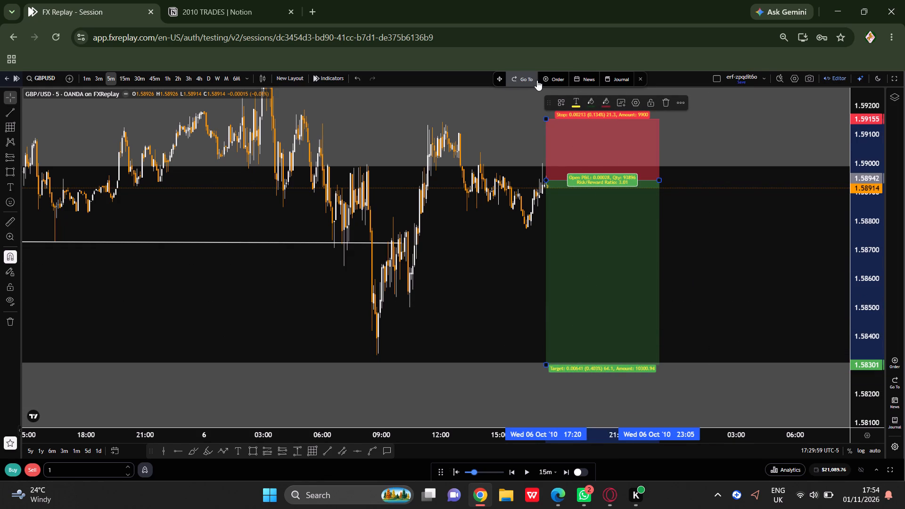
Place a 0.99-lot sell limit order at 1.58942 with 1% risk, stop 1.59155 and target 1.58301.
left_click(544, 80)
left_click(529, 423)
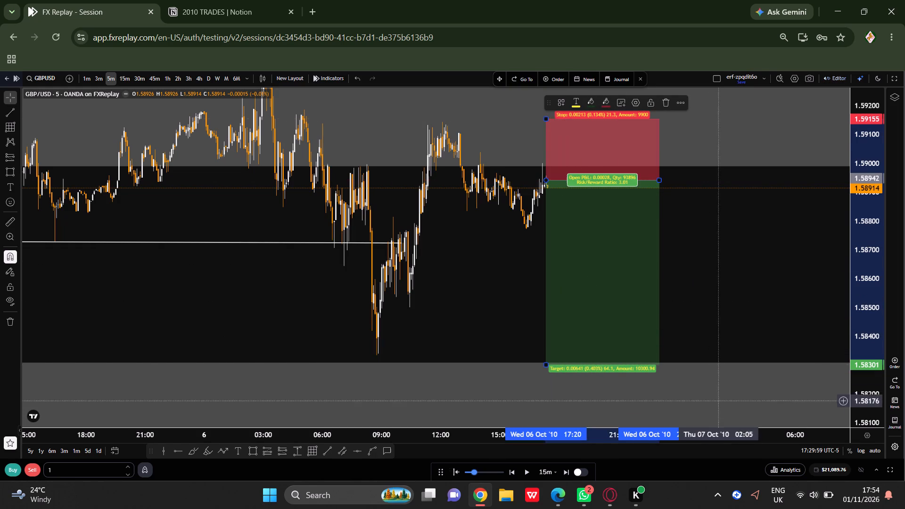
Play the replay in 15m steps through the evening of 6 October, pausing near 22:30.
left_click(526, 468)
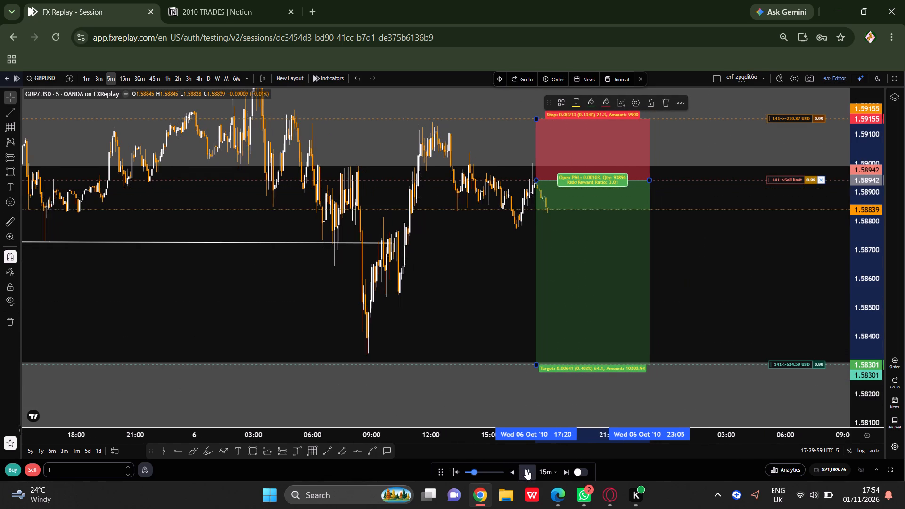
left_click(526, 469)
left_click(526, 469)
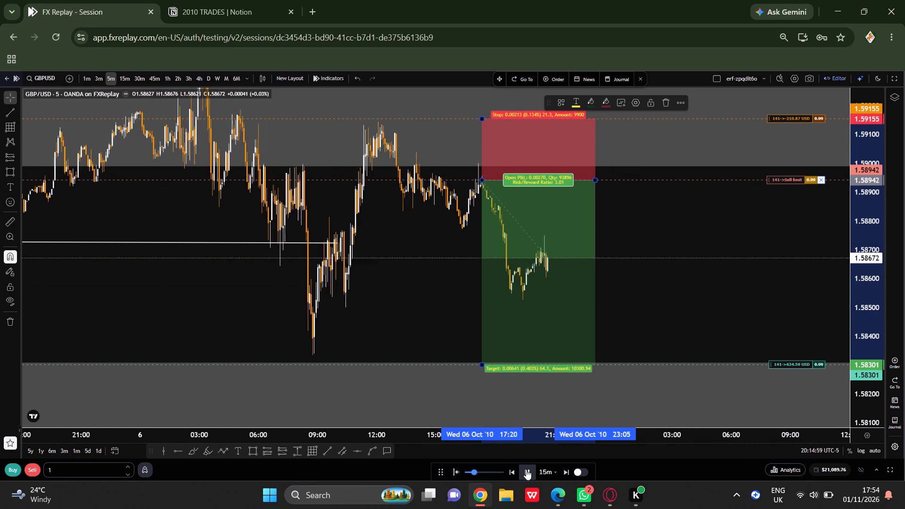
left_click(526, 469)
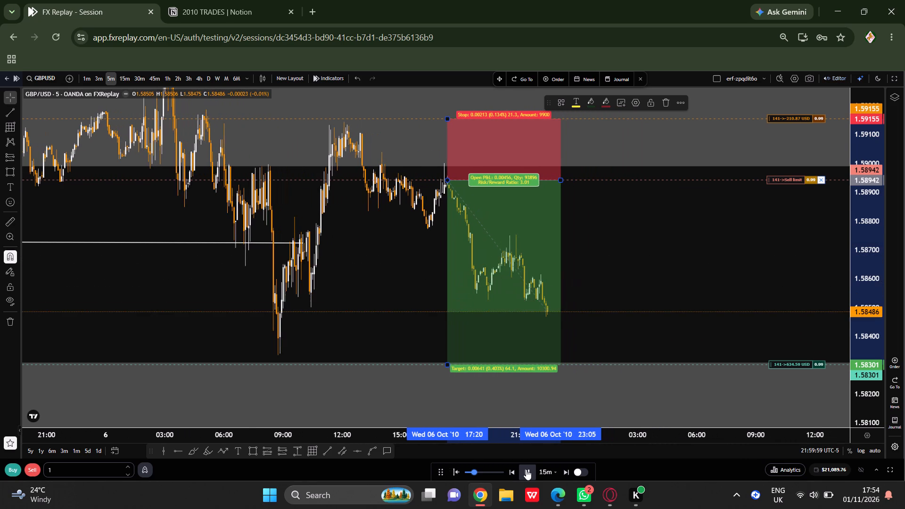
Rewind the replay to 17:20 on 6 October, where the short position drawing begins.
left_click(454, 473)
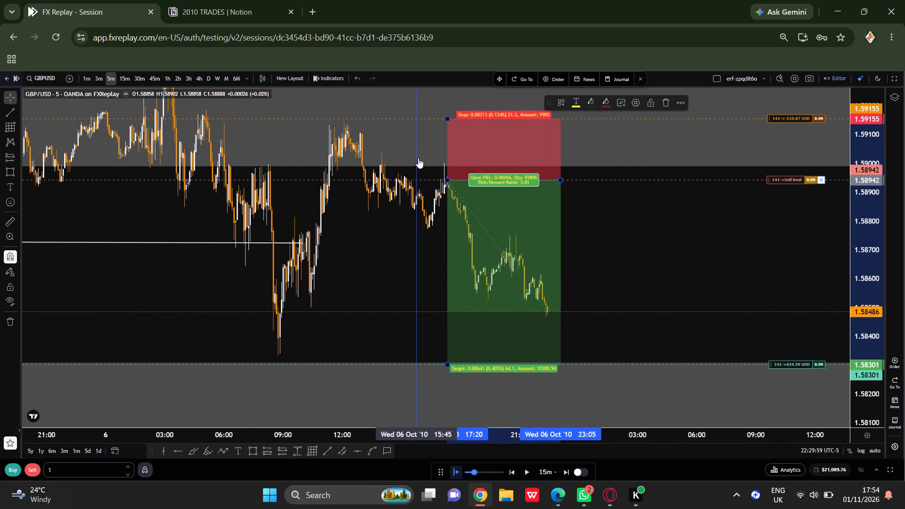
left_click(447, 169)
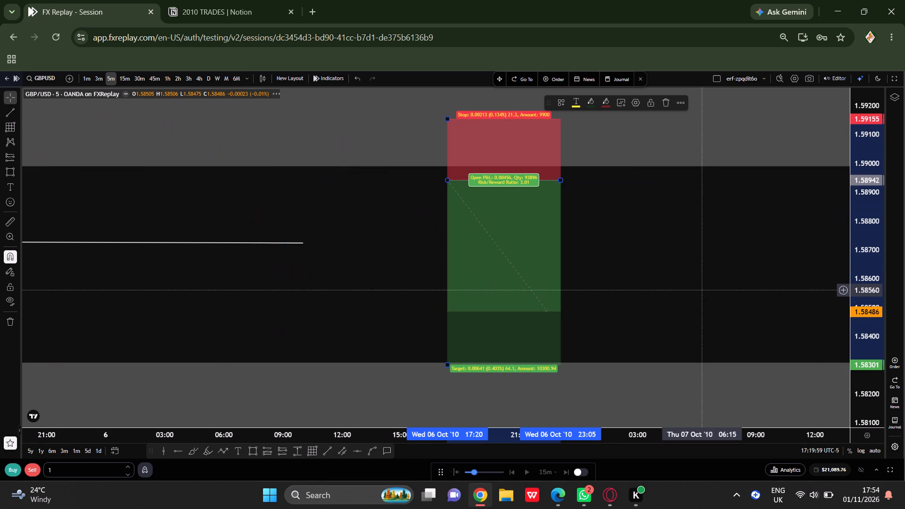
left_click(613, 293)
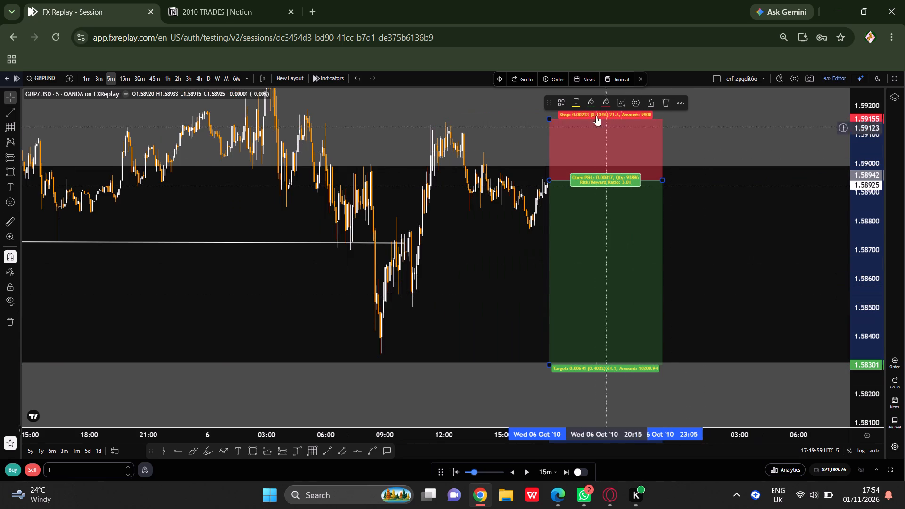
Place a 0.5-lot sell limit order at 1.58942 with 0.50% risk, stop 1.59155 and target 1.58301.
left_click(559, 82)
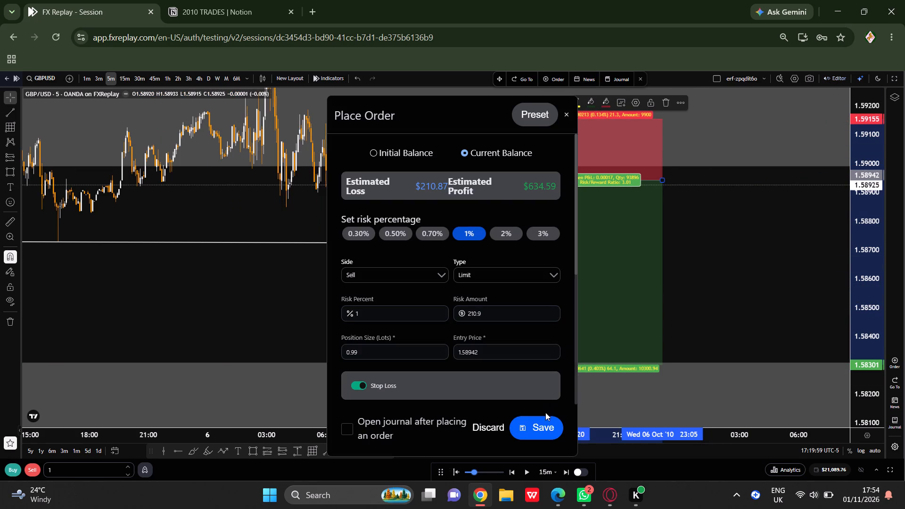
left_click(401, 236)
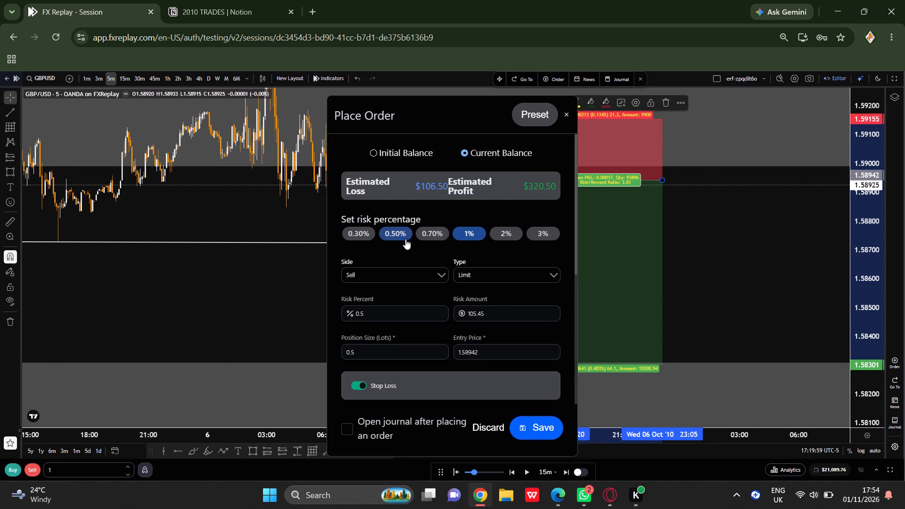
left_click(542, 428)
Bring the 5–6 October price action into view and display the replay session in full screen.
scroll(662, 362, "down", 4)
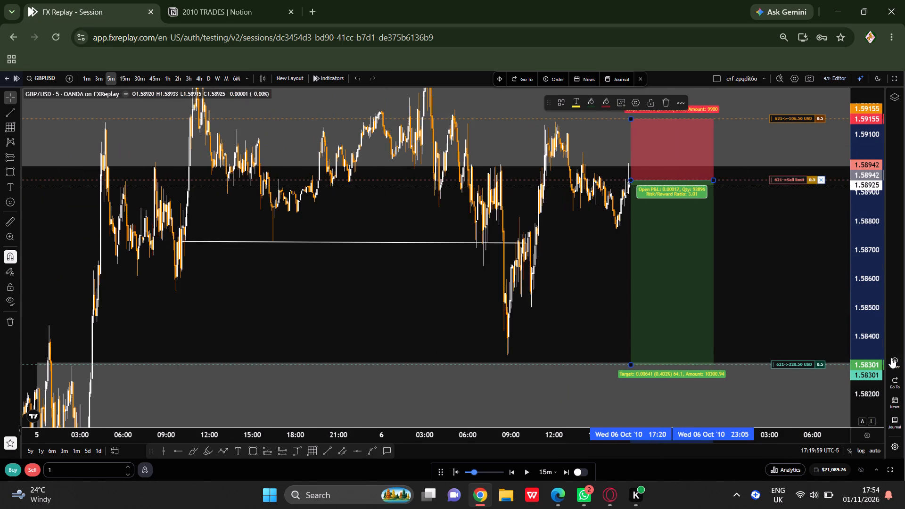
scroll(872, 394, "down", 4)
left_click(892, 78)
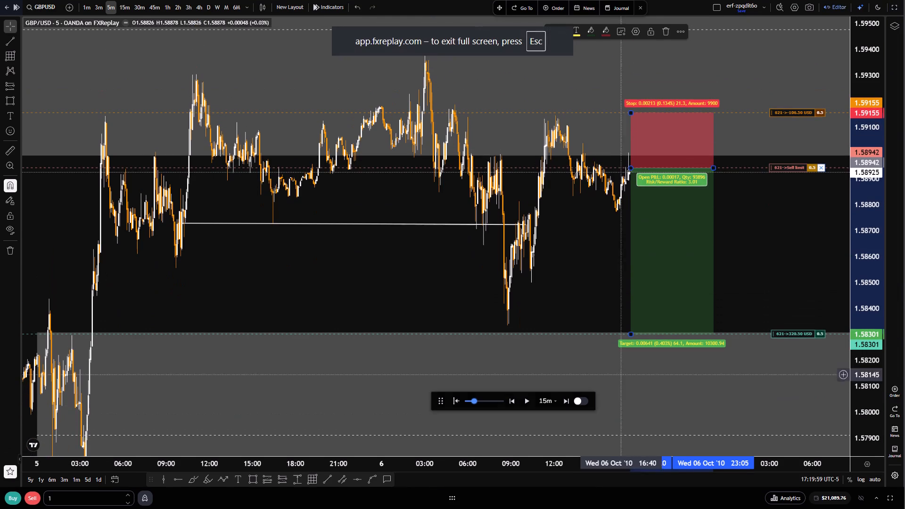
Play the replay in 15m steps with the short trade running and pause at 02:45 on 7 October.
left_click(526, 501)
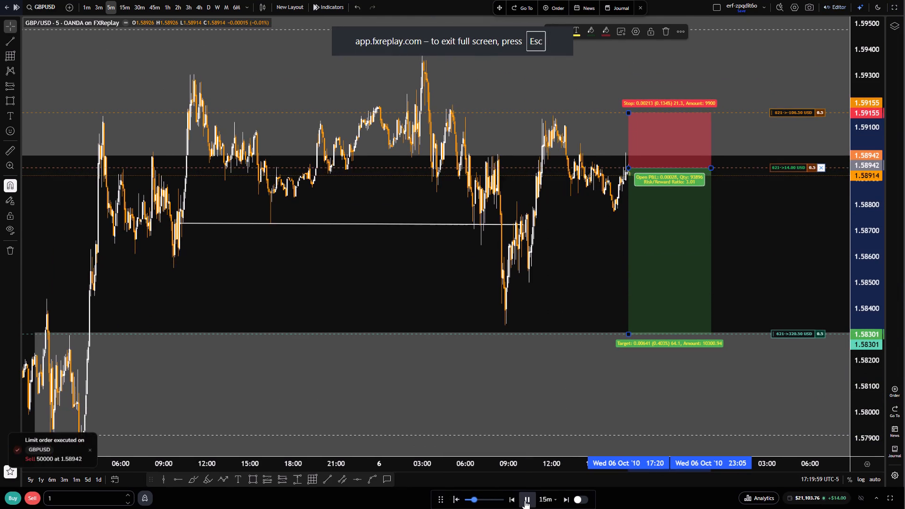
left_click(525, 501)
left_click(525, 501)
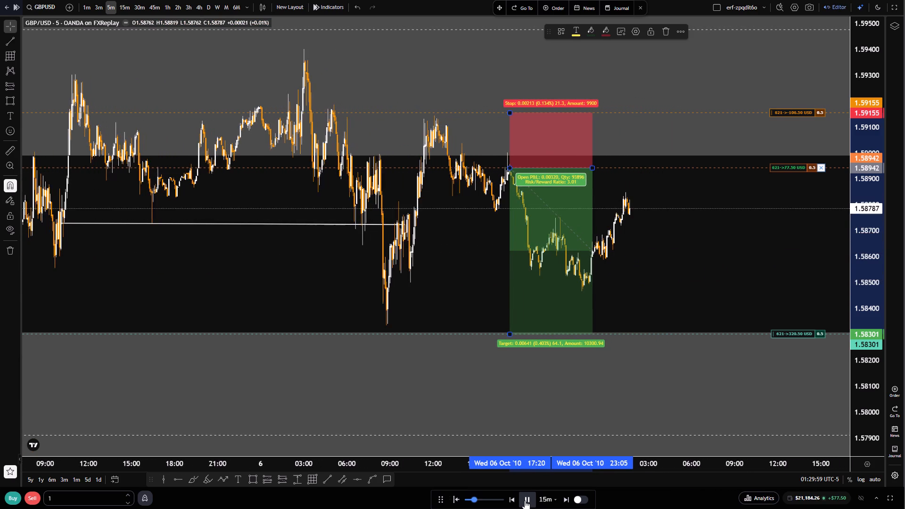
left_click(525, 501)
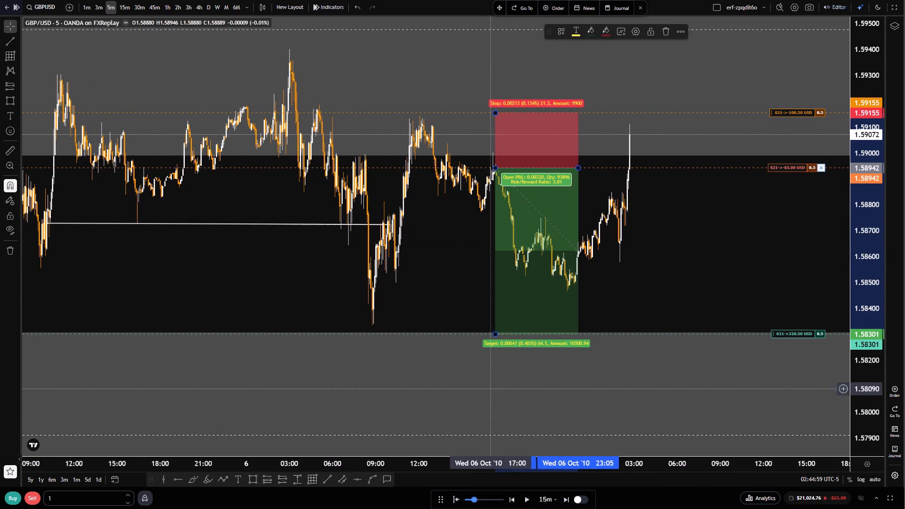
Rewind the replay to 02:15 on 7 October, before the sharp rally through the short entry.
left_click(456, 502)
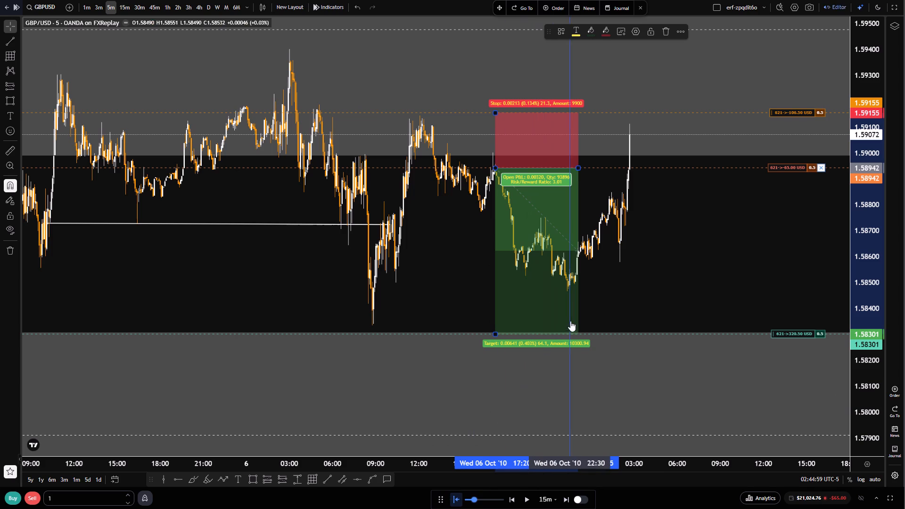
left_click(623, 308)
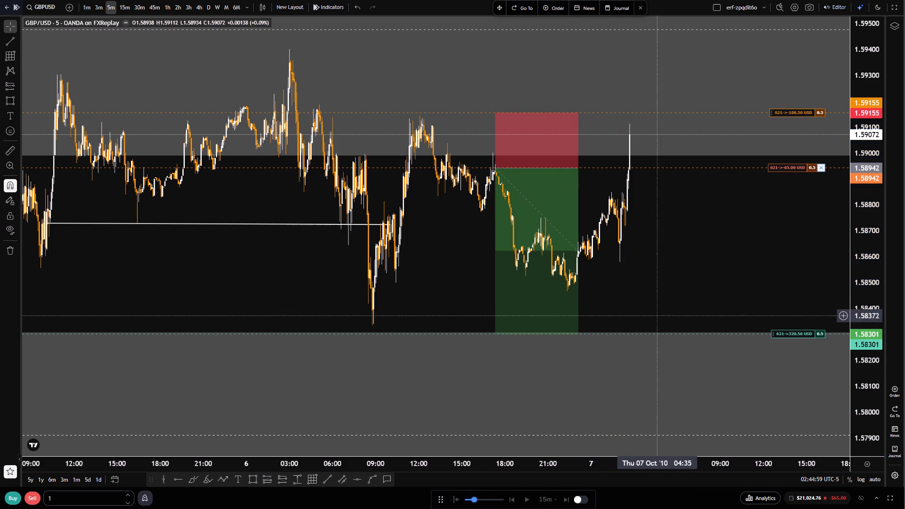
scroll(622, 301, "up", 2)
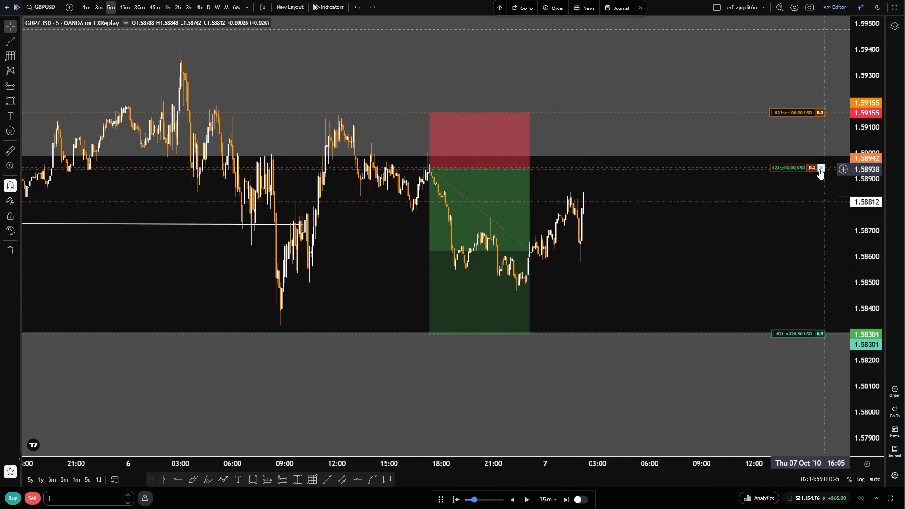
Close 100% of the open 0.5-lot GBP/USD short position.
left_click(819, 168)
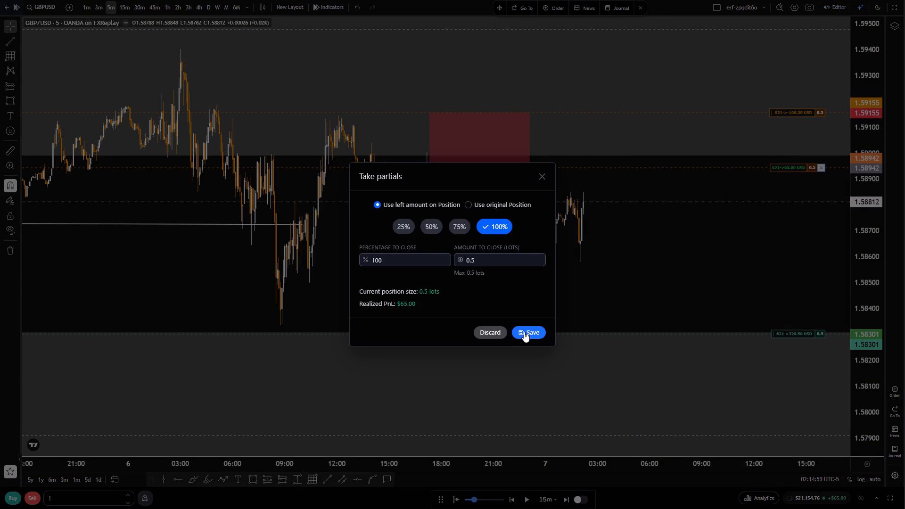
left_click(524, 332)
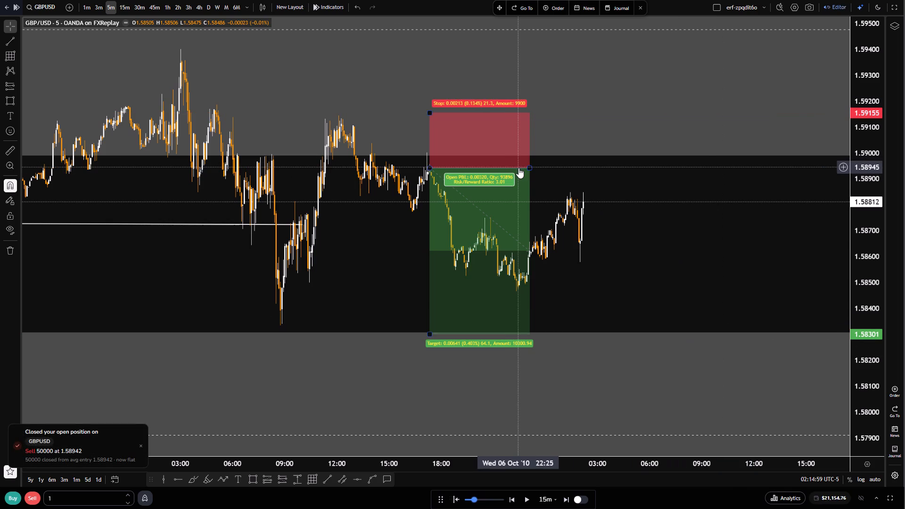
Delete the short position drawing from the chart and bring the 5–7 October price action back into view.
left_click(518, 168)
left_click(663, 30)
scroll(638, 315, "down", 5)
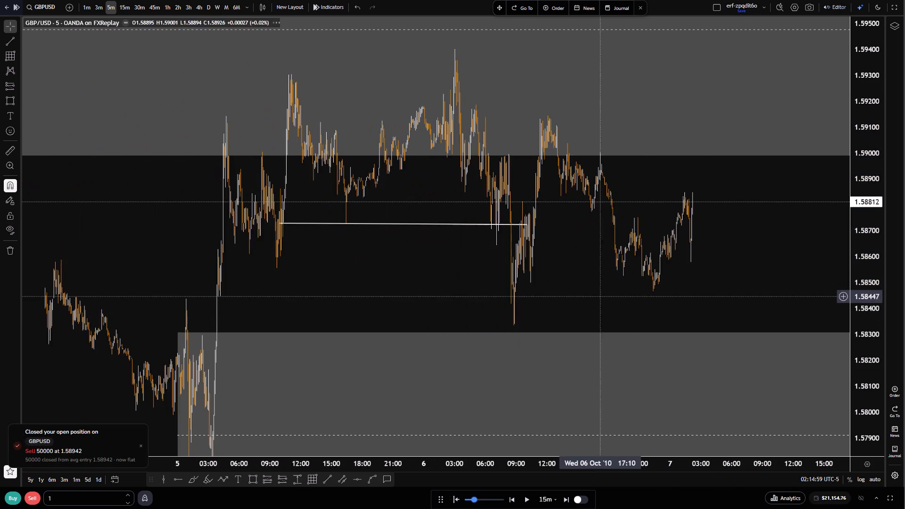
Delete the white trend line near 1.5873 that runs from 5 October to 6 October.
scroll(567, 295, "up", 6)
scroll(544, 316, "down", 4)
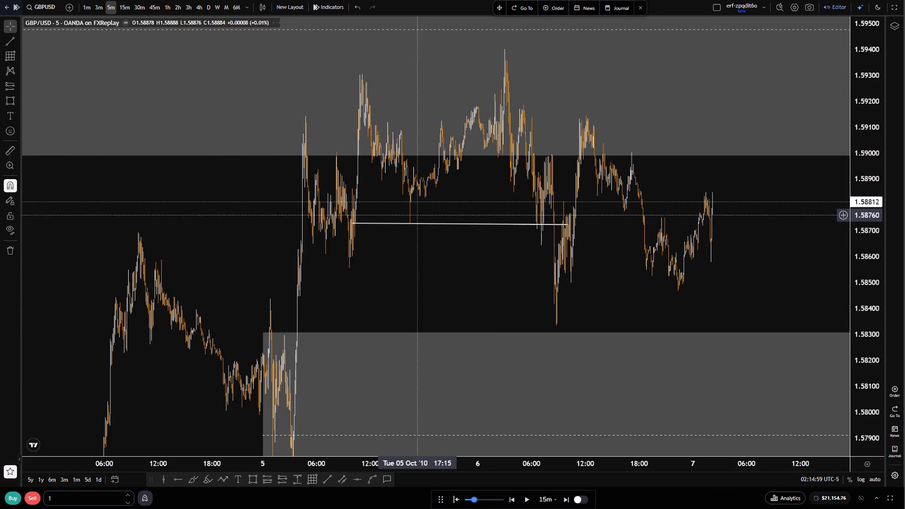
left_click(415, 222)
left_click(415, 224)
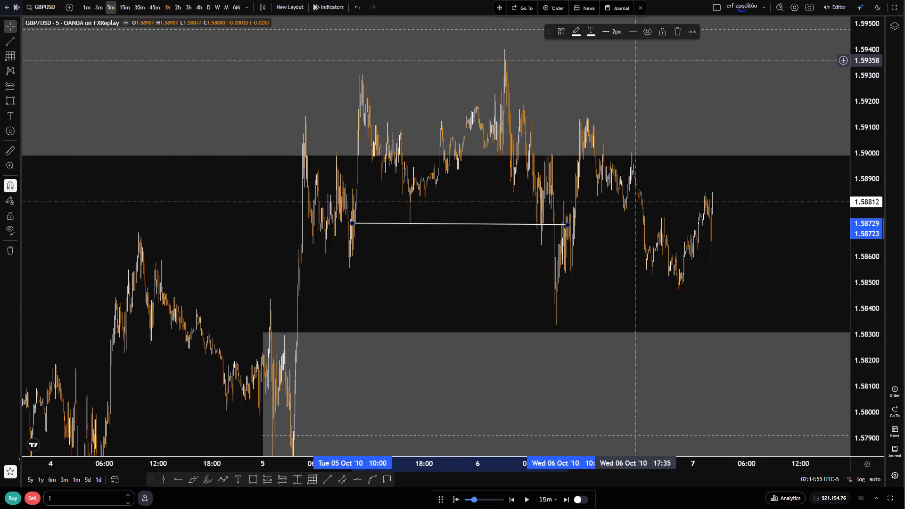
left_click(685, 31)
scroll(629, 270, "up", 3)
left_click(676, 29)
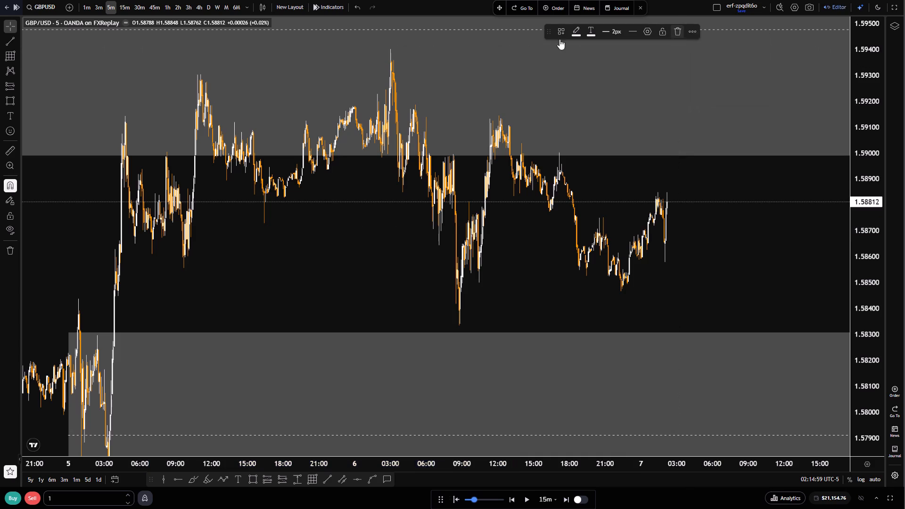
Switch the chart to 1h and delete the grey range drawing spanning 11 to 13 October with its top at 1.59387.
left_click(124, 2)
left_click(140, 8)
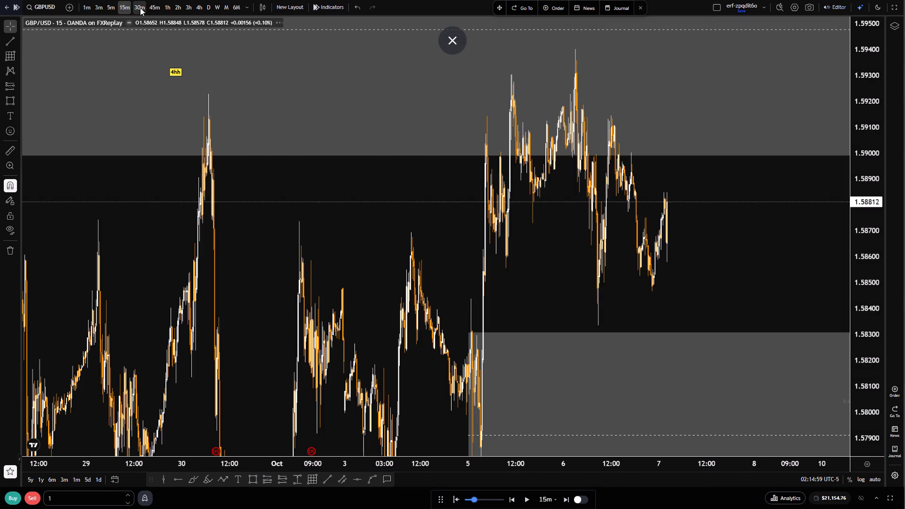
scroll(488, 329, "up", 13)
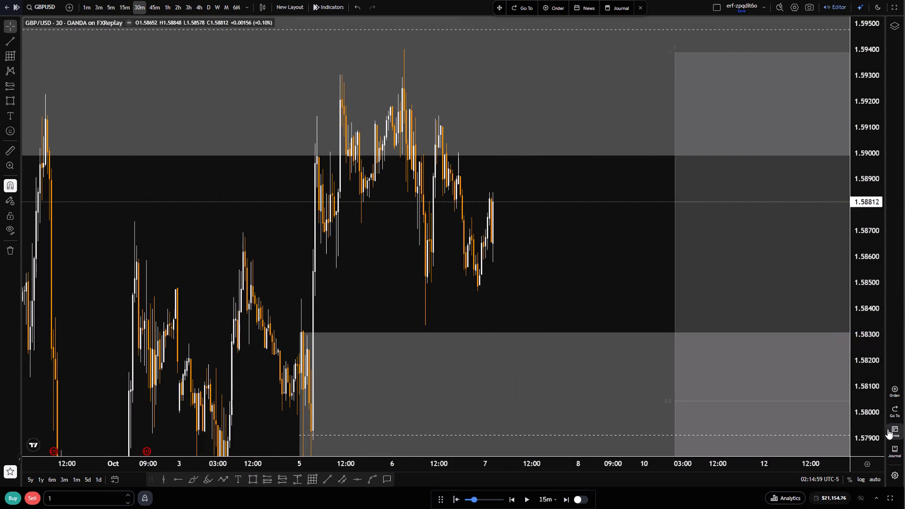
scroll(886, 429, "down", 14)
scroll(878, 417, "down", 8)
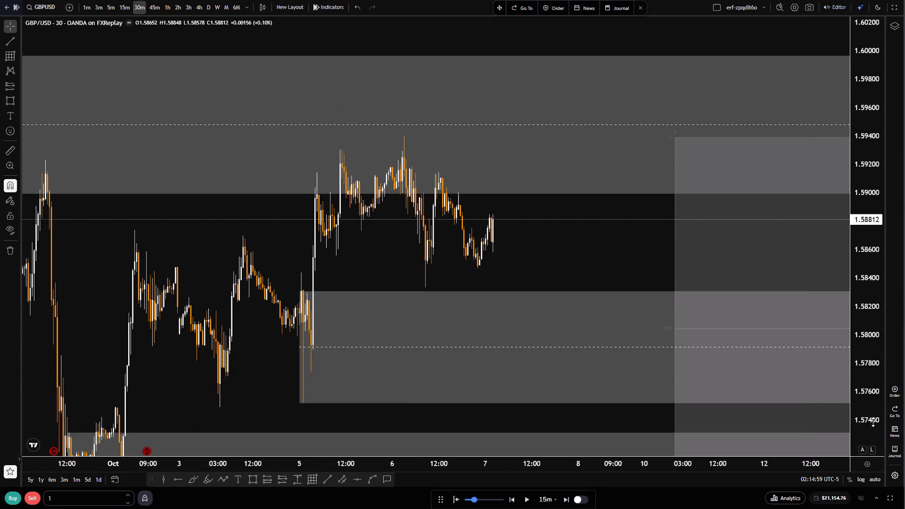
left_click(169, 7)
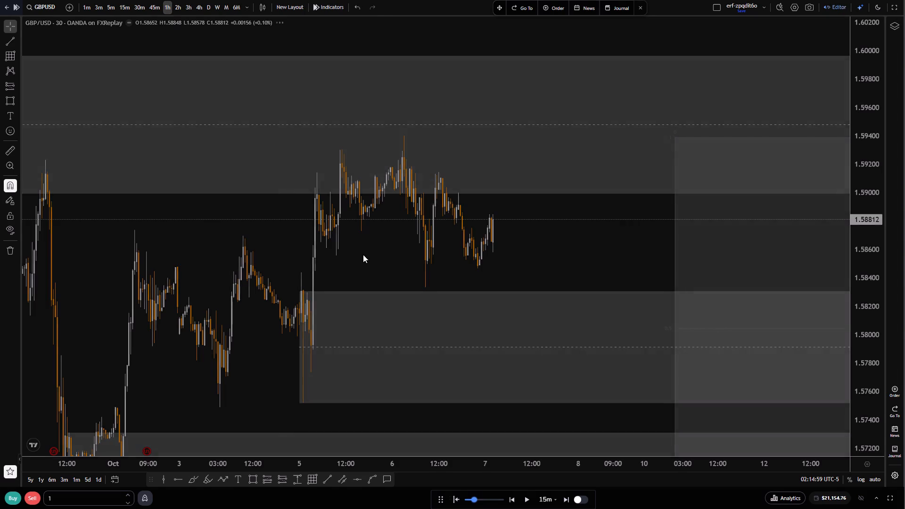
scroll(377, 262, "up", 7)
left_click(378, 278)
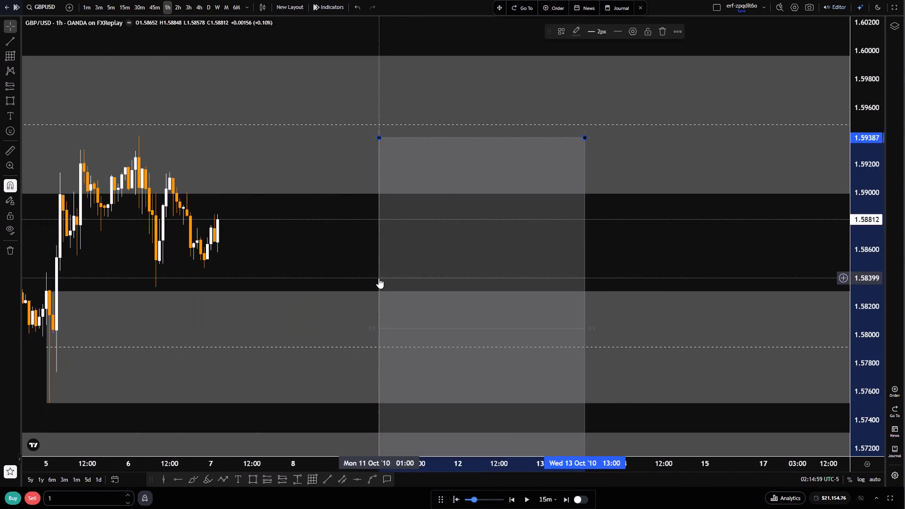
left_click(663, 35)
Switch the chart to 3h, then unlock and delete the grey zone from 5 October between 1.57514 and 1.58309.
scroll(559, 300, "down", 6)
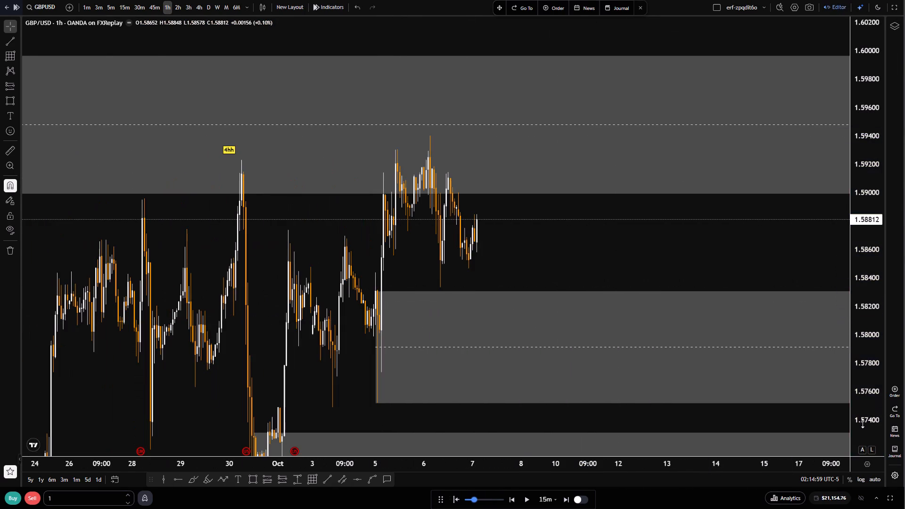
scroll(863, 422, "down", 7)
left_click_drag(574, 230, 669, 242)
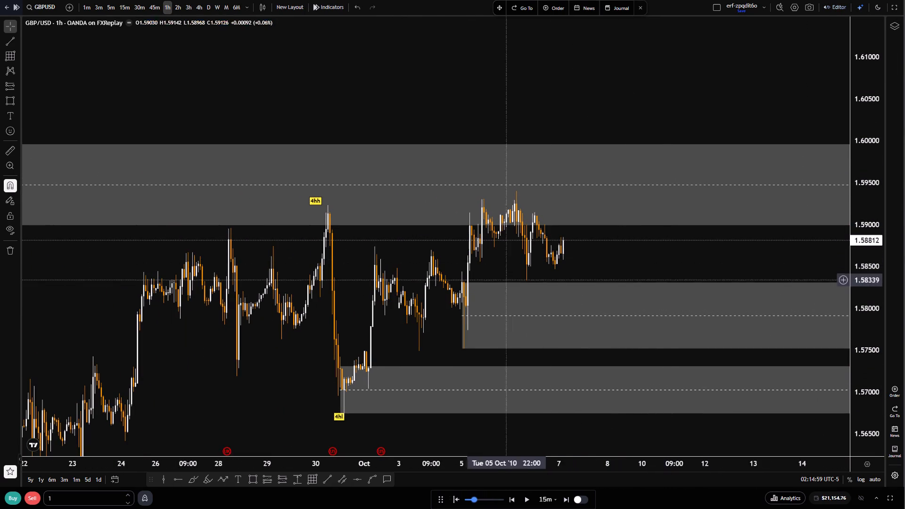
left_click(191, 5)
scroll(355, 291, "up", 5)
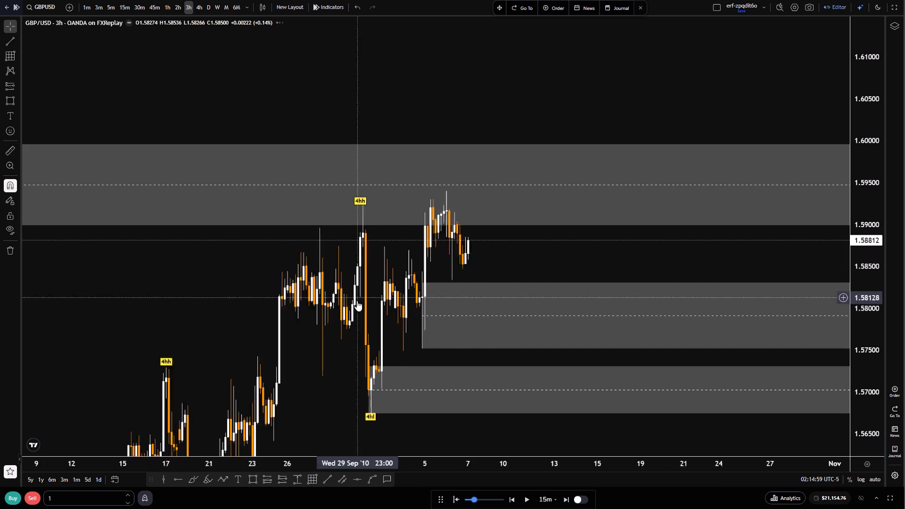
left_click(398, 279)
left_click(399, 282)
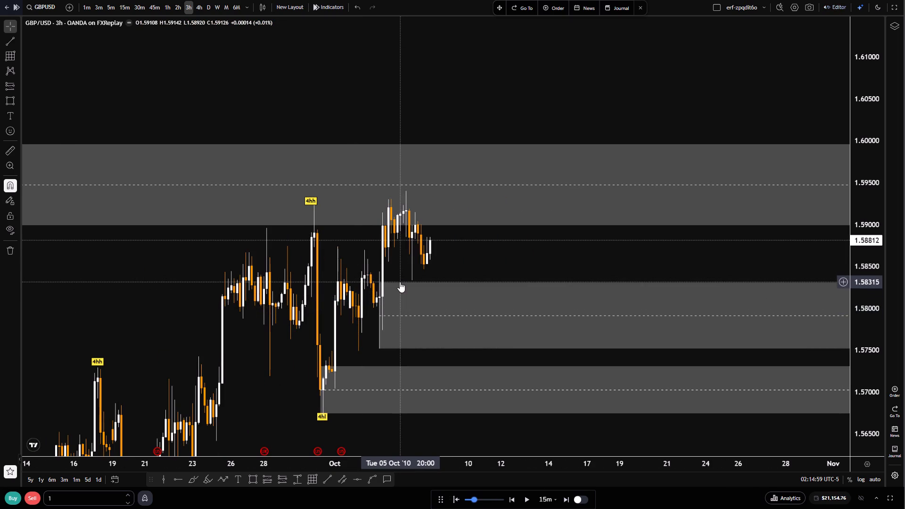
left_click(677, 28)
left_click(684, 31)
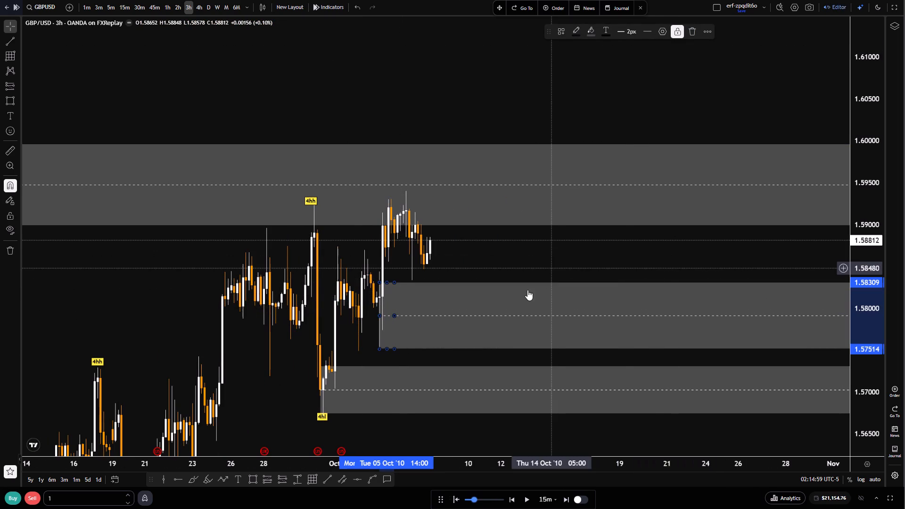
left_click(678, 26)
left_click(695, 31)
Play the replay in 15m steps on the 3h chart and pause at 04:15 on 7 October.
scroll(494, 323, "up", 3)
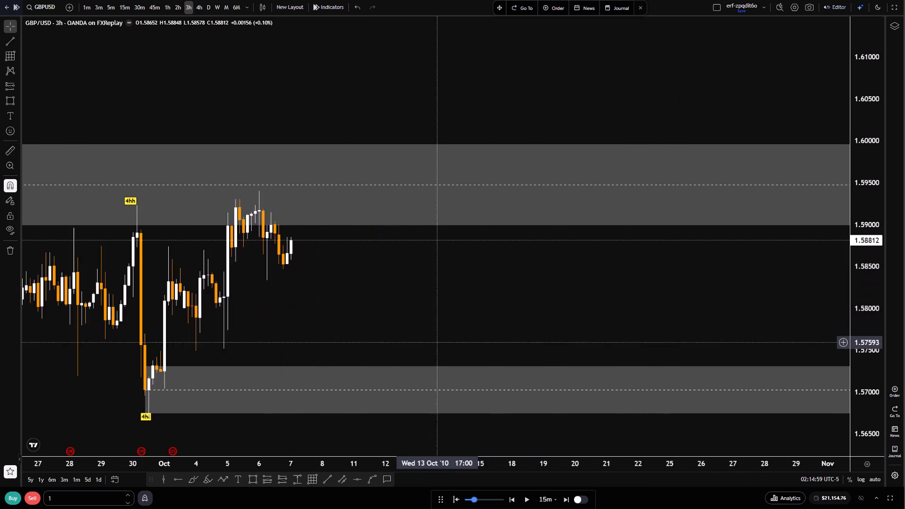
left_click_drag(382, 340, 491, 347)
left_click(520, 502)
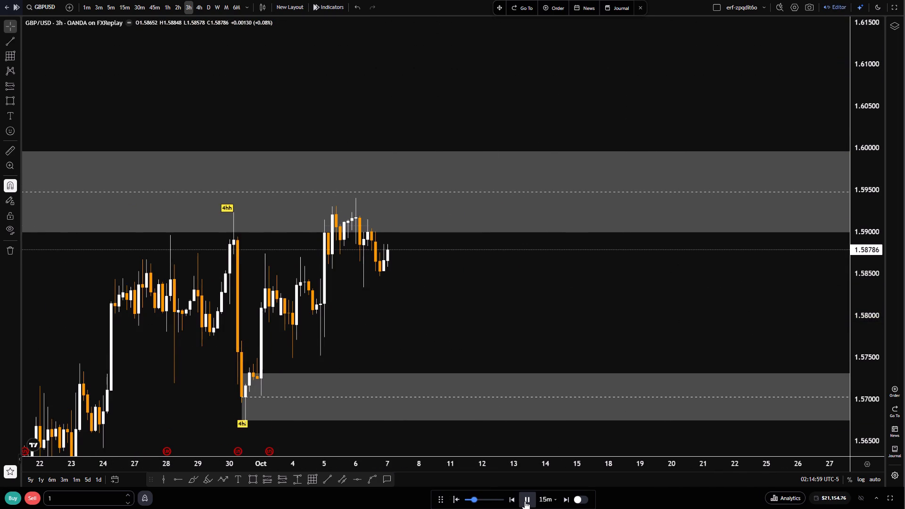
left_click(525, 501)
double_click(525, 501)
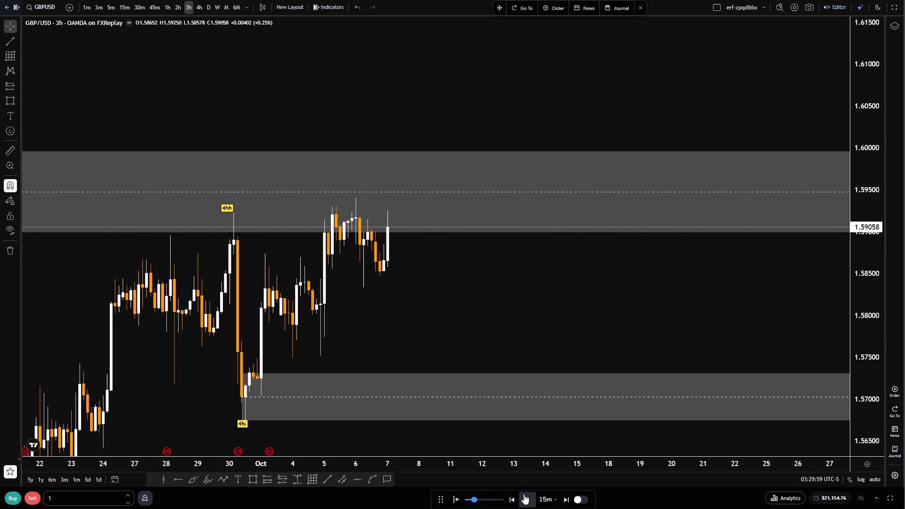
left_click(522, 504)
left_click(523, 504)
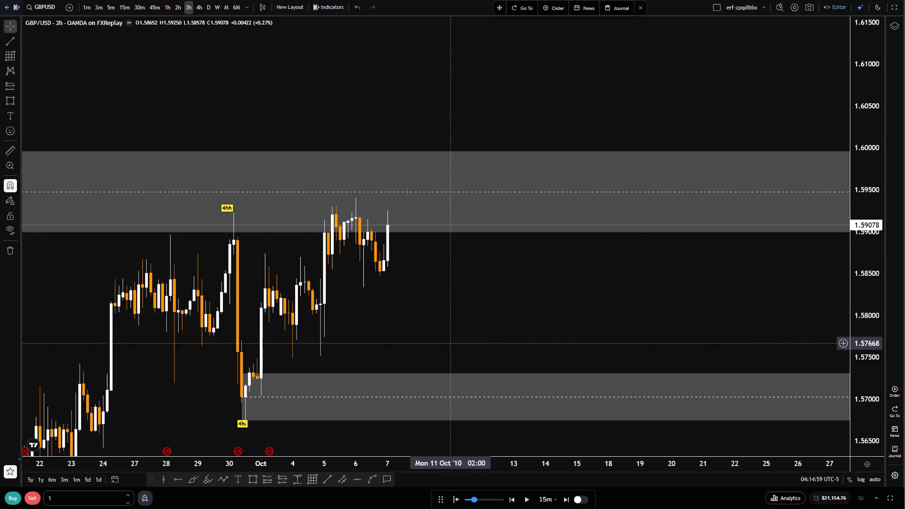
Enlarge the recent 3h candles and advance the replay in 15m steps to 05:00 on 7 October.
left_click_drag(407, 293, 630, 307)
scroll(618, 325, "up", 1)
left_click_drag(579, 341, 565, 257)
scroll(555, 273, "up", 3)
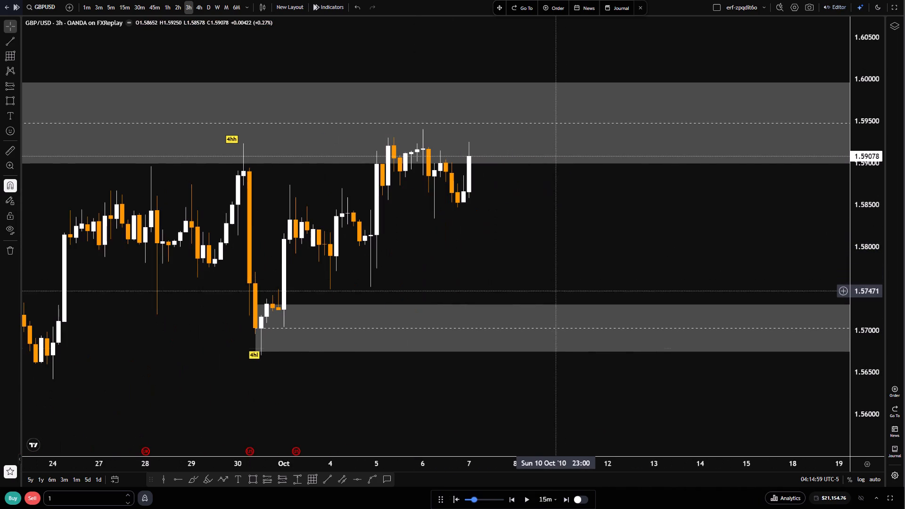
left_click(524, 498)
left_click(525, 498)
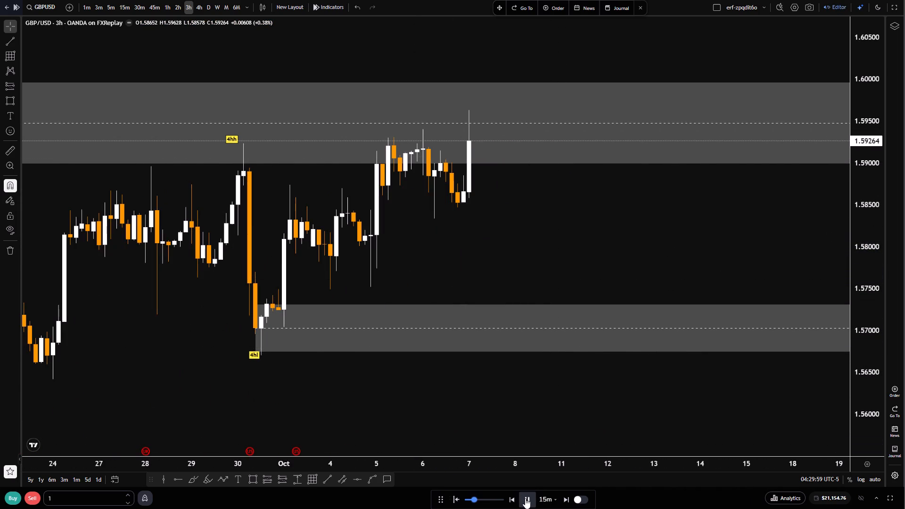
left_click(525, 498)
left_click(525, 498)
Examine price against the upper grey zone from August and the marked 4h swings on the 3h and 4h charts.
scroll(493, 206, "down", 5)
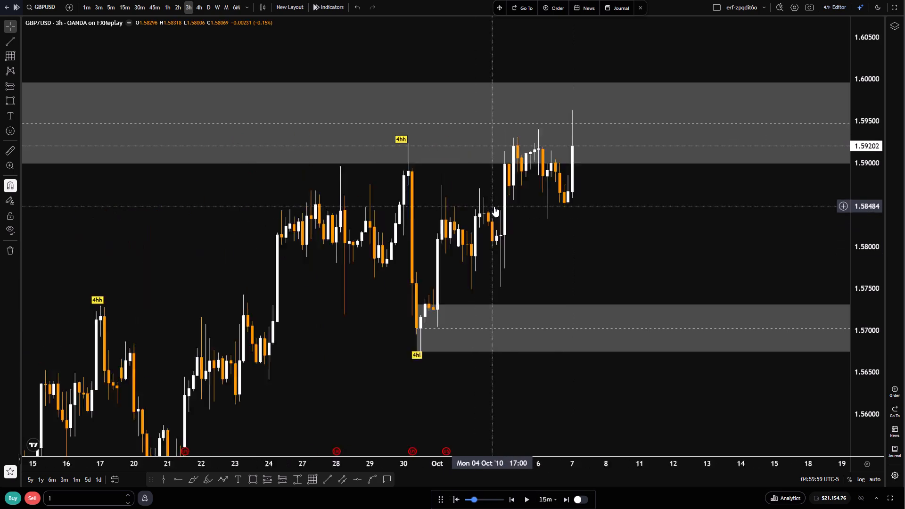
scroll(500, 199, "down", 6)
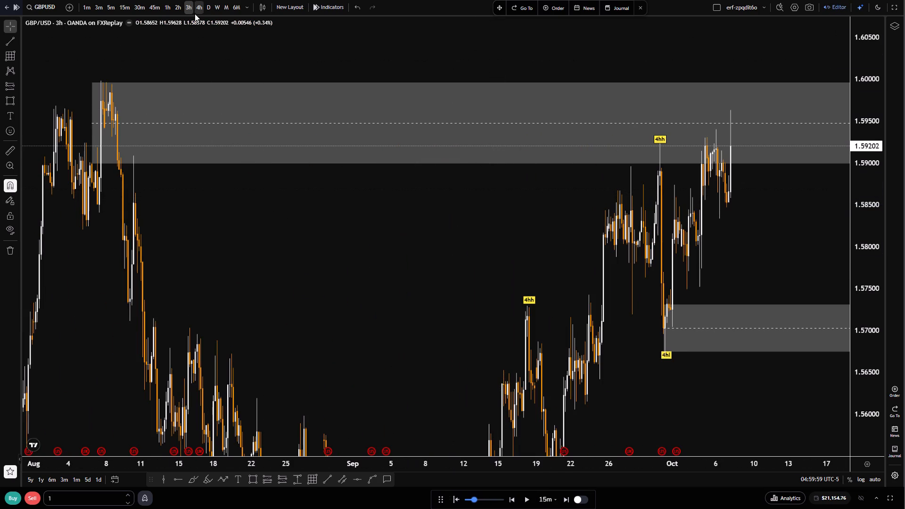
left_click(201, 5)
scroll(429, 185, "up", 6)
scroll(422, 216, "down", 5)
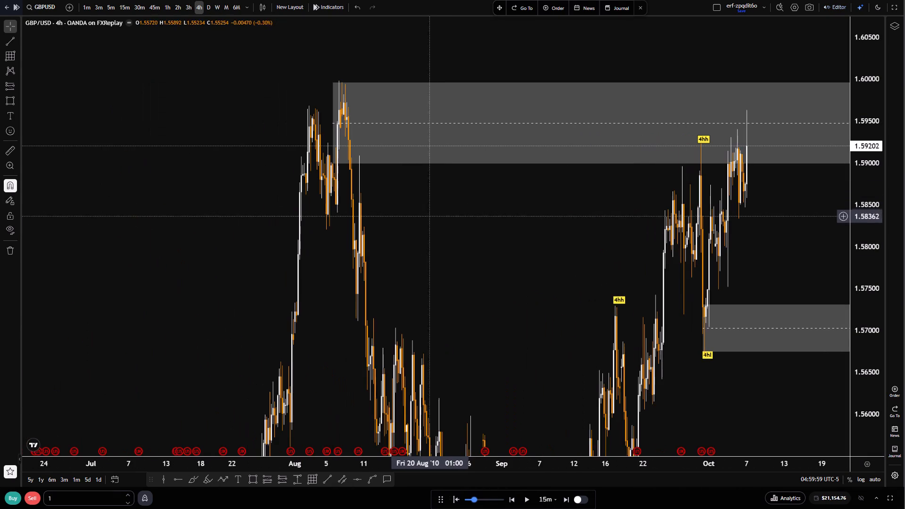
scroll(431, 226, "up", 13)
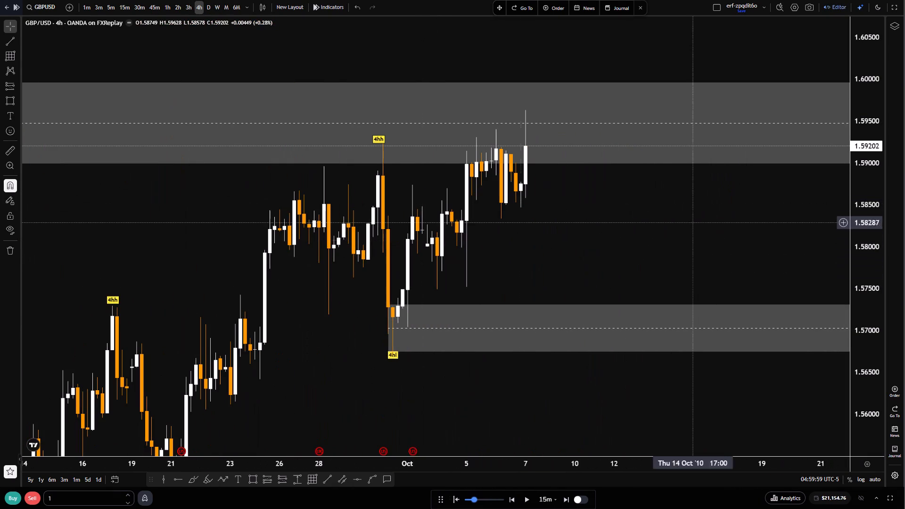
Switch to the 1h chart and examine the price structure from the August high to 7 October within the two remaining zones.
left_click(166, 7)
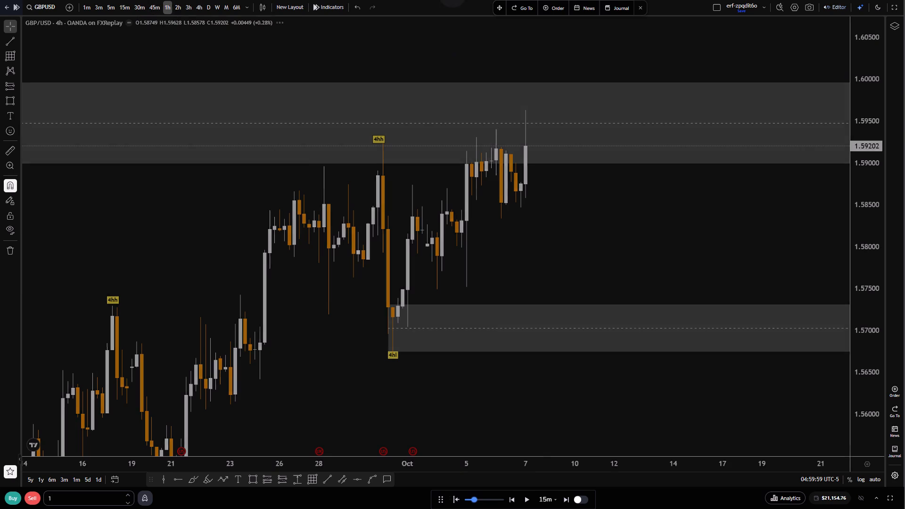
scroll(521, 307, "down", 5)
left_click_drag(590, 265, 577, 268)
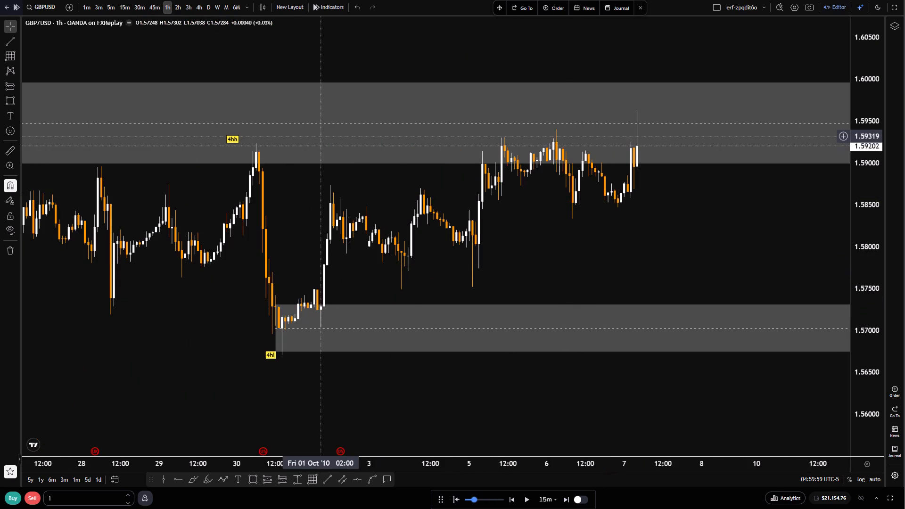
scroll(405, 185, "down", 20)
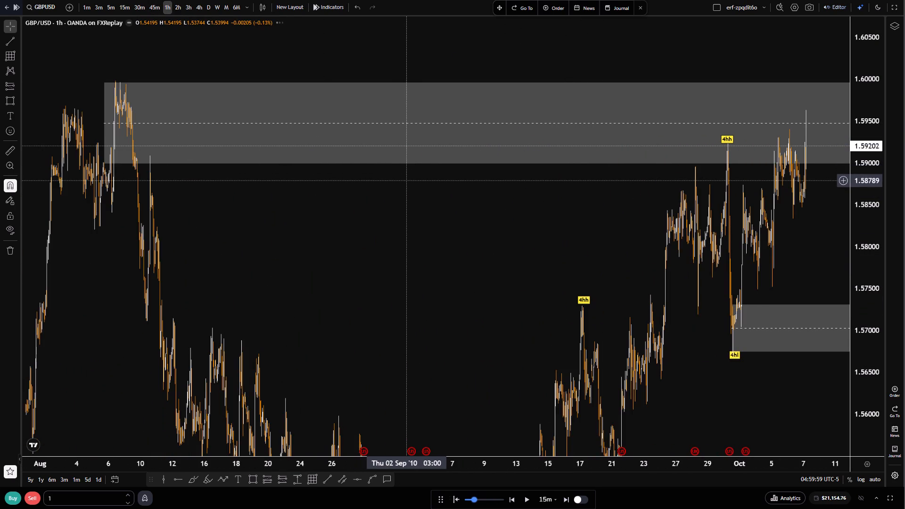
scroll(378, 191, "up", 20)
scroll(378, 191, "up", 2)
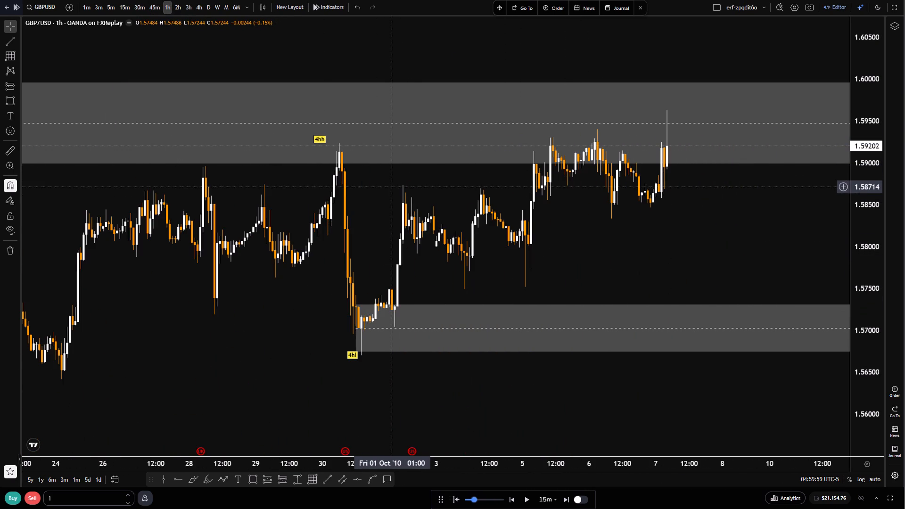
scroll(393, 187, "up", 4)
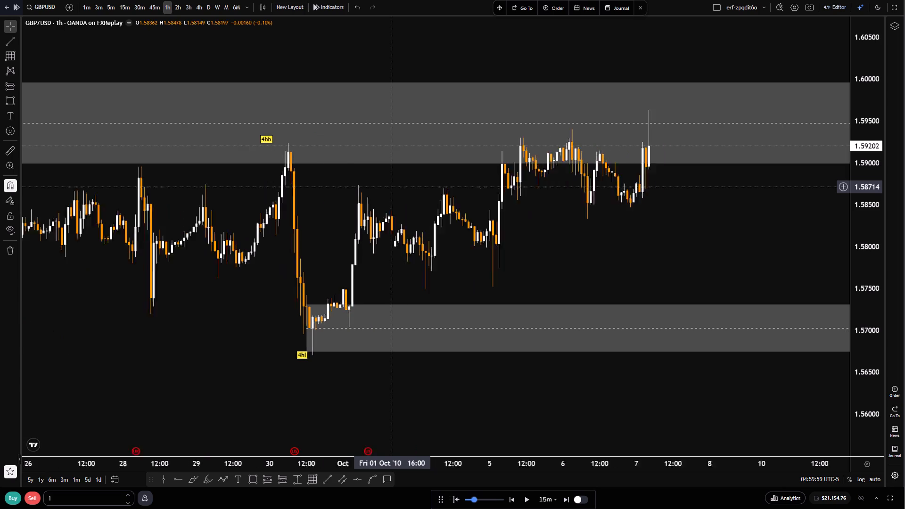
scroll(393, 187, "up", 3)
Switch the chart to 15m and advance the replay in 15m steps to 07:00 on 7 October, following price inside the upper zone.
left_click(123, 10)
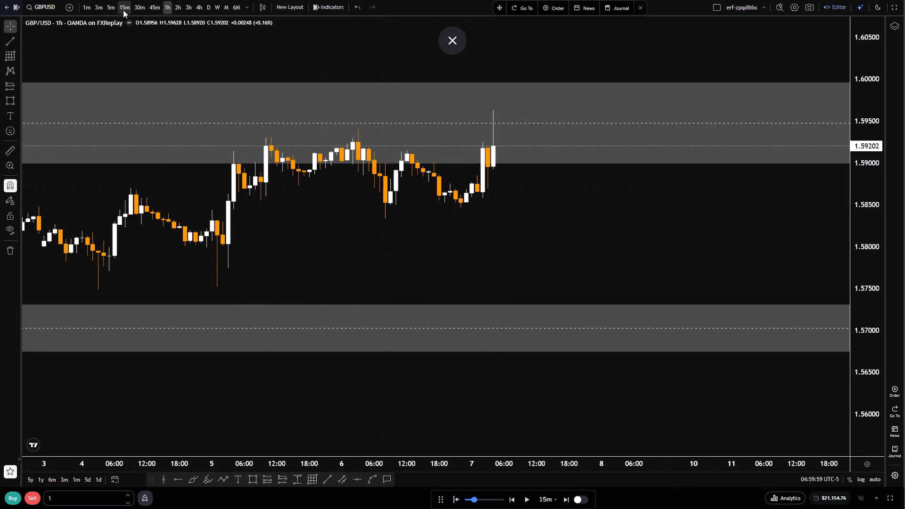
scroll(524, 334, "down", 7)
scroll(879, 427, "up", 7)
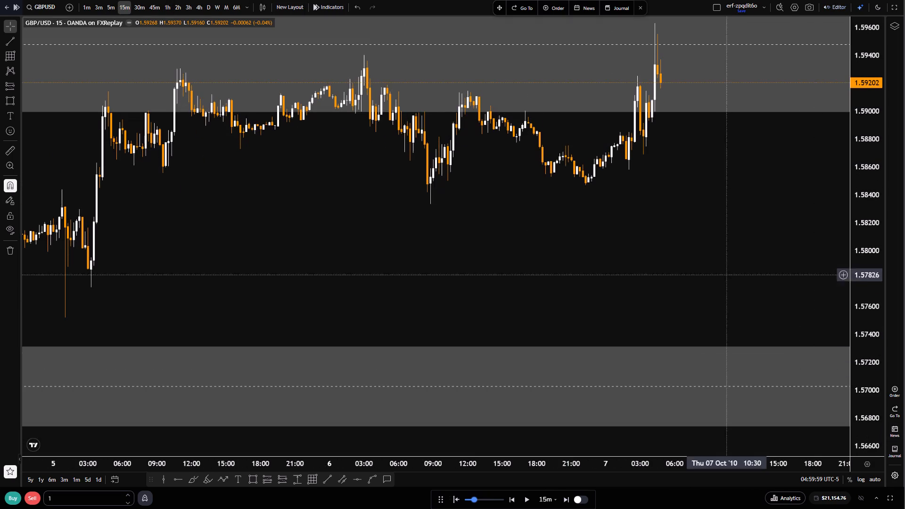
left_click_drag(709, 253, 651, 340)
scroll(656, 333, "up", 5)
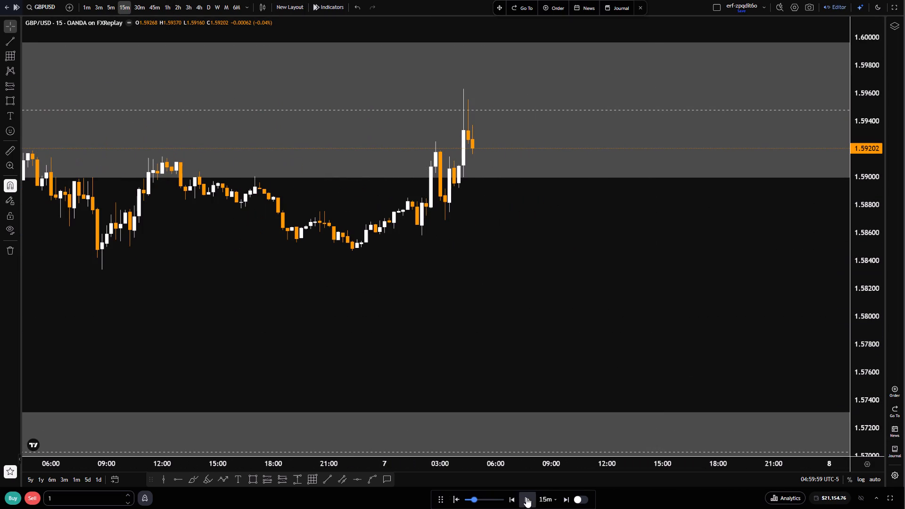
double_click(529, 501)
left_click(529, 501)
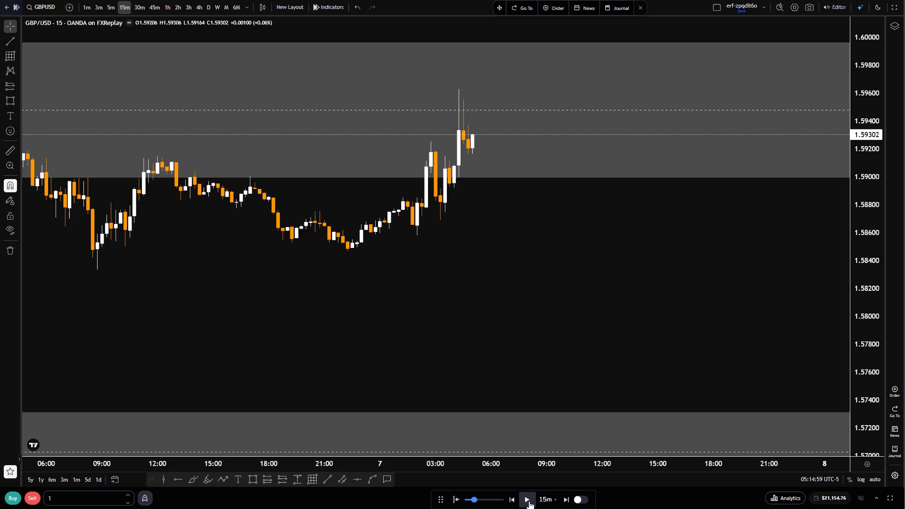
double_click(529, 501)
double_click(529, 501)
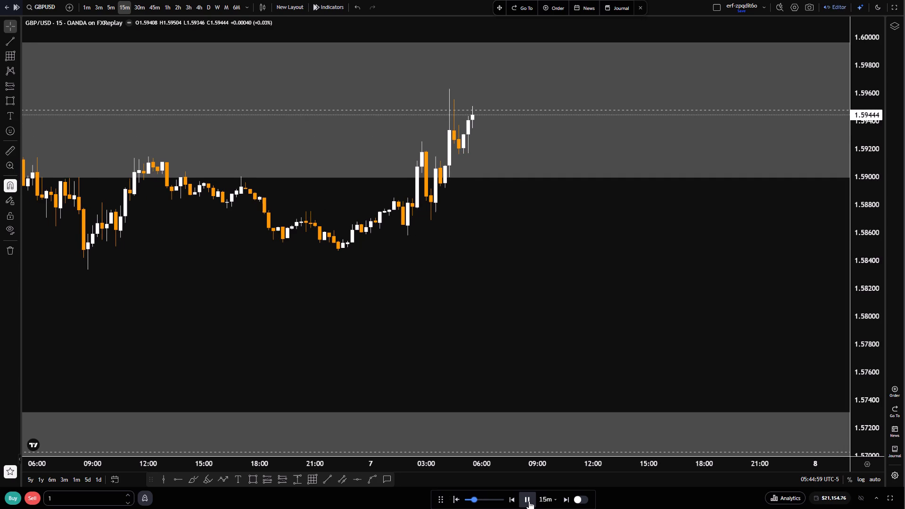
left_click(529, 501)
double_click(529, 501)
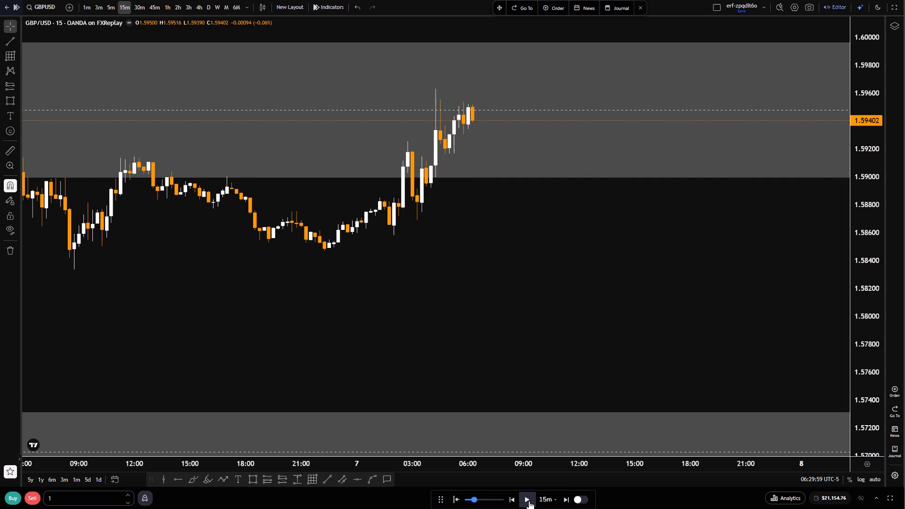
left_click(529, 501)
left_click(529, 501)
left_click(529, 501)
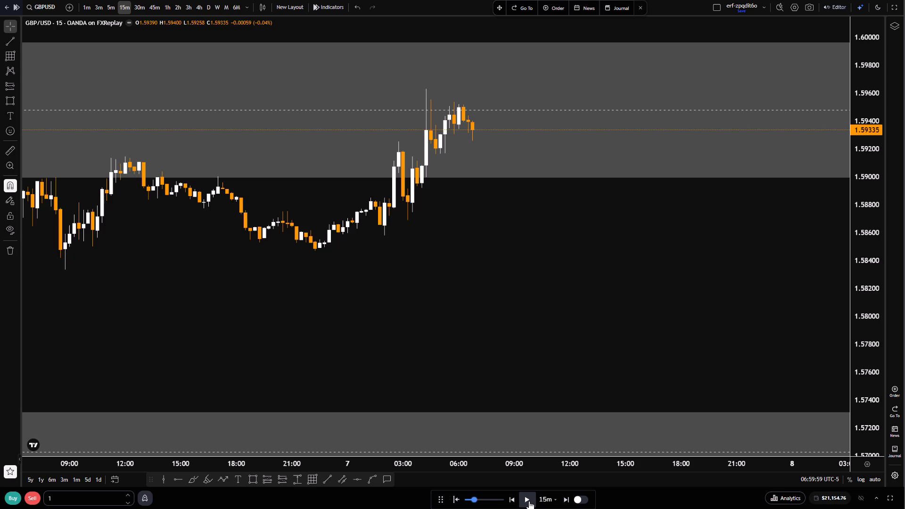
Advance the 15m replay to 07:30 on 7 October and examine price against both grey zones and the swings since late September.
left_click(529, 501)
scroll(461, 326, "down", 5)
scroll(877, 437, "down", 2)
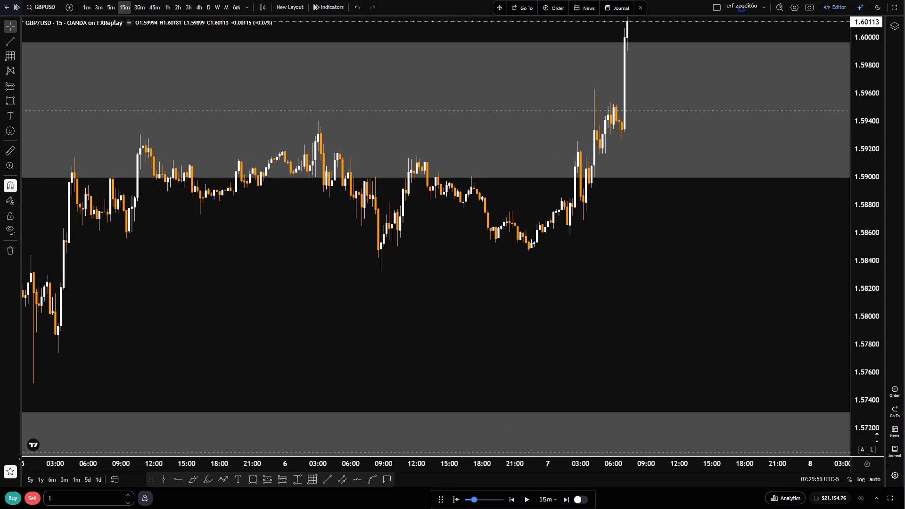
scroll(877, 437, "down", 4)
scroll(516, 371, "down", 7)
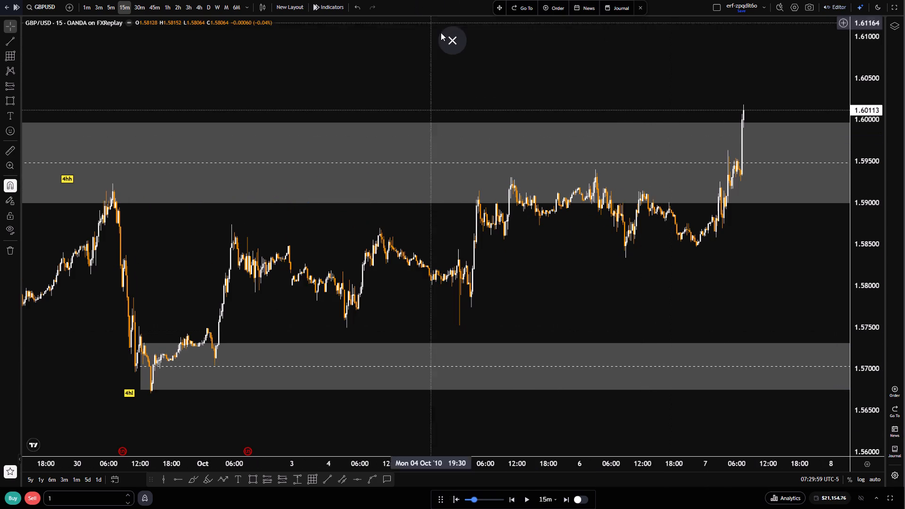
scroll(687, 238, "up", 5)
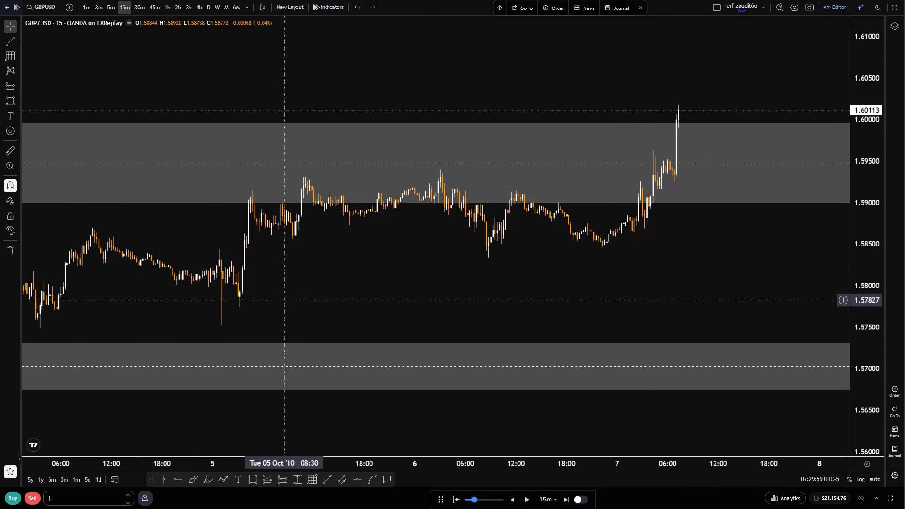
scroll(799, 394, "down", 5)
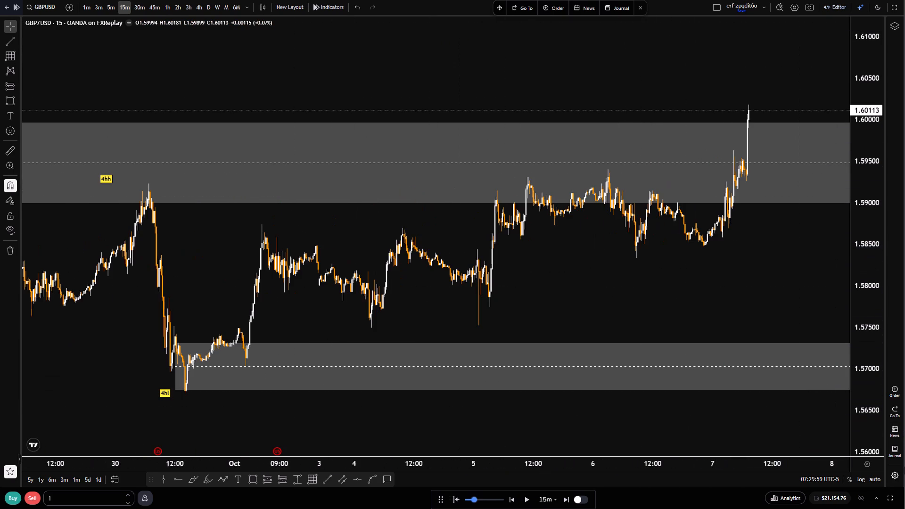
scroll(890, 440, "up", 15)
scroll(627, 373, "up", 5)
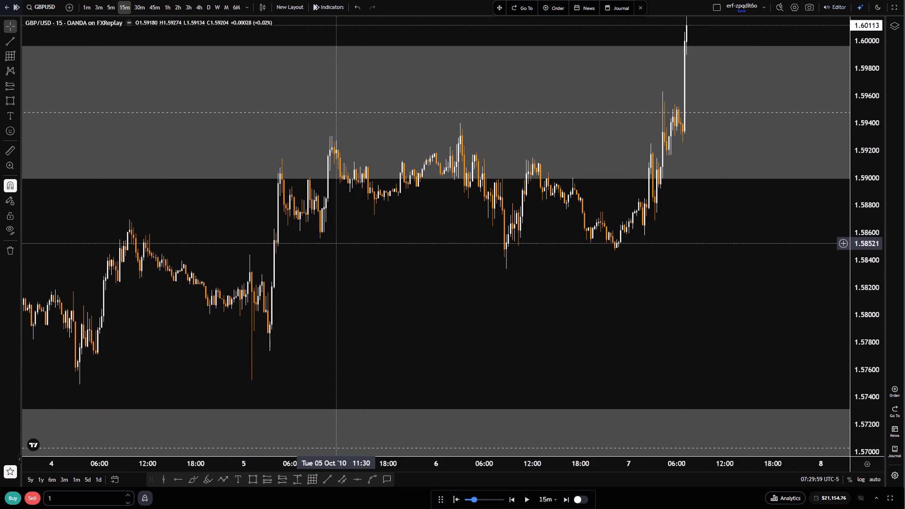
Exit the browser's full-screen view of the replay session.
left_click(453, 39)
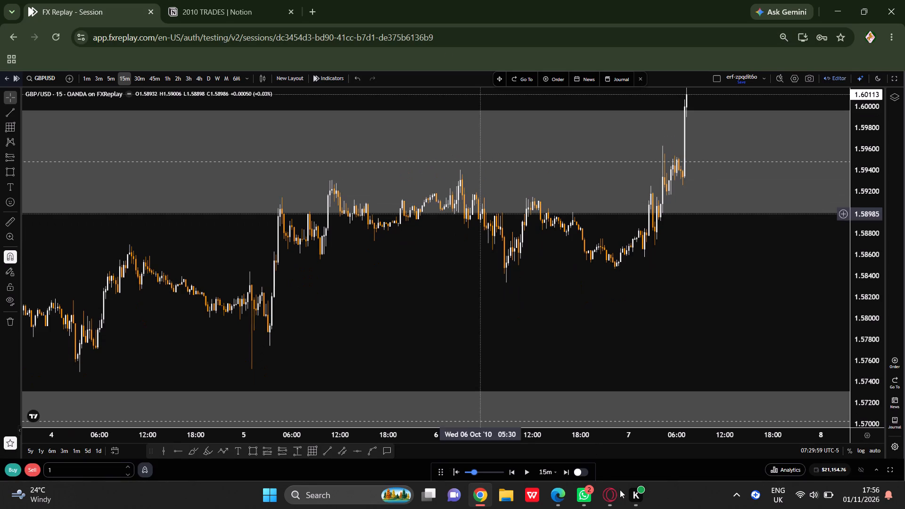
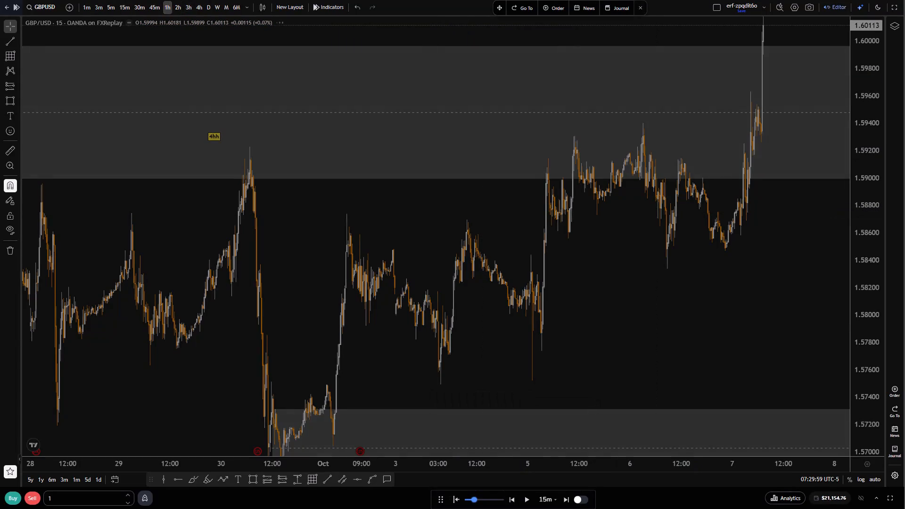
Examine the 1h price structure around both grey zones from late September to 7 October.
scroll(555, 338, "up", 13)
scroll(886, 436, "down", 15)
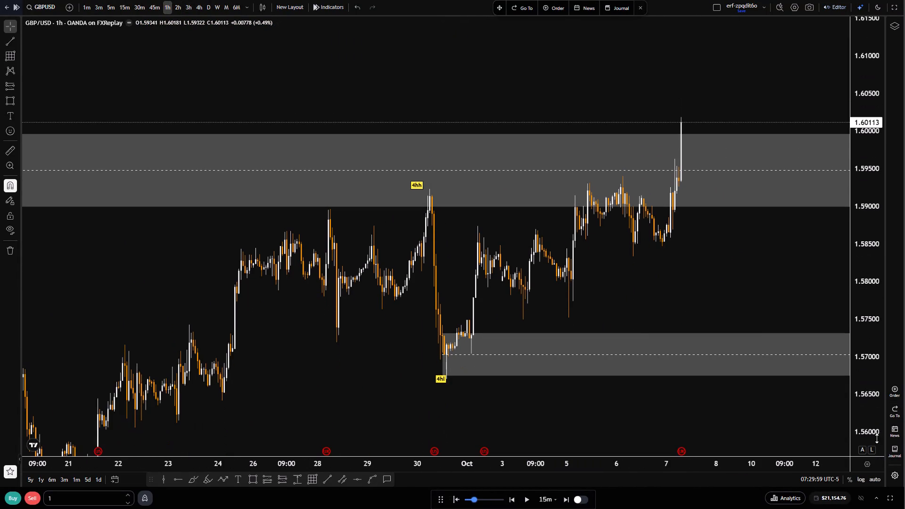
left_click_drag(655, 271, 519, 281)
left_click(513, 146)
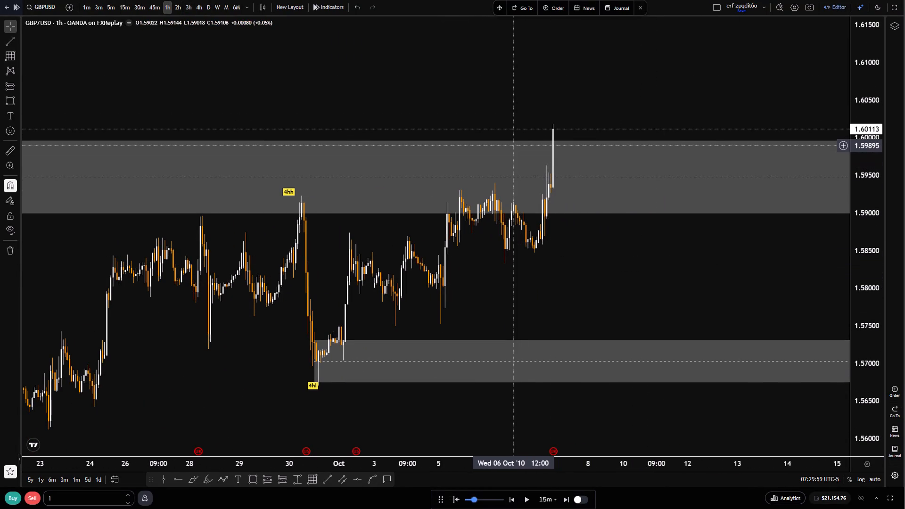
Switch to the monthly chart and examine the candles from 2008 to October 2010 against the two grey zones.
left_click(223, 6)
scroll(585, 297, "up", 7)
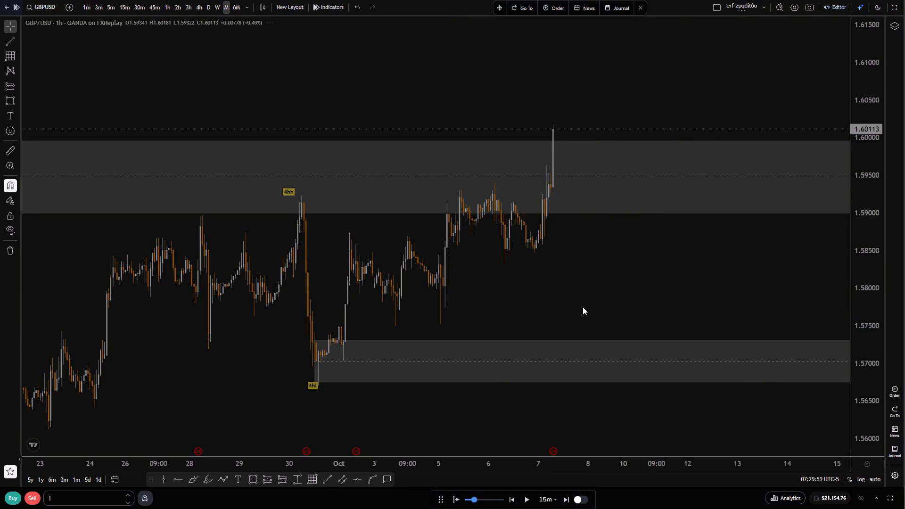
scroll(546, 300, "up", 4)
left_click_drag(451, 280, 861, 290)
scroll(608, 330, "up", 5)
scroll(875, 368, "down", 3)
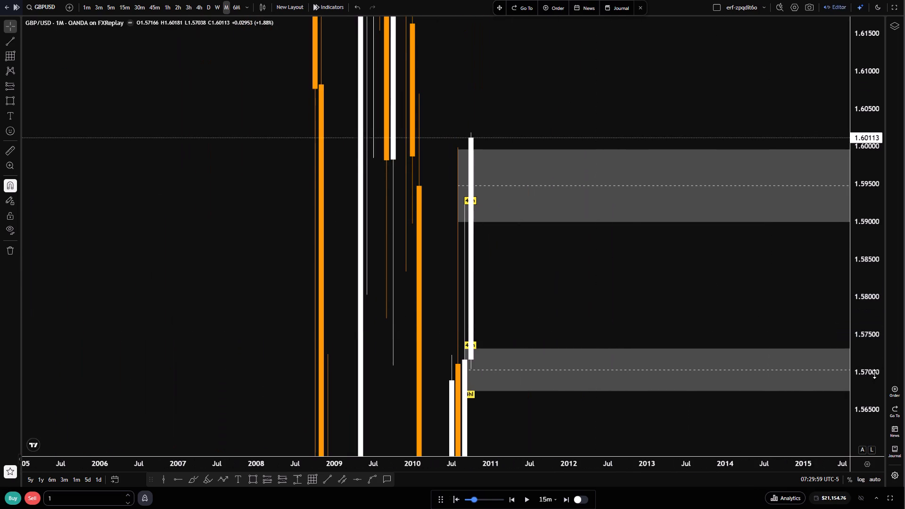
scroll(874, 374, "down", 13)
left_click_drag(686, 385, 904, 389)
scroll(749, 381, "up", 6)
left_click_drag(683, 382, 752, 384)
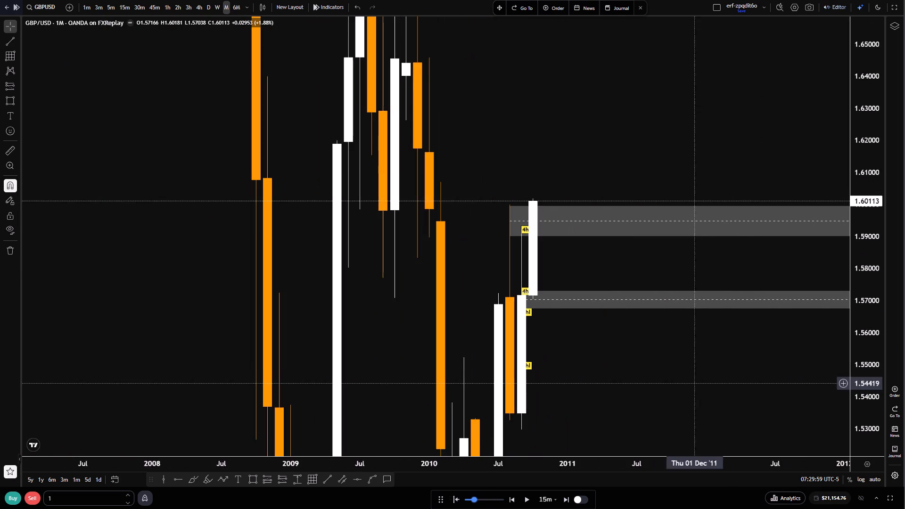
left_click_drag(752, 384, 826, 386)
scroll(766, 388, "up", 5)
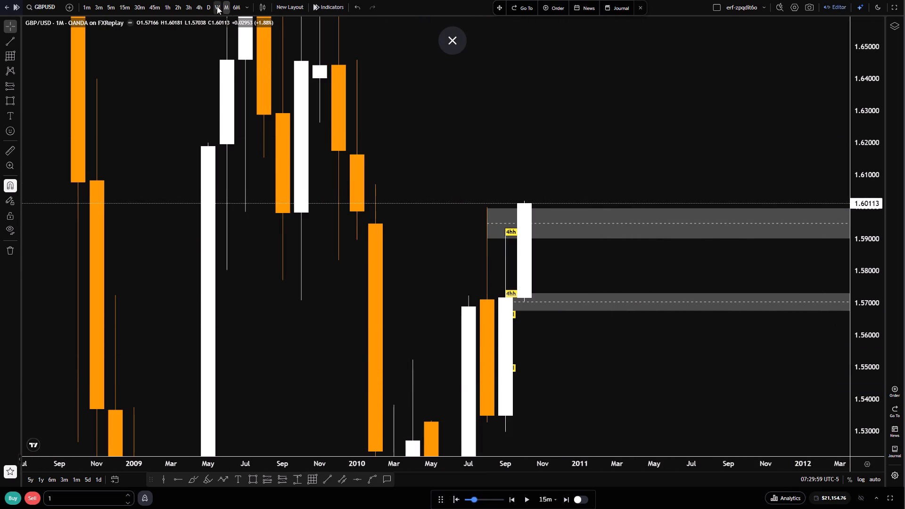
On the weekly chart, delete the upper grey zone that starts at the August high.
left_click(217, 6)
scroll(525, 348, "down", 6)
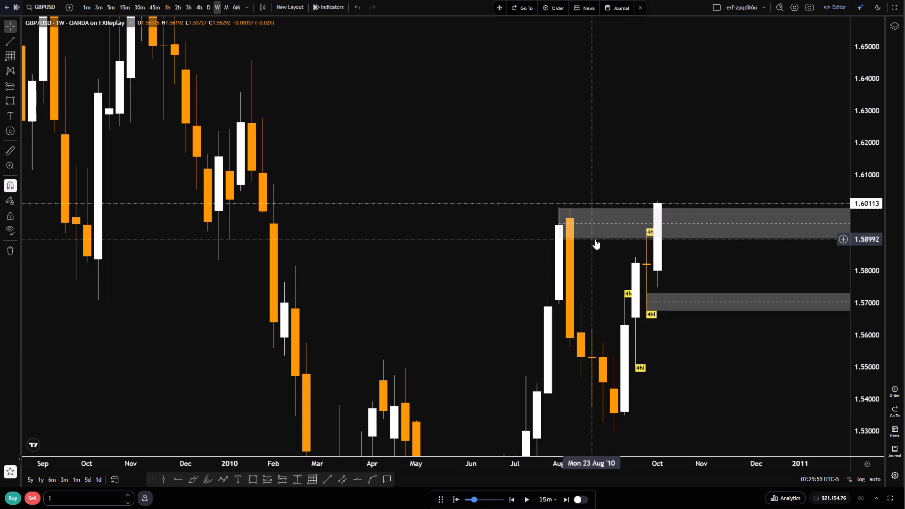
left_click(595, 239)
left_click(680, 26)
left_click(688, 30)
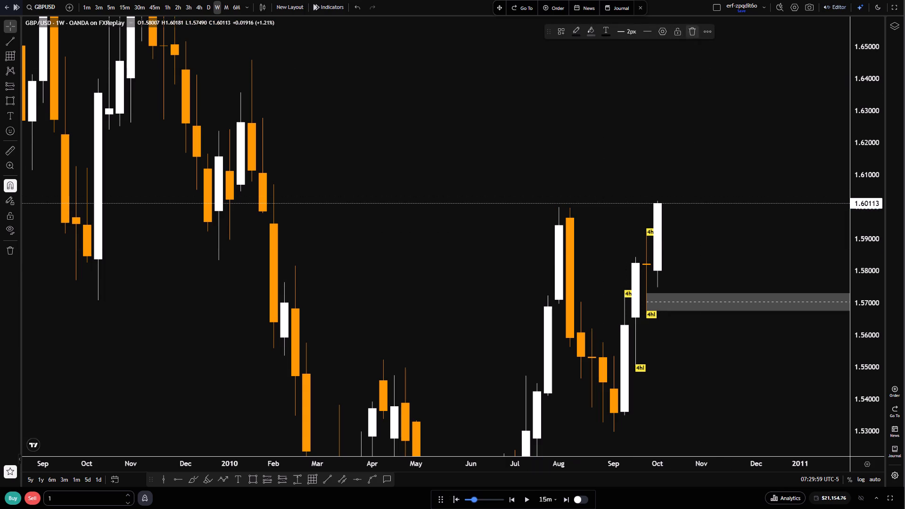
Draw a horizontal ray from the early February 2010 weekly high at 1.60702 and lock it.
scroll(696, 253, "up", 4)
scroll(666, 279, "down", 6)
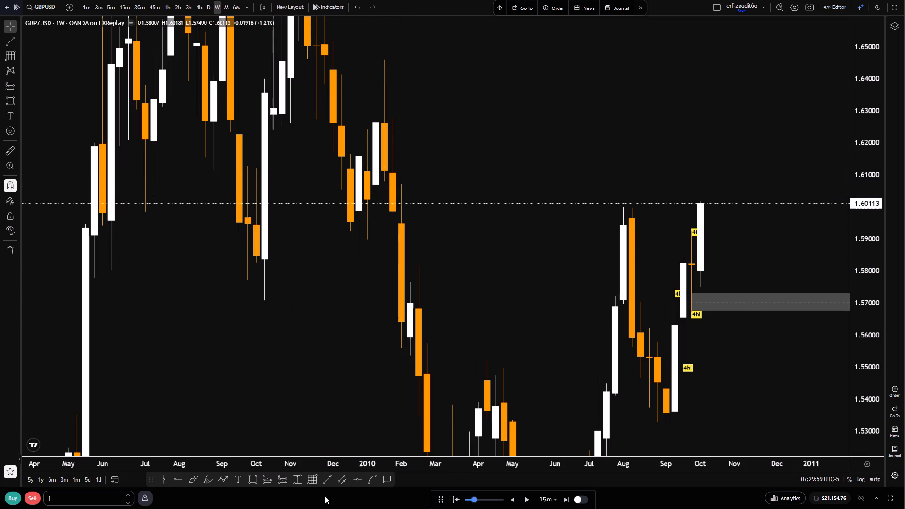
left_click(176, 482)
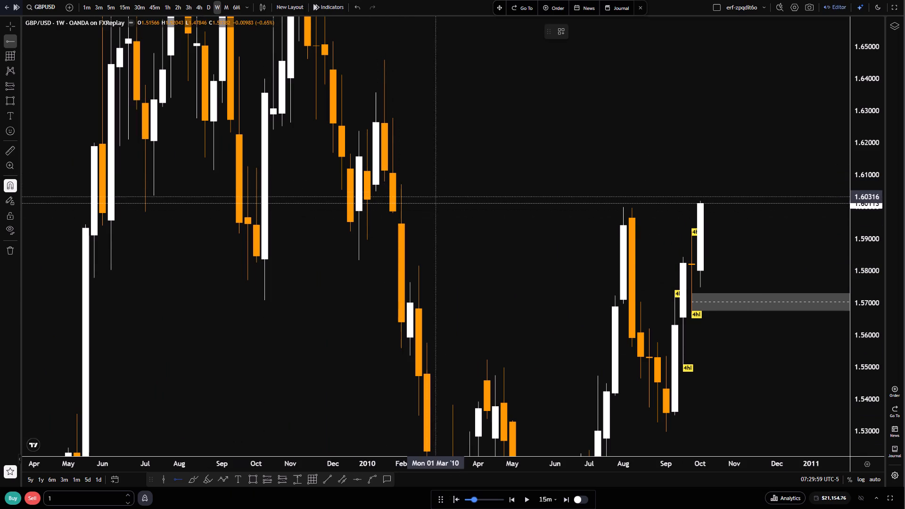
left_click(402, 183)
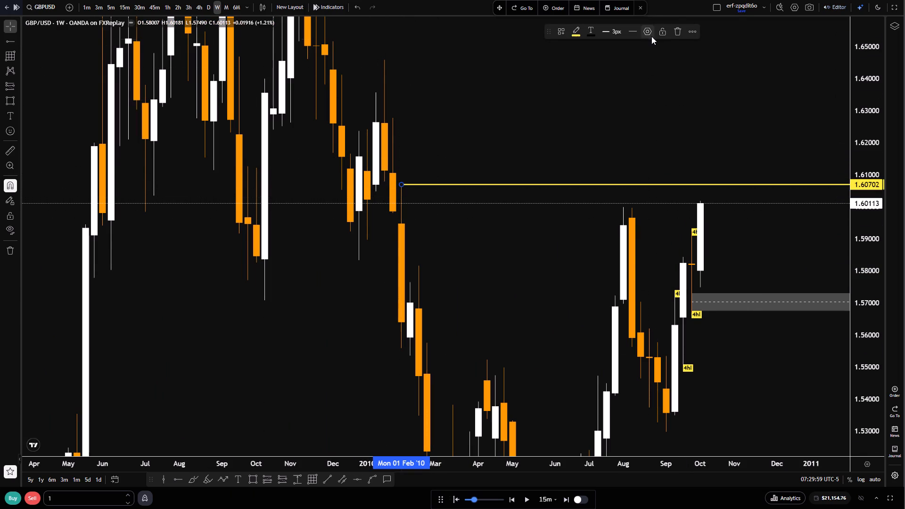
left_click(657, 33)
left_click(659, 122)
Unlock and delete the remaining grey zone near the late September low.
scroll(701, 343, "up", 4)
scroll(728, 350, "down", 3)
scroll(711, 341, "up", 7)
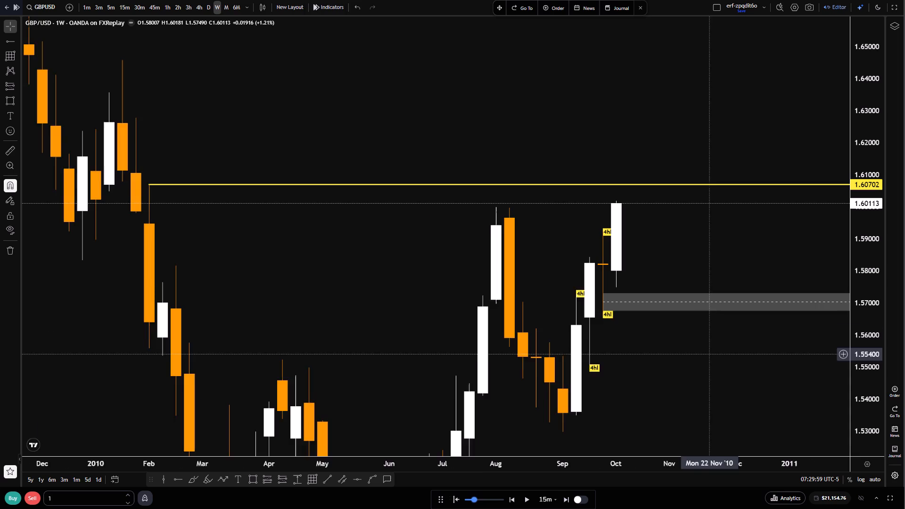
left_click(600, 294)
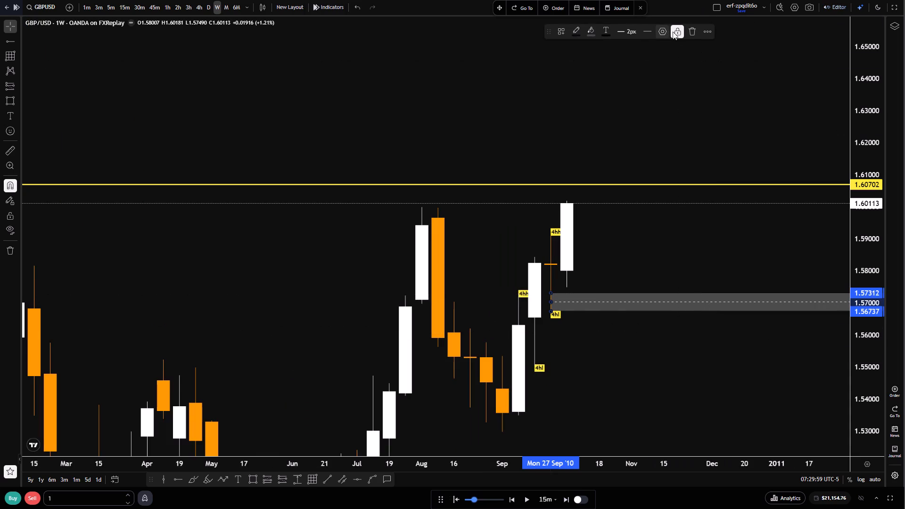
left_click(678, 32)
left_click(690, 32)
Examine the weekly and daily charts for price structure between the February 2010 high and the current October candle.
scroll(717, 256, "up", 5)
scroll(724, 266, "down", 8)
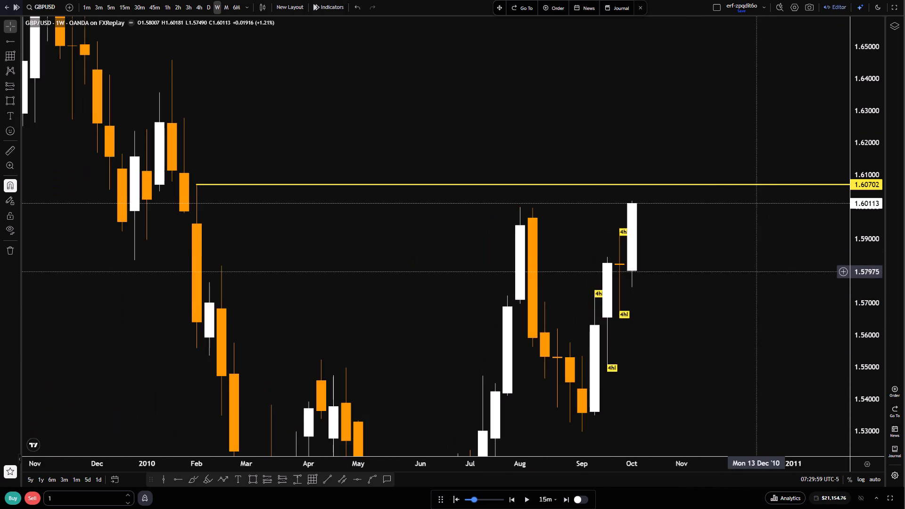
scroll(755, 270, "down", 4)
left_click_drag(571, 327, 562, 259)
scroll(561, 284, "up", 6)
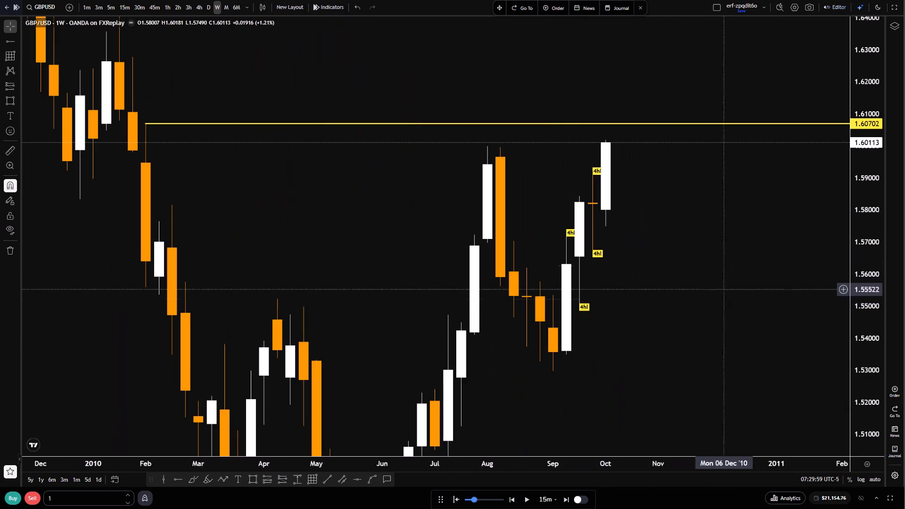
left_click(205, 8)
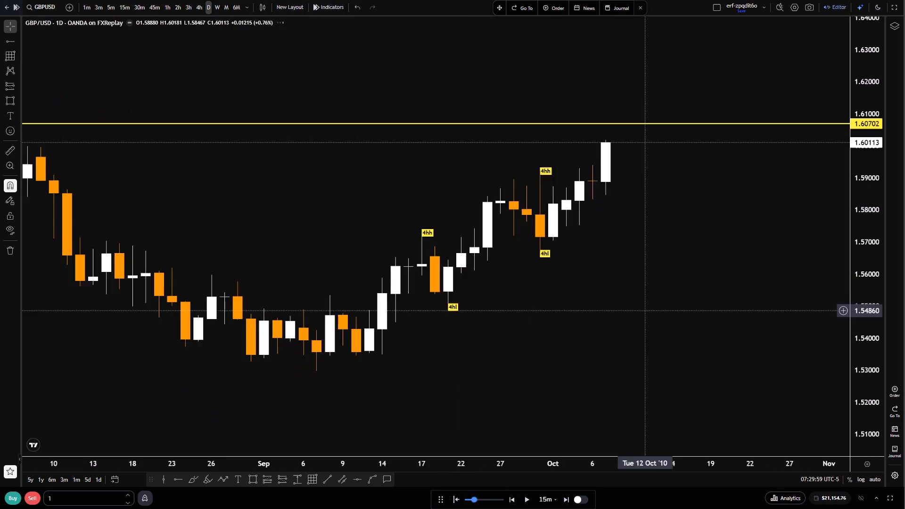
scroll(653, 313, "down", 5)
scroll(741, 320, "down", 4)
scroll(610, 279, "down", 6)
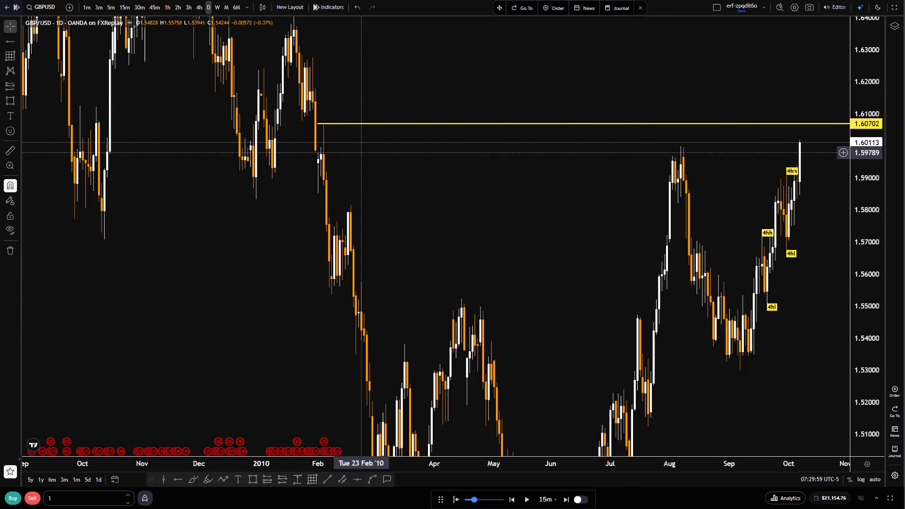
Switch to the 4h chart and examine the swings from January to October 2010 below the 1.60702 ray.
left_click(199, 8)
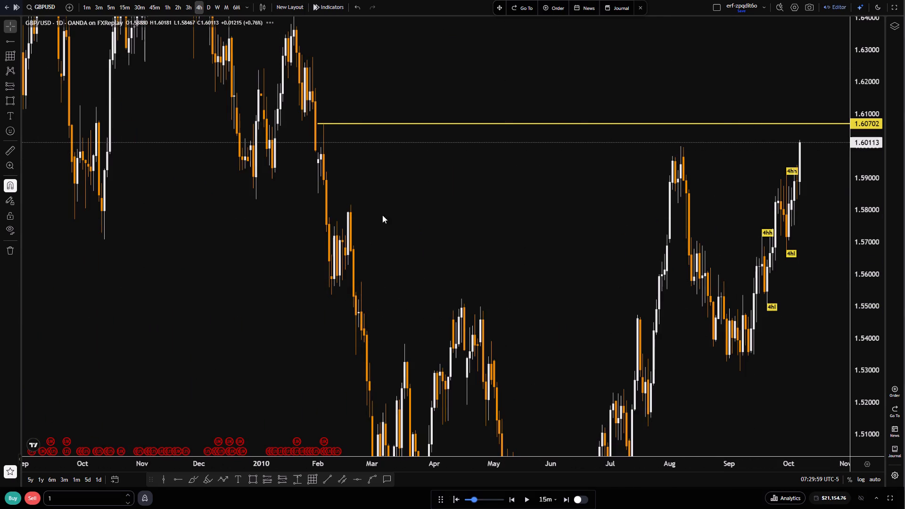
scroll(628, 382, "down", 4)
scroll(757, 395, "down", 5)
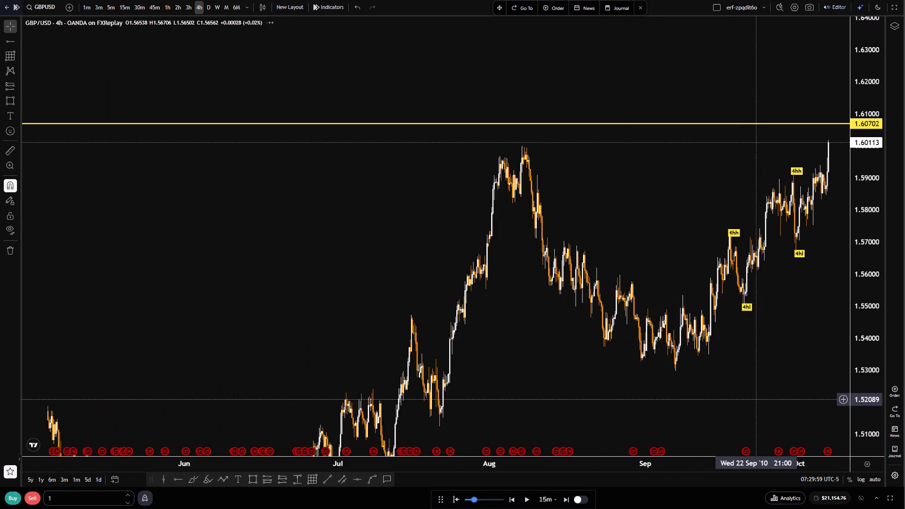
scroll(758, 398, "down", 7)
left_click_drag(196, 237, 424, 285)
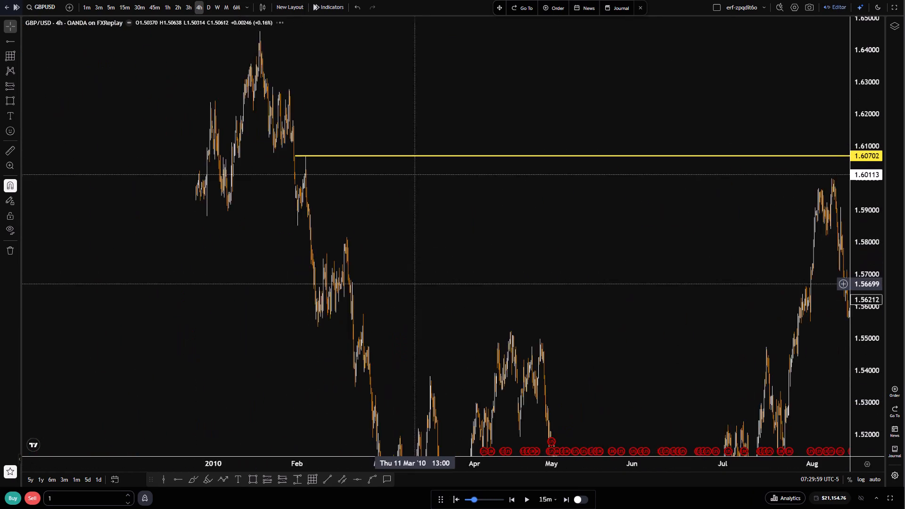
left_click_drag(424, 285, 158, 174)
scroll(464, 322, "up", 6)
scroll(528, 331, "up", 6)
left_click_drag(583, 287, 599, 406)
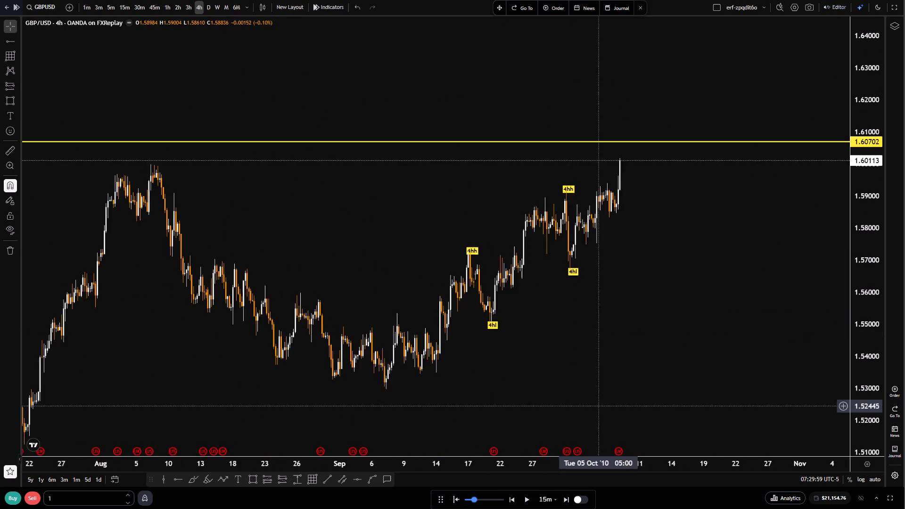
scroll(582, 402, "up", 3)
Advance the replay in 15m steps to 08:30 on 7 October.
left_click(527, 502)
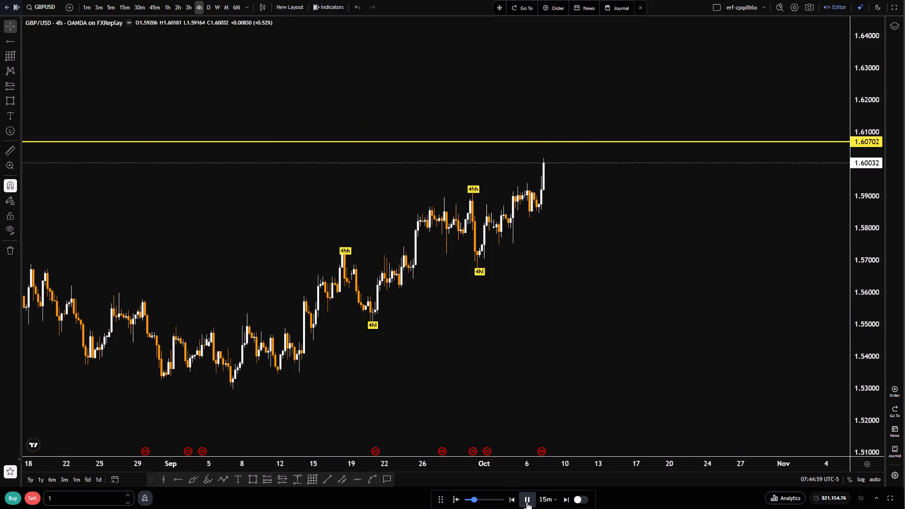
left_click(527, 502)
Set the replay interval to 30m and advance the replay to 10:00 on 7 October.
left_click(545, 500)
scroll(544, 492, "down", 1)
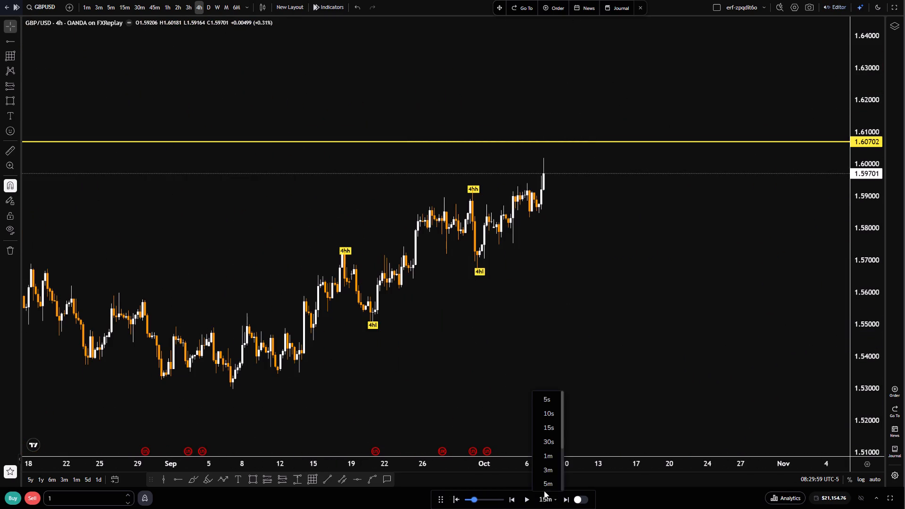
scroll(549, 484, "down", 1)
left_click(551, 466)
left_click(525, 502)
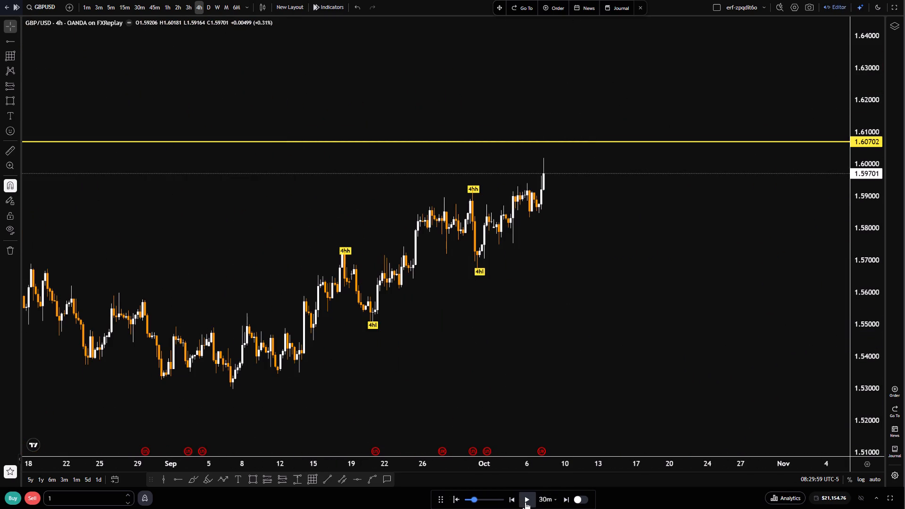
left_click(527, 501)
double_click(527, 501)
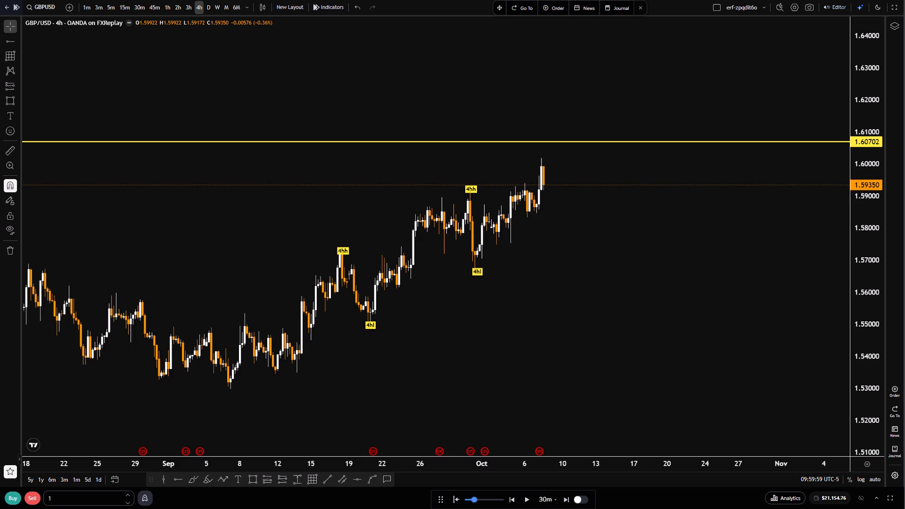
Duplicate the 30 September 4hh label, place the copy above the 7 October high on the 4h chart and lock it.
scroll(518, 405, "down", 7)
scroll(449, 366, "down", 7)
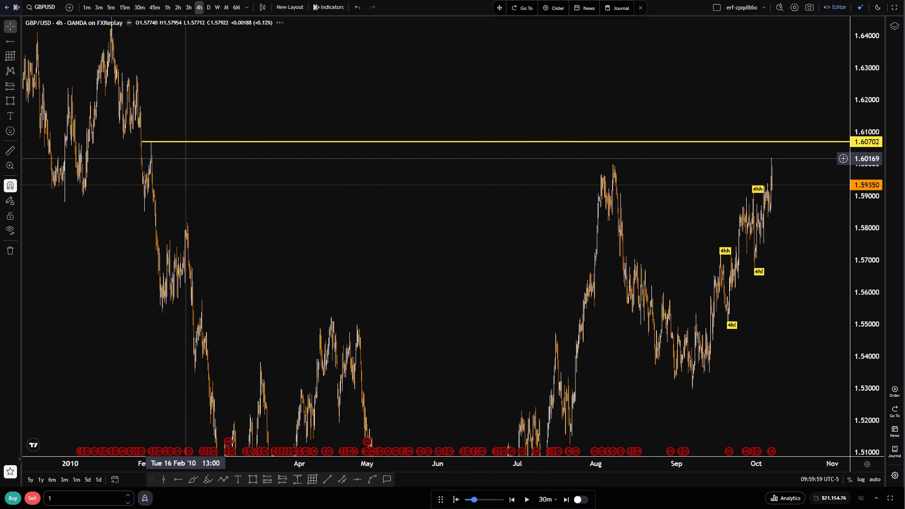
scroll(346, 345, "up", 14)
scroll(393, 369, "up", 7)
left_click_drag(418, 333, 478, 353)
left_click(459, 204)
right_click(454, 207)
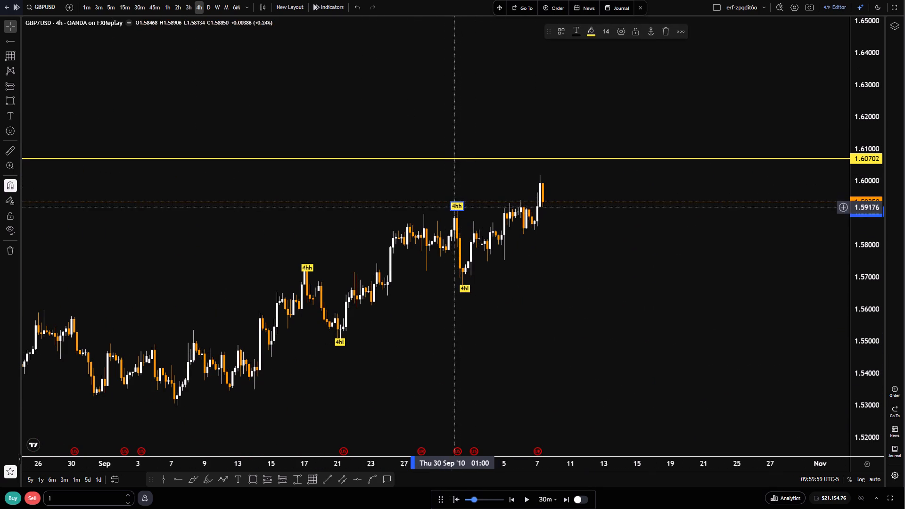
left_click(489, 270)
left_click_drag(453, 190, 470, 184)
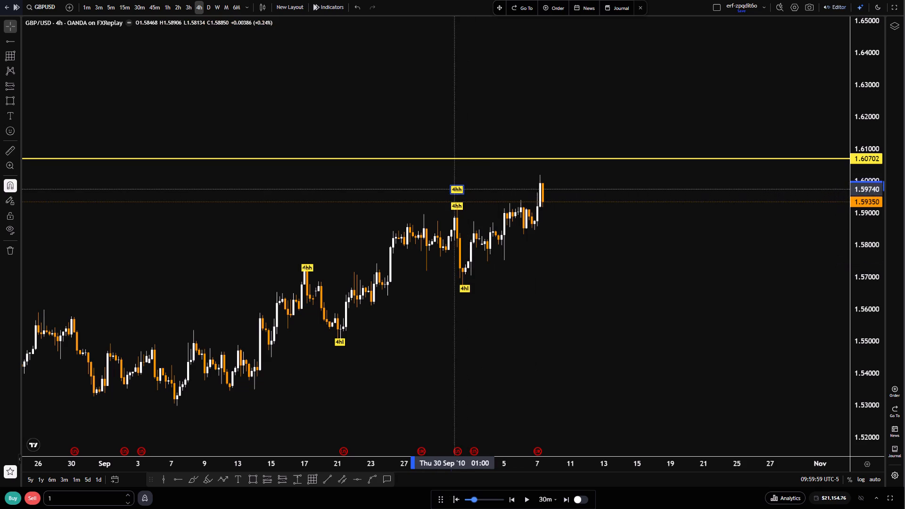
left_click_drag(470, 184, 537, 170)
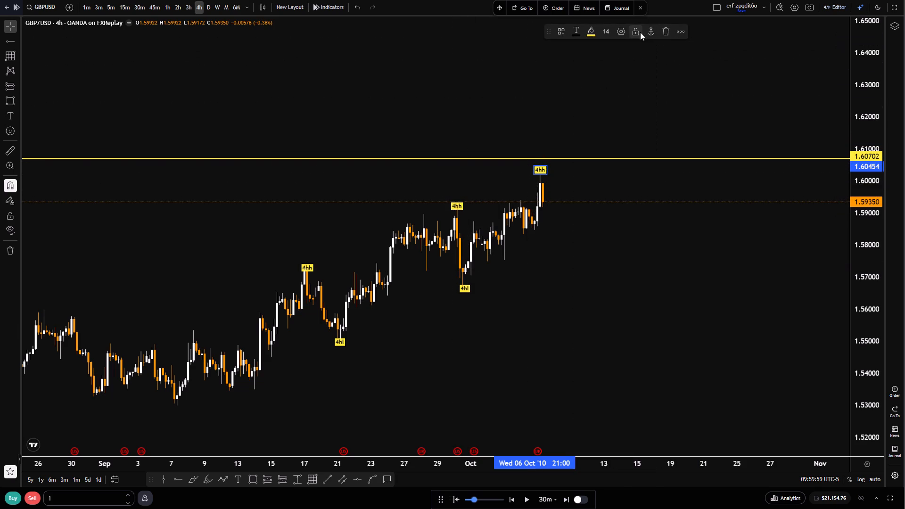
left_click(640, 32)
left_click(575, 91)
On the 1h chart, unlock the new 4hh label, reposition it directly above the 7 October high and relock it.
left_click(166, 4)
scroll(714, 335, "down", 3)
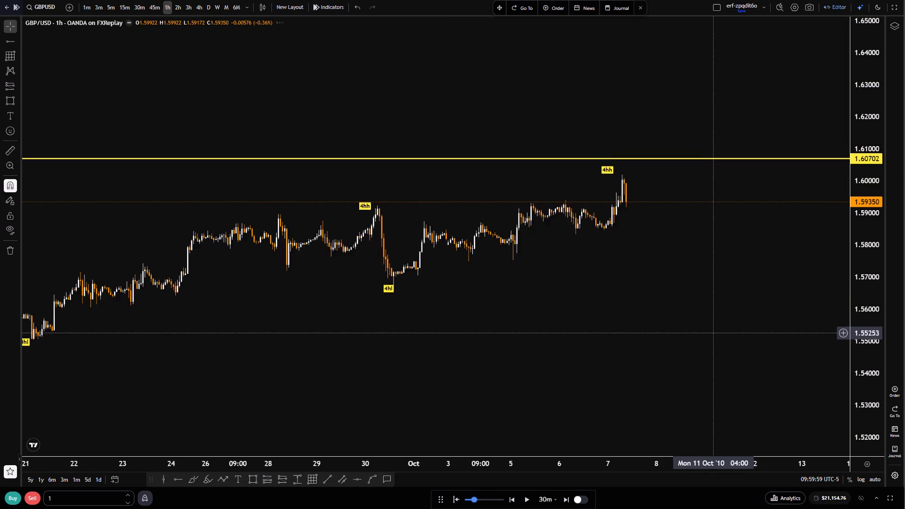
left_click_drag(700, 331, 507, 339)
left_click_drag(497, 172, 511, 177)
left_click(637, 34)
left_click_drag(508, 178, 508, 177)
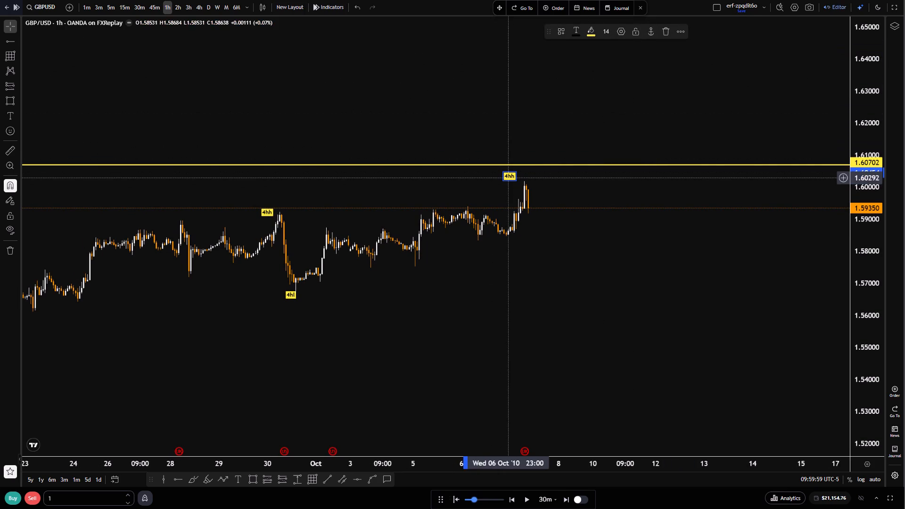
left_click_drag(508, 177, 524, 177)
left_click(576, 273)
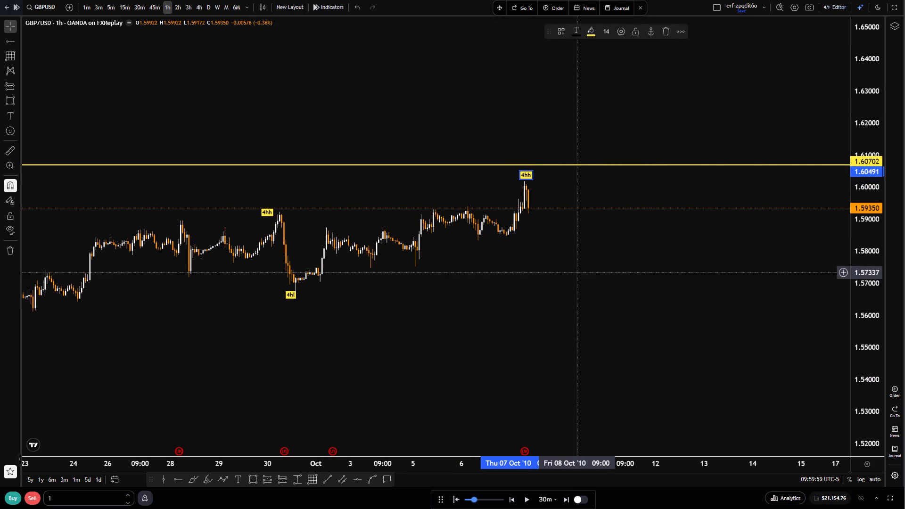
left_click(529, 175)
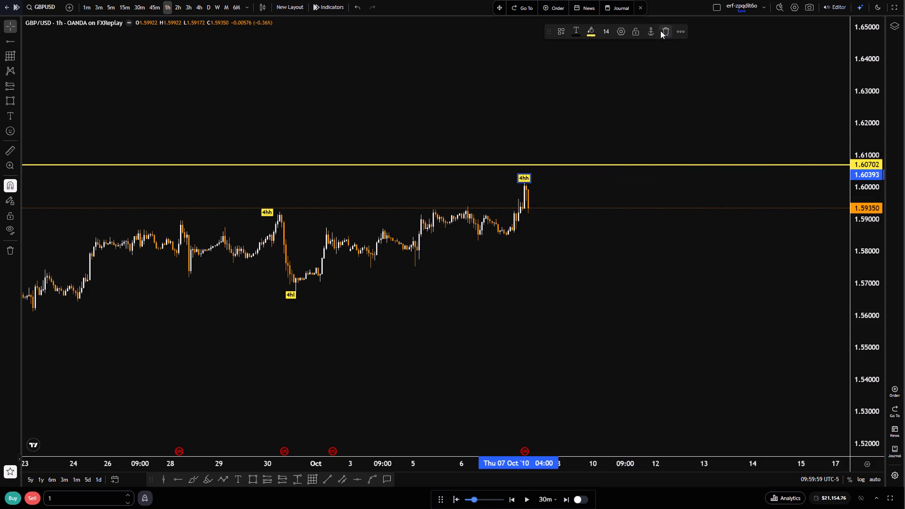
left_click(636, 34)
left_click(620, 291)
Advance the replay in 30m steps on the 1h chart to 13:00 on 7 October.
scroll(624, 357, "down", 5)
scroll(876, 414, "up", 8)
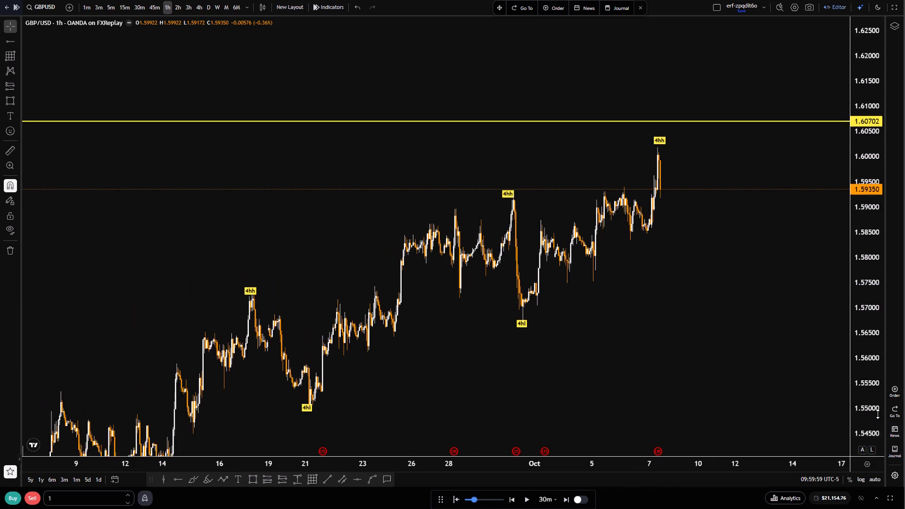
scroll(528, 353, "up", 8)
double_click(529, 507)
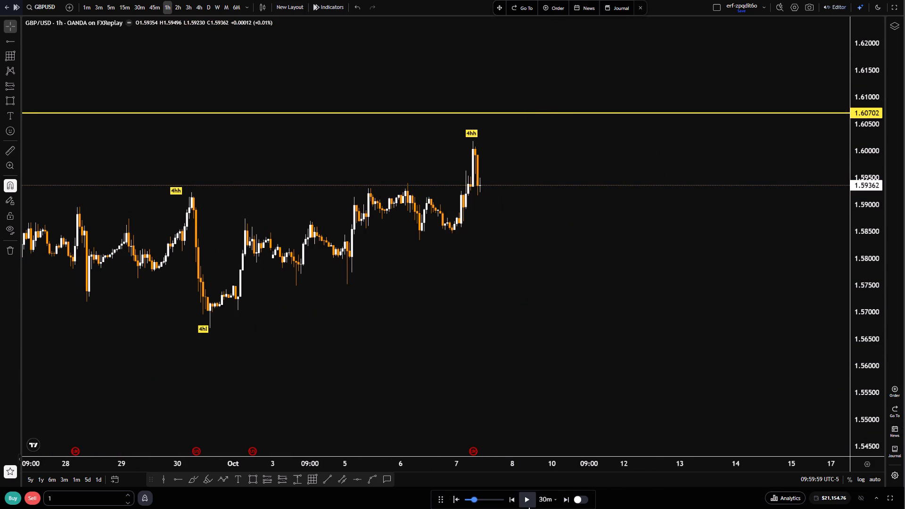
double_click(529, 507)
left_click(529, 507)
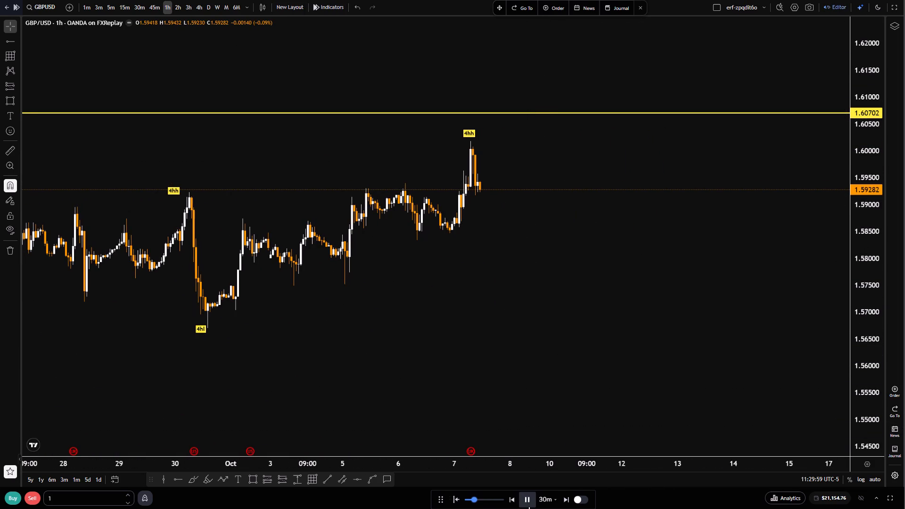
double_click(529, 507)
left_click(529, 507)
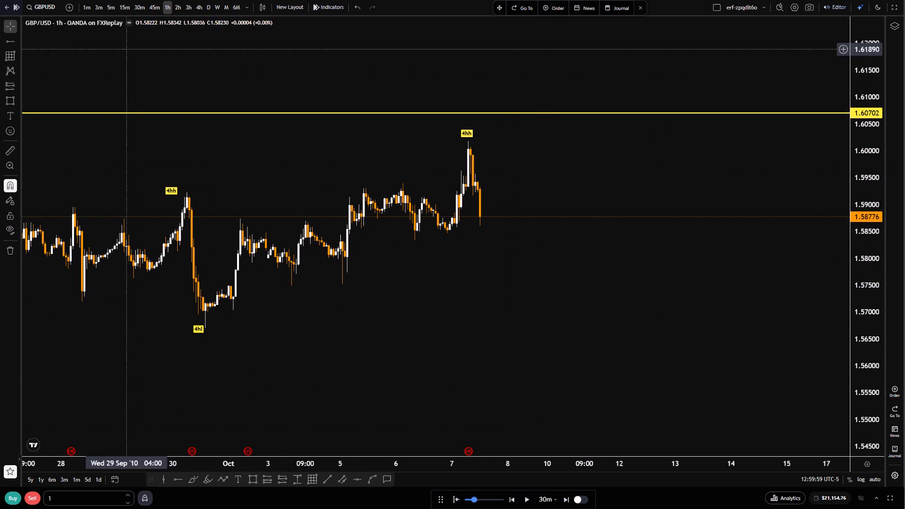
Check the drop on the 15m chart, and on the 1h chart advance the replay to 15:30 on 7 October.
left_click(119, 9)
scroll(501, 317, "down", 6)
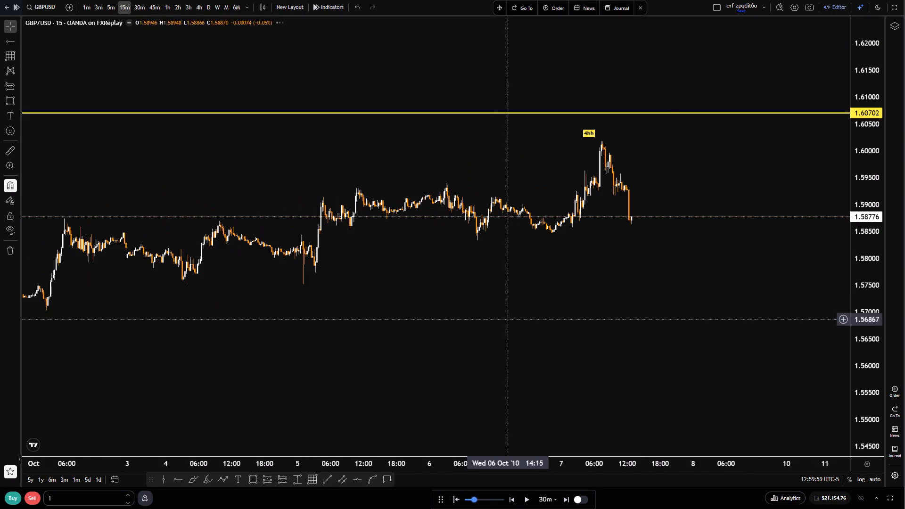
scroll(670, 340, "up", 5)
scroll(445, 269, "down", 5)
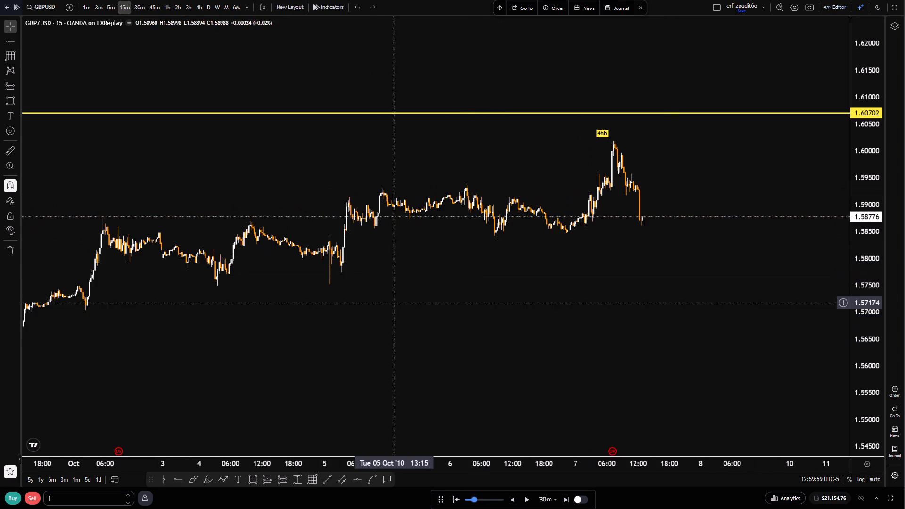
scroll(467, 303, "down", 6)
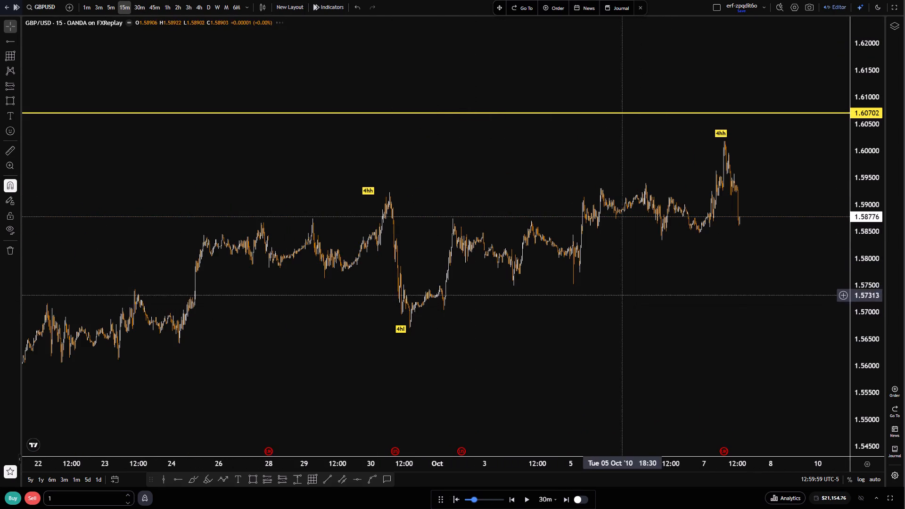
left_click(163, 7)
scroll(485, 291, "up", 13)
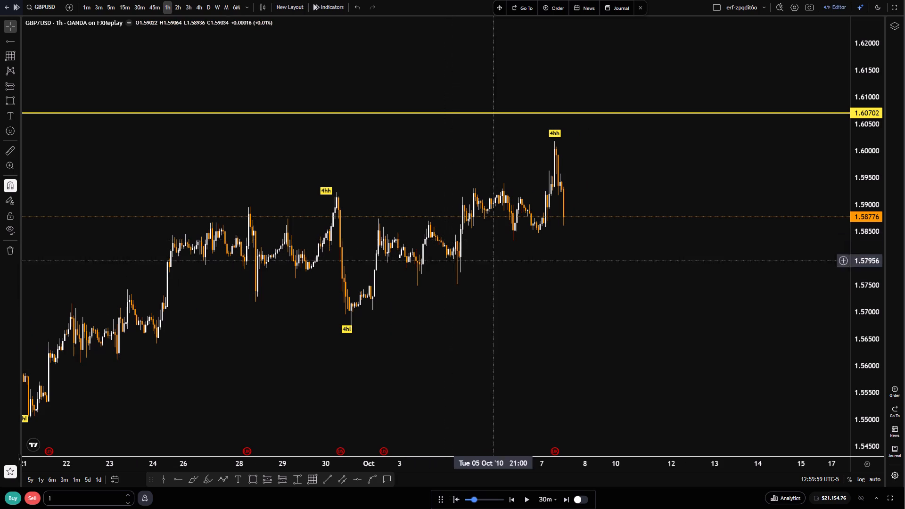
scroll(498, 270, "up", 6)
left_click(527, 500)
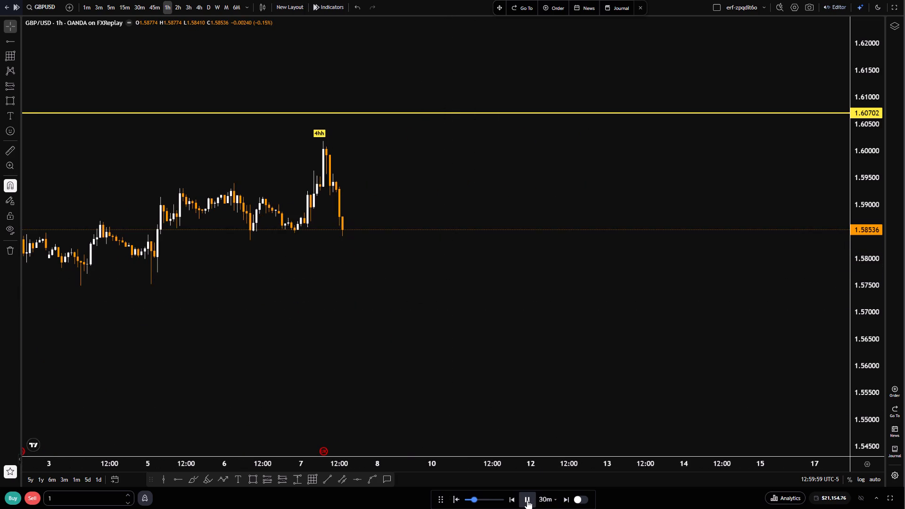
double_click(527, 500)
left_click(527, 500)
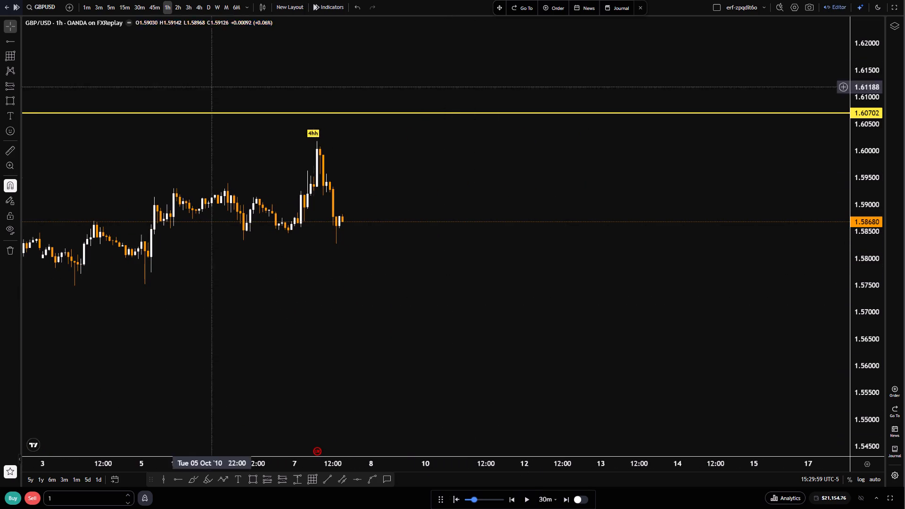
Examine the 15m price structure from the 30 September low through the 7 October decline.
left_click(124, 0)
scroll(535, 350, "down", 6)
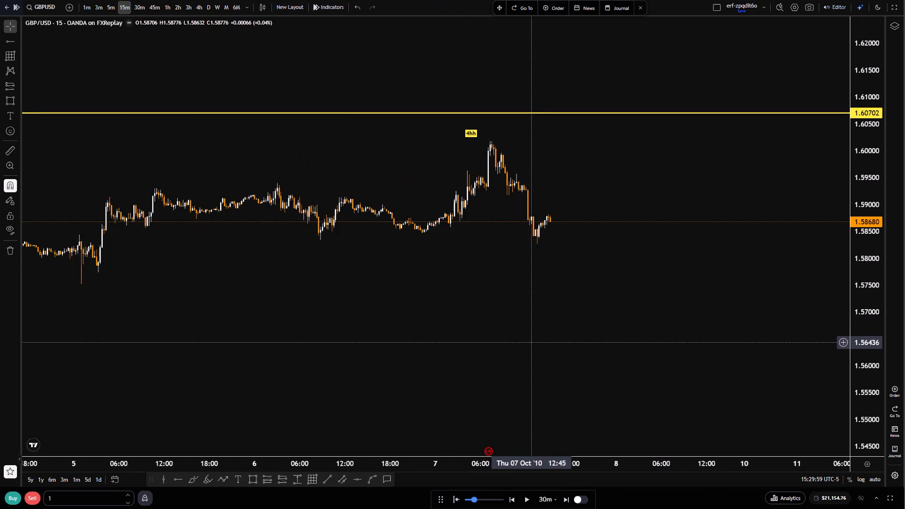
left_click_drag(516, 323, 472, 341)
scroll(480, 342, "down", 5)
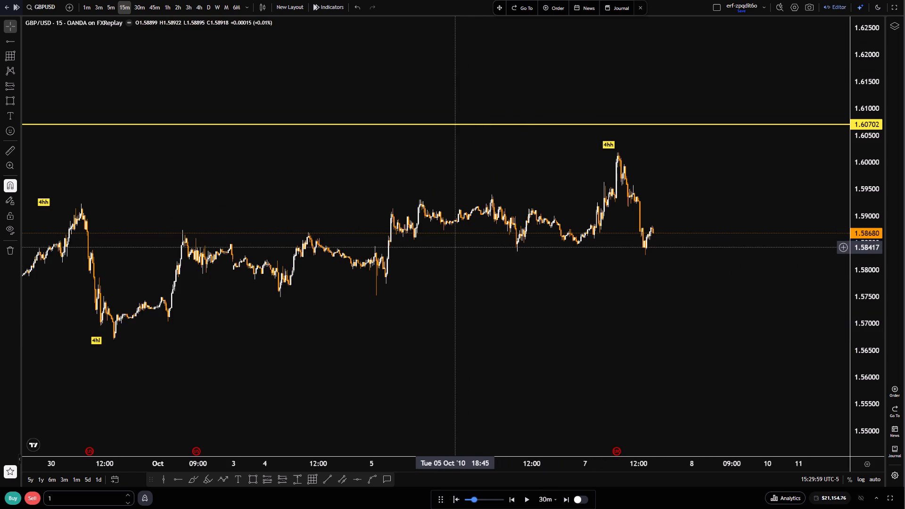
scroll(861, 425, "up", 7)
scroll(586, 320, "up", 2)
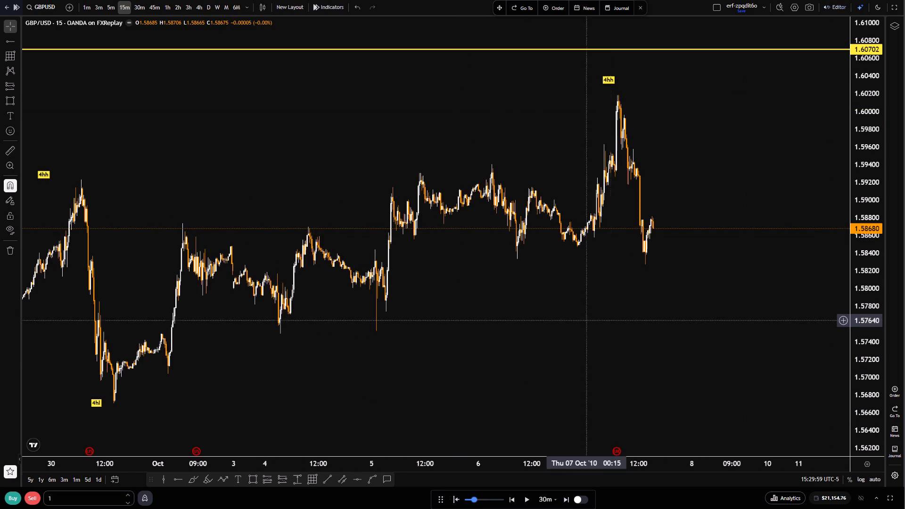
scroll(586, 320, "up", 3)
left_click_drag(439, 312, 518, 318)
On the 5m chart, draw a trend line beneath the 6 October lows from 10:15 at about 1.58497 to 22:25 at about 1.58475.
left_click(111, 8)
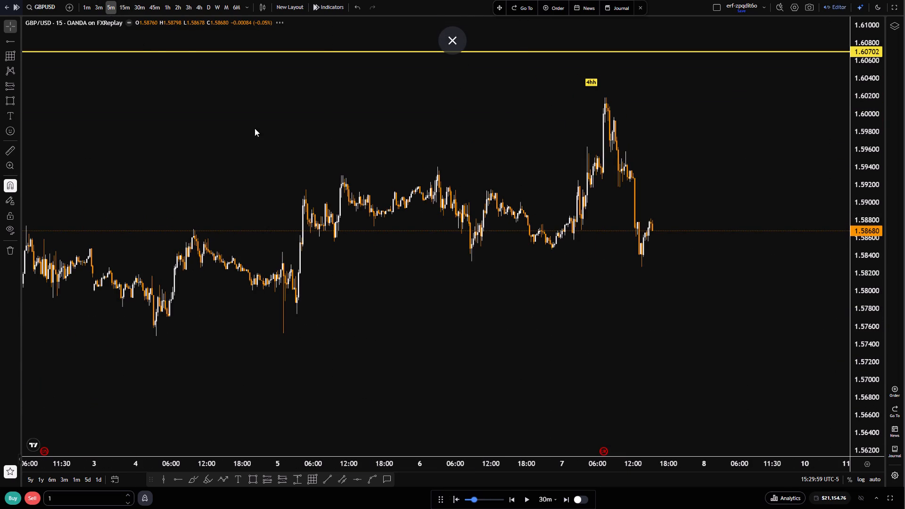
scroll(639, 351, "down", 10)
left_click_drag(650, 357, 583, 362)
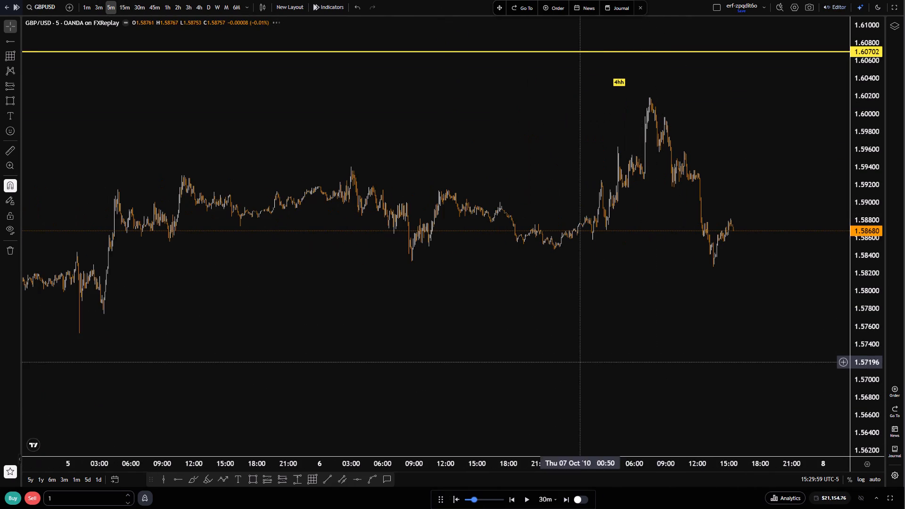
scroll(869, 425, "up", 7)
scroll(634, 343, "up", 5)
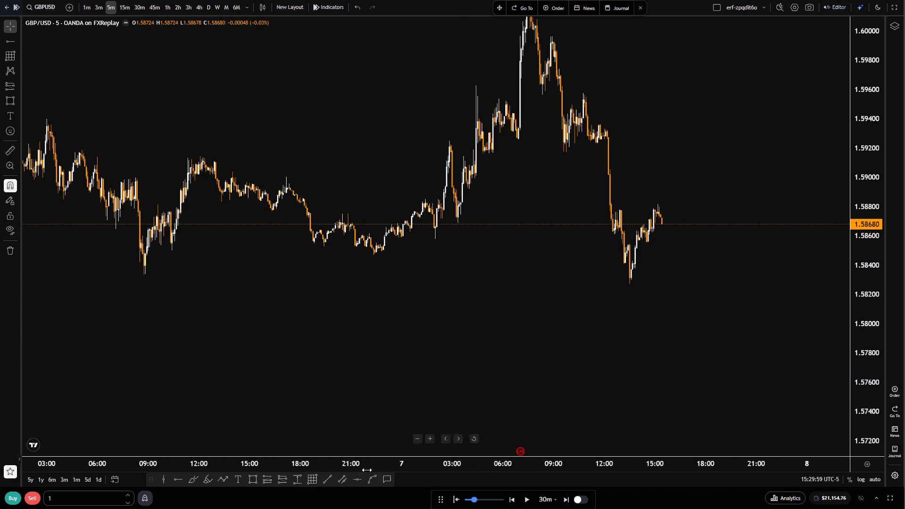
left_click(327, 477)
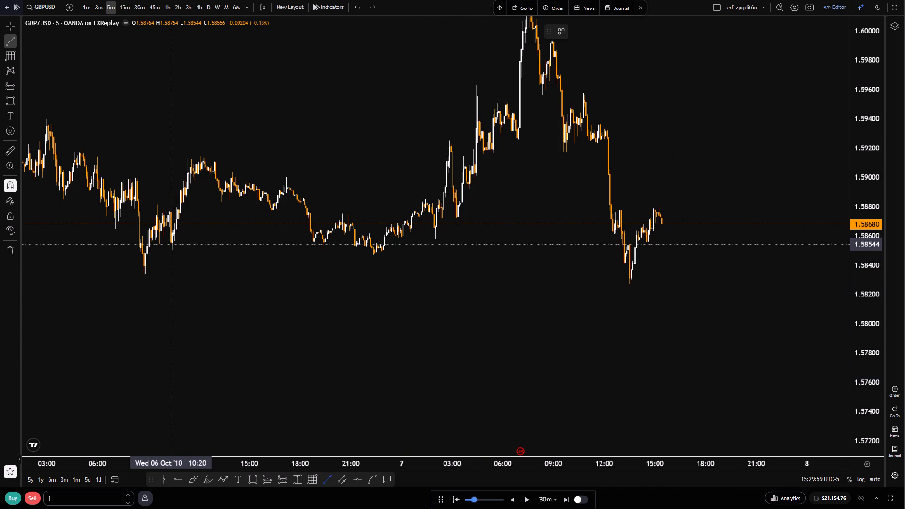
left_click(170, 248)
left_click(434, 250)
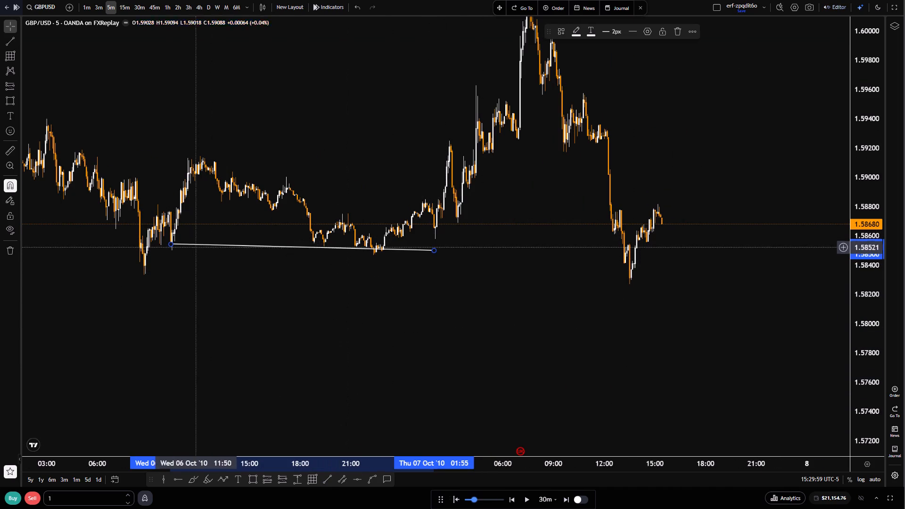
left_click_drag(173, 244, 169, 251)
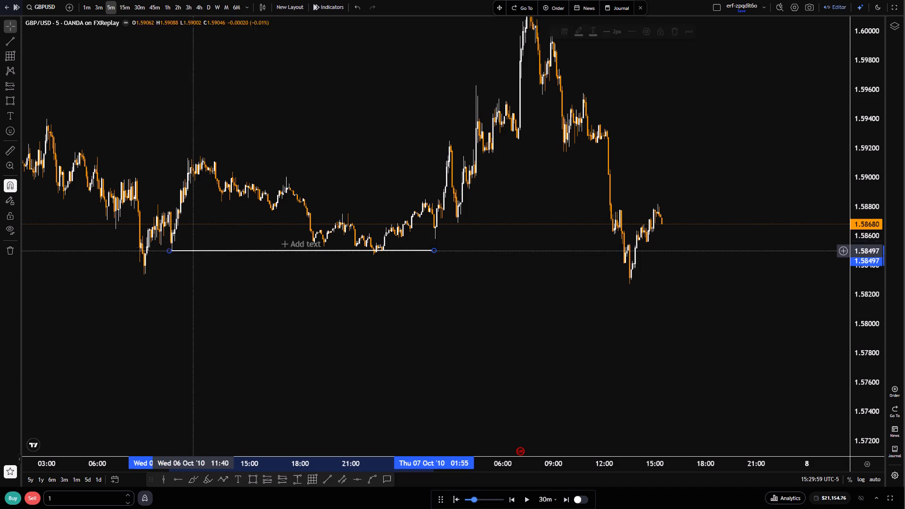
left_click_drag(434, 249, 385, 257)
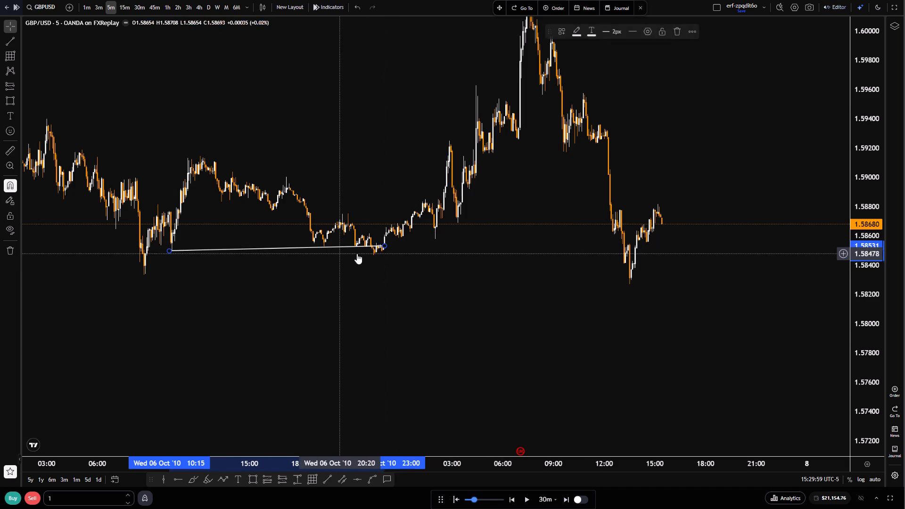
left_click_drag(385, 245, 375, 259)
Label the trend line under the 6 October lows with $$$$$$$$$$$ and lock it.
left_click(266, 248)
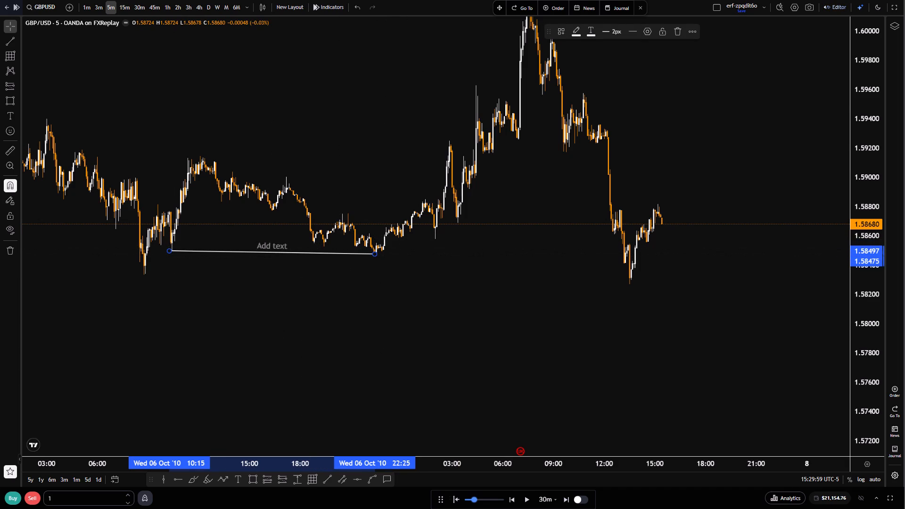
key("shift+dollar")
key("shift+dollar")
key("shift+dollar")
key("shift+dollar")
key("shift+dollar")
key("shift+dollar")
key("shift+dollar")
key("shift+dollar")
key("shift+dollar")
key("shift+dollar")
key("shift+dollar")
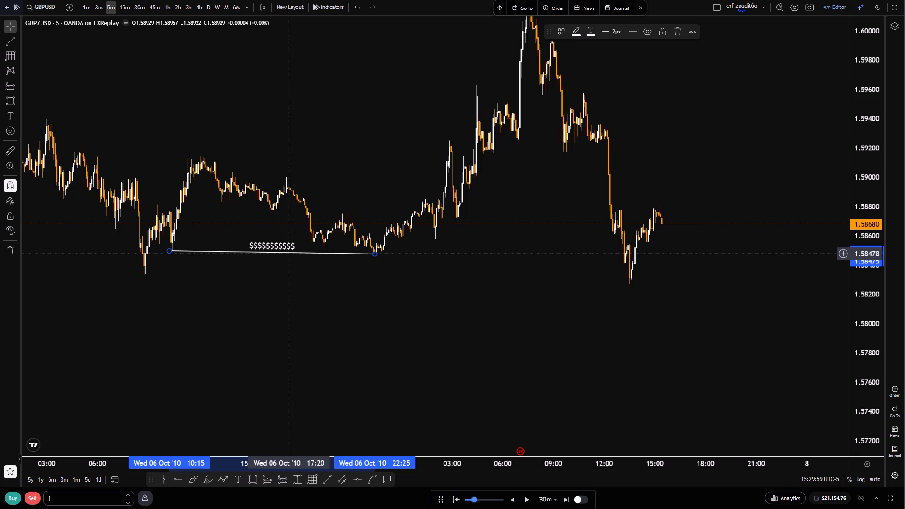
left_click(660, 35)
left_click(507, 225)
Set the replay interval to 5m and advance the replay to 16:50 on 7 October.
scroll(487, 383, "down", 4)
scroll(509, 378, "up", 5)
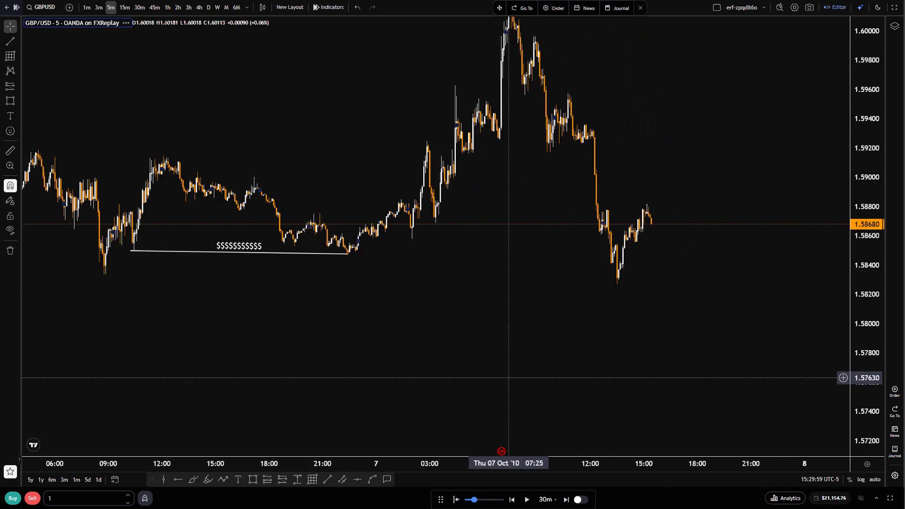
left_click_drag(354, 354, 565, 354)
scroll(568, 356, "down", 5)
left_click_drag(632, 358, 427, 357)
scroll(450, 369, "up", 4)
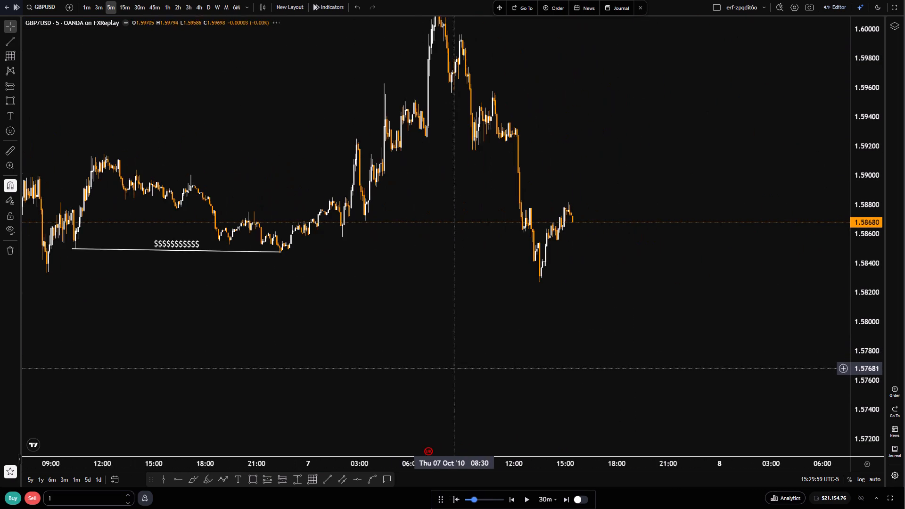
left_click_drag(387, 333, 481, 348)
scroll(510, 370, "up", 4)
left_click(546, 498)
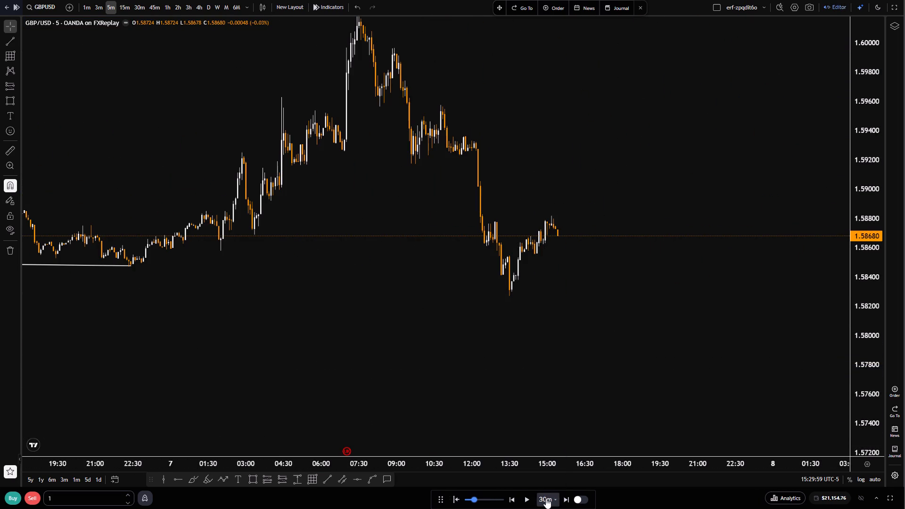
left_click(549, 485)
double_click(523, 500)
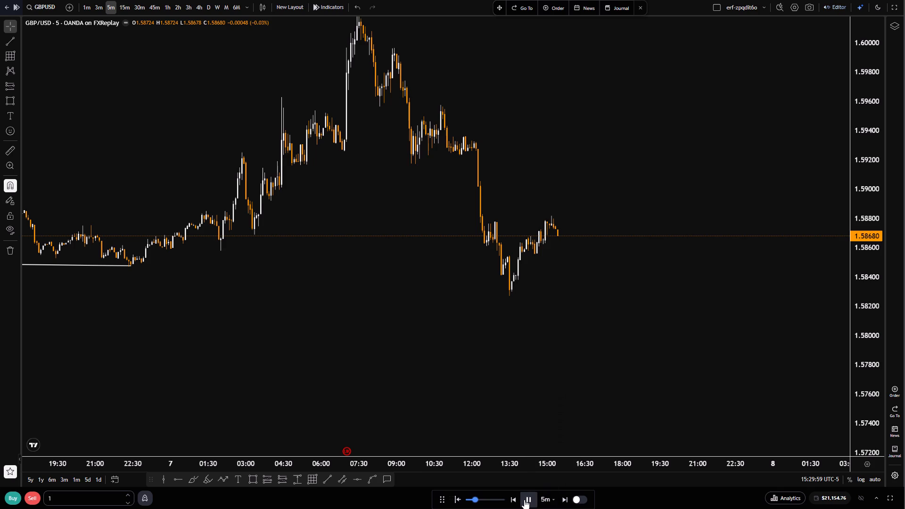
left_click(524, 500)
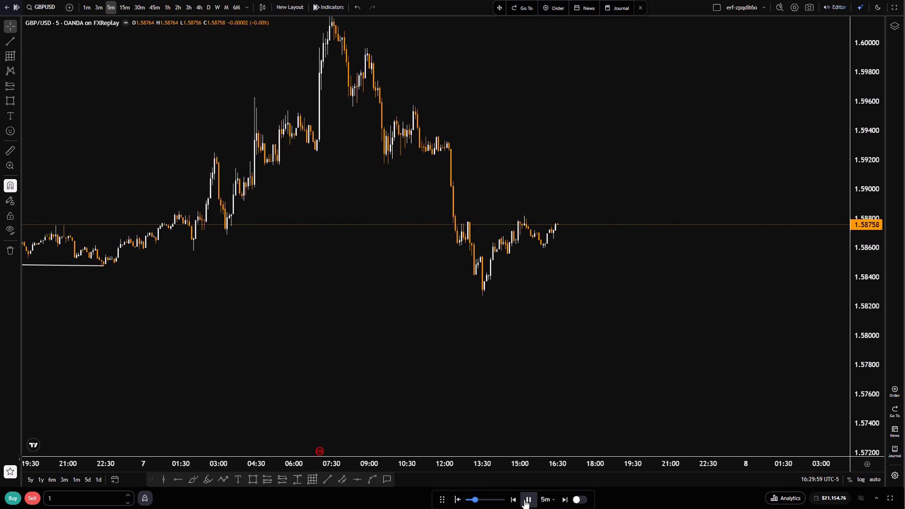
left_click(524, 500)
On the 15m chart, unlock the $$$$$$$$$$$ trend line, extend its end to 7 October 04:45 at about 1.58500, and relock it.
scroll(503, 294, "down", 5)
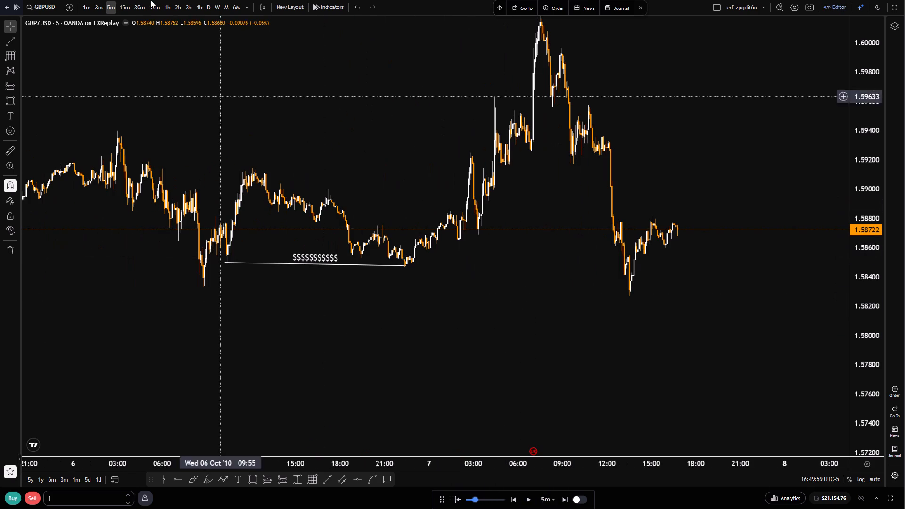
left_click(121, 10)
scroll(543, 381, "up", 6)
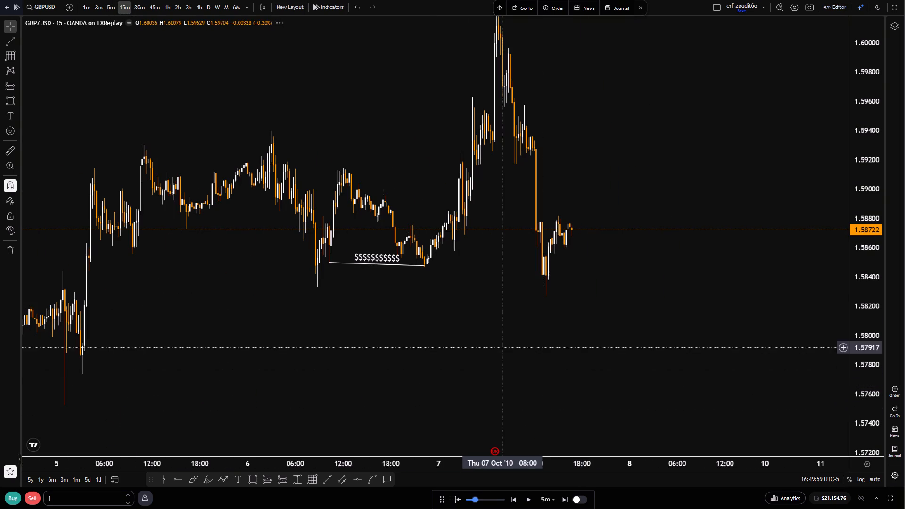
left_click(425, 265)
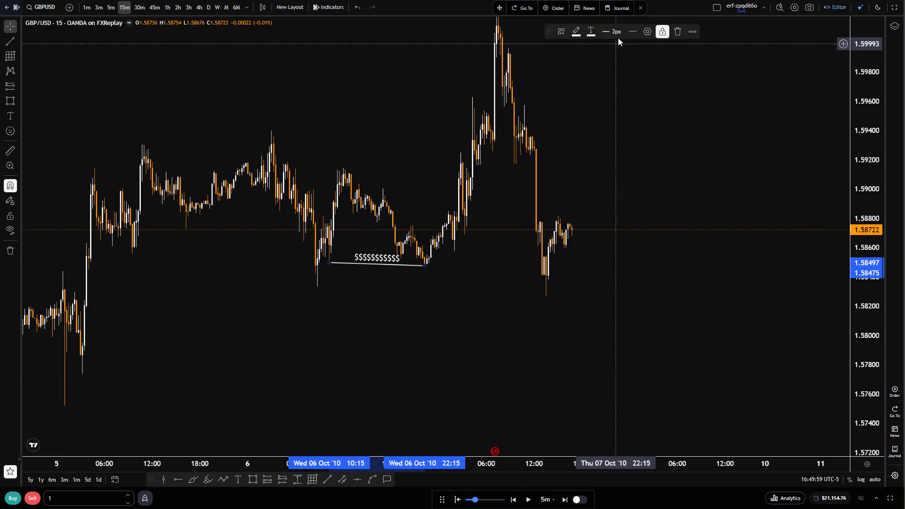
left_click(659, 32)
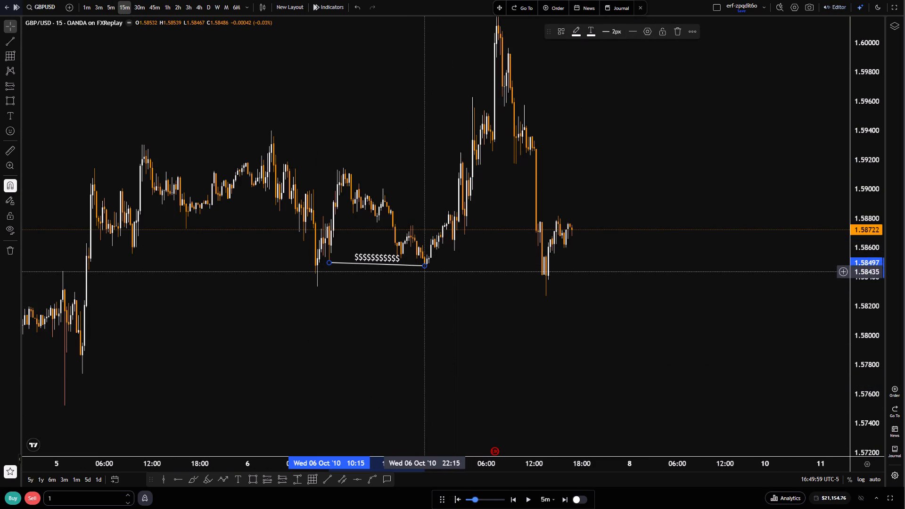
left_click_drag(425, 267, 430, 261)
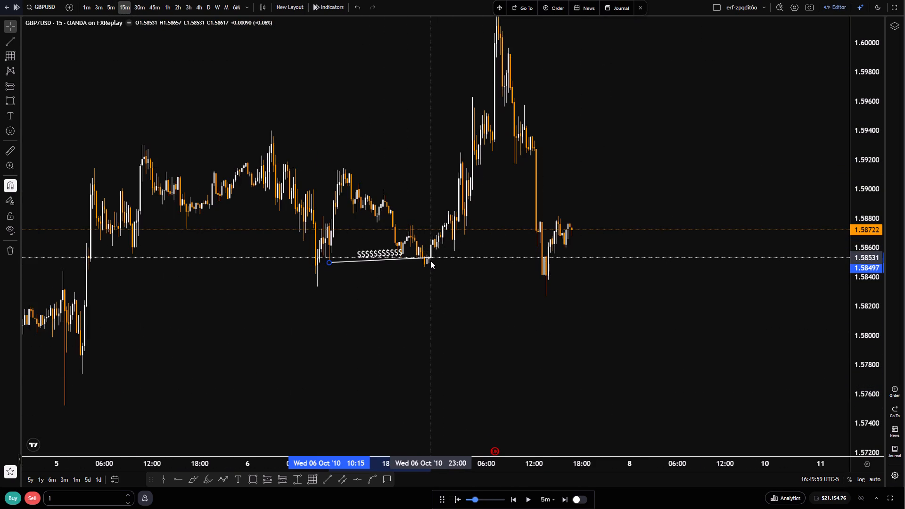
left_click_drag(430, 261, 451, 265)
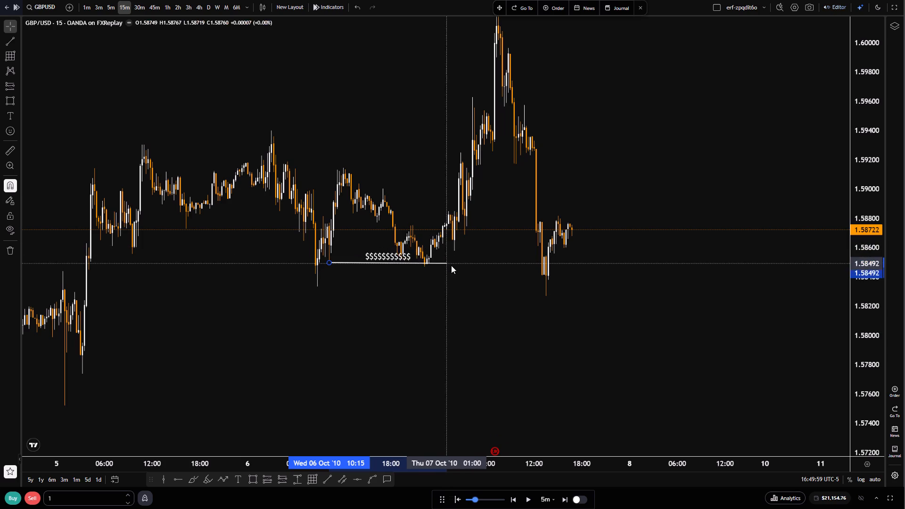
left_click_drag(451, 265, 476, 263)
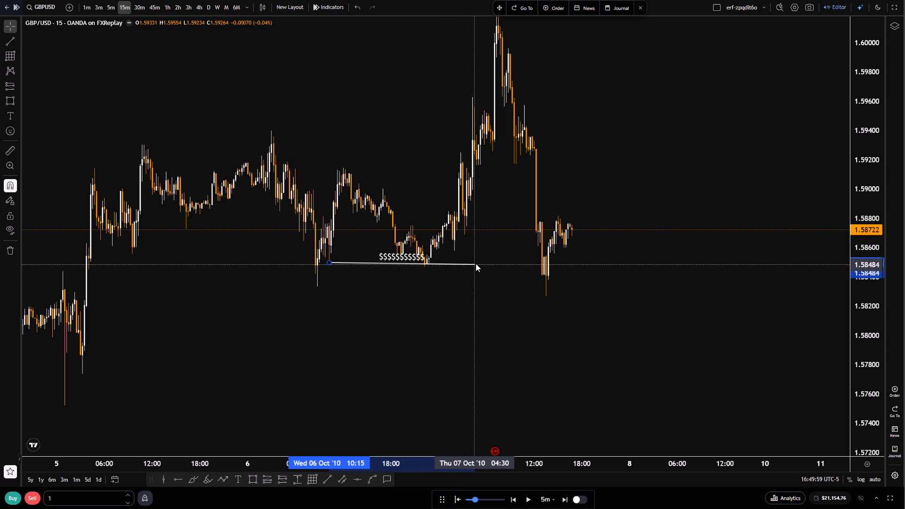
left_click_drag(476, 263, 477, 262)
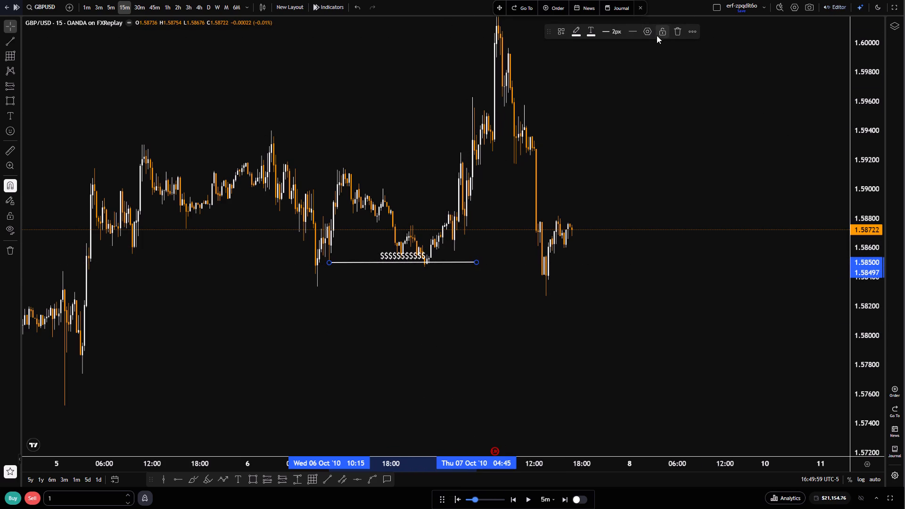
left_click(657, 35)
left_click(716, 177)
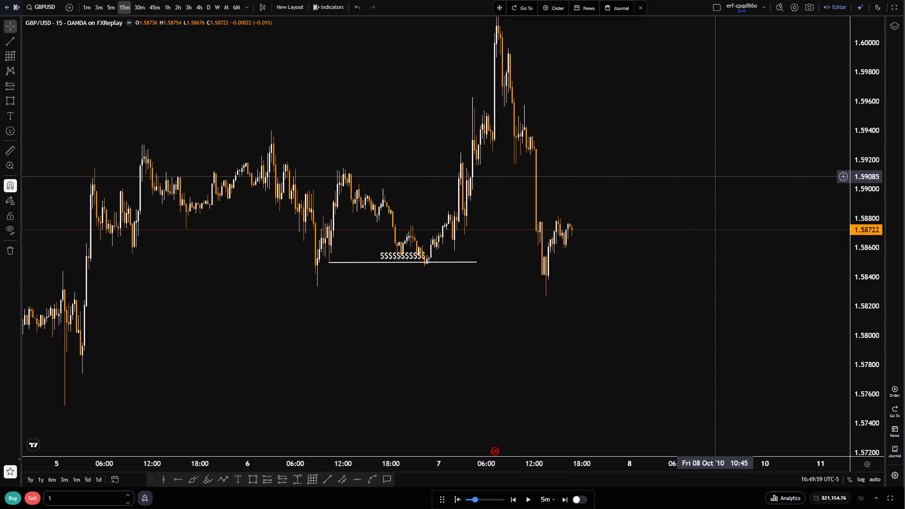
Examine the 15m price structure from the 30 September low through the 7 October decline.
scroll(705, 271, "up", 6)
scroll(673, 300, "down", 5)
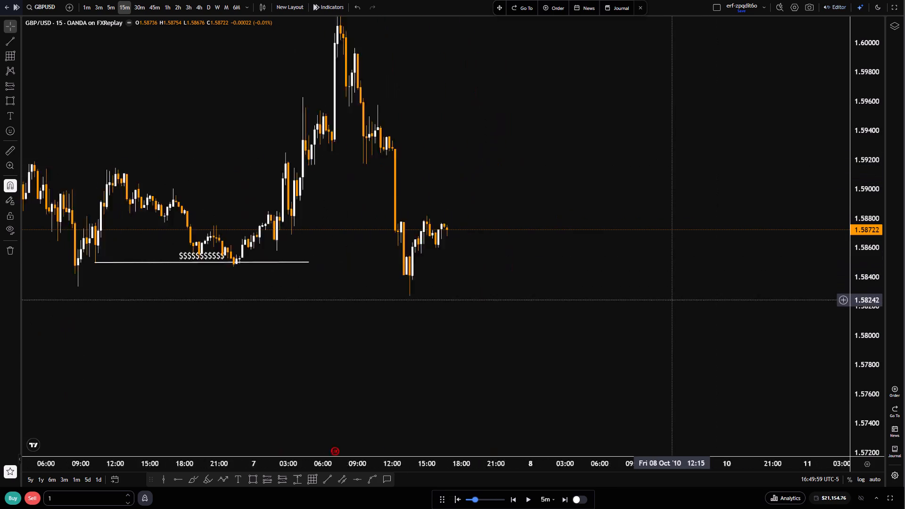
scroll(672, 300, "down", 4)
scroll(860, 430, "down", 8)
scroll(452, 279, "down", 7)
left_click_drag(665, 346, 635, 348)
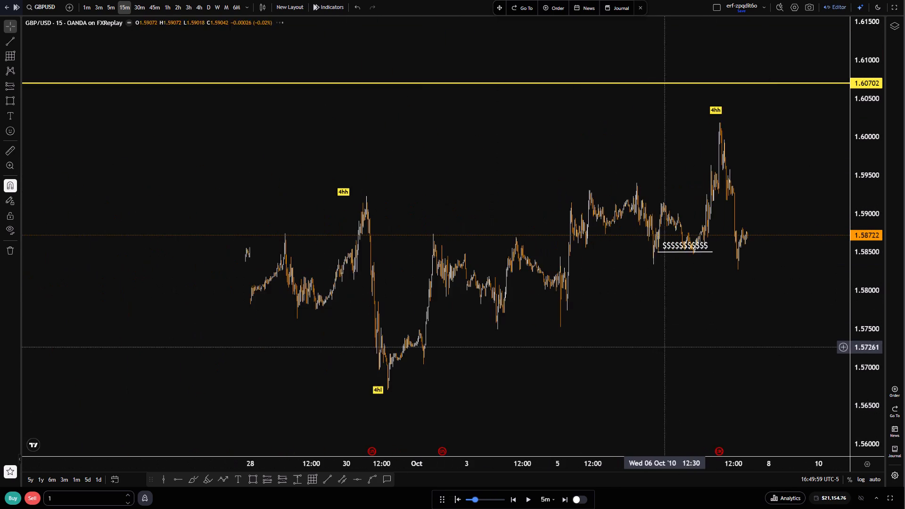
left_click_drag(635, 348, 564, 350)
scroll(547, 323, "up", 7)
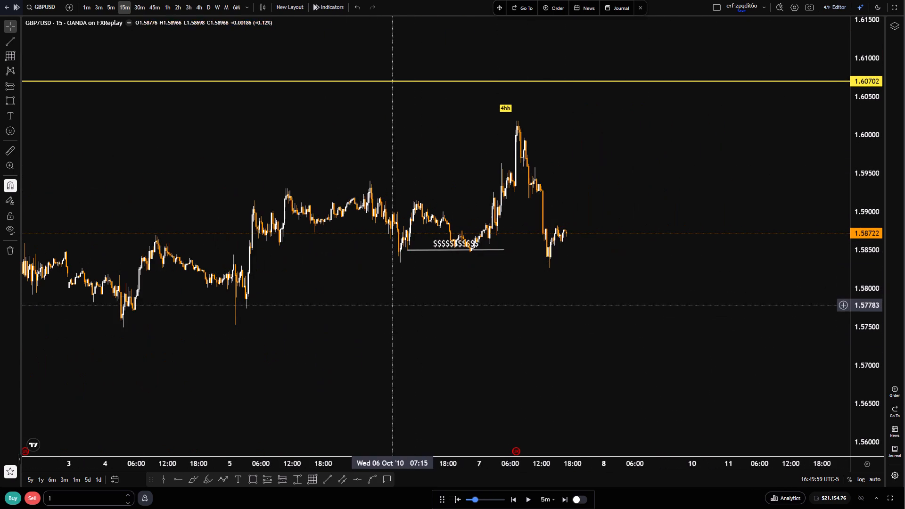
scroll(415, 304, "up", 3)
scroll(438, 298, "down", 3)
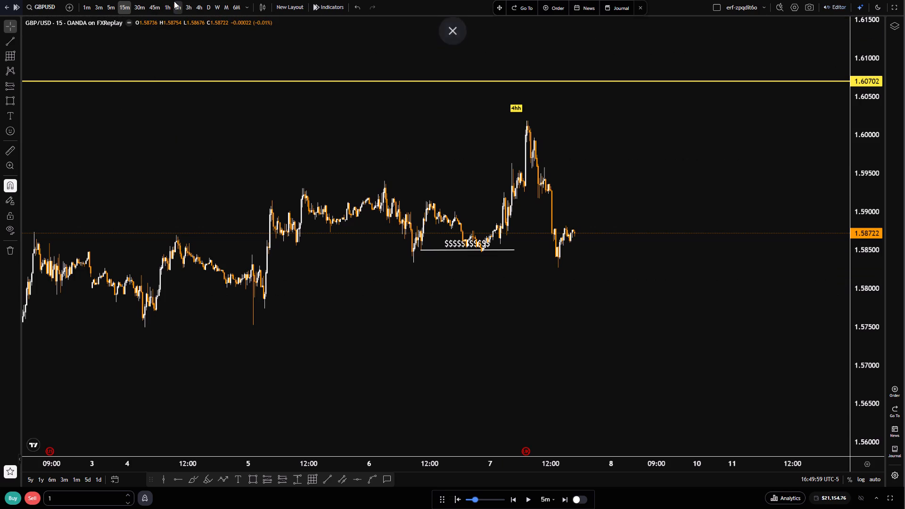
On the 1h chart, draw a rectangle zone from 4 October 23:00 between about 1.58650 and 1.58214.
left_click(164, 8)
scroll(368, 287, "up", 7)
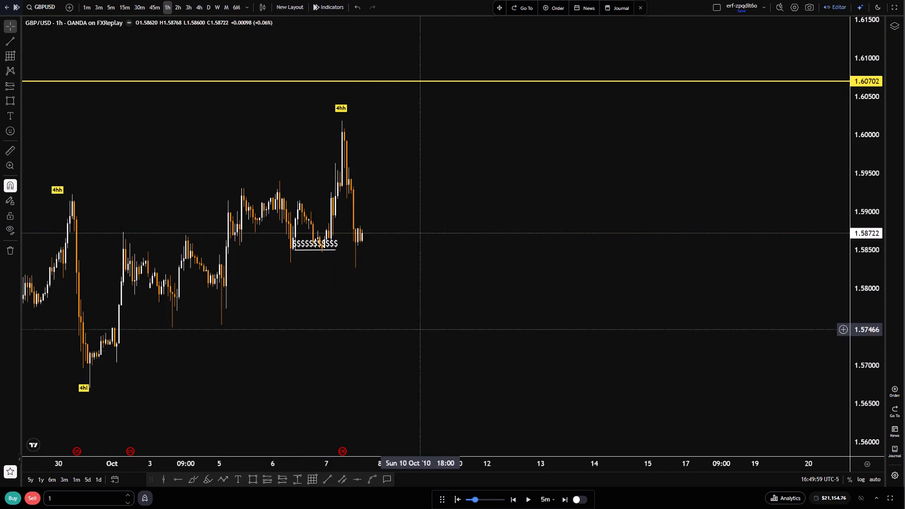
left_click_drag(350, 334, 460, 335)
scroll(404, 326, "up", 2)
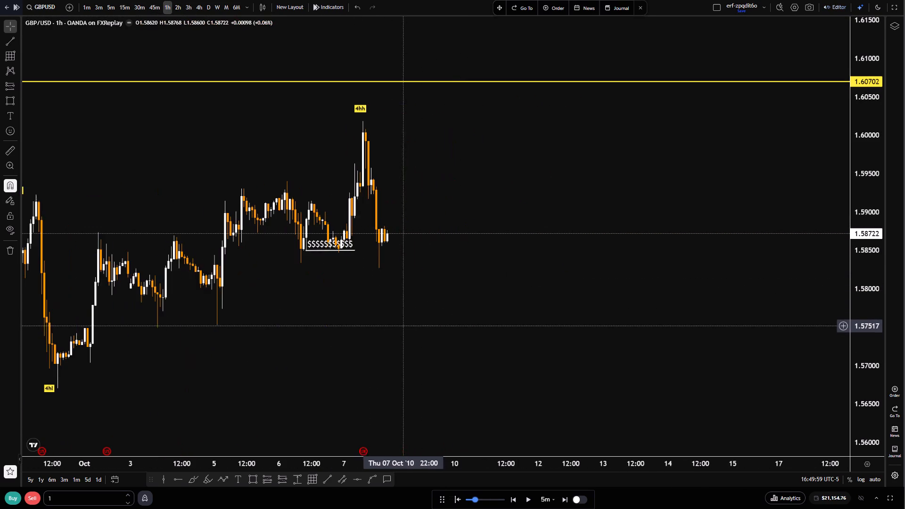
left_click_drag(332, 335, 450, 336)
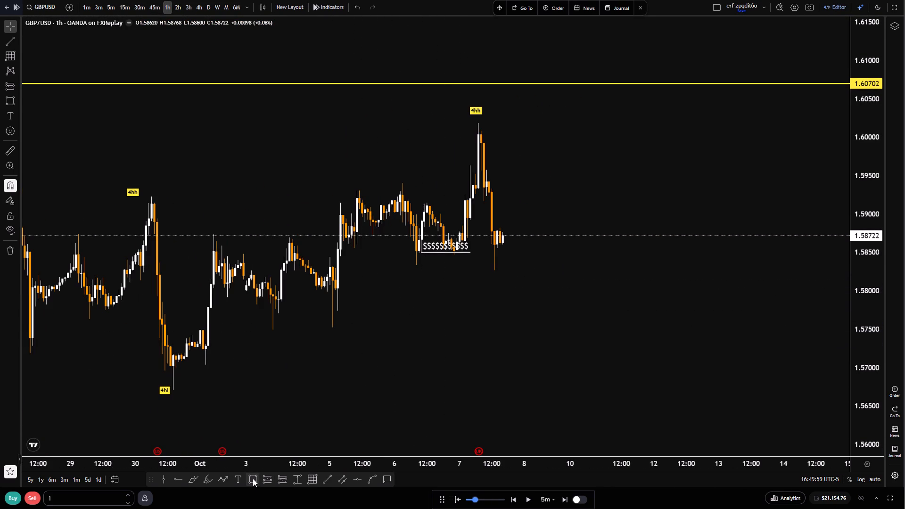
left_click(253, 478)
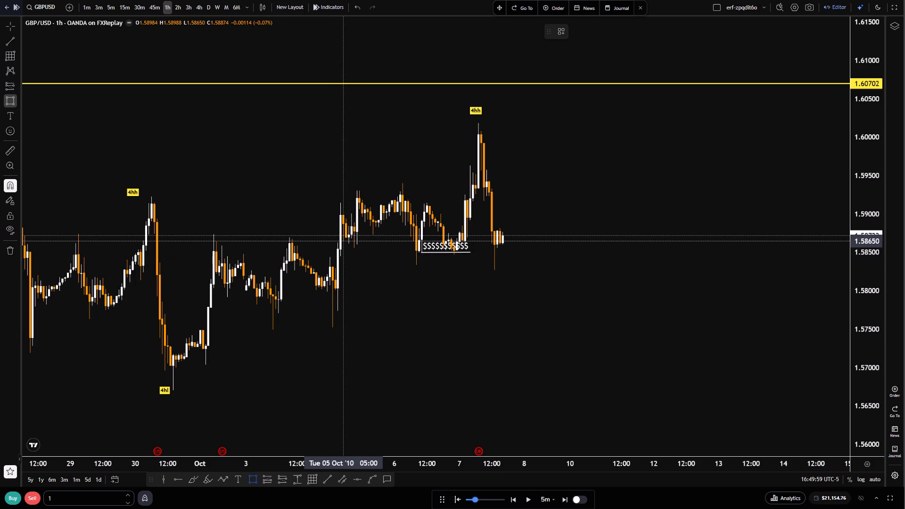
left_click(343, 258)
left_click(327, 275)
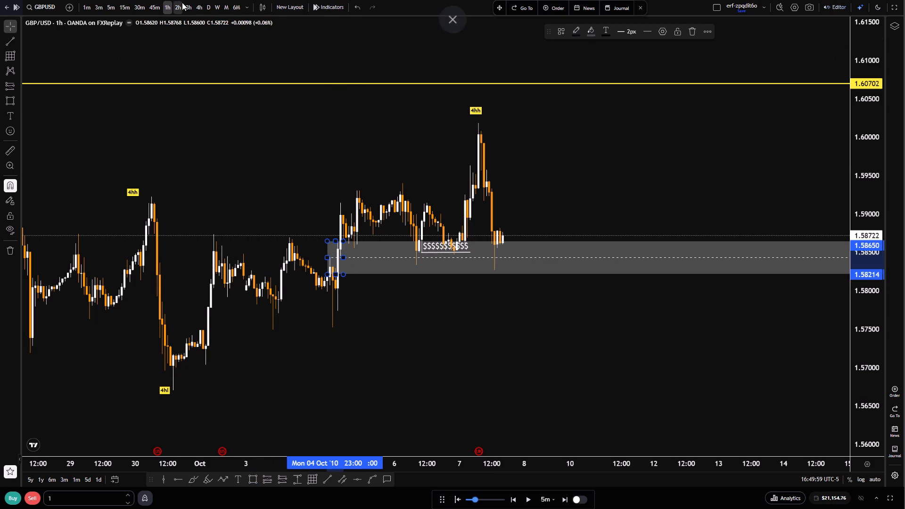
On the 4h chart, raise the rectangle zone's lower edge to 1.58312.
left_click(199, 6)
scroll(361, 301, "up", 4)
left_click_drag(413, 340, 540, 354)
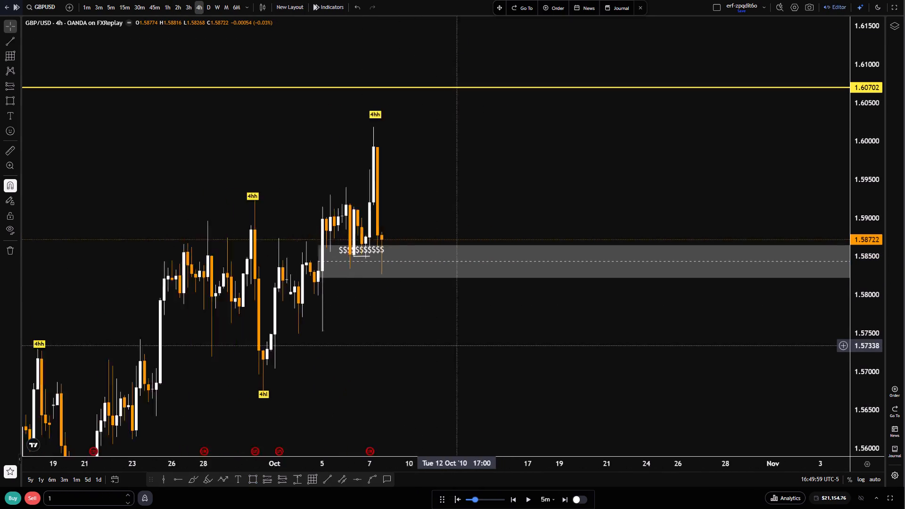
left_click_drag(540, 354, 592, 358)
left_click_drag(585, 288, 587, 309)
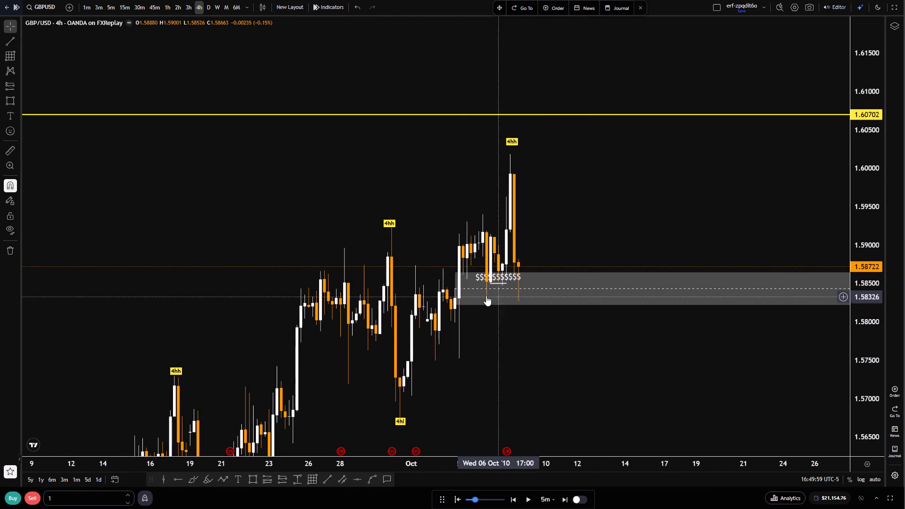
left_click_drag(463, 305, 457, 290)
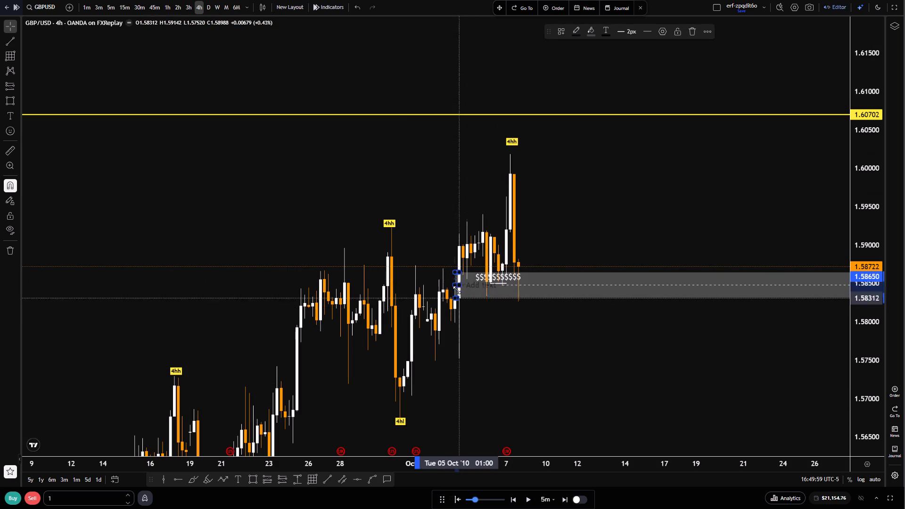
left_click_drag(457, 290, 456, 290)
left_click(493, 361)
scroll(507, 365, "up", 4)
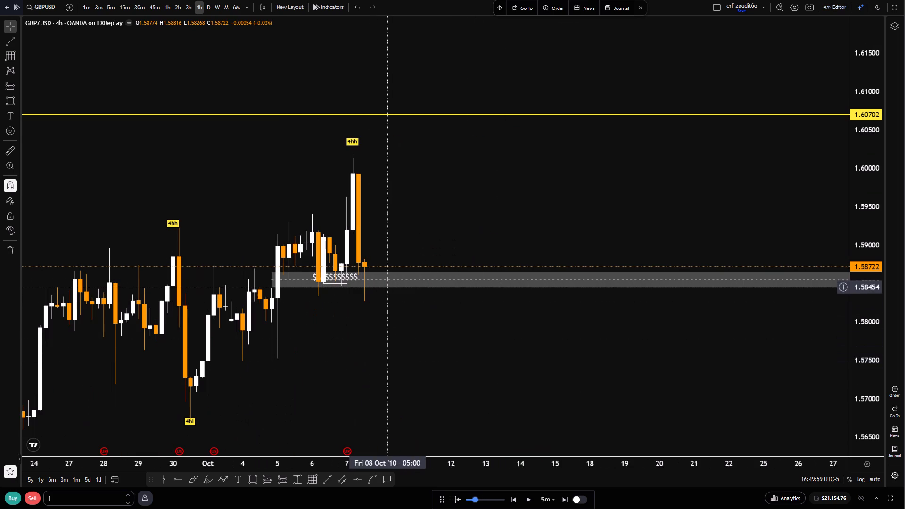
left_click(273, 288)
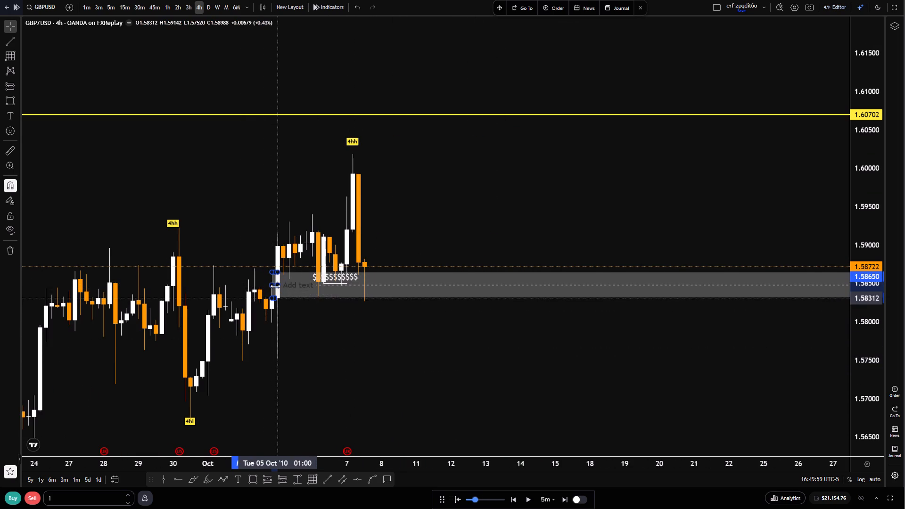
Unlock the 4hh label at the 7 October high, move it down close to the candle's wick, and relock it.
left_click_drag(401, 335, 638, 360)
scroll(640, 370, "up", 4)
left_click_drag(449, 160, 445, 171)
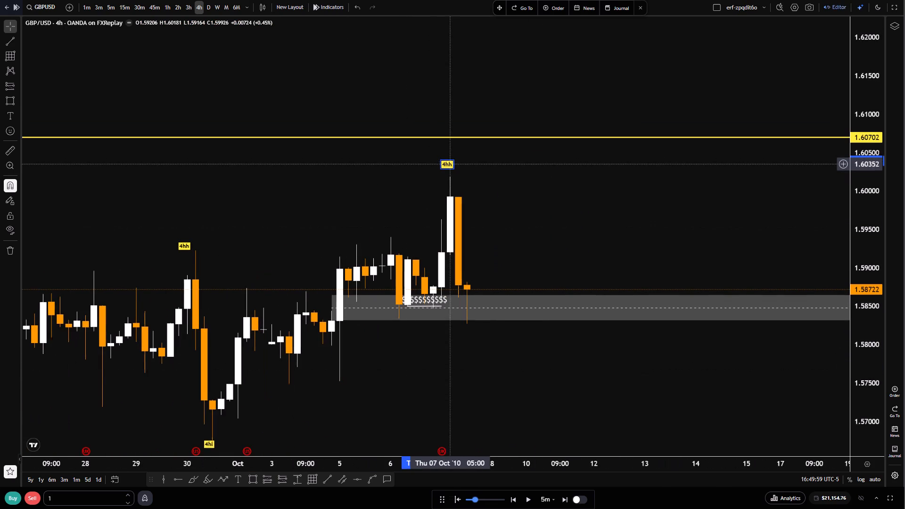
left_click_drag(445, 171, 445, 173)
left_click(633, 30)
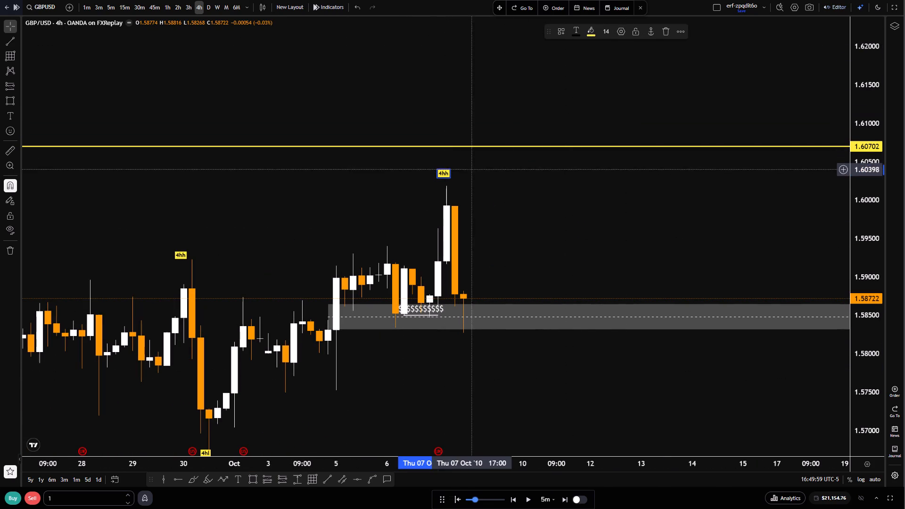
left_click_drag(445, 175, 446, 185)
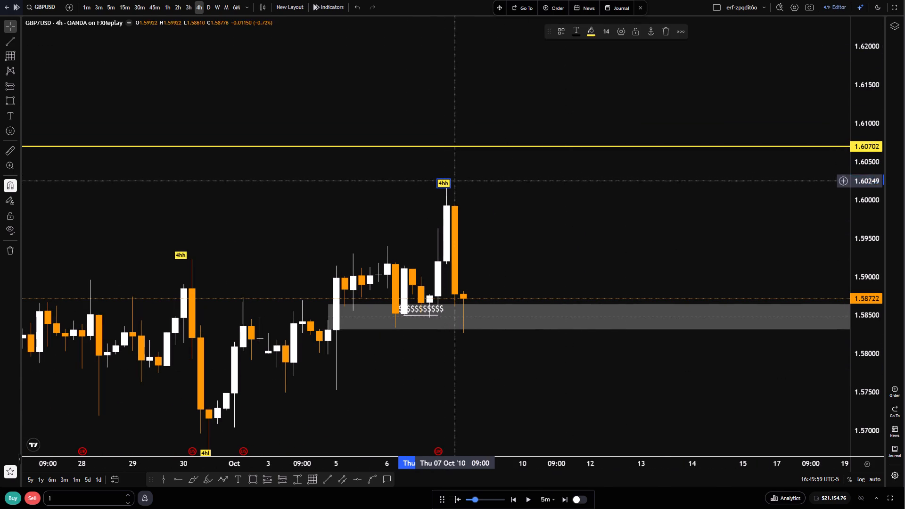
left_click(639, 36)
left_click(627, 220)
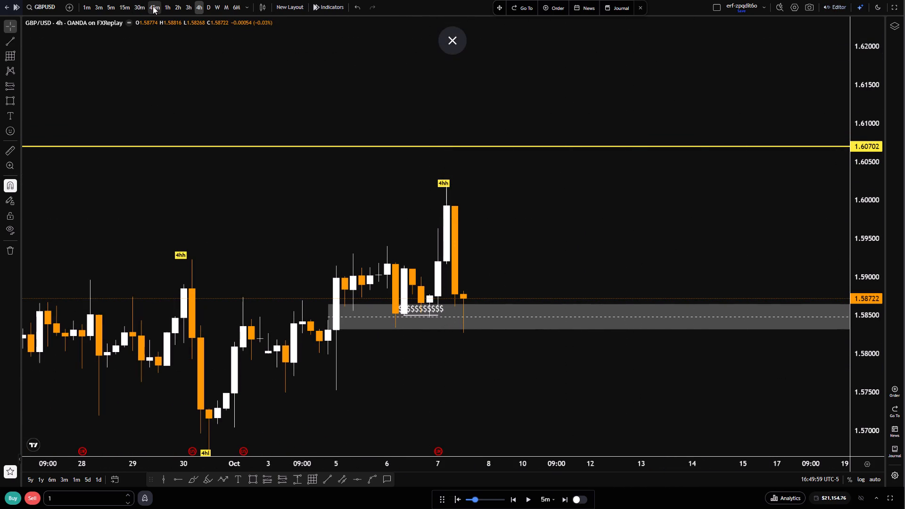
On the 1h chart, move the 30 September 4hh label directly above its swing high.
left_click(166, 8)
scroll(575, 359, "down", 7)
left_click_drag(622, 383, 622, 382)
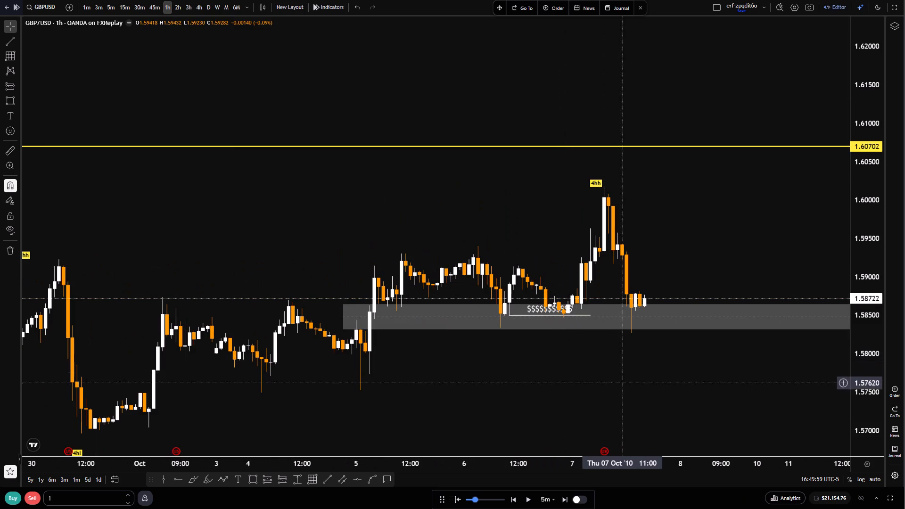
left_click_drag(622, 382, 491, 304)
scroll(398, 353, "down", 5)
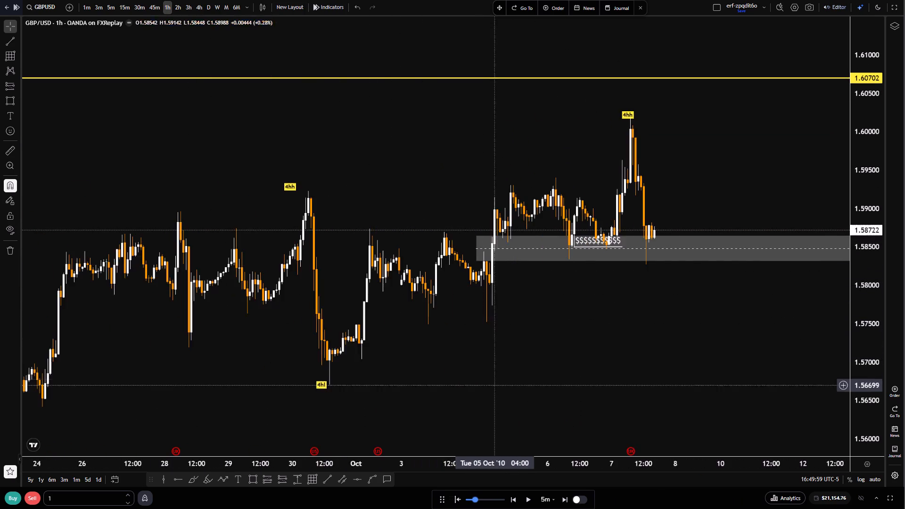
left_click_drag(497, 387, 470, 385)
left_click_drag(260, 196, 262, 196)
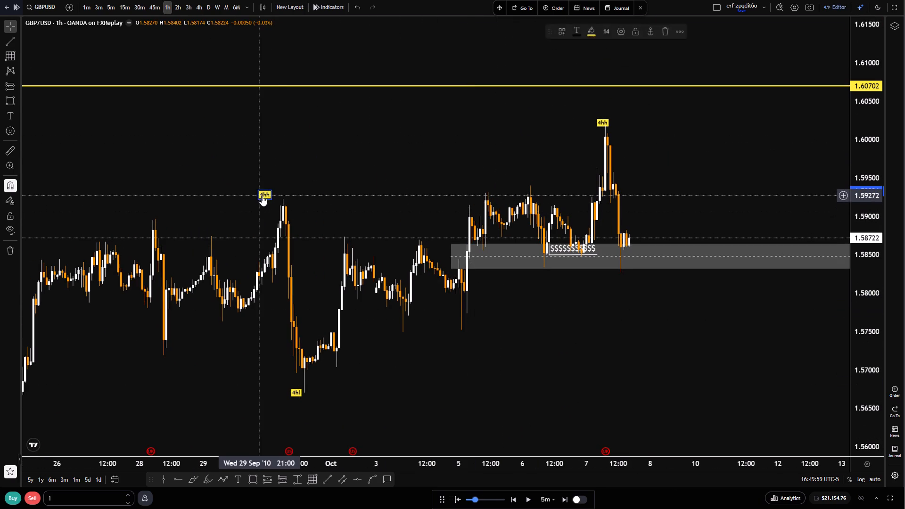
left_click_drag(262, 196, 280, 197)
Examine price around the rectangle zone and the $$$$$$$$$$$ line on the 1h, 15m and 5m charts.
left_click_drag(392, 173, 306, 181)
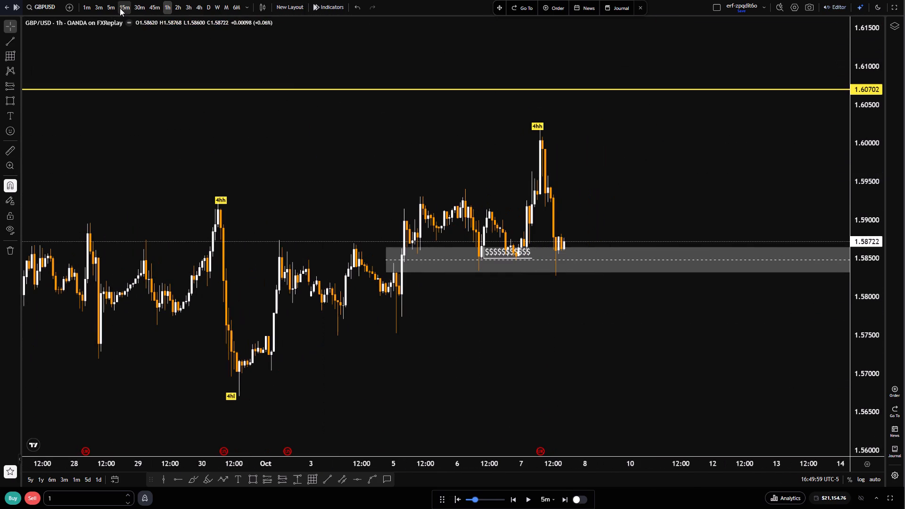
left_click(120, 8)
scroll(490, 394, "down", 7)
left_click_drag(632, 368, 402, 373)
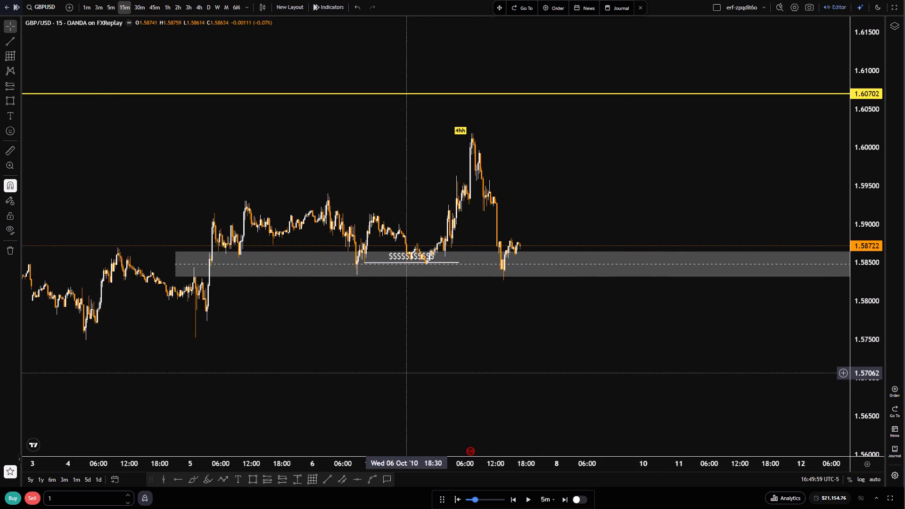
scroll(445, 371, "up", 3)
left_click_drag(360, 362, 463, 372)
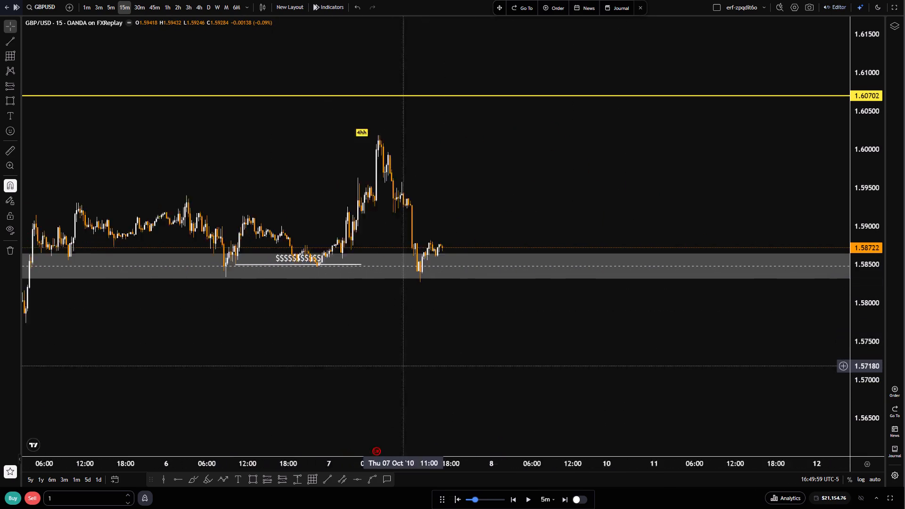
left_click_drag(463, 372, 481, 374)
left_click(112, 6)
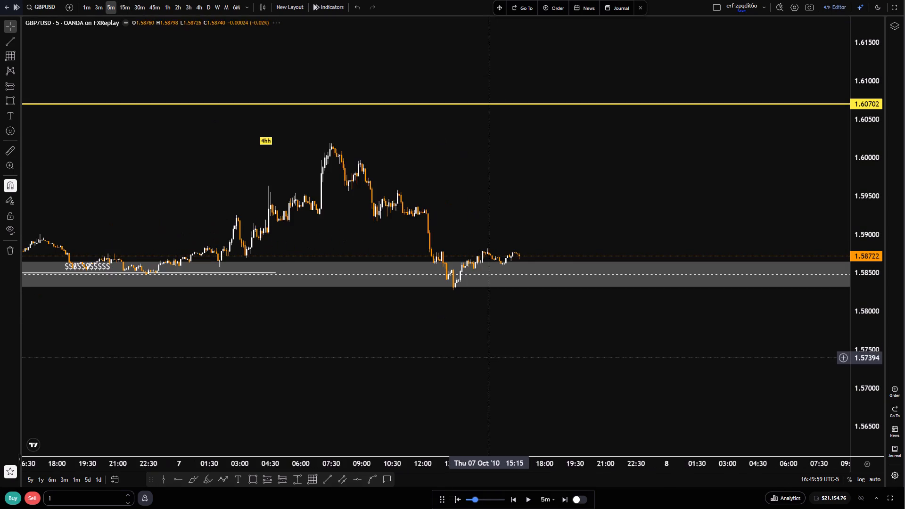
scroll(514, 368, "down", 2)
left_click_drag(519, 366, 532, 308)
scroll(860, 417, "up", 8)
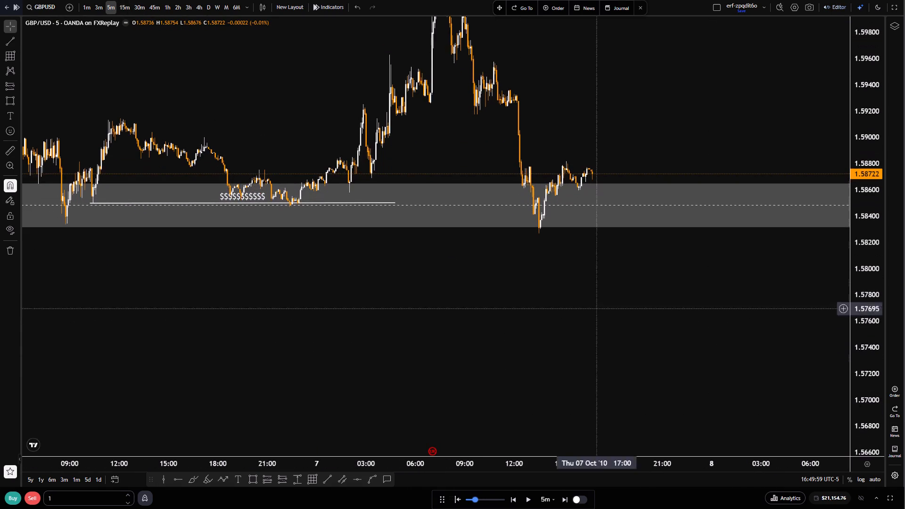
Play the replay on the 5m chart up to 17:49 on 7 October and pause it.
left_click_drag(530, 274, 579, 427)
scroll(565, 411, "up", 5)
left_click_drag(486, 225, 543, 221)
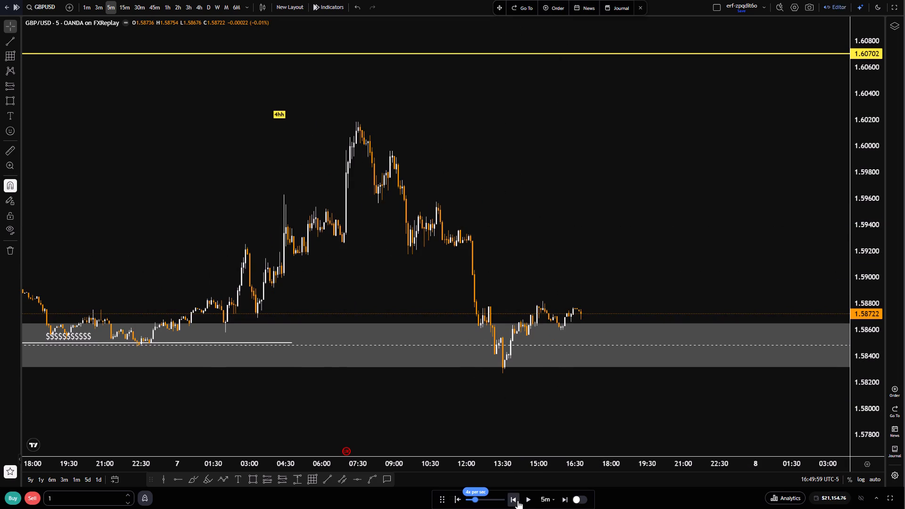
left_click(529, 501)
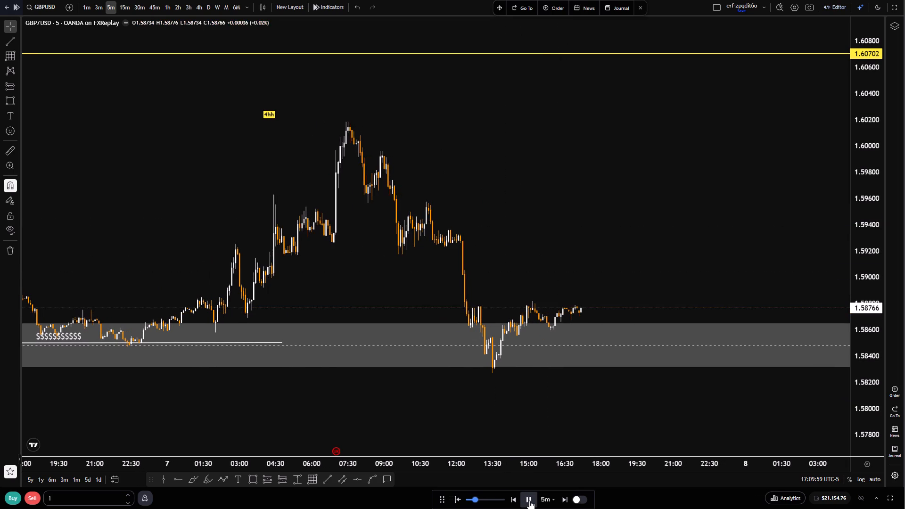
left_click(529, 501)
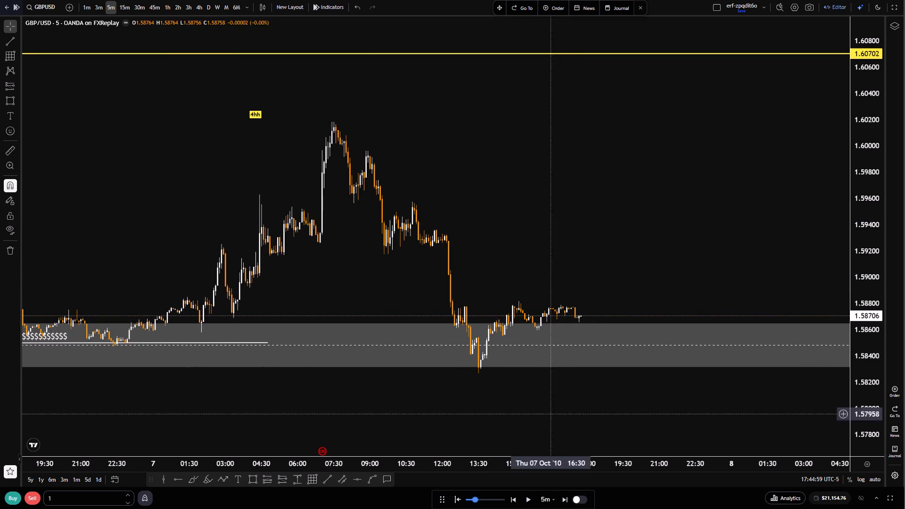
Examine the 7 October price action on the 5m chart, from the day's high down to the rectangle zone.
scroll(572, 376, "up", 4)
left_click_drag(380, 431, 445, 401)
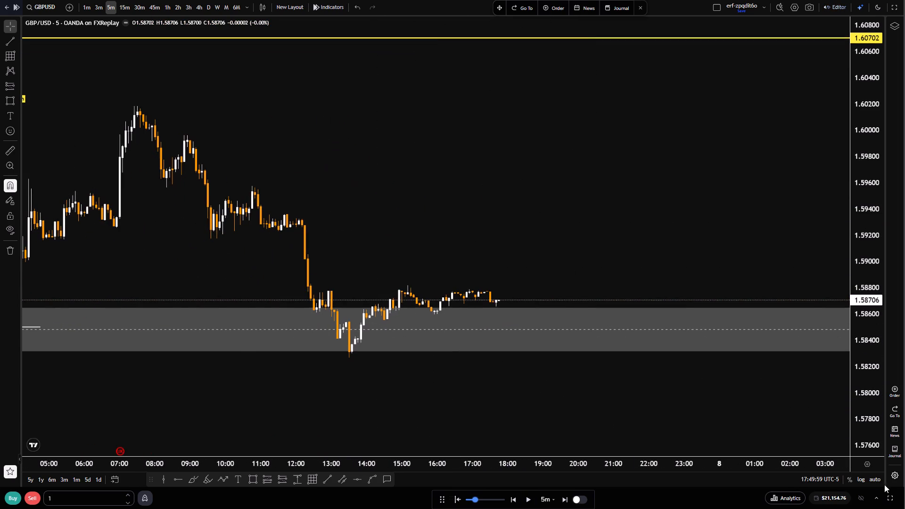
scroll(884, 479, "up", 7)
scroll(624, 393, "down", 7)
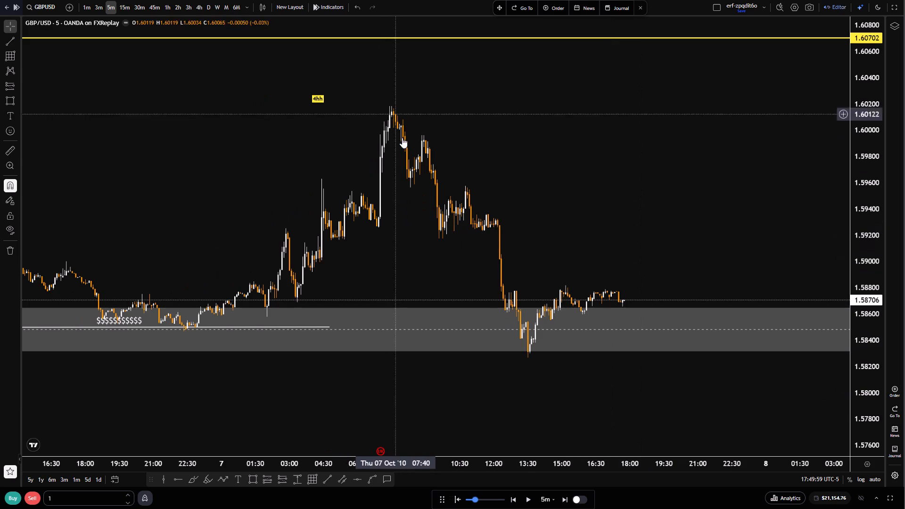
left_click_drag(546, 185, 575, 130)
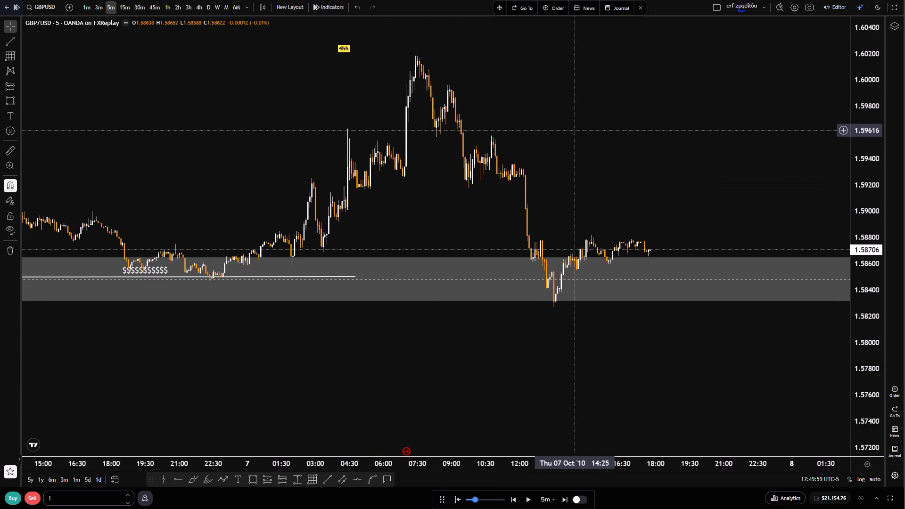
left_click_drag(518, 418, 561, 395)
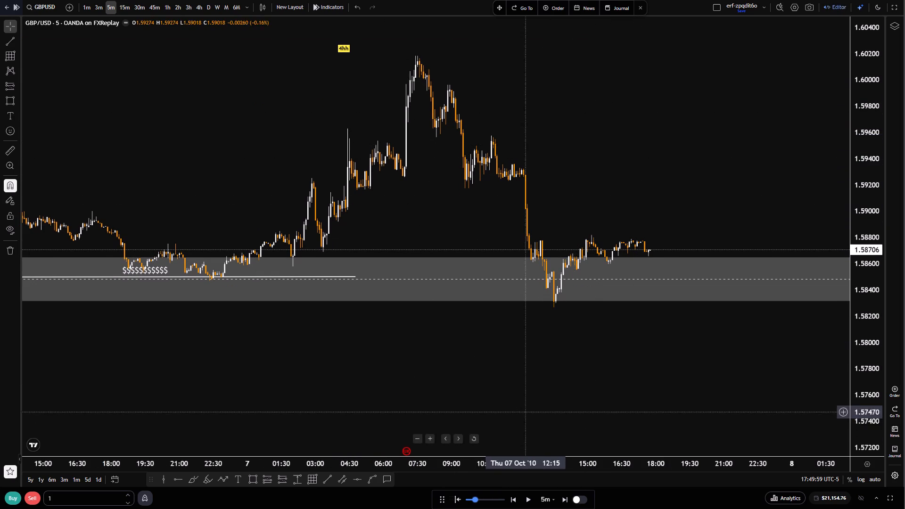
left_click_drag(561, 395, 572, 391)
scroll(575, 413, "up", 4)
scroll(894, 447, "up", 12)
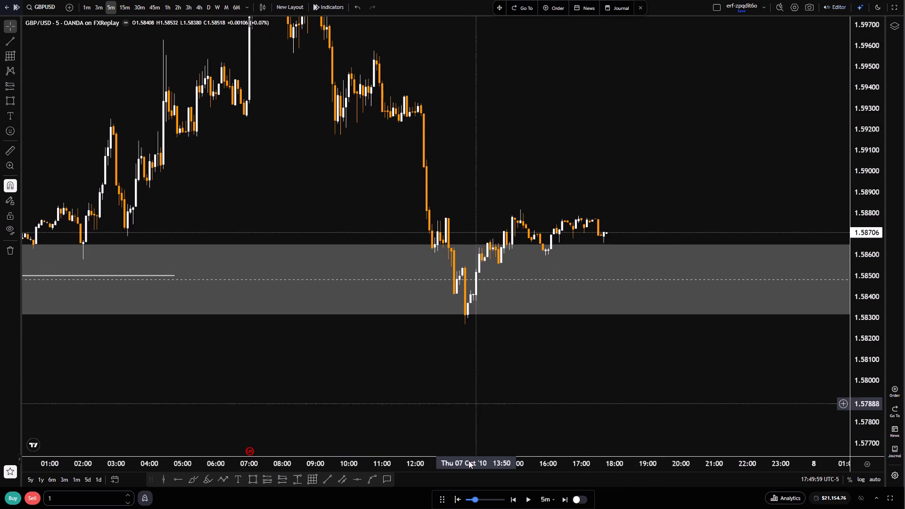
Raise the replay speed to 11x per sec and play in short bursts to 22:39 on 7 October.
left_click(492, 499)
left_click(524, 498)
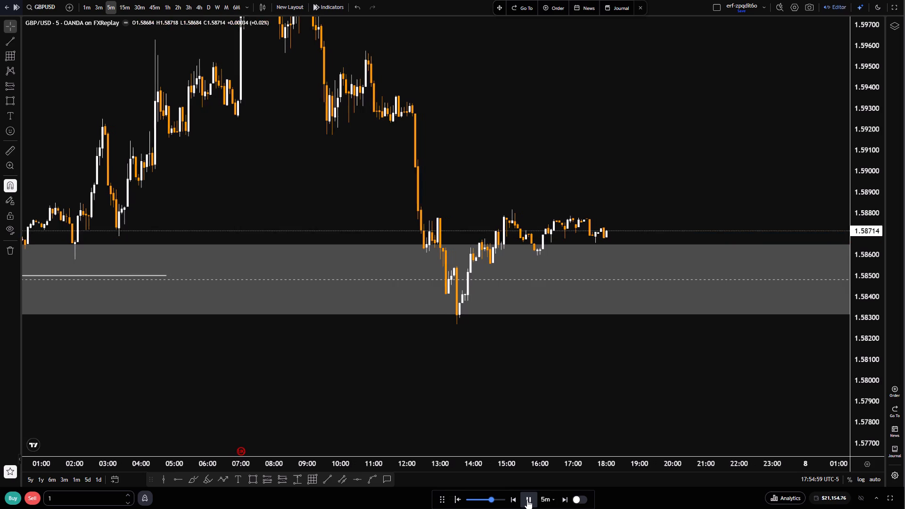
double_click(529, 500)
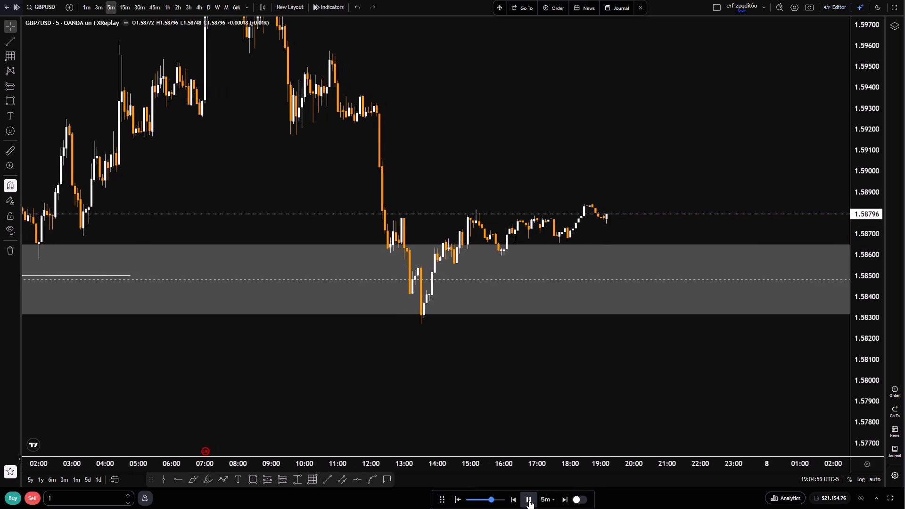
left_click(529, 500)
left_click(529, 500)
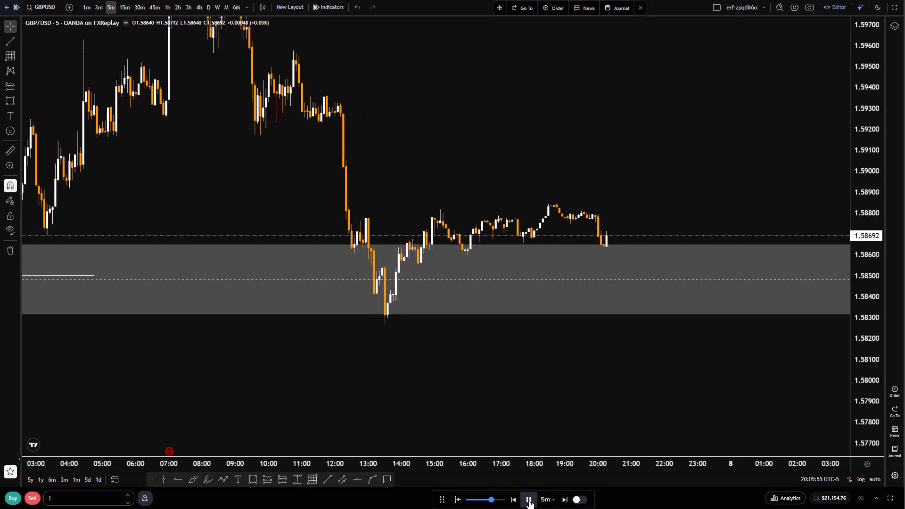
double_click(529, 500)
left_click(529, 500)
double_click(529, 500)
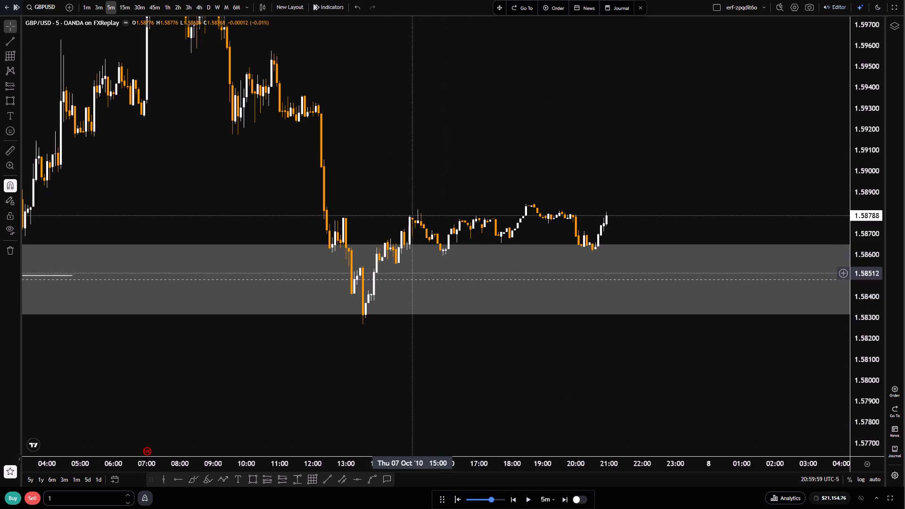
left_click(526, 501)
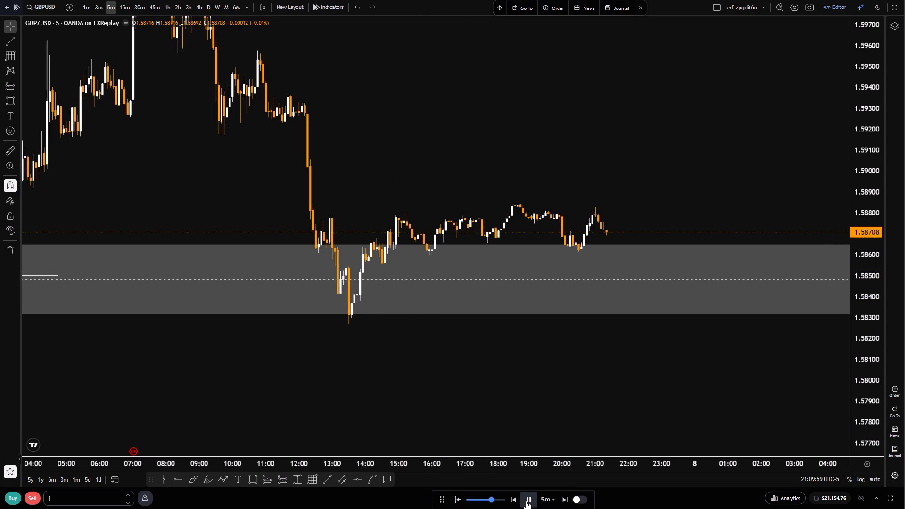
left_click(526, 501)
triple_click(526, 501)
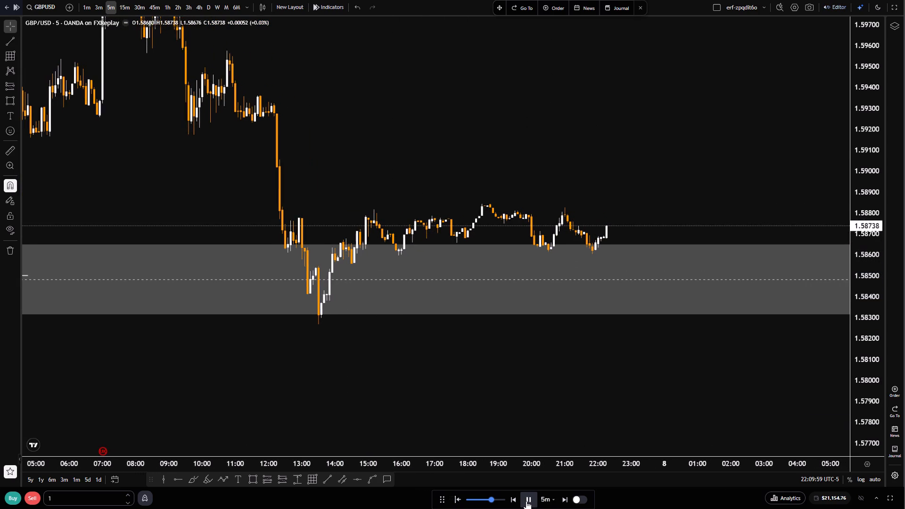
left_click(526, 501)
Rewind the replay to 22:04 on 7 October, before the rally away from the rectangle zone.
left_click(457, 498)
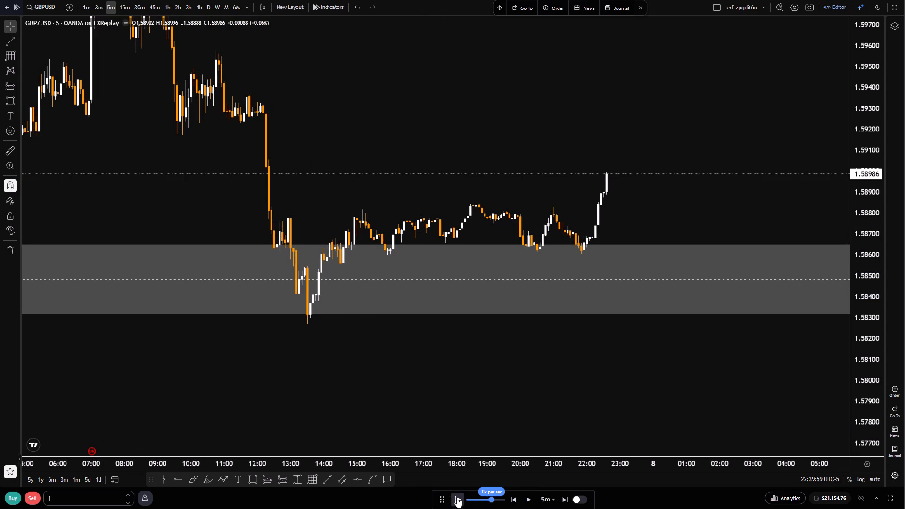
left_click(589, 336)
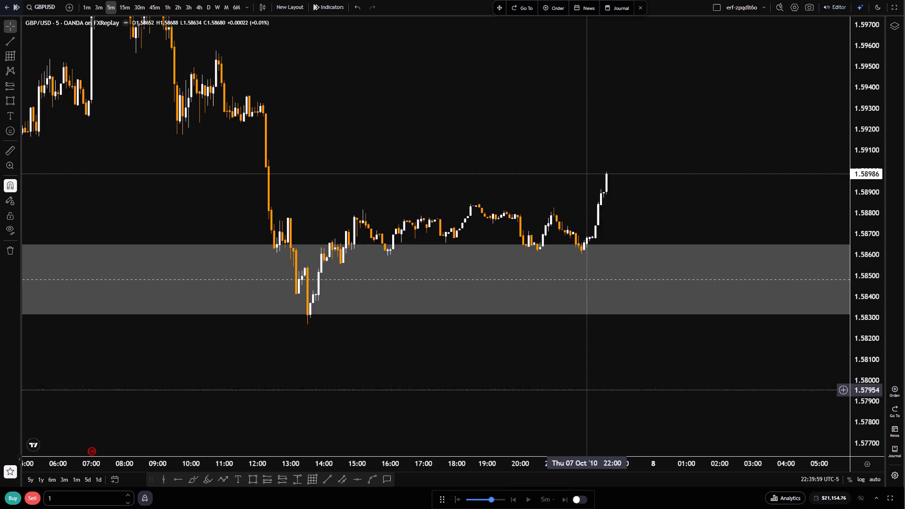
left_click(584, 371)
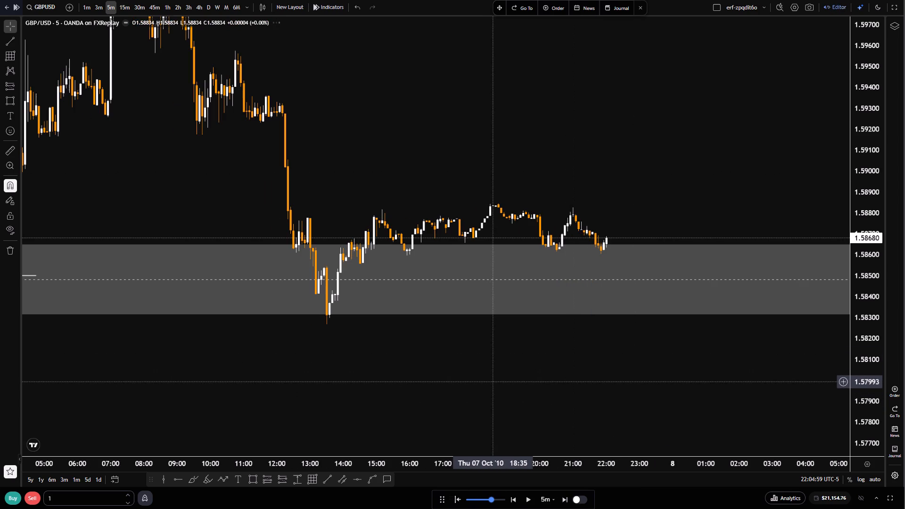
On the 15m chart, draw a long position at the latest candle with entry at 1.58662 and stop at 1.58279.
scroll(547, 390, "down", 3)
left_click_drag(600, 388, 594, 397)
scroll(593, 406, "down", 6)
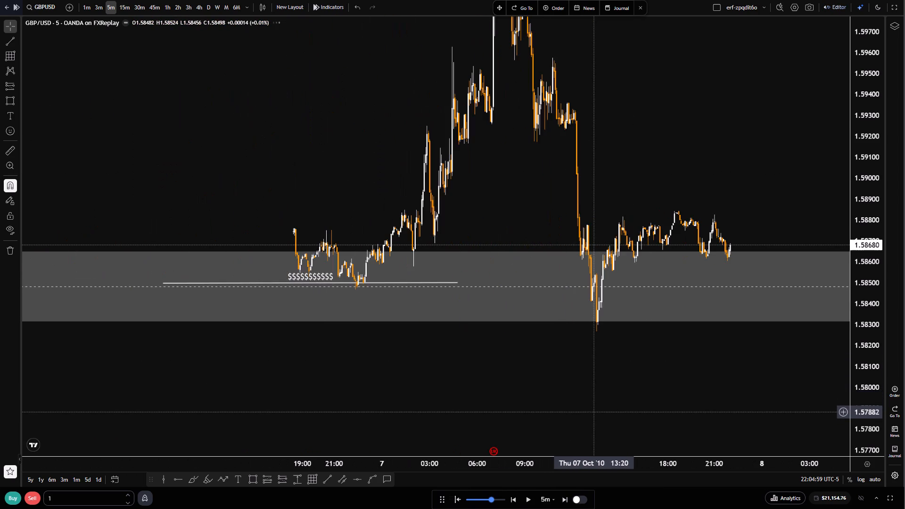
scroll(594, 412, "up", 6)
left_click_drag(611, 412, 529, 431)
scroll(564, 424, "up", 1)
left_click(121, 8)
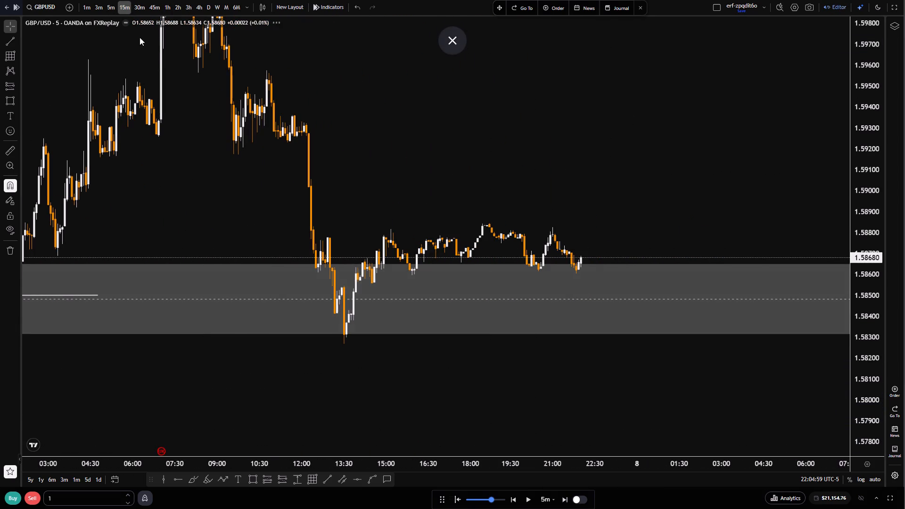
scroll(365, 287, "up", 2)
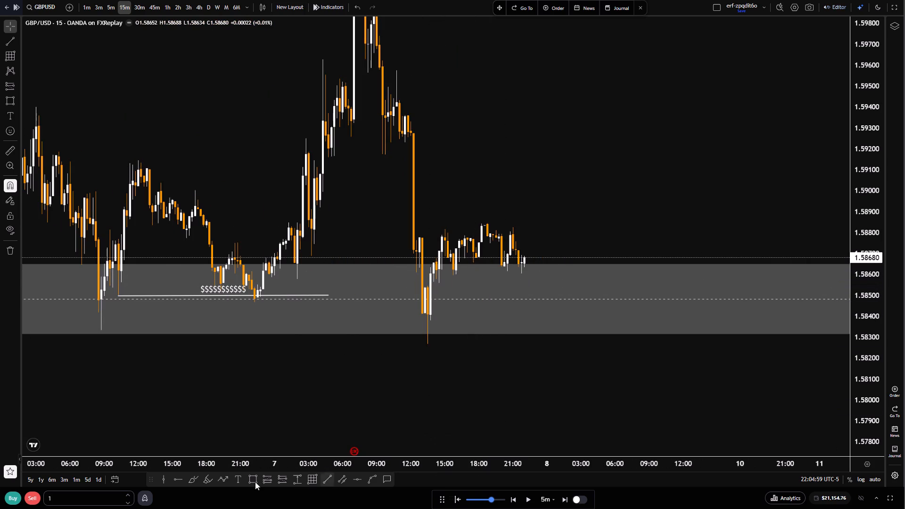
left_click(273, 481)
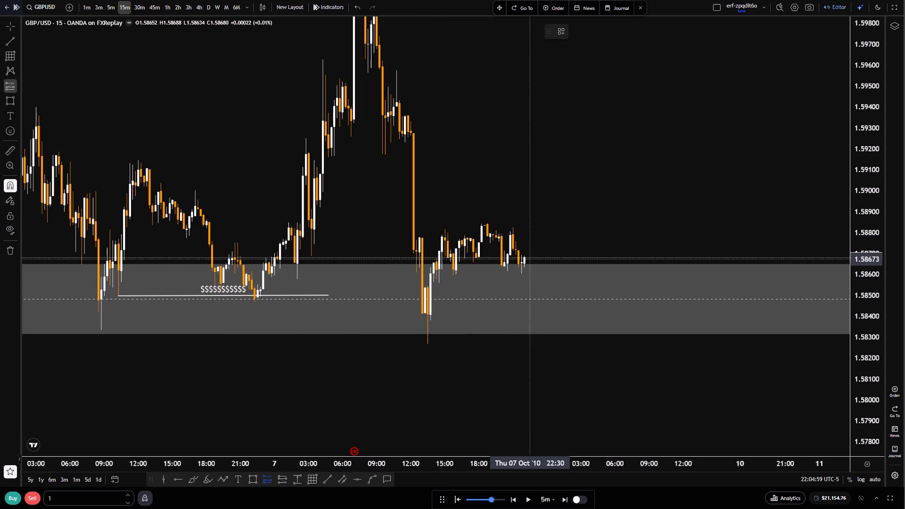
left_click(530, 262)
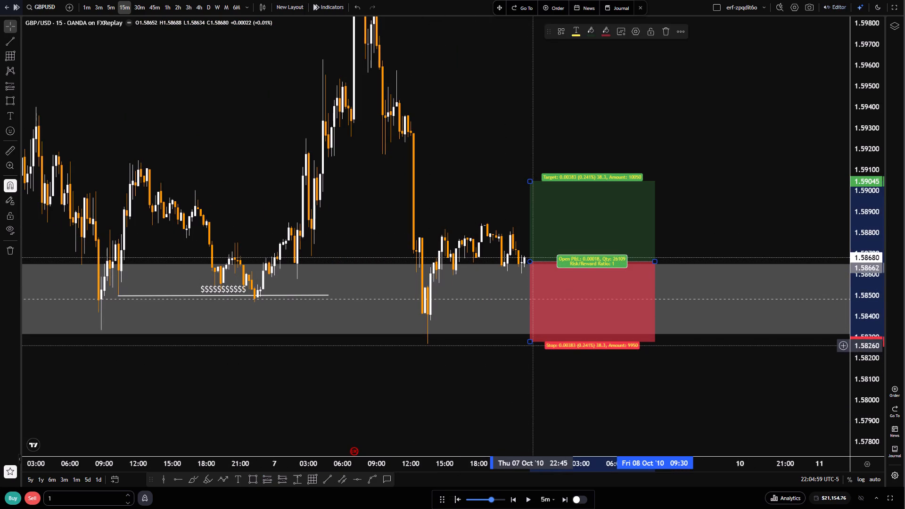
left_click(530, 342)
left_click(530, 344)
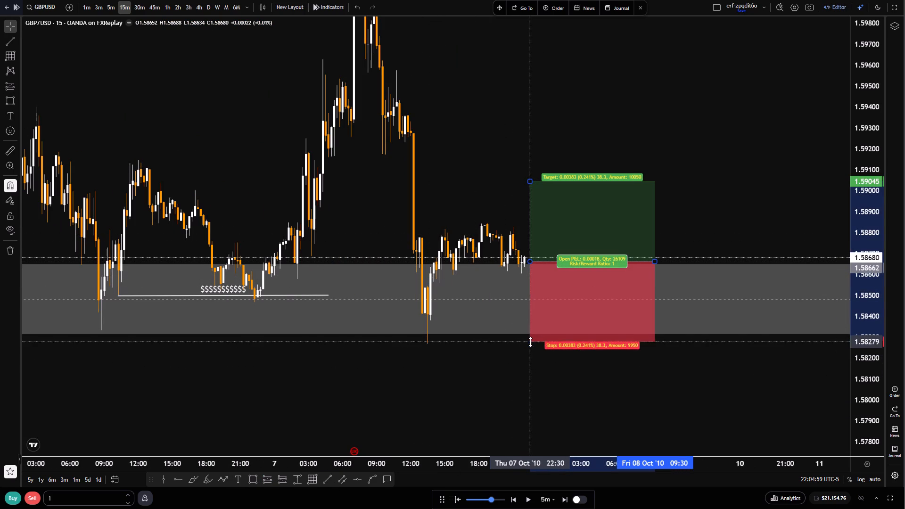
Raise the long position's target to 1.60189, at the 7 October swing high.
scroll(511, 349, "down", 3)
left_click_drag(556, 89, 552, 142)
scroll(868, 398, "down", 8)
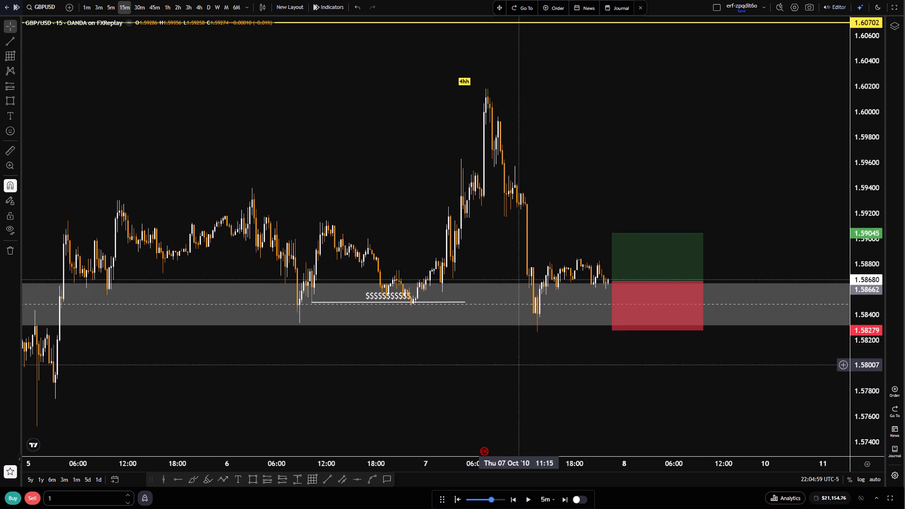
scroll(500, 359, "up", 6)
left_click_drag(429, 231, 419, 126)
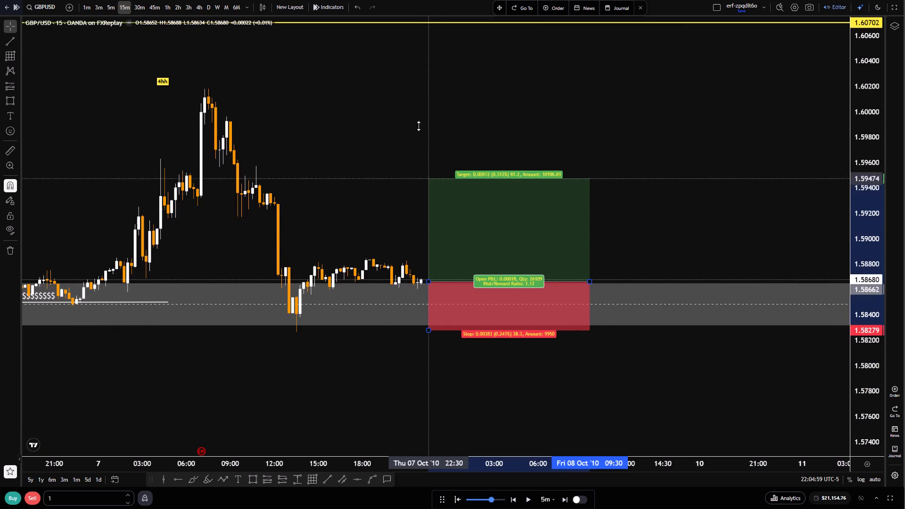
left_click_drag(419, 126, 422, 88)
scroll(429, 249, "down", 5)
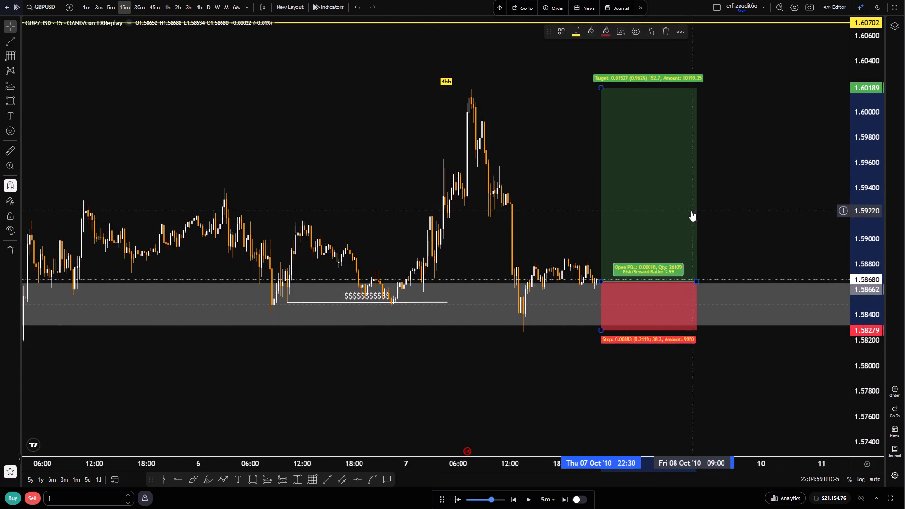
Place a buy limit order from the long position with risk set to 0.70% of the current balance.
left_click(657, 209)
left_click(555, 7)
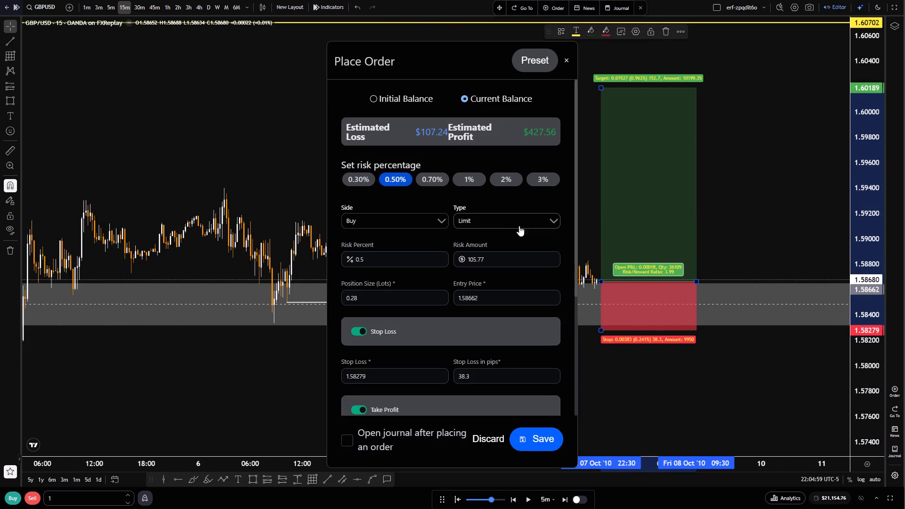
left_click(431, 180)
left_click(533, 435)
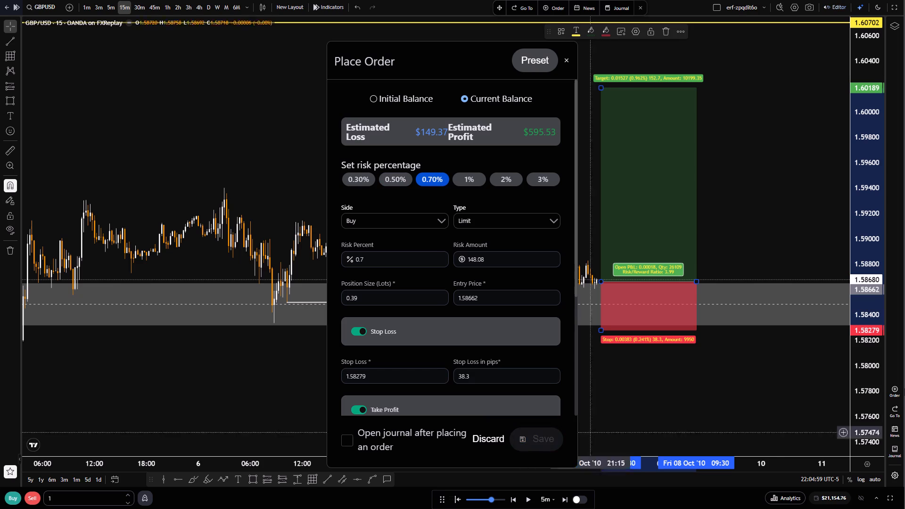
Play the replay on the 15m chart to 22:29 on 7 October and pause it.
scroll(850, 417, "down", 7)
left_click_drag(768, 391, 671, 388)
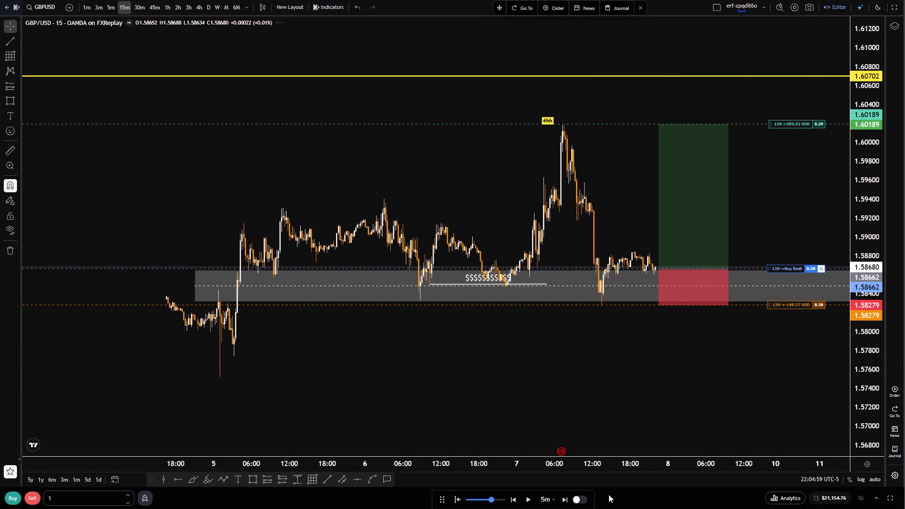
left_click(525, 502)
left_click(525, 502)
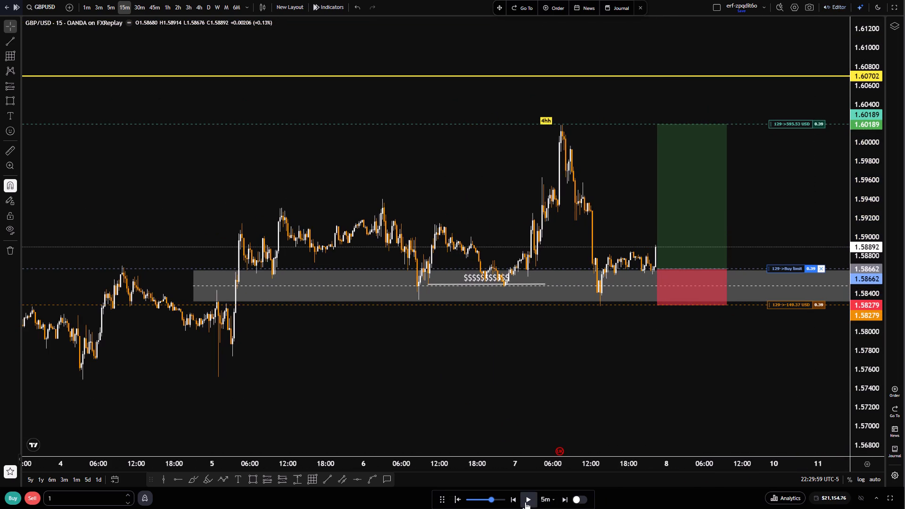
Rewind the replay to 22:14 on 7 October.
left_click(459, 500)
left_click(661, 316)
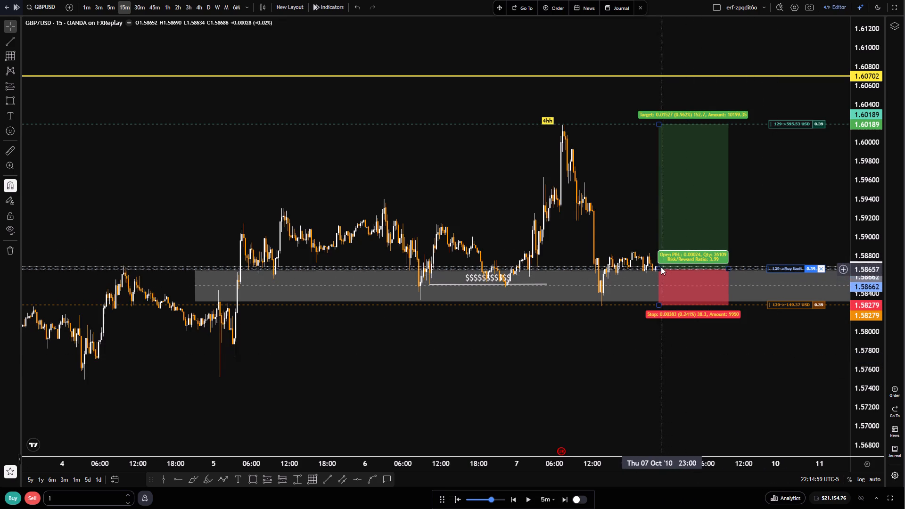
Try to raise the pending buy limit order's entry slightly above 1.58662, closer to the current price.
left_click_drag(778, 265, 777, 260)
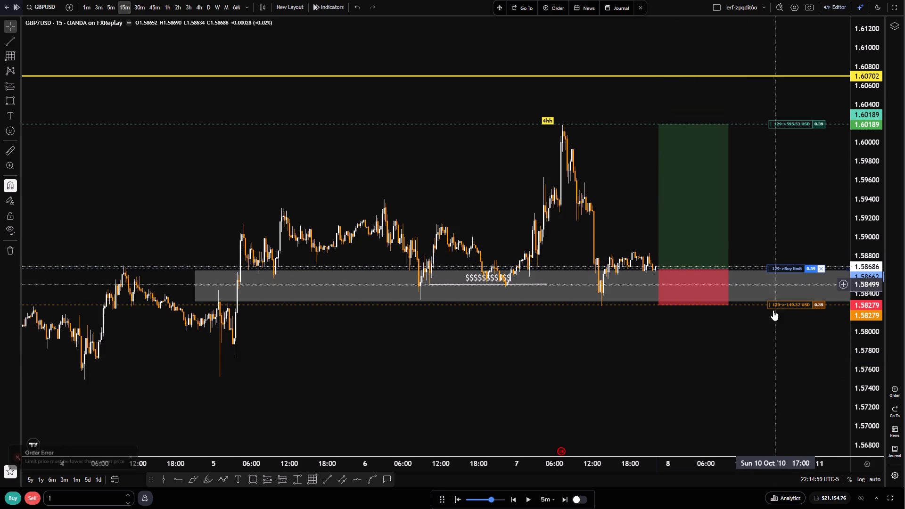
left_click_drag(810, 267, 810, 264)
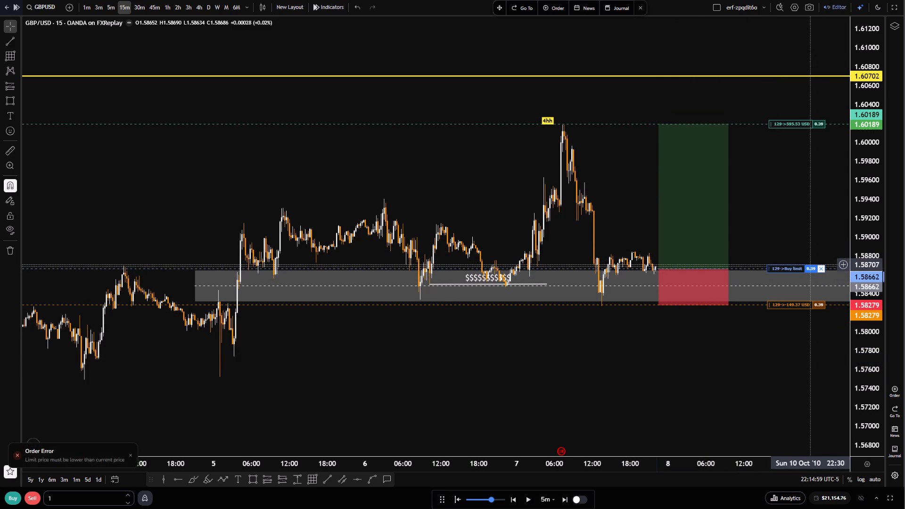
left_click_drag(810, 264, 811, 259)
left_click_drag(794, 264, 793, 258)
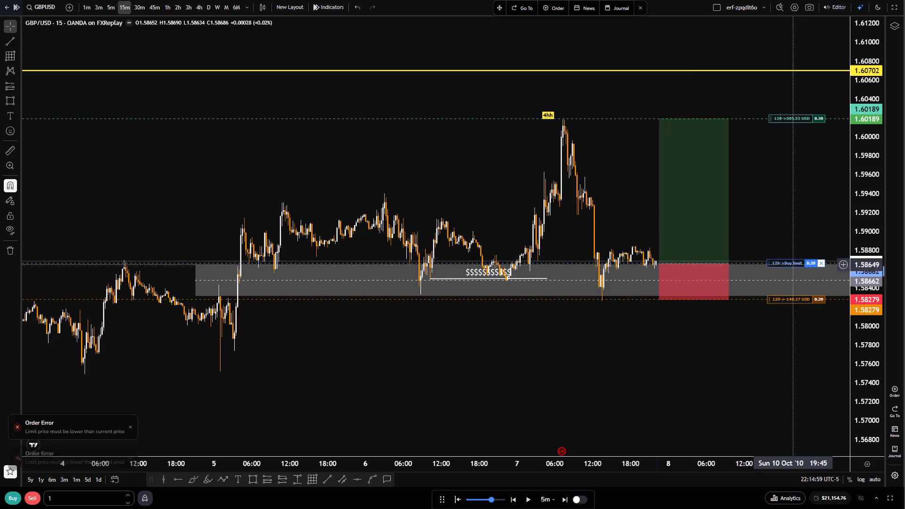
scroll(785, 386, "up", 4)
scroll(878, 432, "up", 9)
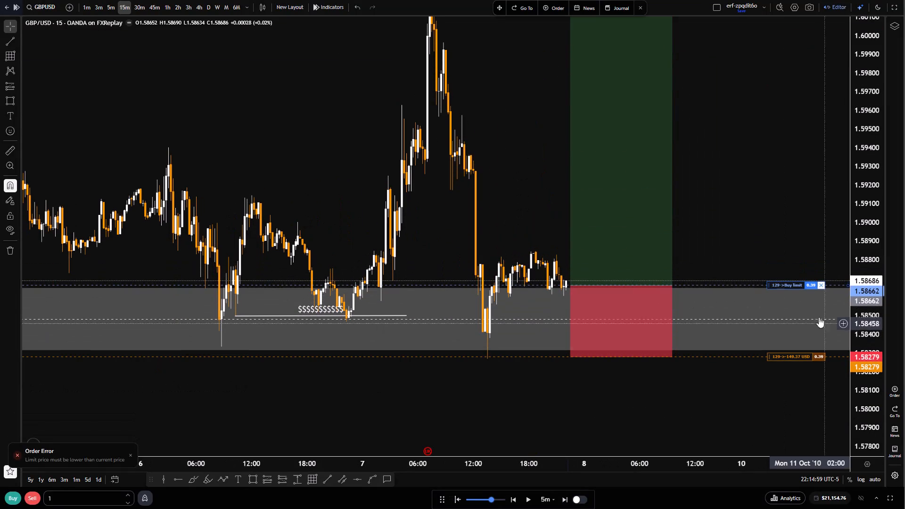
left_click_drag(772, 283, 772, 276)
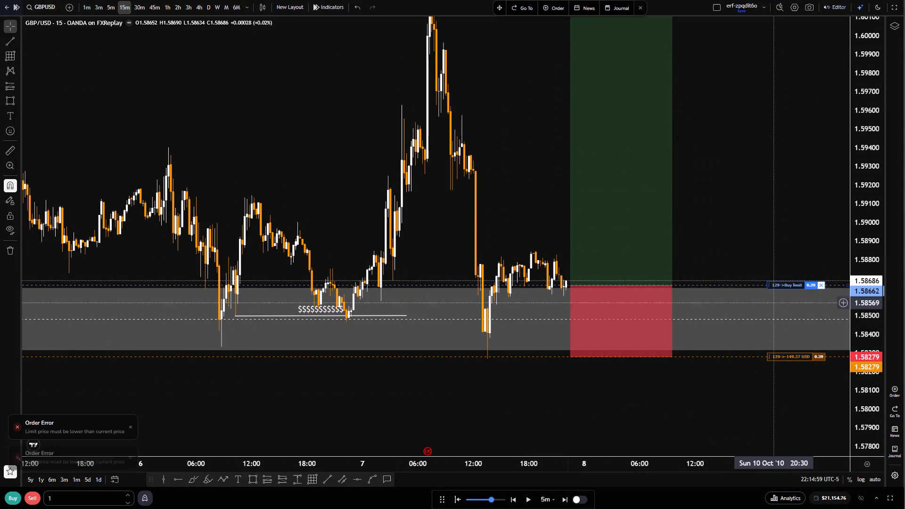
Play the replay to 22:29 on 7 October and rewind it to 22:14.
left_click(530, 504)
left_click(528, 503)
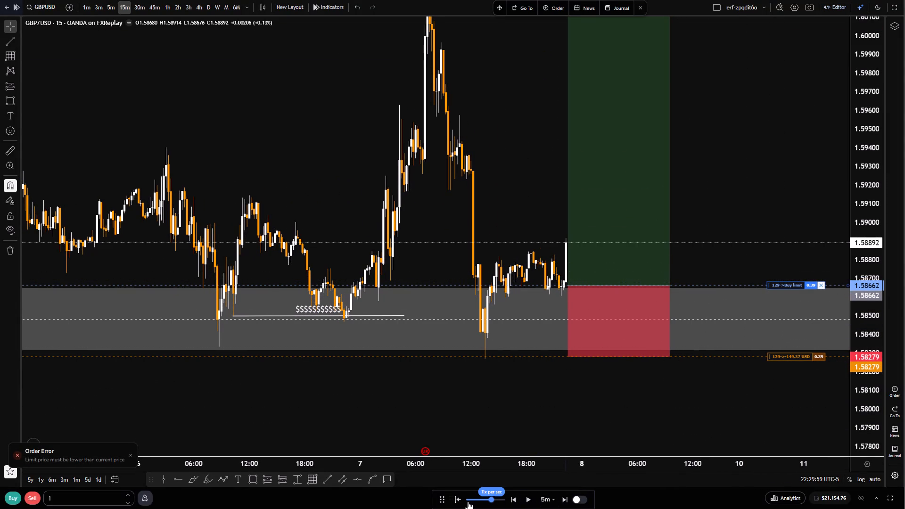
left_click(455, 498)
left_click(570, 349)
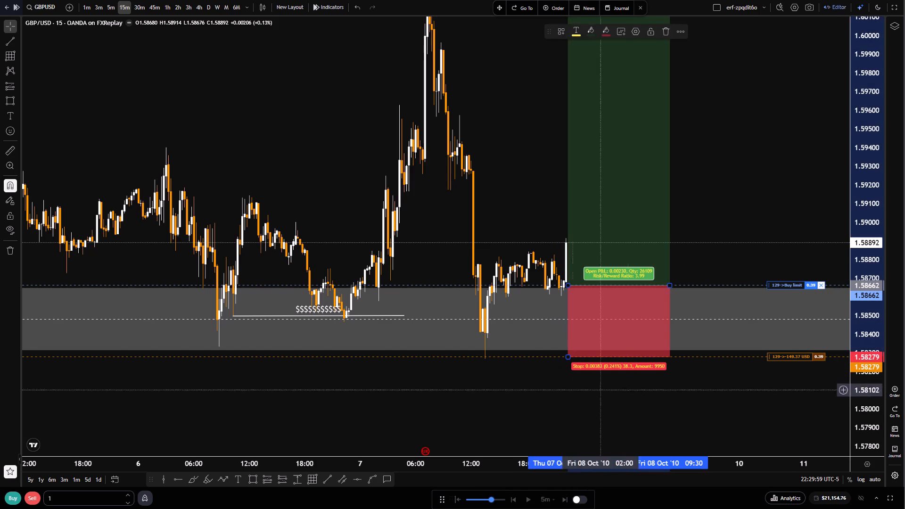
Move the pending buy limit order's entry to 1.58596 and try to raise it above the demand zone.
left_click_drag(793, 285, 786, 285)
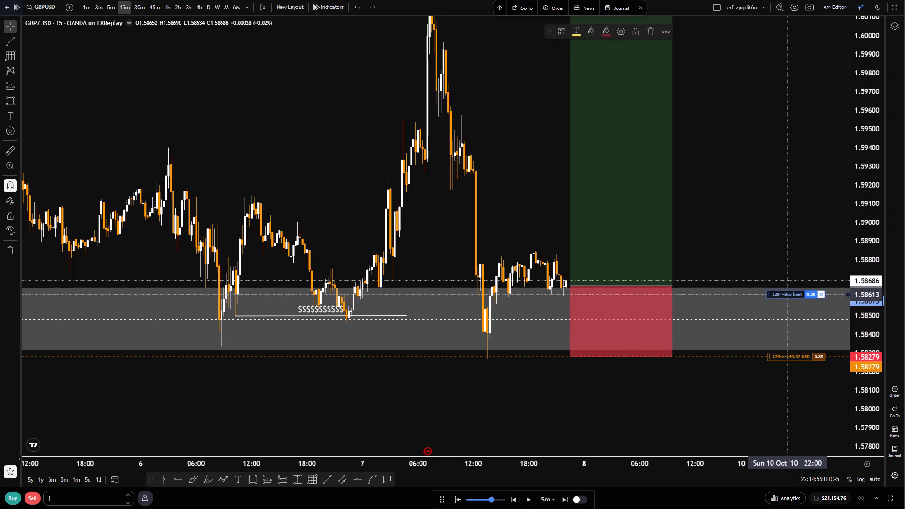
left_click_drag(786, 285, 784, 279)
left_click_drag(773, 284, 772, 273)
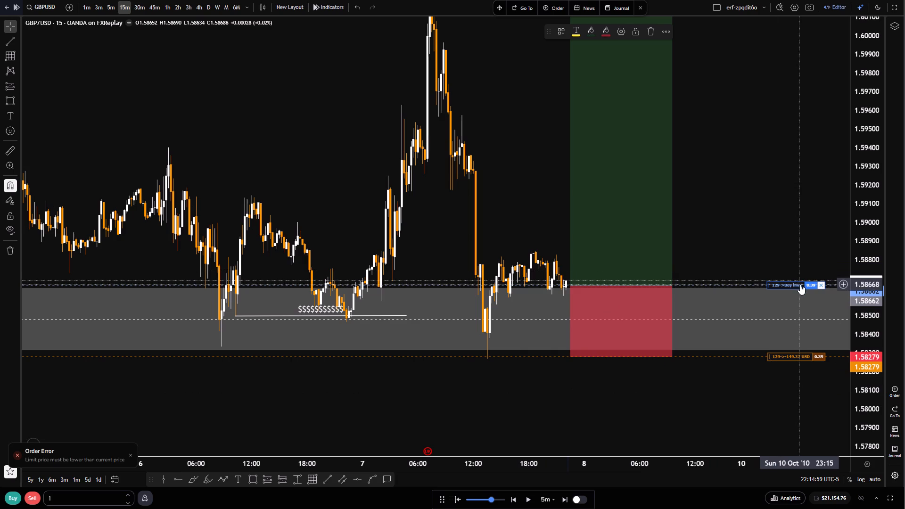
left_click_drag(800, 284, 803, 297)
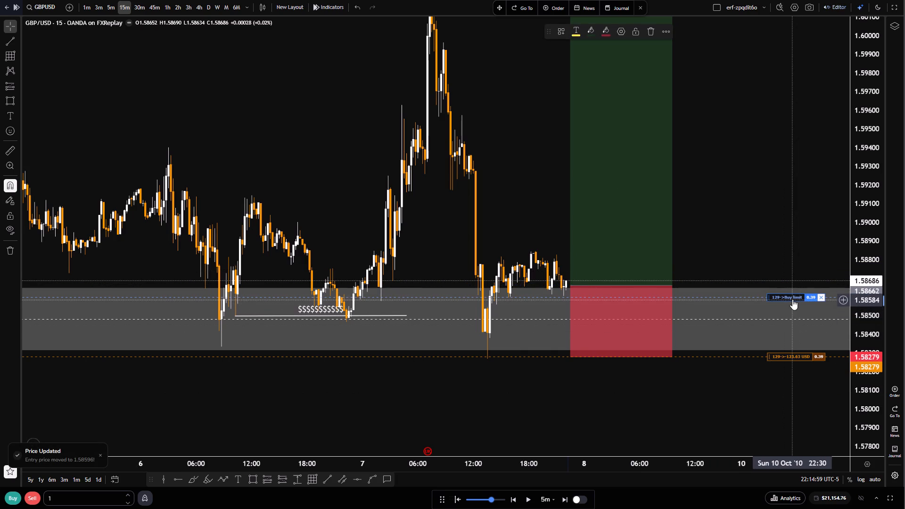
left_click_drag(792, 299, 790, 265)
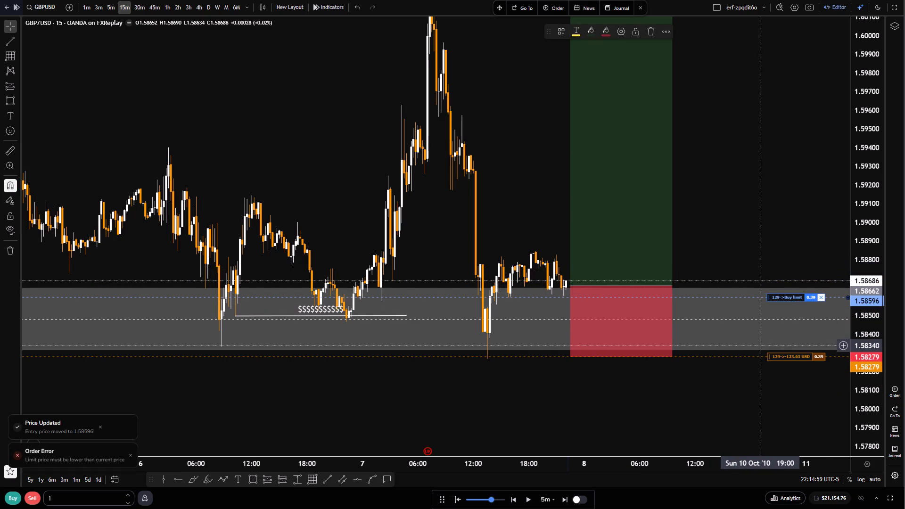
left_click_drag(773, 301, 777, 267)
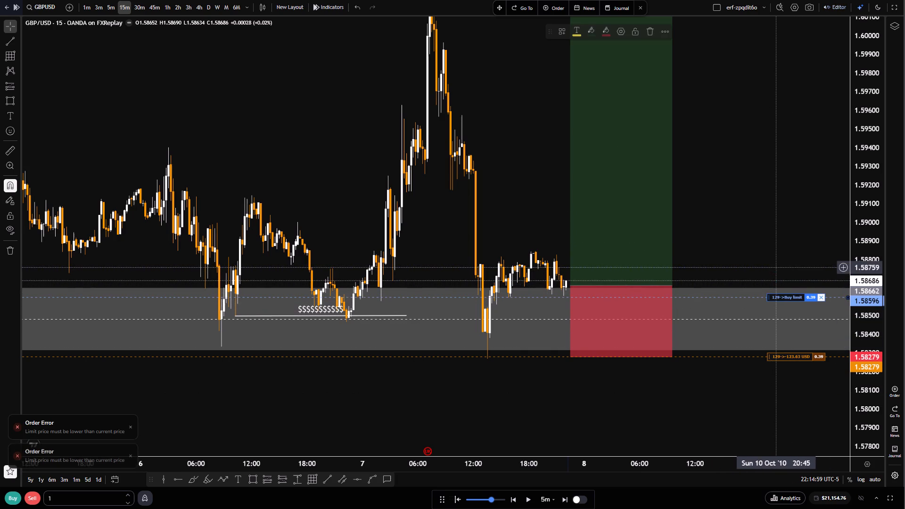
Cancel the pending buy limit order inside the demand zone.
left_click(821, 296)
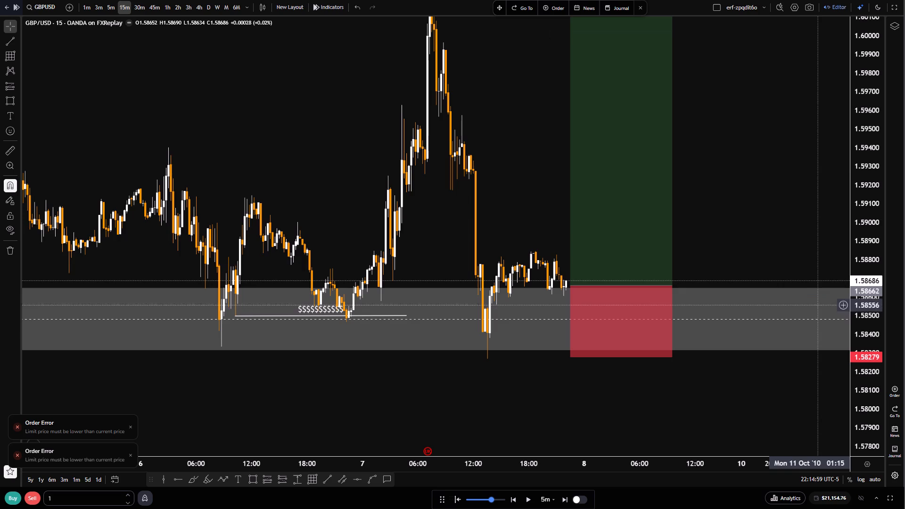
Shift the long position up to an entry of 1.58679 with its stop at 1.58296, and place a buy limit order from it.
left_click(624, 226)
left_click(571, 282)
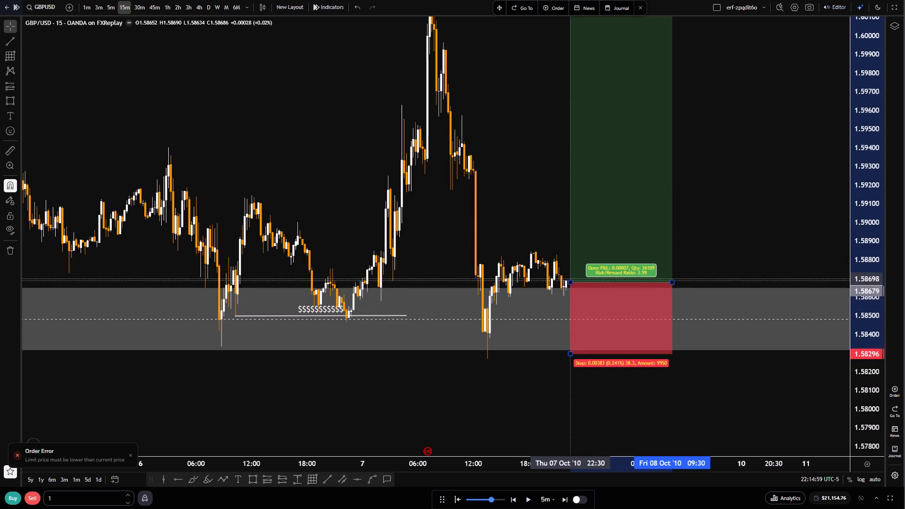
left_click(604, 303)
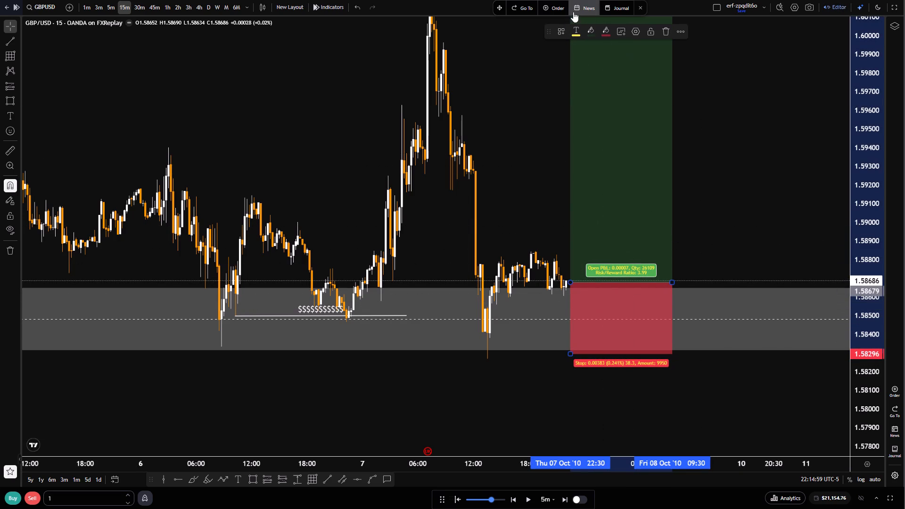
left_click(553, 10)
left_click(531, 446)
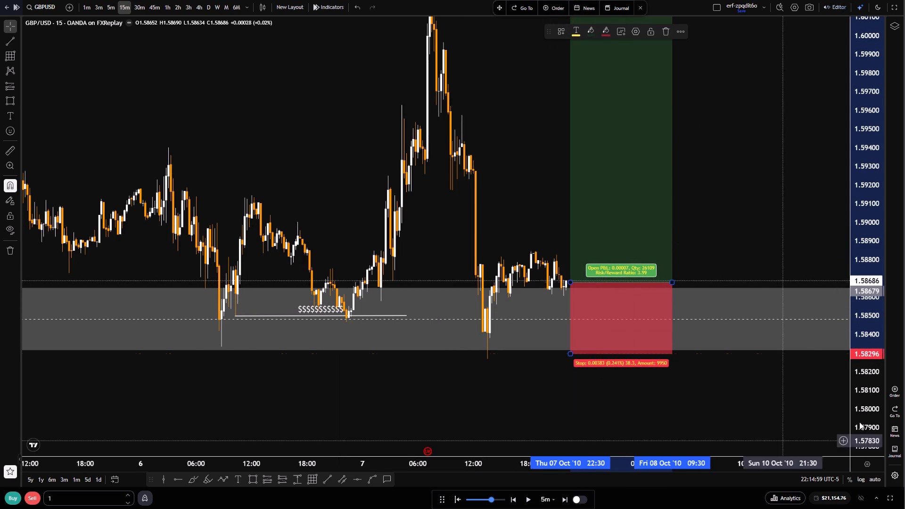
Play the replay on the 15m chart to 00:14 on 8 October and pause it.
left_click(531, 503)
left_click(531, 503)
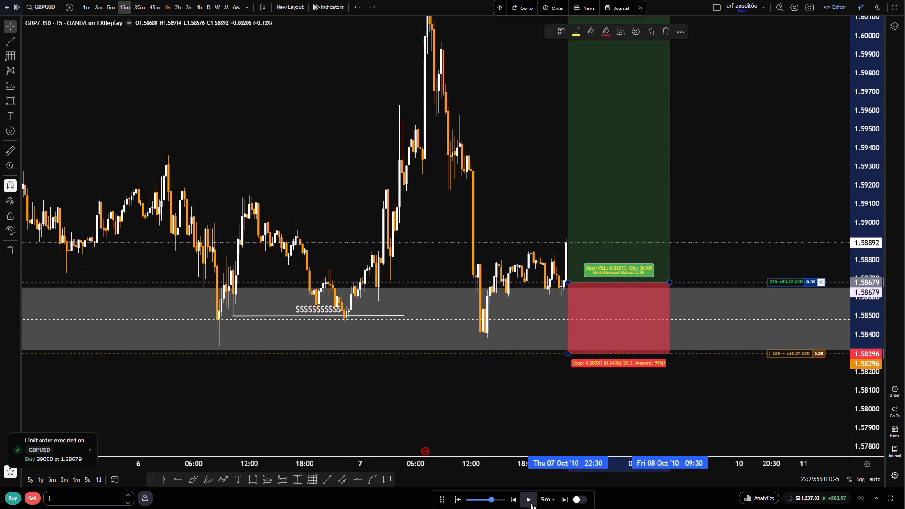
left_click(531, 503)
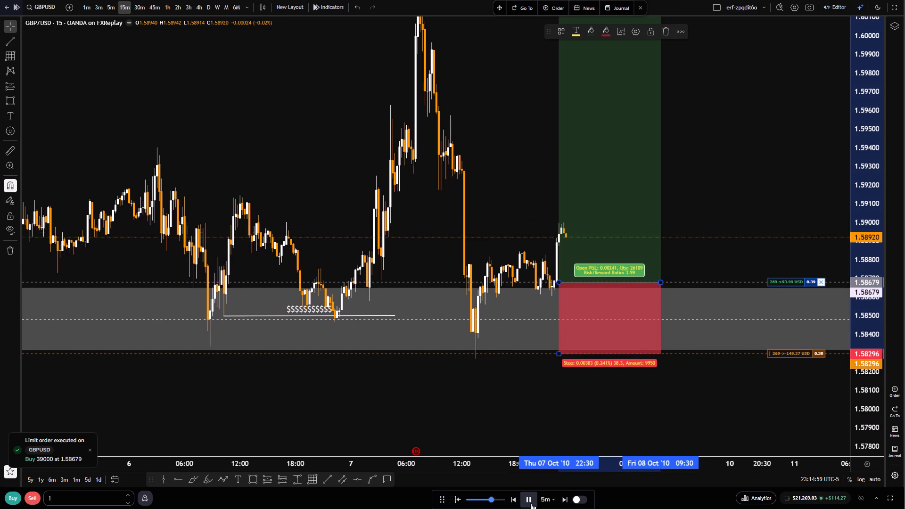
left_click(531, 503)
Continue the replay in short runs to 04:09 on 8 October and pause it to follow the long trade.
scroll(850, 412, "down", 5)
scroll(687, 433, "down", 5)
left_click_drag(682, 438, 552, 474)
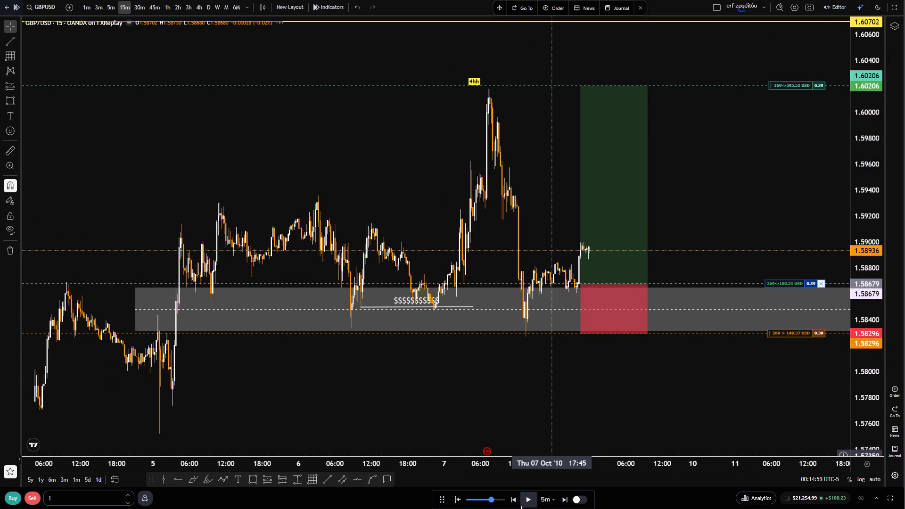
left_click(527, 503)
left_click(529, 502)
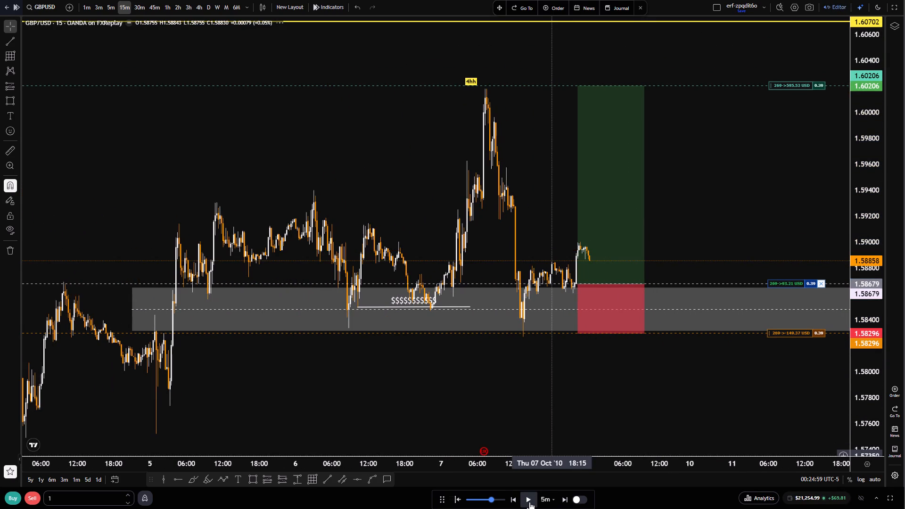
left_click(529, 502)
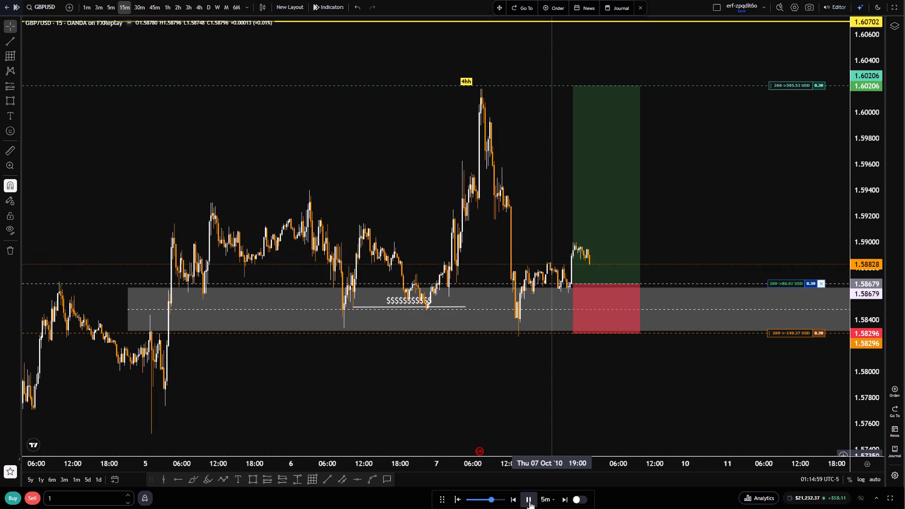
double_click(529, 501)
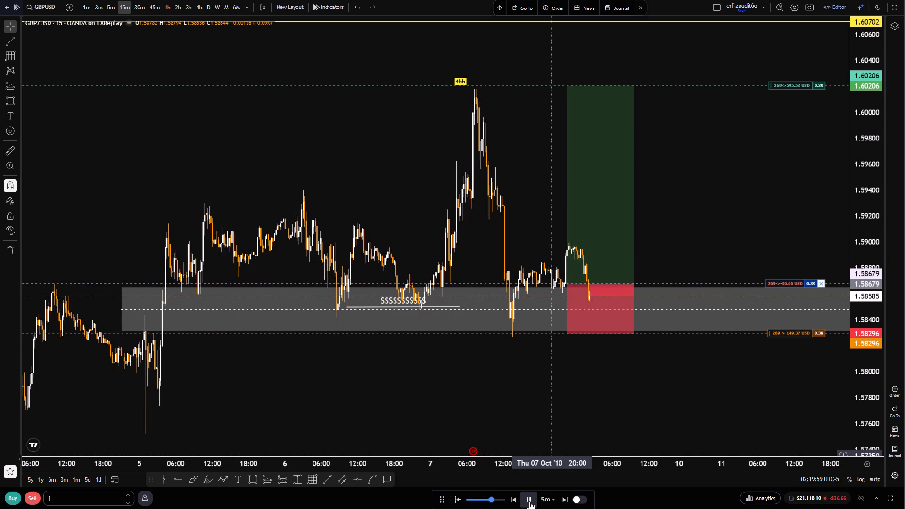
left_click(529, 501)
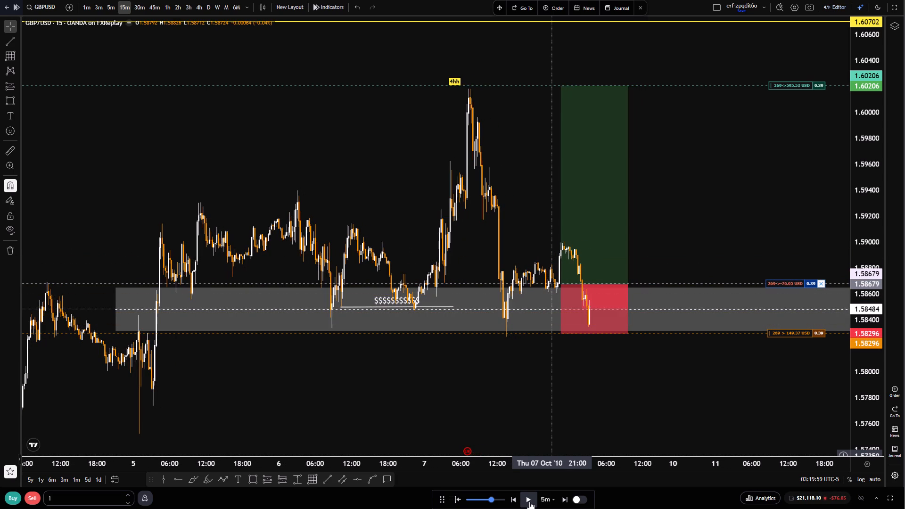
left_click(529, 501)
left_click(529, 501)
left_click(529, 501)
left_click(529, 501)
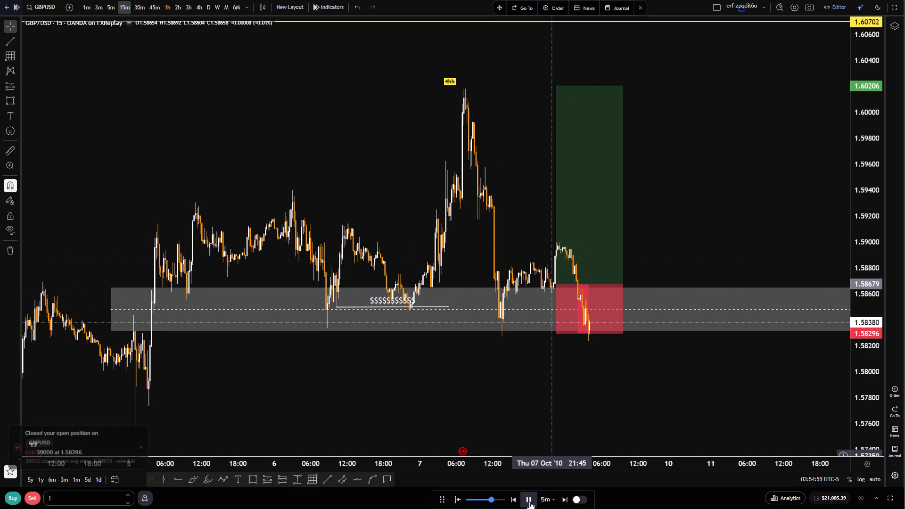
Examine the price structure from late September to 8 October around the demand zone, the 4hh and 4hl labels and the long position.
left_click_drag(557, 399, 736, 410)
scroll(734, 410, "up", 4)
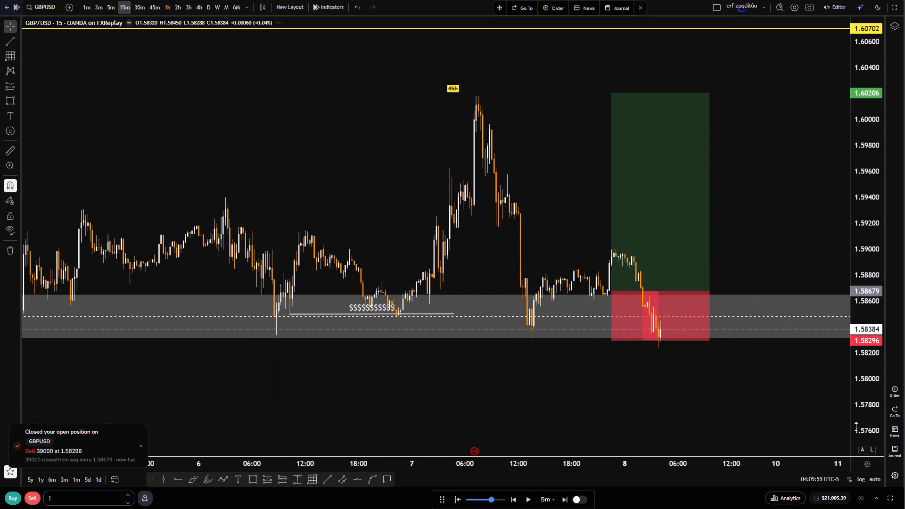
scroll(861, 435, "down", 9)
left_click_drag(782, 408, 659, 411)
scroll(555, 380, "down", 7)
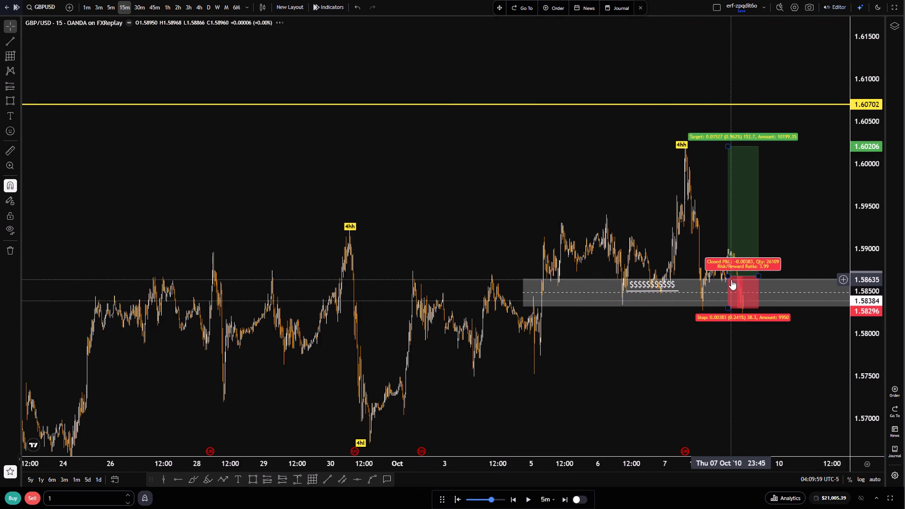
scroll(738, 279, "up", 5)
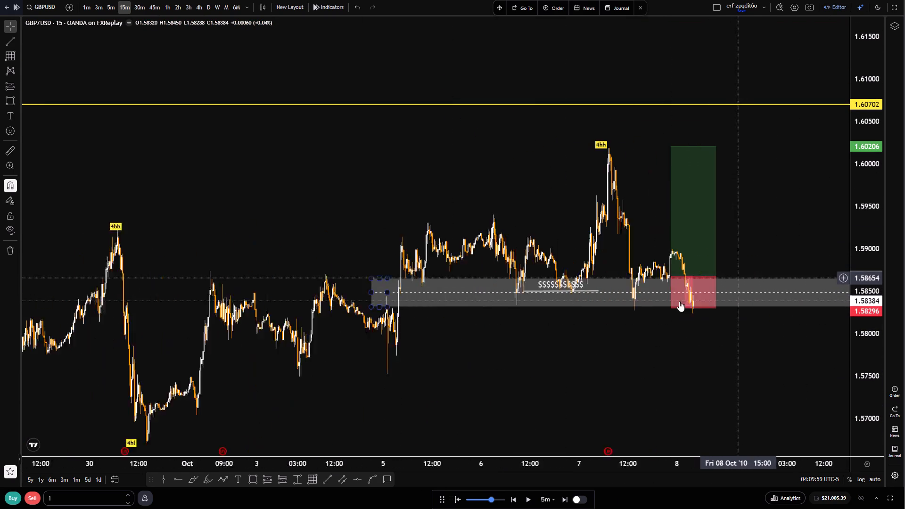
left_click_drag(375, 330, 446, 262)
scroll(472, 340, "down", 3)
scroll(872, 391, "down", 5)
left_click_drag(727, 375, 546, 381)
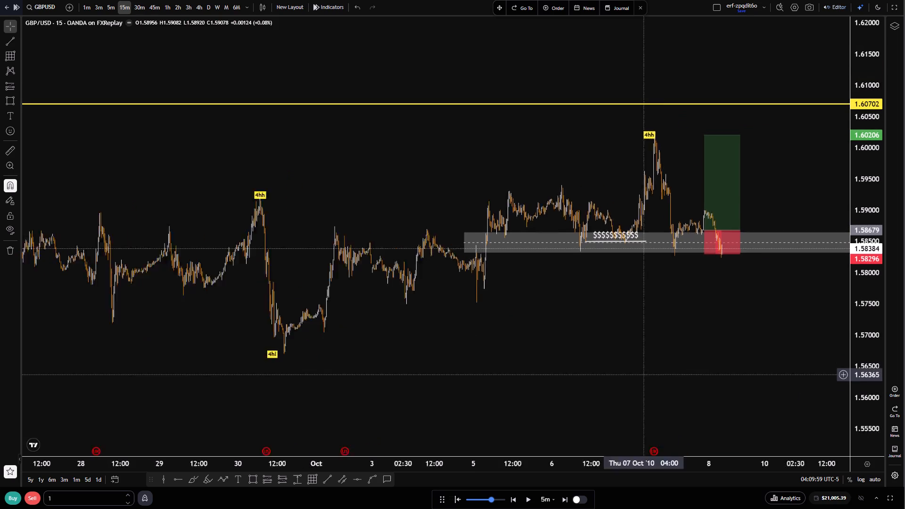
left_click_drag(546, 381, 540, 381)
scroll(576, 375, "down", 6)
Leave the full-screen chart view and launch the recently added Kuro app from Windows.
left_click(455, 41)
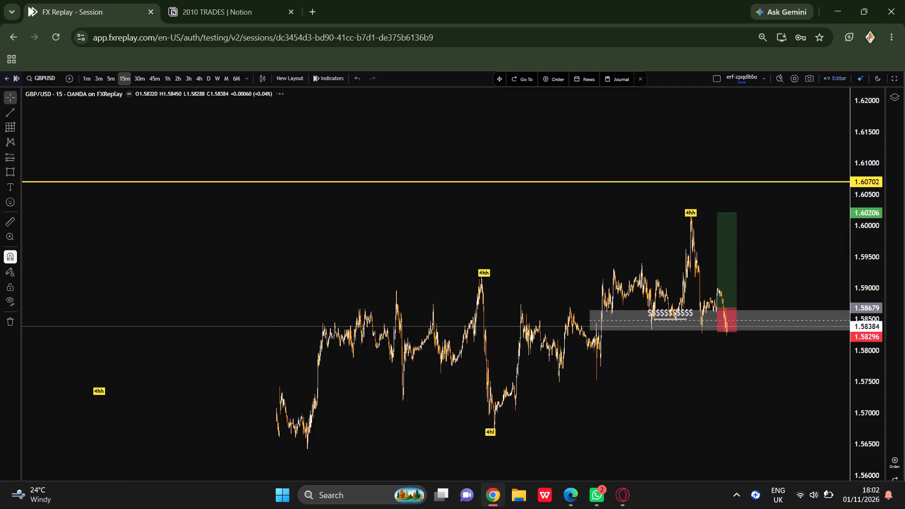
left_click(283, 493)
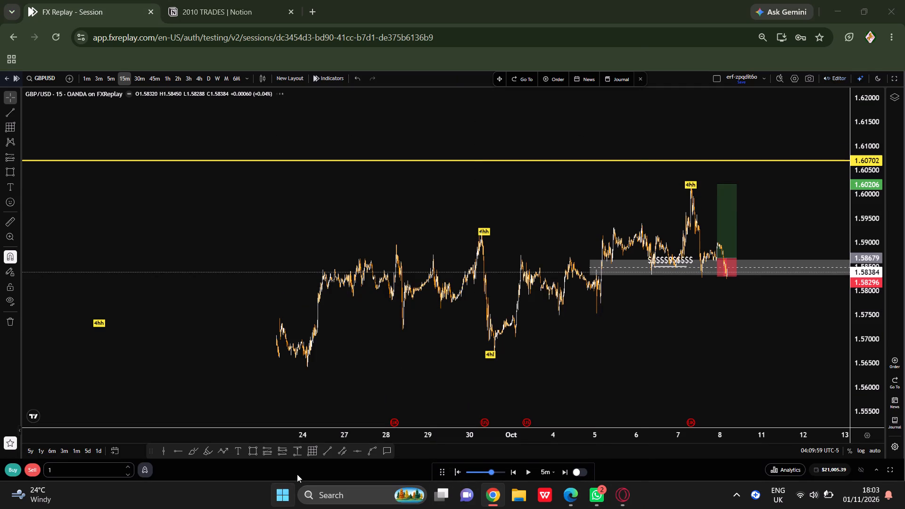
left_click(322, 332)
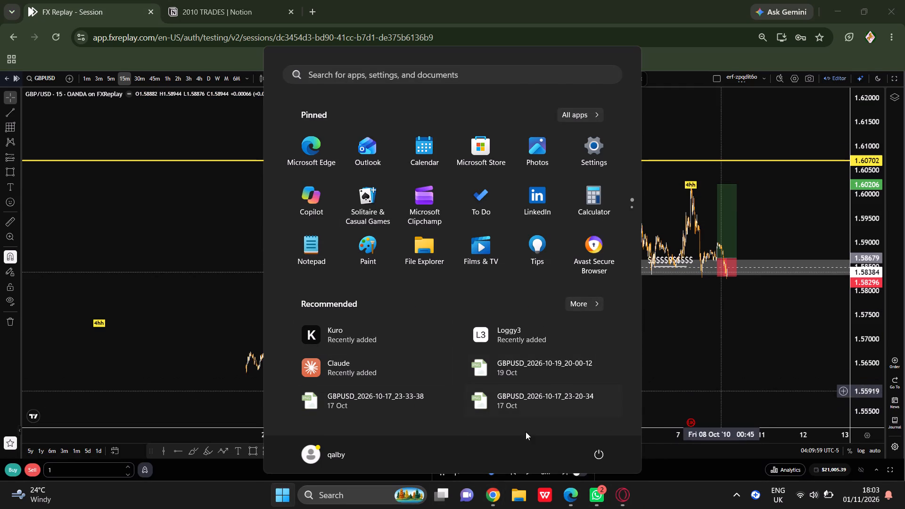
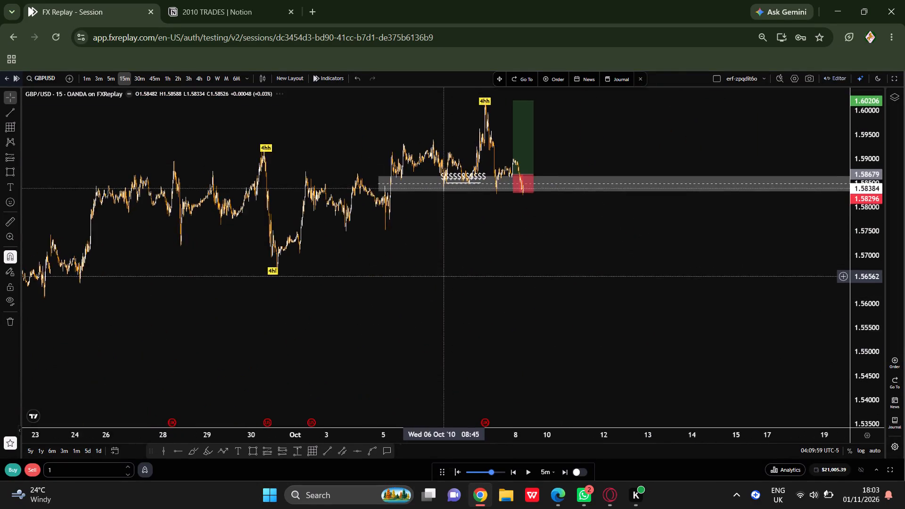
Examine the 15m price structure from late September to 8 October around the demand zone and the long position's stop.
scroll(646, 331, "up", 7)
scroll(871, 422, "up", 9)
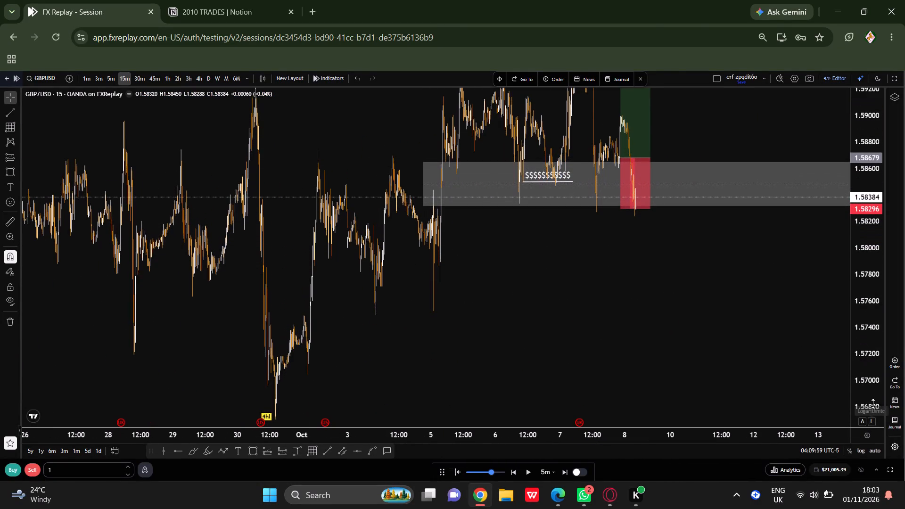
scroll(870, 379, "up", 11)
left_click_drag(433, 245, 698, 368)
scroll(639, 356, "up", 11)
left_click_drag(645, 351, 469, 388)
scroll(875, 415, "down", 7)
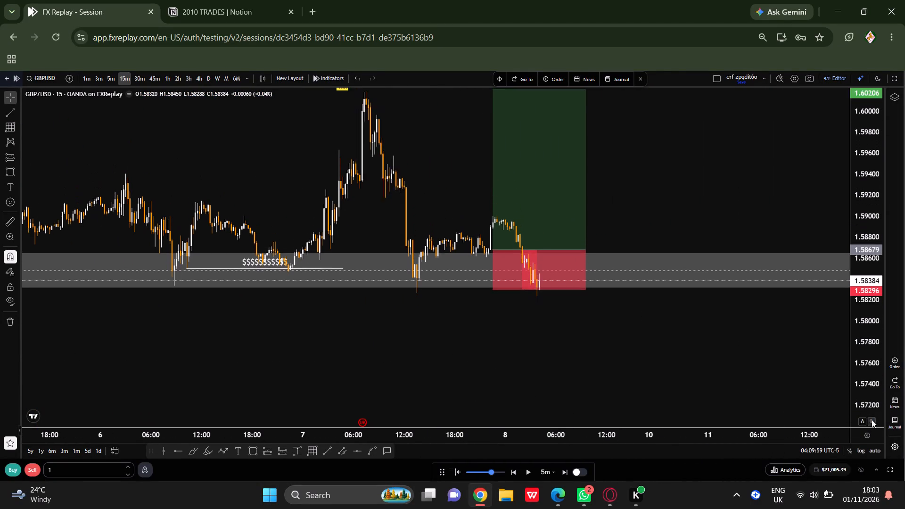
scroll(639, 395, "down", 5)
left_click_drag(647, 372, 644, 410)
scroll(680, 363, "down", 5)
scroll(865, 399, "down", 6)
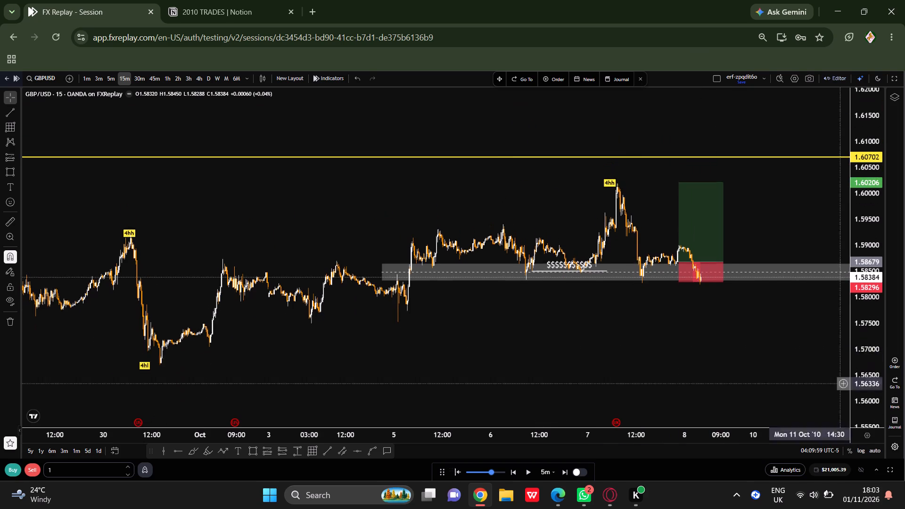
left_click_drag(505, 351, 592, 336)
Show the chart full screen and continue the 15m replay to 05:14 on 8 October, pausing it there.
left_click(894, 76)
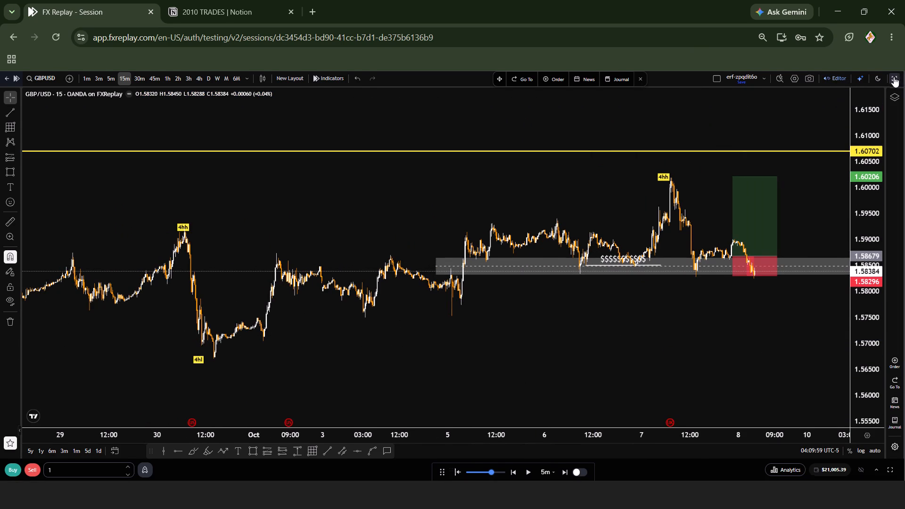
scroll(699, 347, "down", 3)
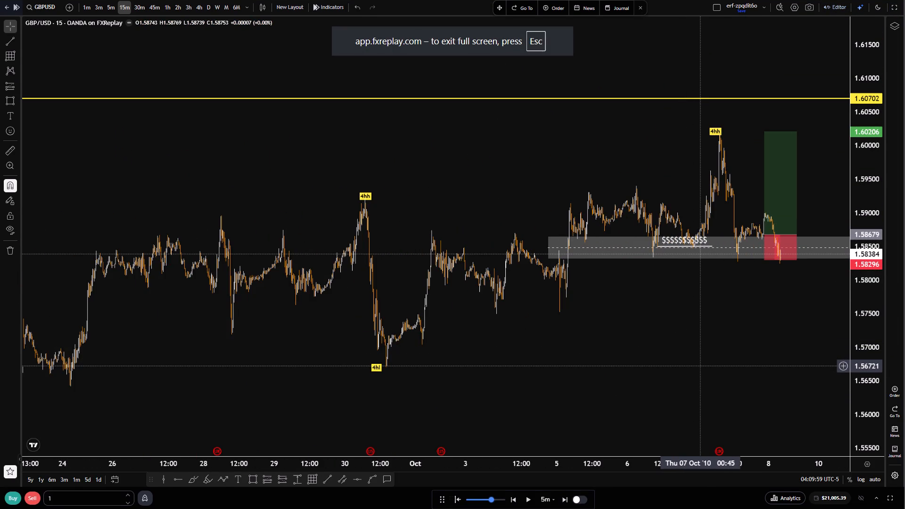
scroll(694, 309, "up", 1)
left_click(526, 505)
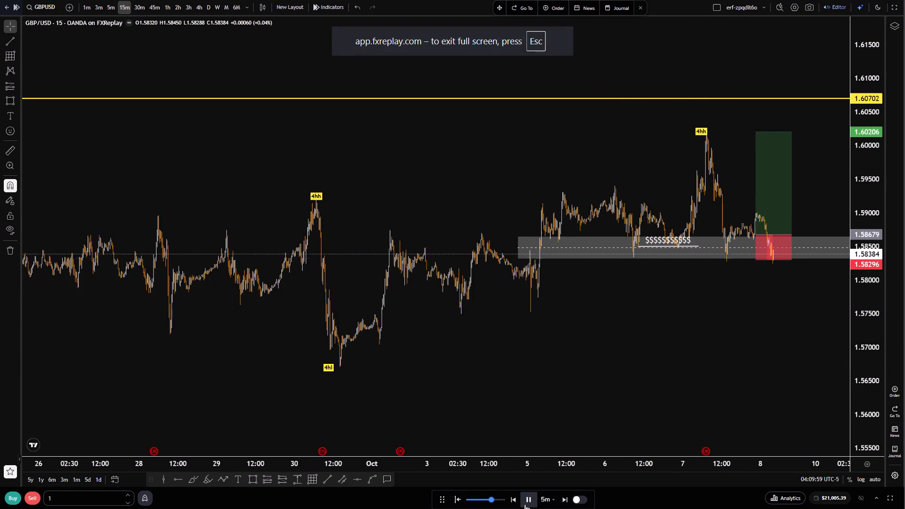
double_click(525, 504)
left_click(525, 504)
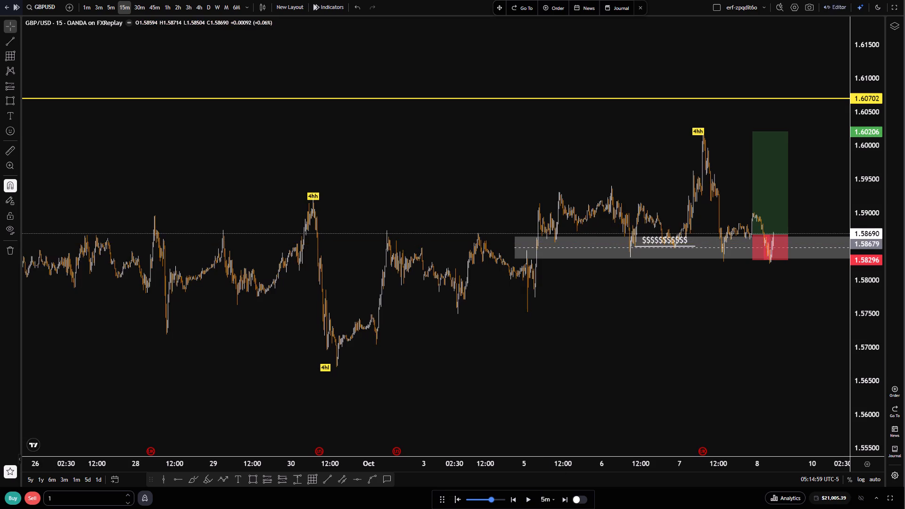
Frame the long position with the 4hh and 4hl labels, copy the chart image and leave full screen.
scroll(595, 353, "up", 2)
left_click_drag(608, 353, 626, 353)
left_click(806, 7)
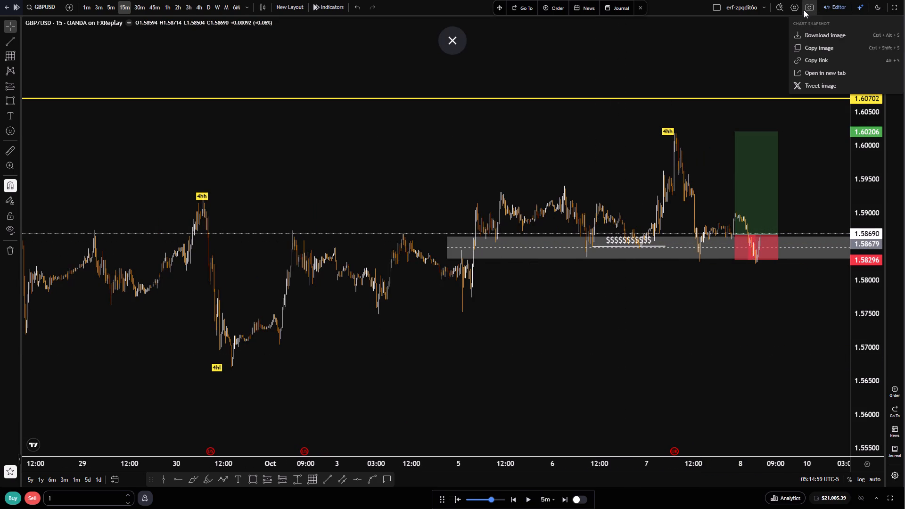
left_click(806, 46)
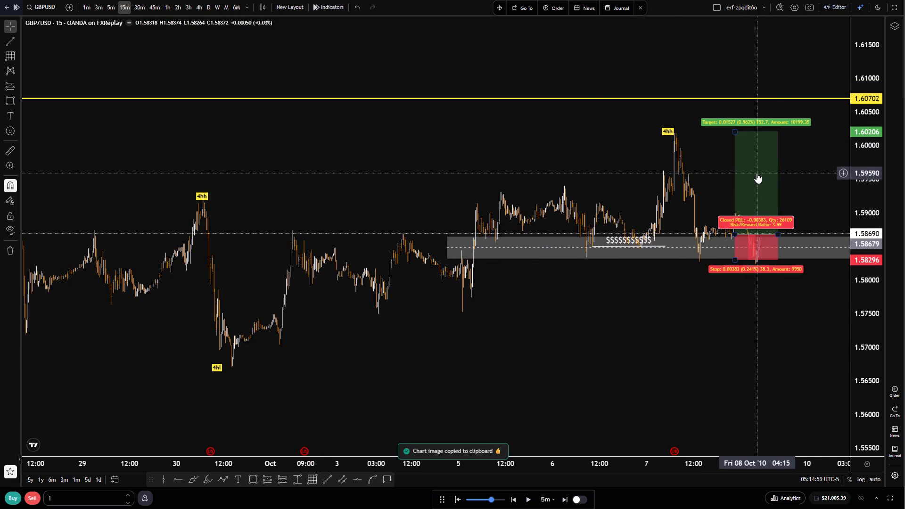
left_click(453, 44)
In the 2010 TRADES Notion tab, open the week 1 of October page and paste the chart image below the last chart.
left_click(237, 0)
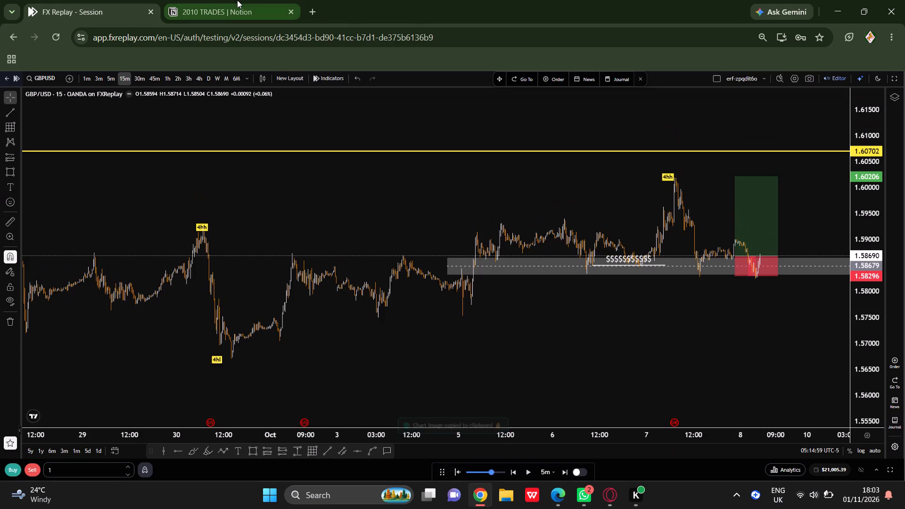
left_click(647, 351)
scroll(500, 375, "down", 5)
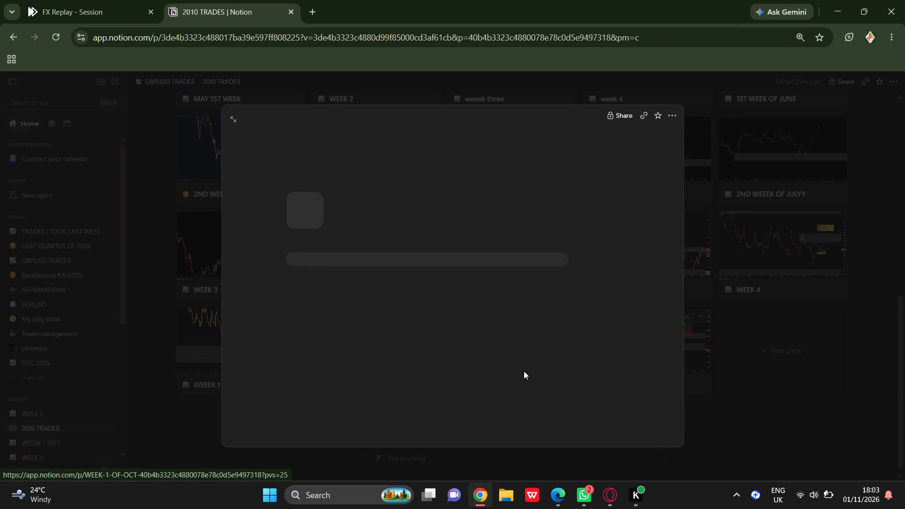
scroll(524, 371, "down", 17)
scroll(530, 381, "down", 6)
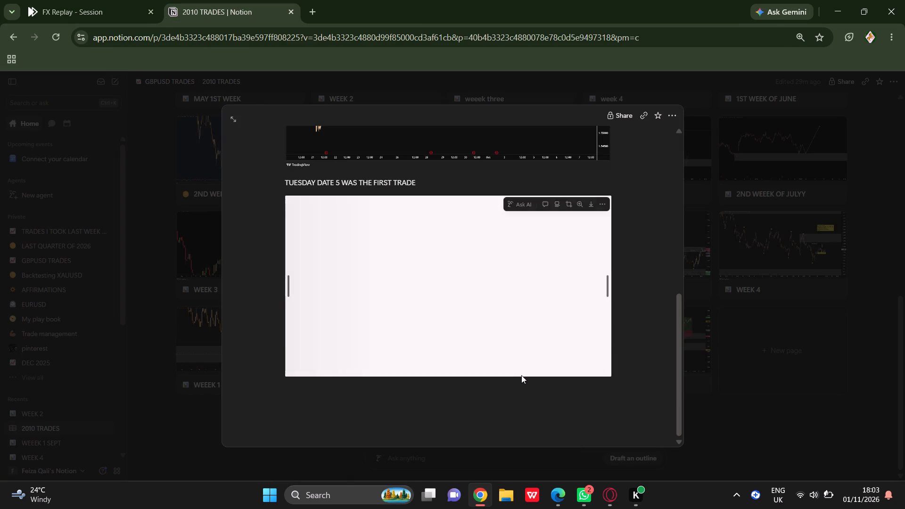
scroll(513, 380, "down", 7)
left_click(330, 424)
right_click(326, 421)
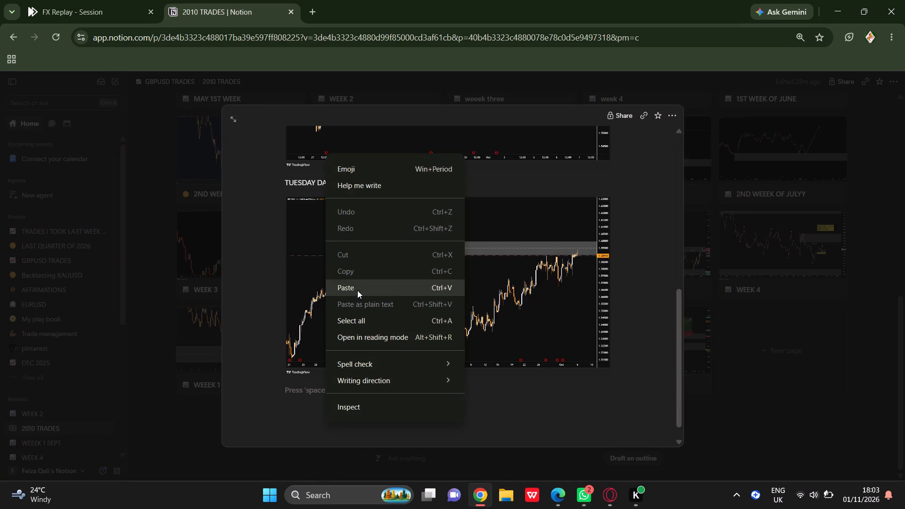
left_click(357, 290)
scroll(377, 379, "down", 8)
scroll(456, 410, "down", 5)
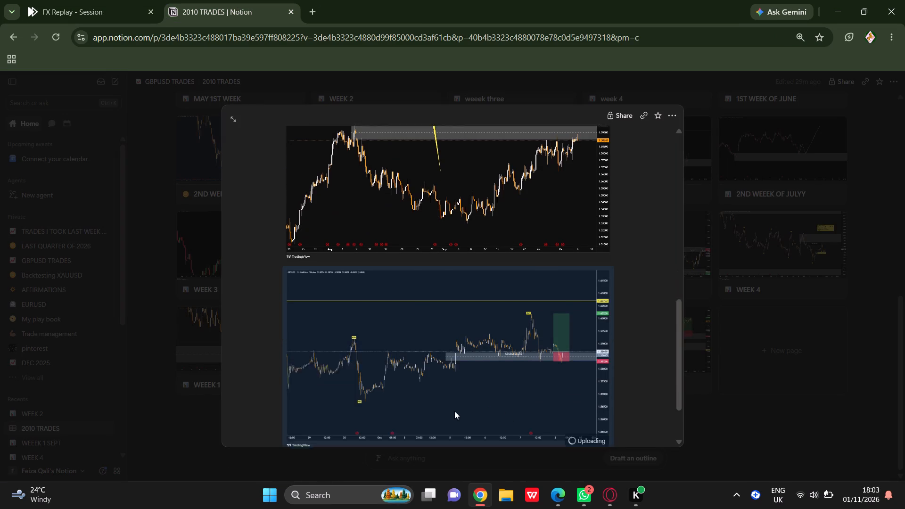
scroll(454, 411, "down", 2)
left_click(817, 428)
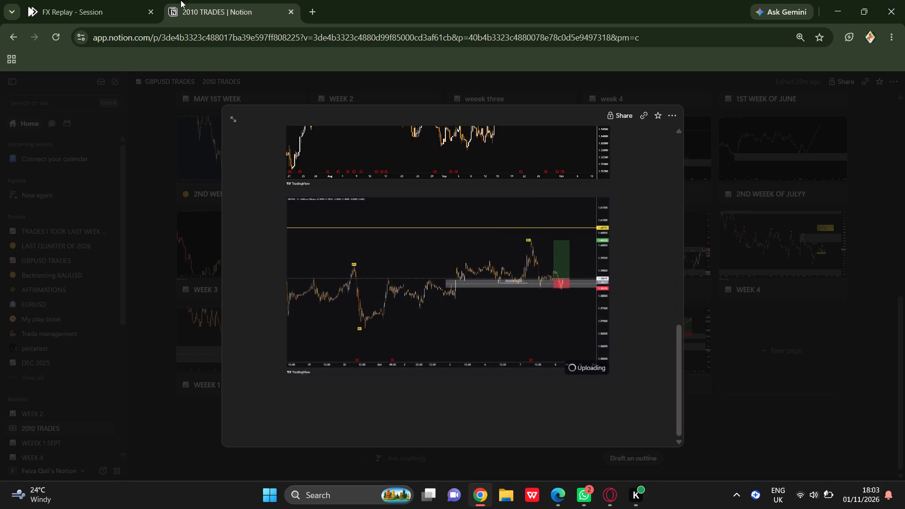
Return to the FX Replay session and delete the long position drawing from the chart.
left_click(57, 0)
left_click(740, 237)
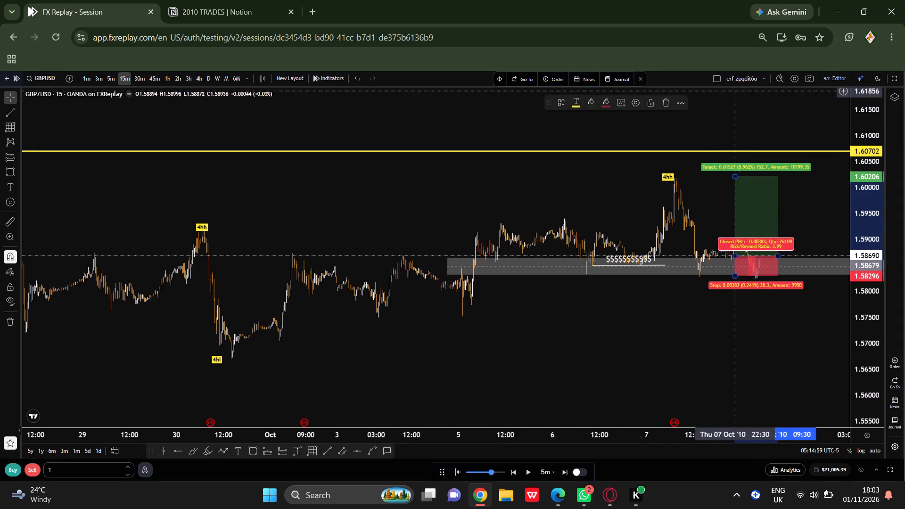
left_click(665, 101)
Continue the 15m replay in short runs to 07:04 on 8 October and pause it.
scroll(694, 328, "up", 6)
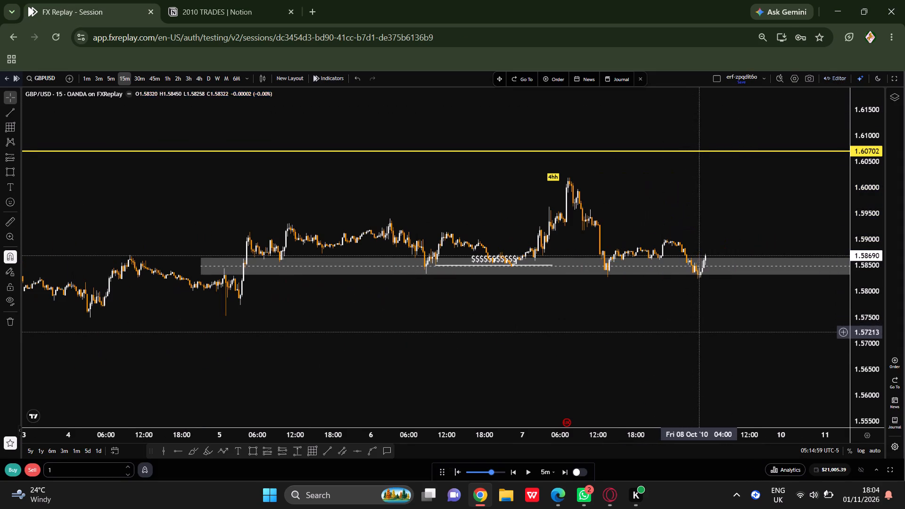
scroll(840, 395, "up", 9)
scroll(731, 396, "down", 13)
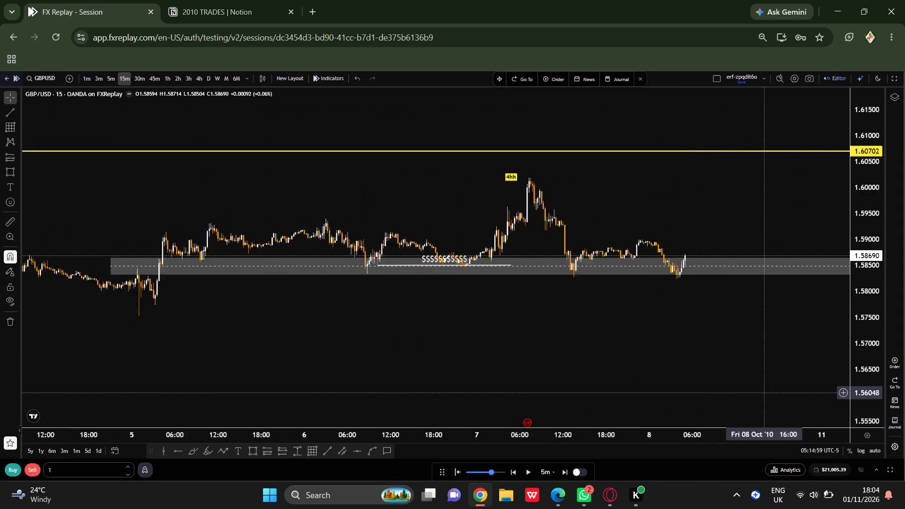
scroll(764, 394, "down", 3)
scroll(876, 422, "up", 8)
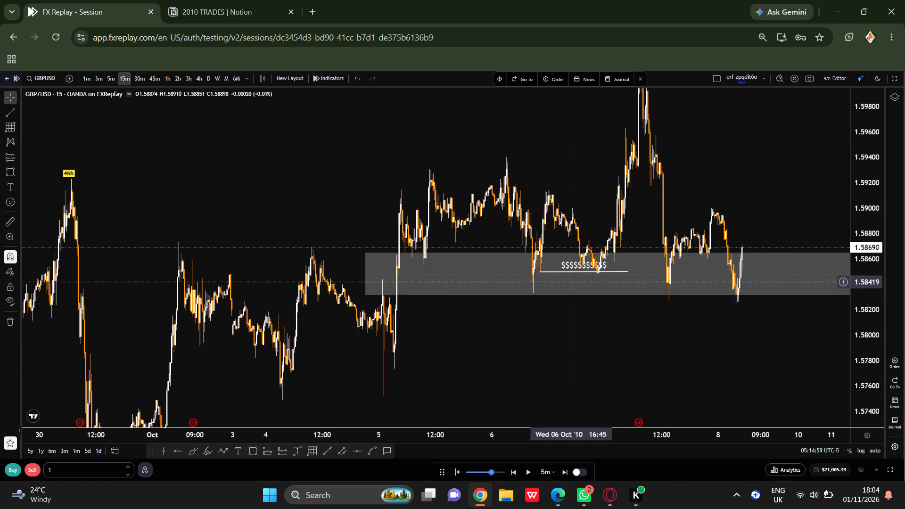
scroll(616, 349, "up", 3)
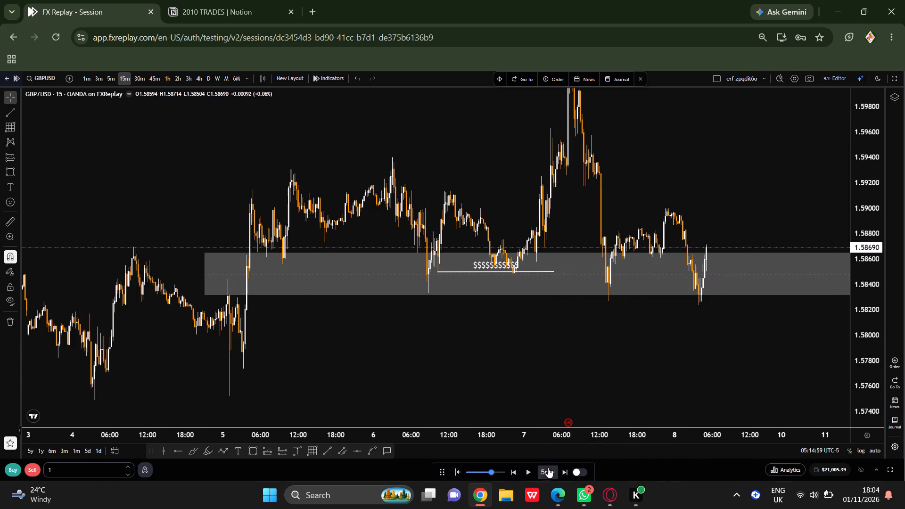
left_click(526, 474)
double_click(526, 474)
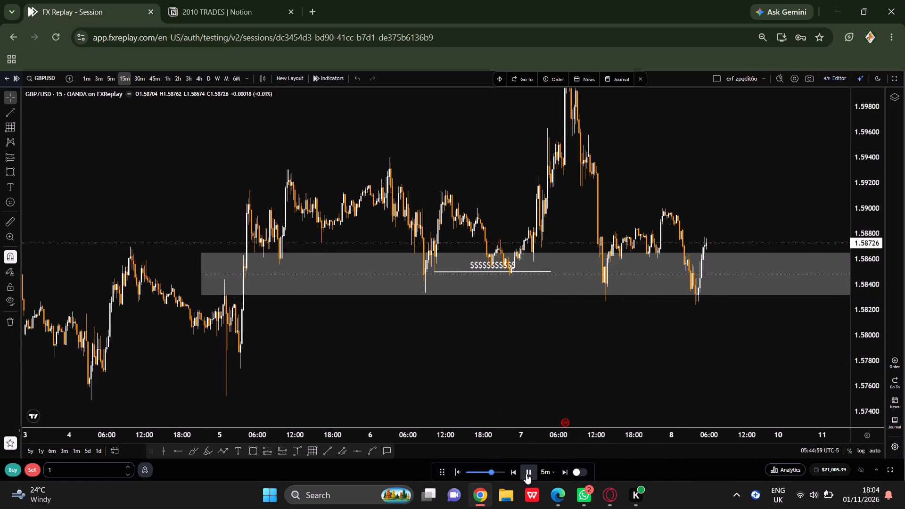
double_click(526, 474)
double_click(526, 474)
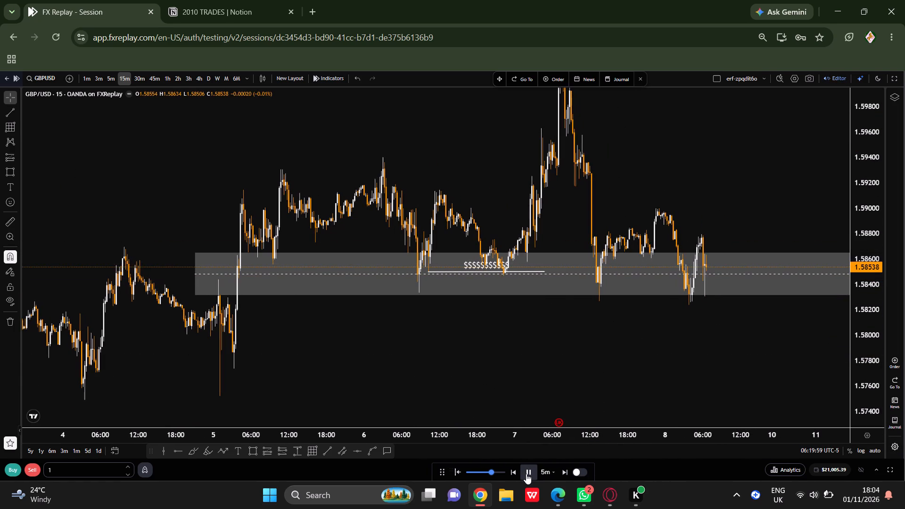
left_click(526, 474)
Zoom in on the 8 October candles and reset the replay point at the latest candle.
scroll(586, 290, "up", 7)
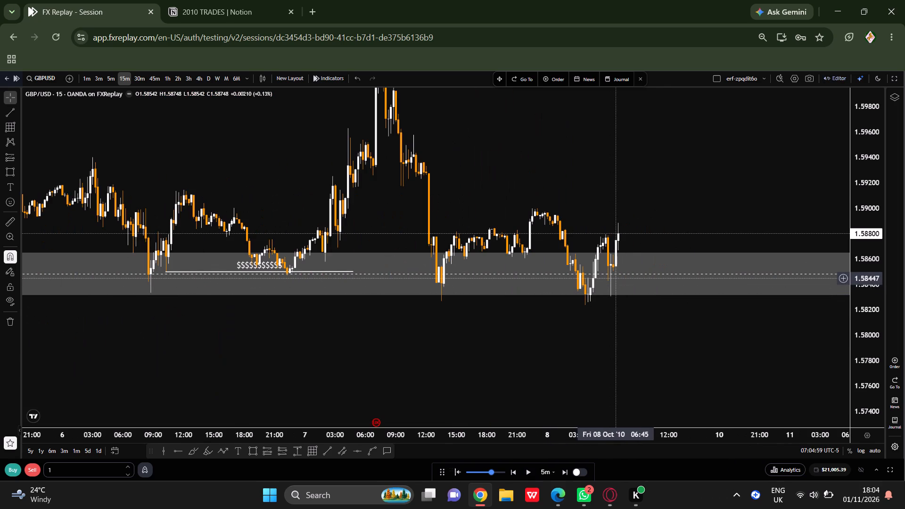
scroll(586, 361, "up", 4)
left_click(542, 362)
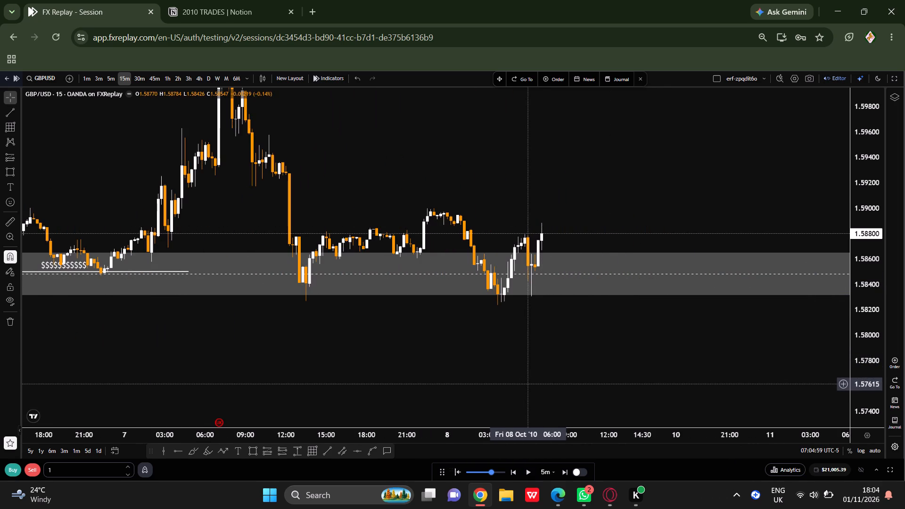
left_click(452, 473)
left_click(547, 335)
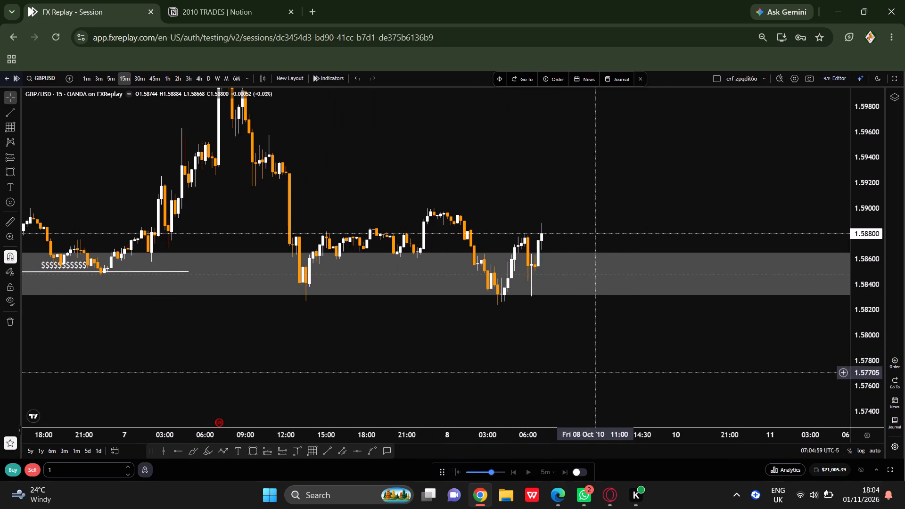
Switch the chart to 5m and examine the price reaction in the demand zone on 7 and 8 October.
left_click(111, 77)
scroll(504, 328, "down", 8)
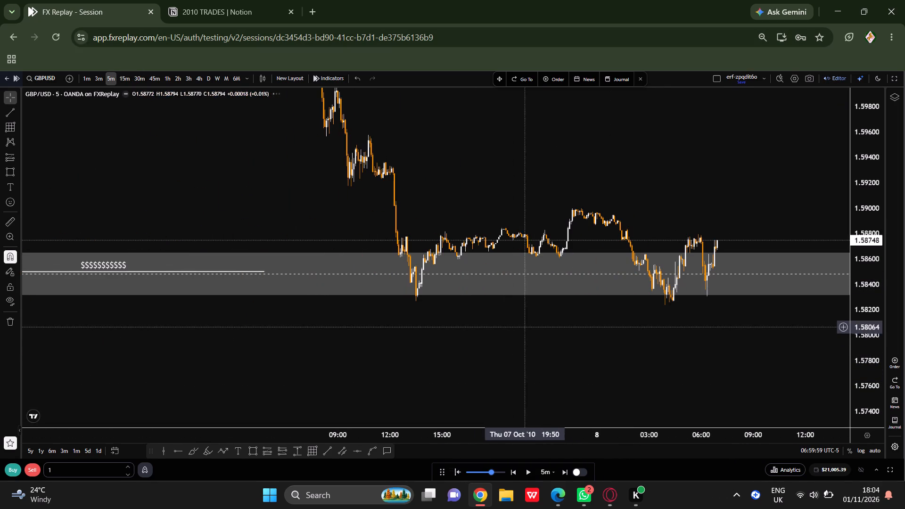
scroll(616, 336, "up", 3)
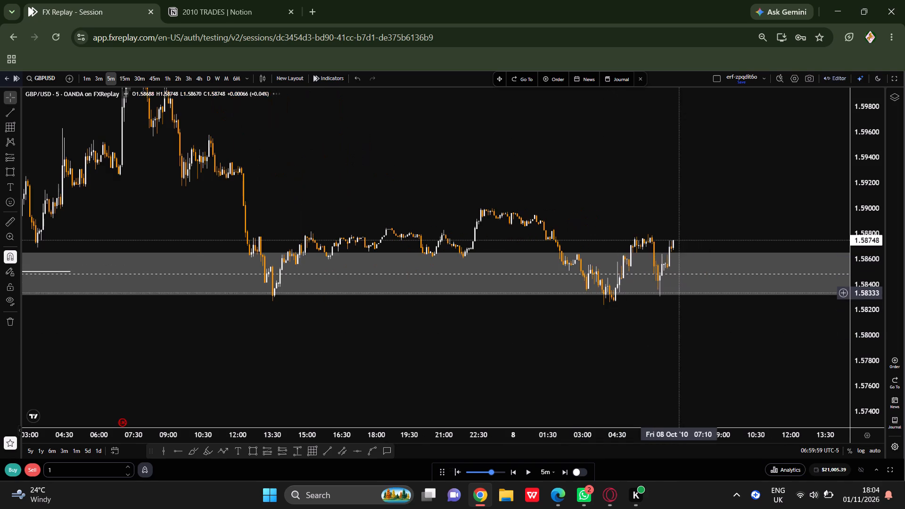
scroll(642, 320, "up", 1)
scroll(695, 348, "down", 2)
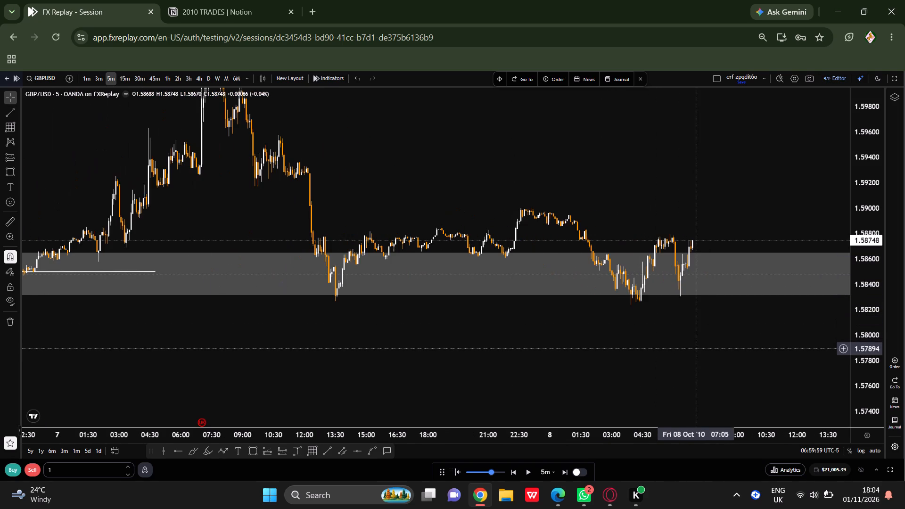
scroll(667, 367, "down", 7)
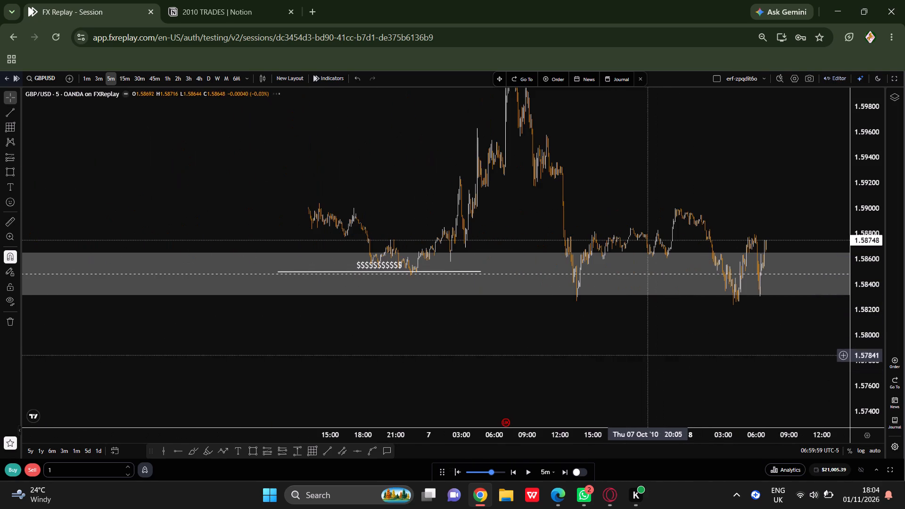
scroll(598, 310, "up", 7)
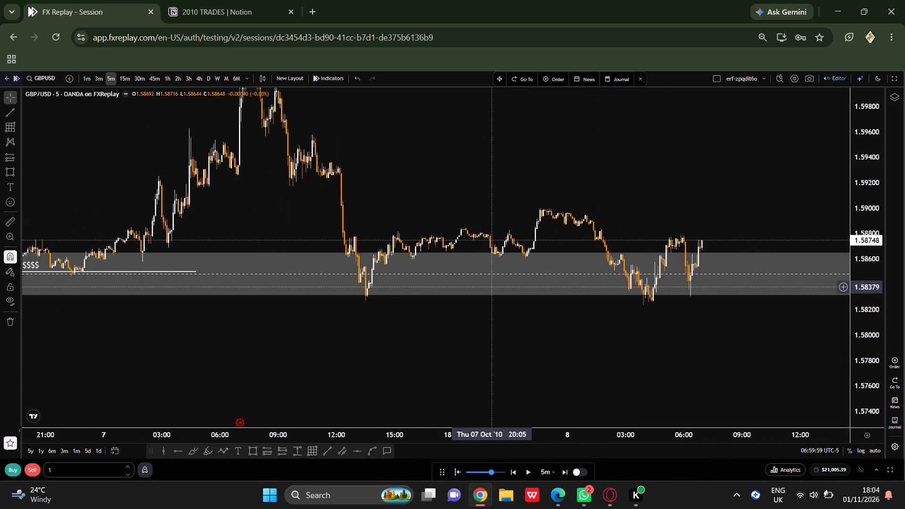
Move the $$$$ liquidity line to about 1.5837, spanning from the 7 October 13:35 low to 03:40 on 8 October.
scroll(584, 351, "down", 7)
left_click_drag(412, 266, 309, 285)
left_click(660, 103)
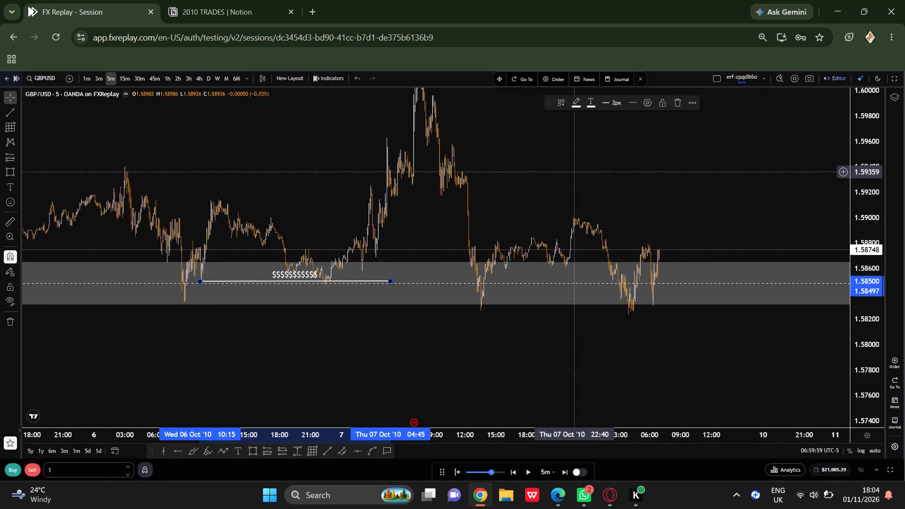
left_click_drag(316, 275, 522, 299)
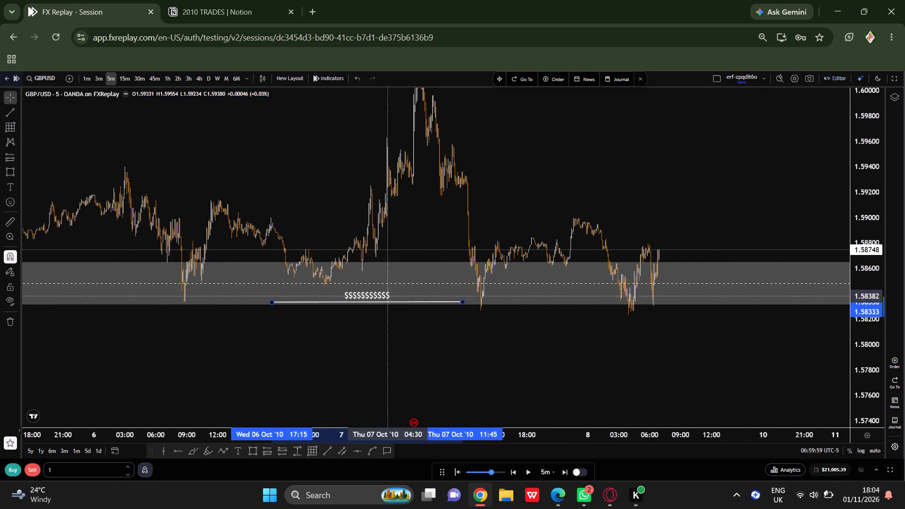
left_click_drag(522, 299, 570, 293)
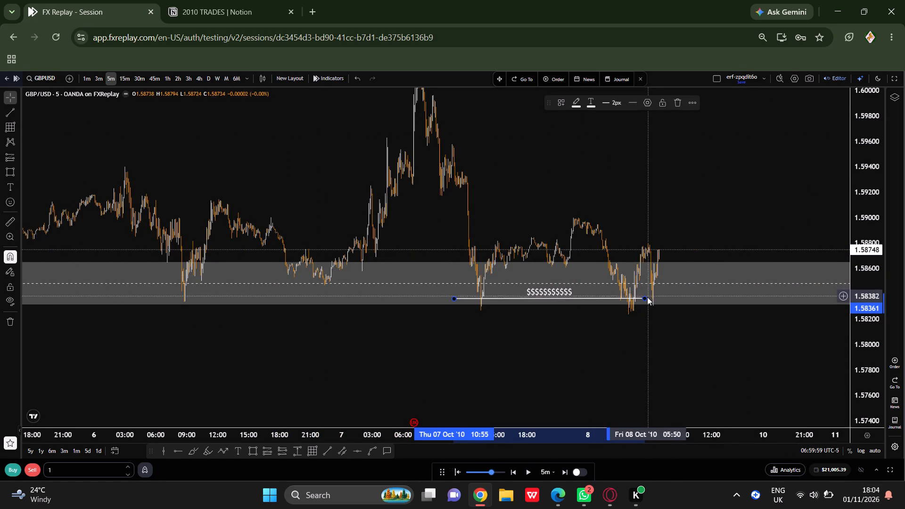
left_click_drag(646, 297, 626, 298)
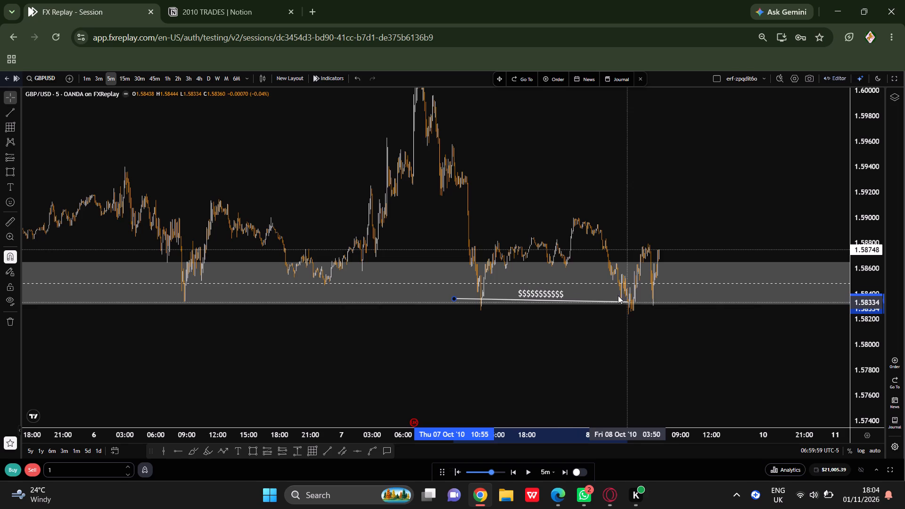
left_click_drag(455, 299, 479, 299)
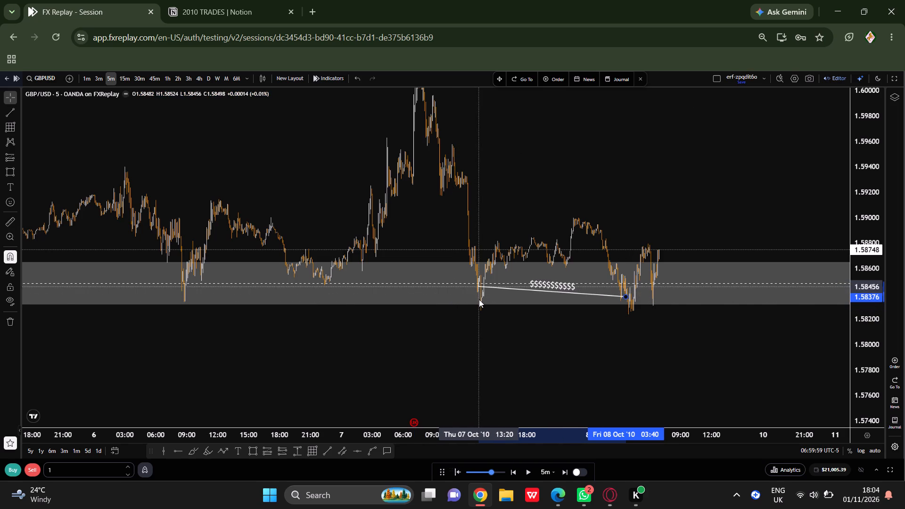
left_click_drag(479, 299, 481, 300)
Move the replay point back to 06:40 on 8 October, just after the wick into the demand zone.
scroll(559, 310, "up", 5)
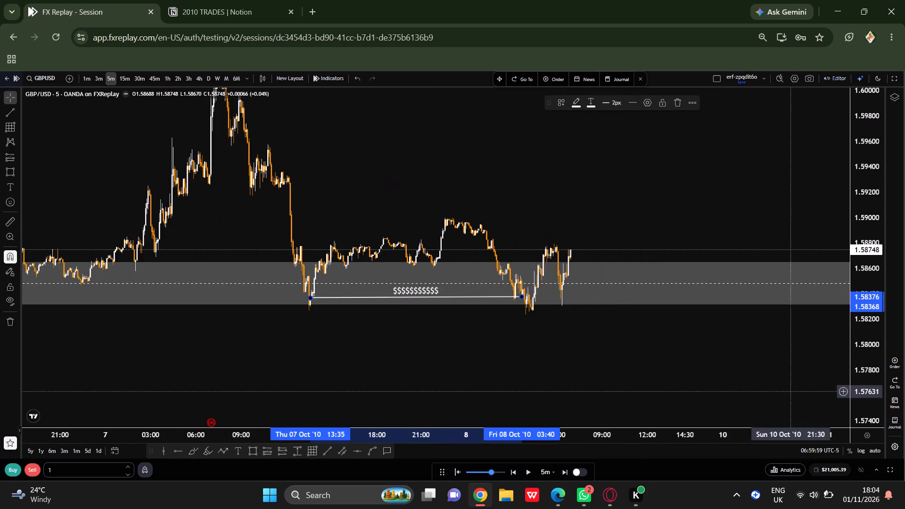
scroll(853, 406, "up", 8)
left_click_drag(608, 223, 749, 227)
scroll(729, 235, "up", 6)
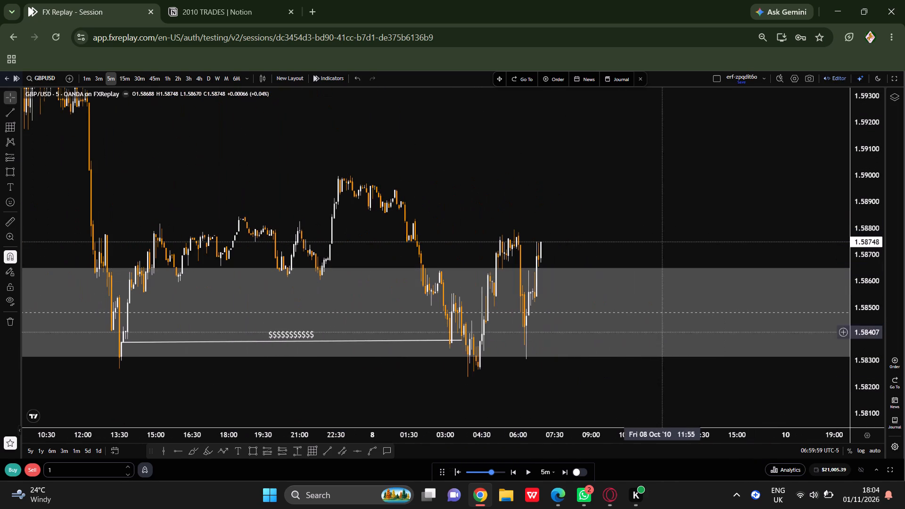
scroll(543, 402, "up", 2)
left_click_drag(469, 379, 653, 394)
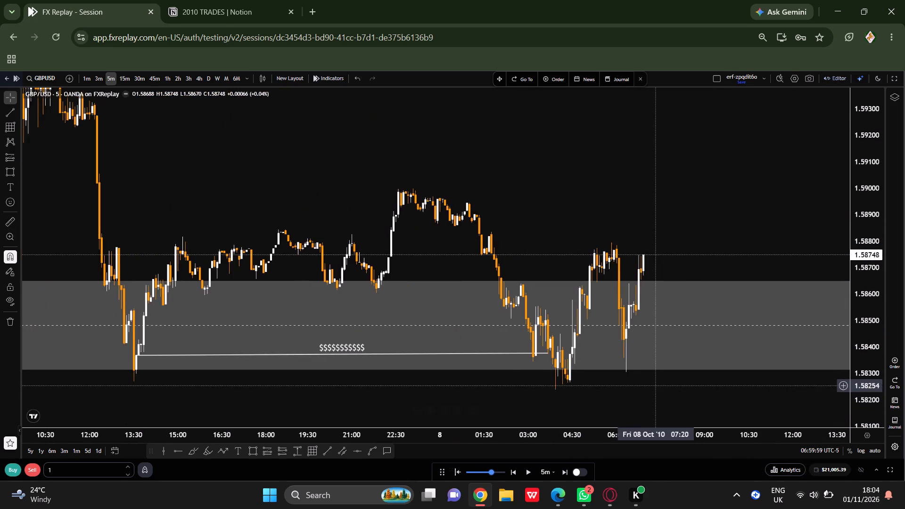
scroll(650, 386, "up", 2)
left_click_drag(618, 401, 602, 316)
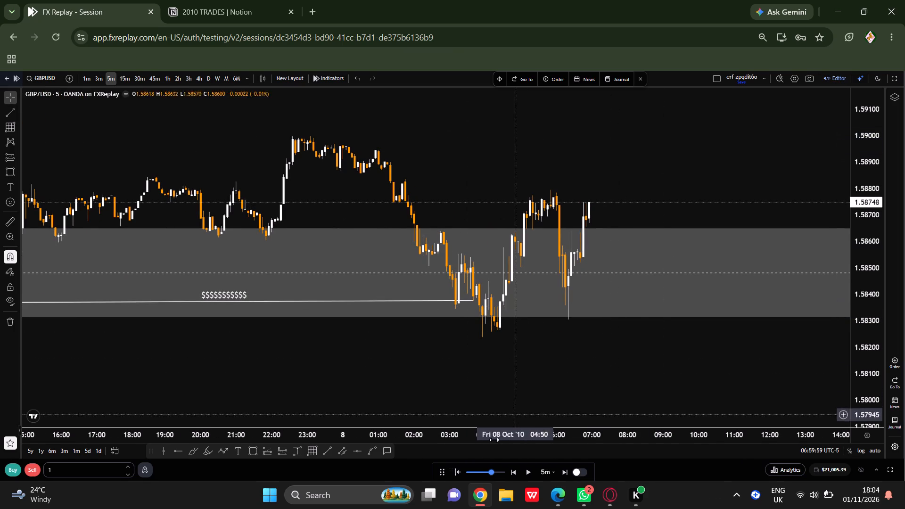
left_click(456, 473)
left_click(581, 311)
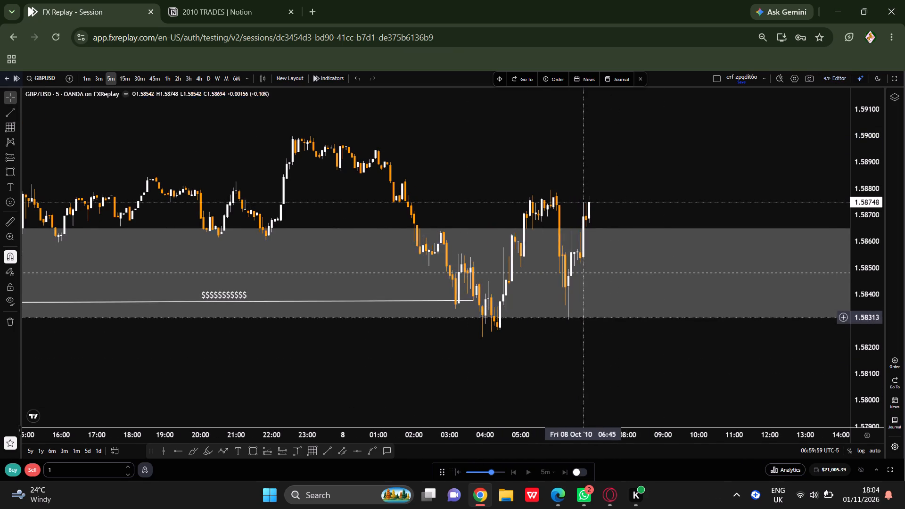
Slow the replay speed to 4x per second and run the 5m replay in short bursts to 08:40 on 8 October.
scroll(642, 336, "down", 9)
scroll(705, 331, "up", 2)
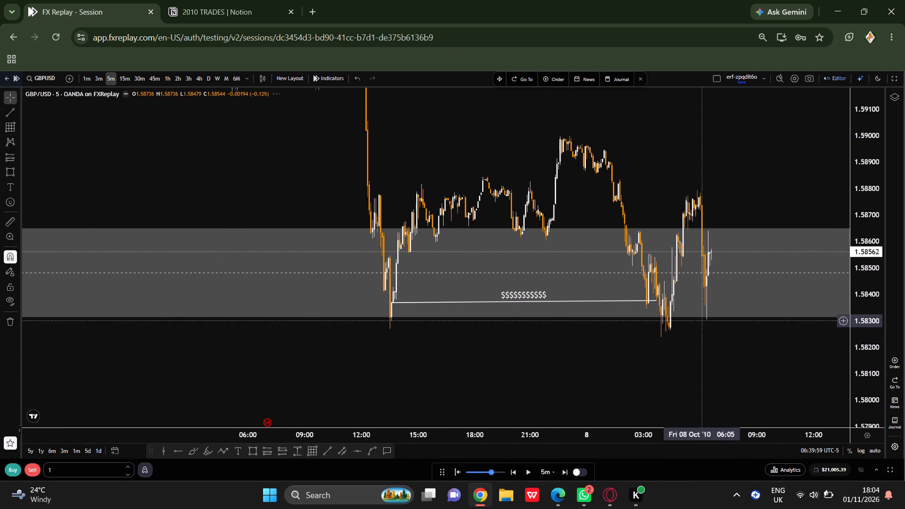
scroll(705, 330, "up", 5)
scroll(871, 393, "down", 6)
left_click_drag(712, 360, 658, 382)
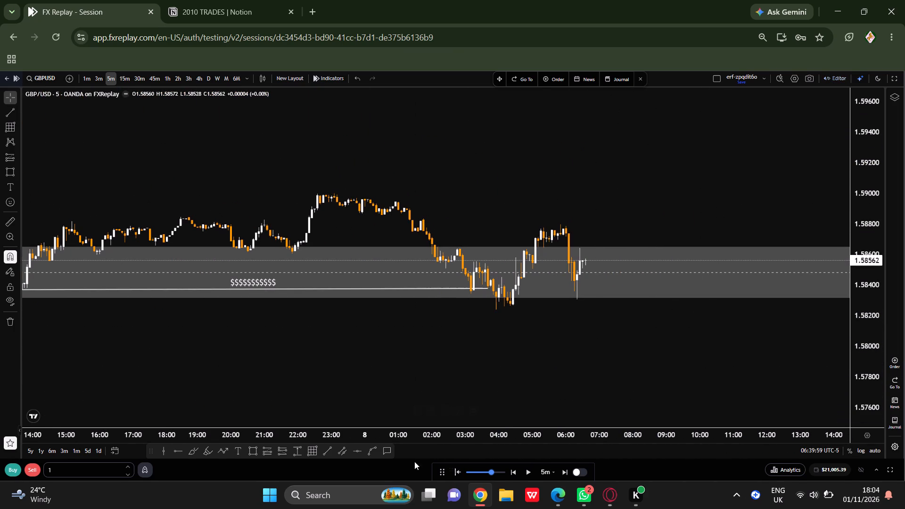
scroll(463, 384, "down", 1)
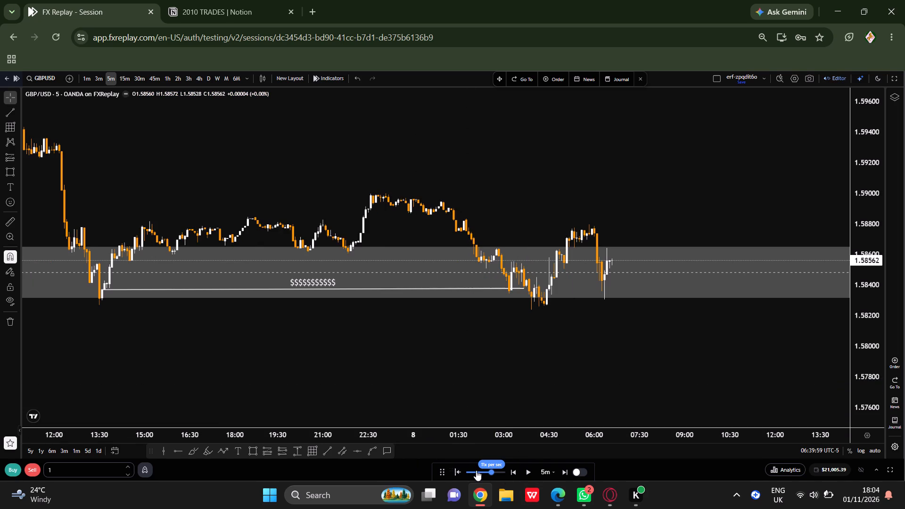
left_click(476, 470)
left_click(526, 474)
double_click(526, 474)
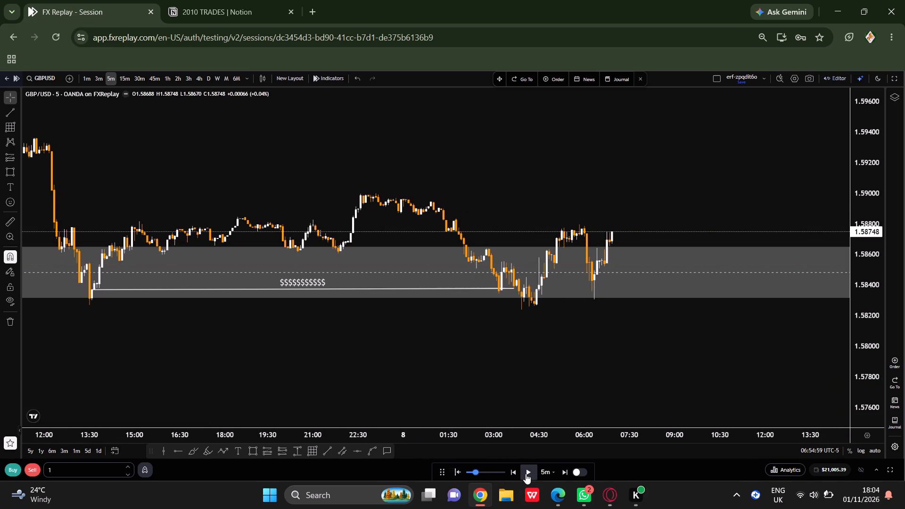
left_click(526, 474)
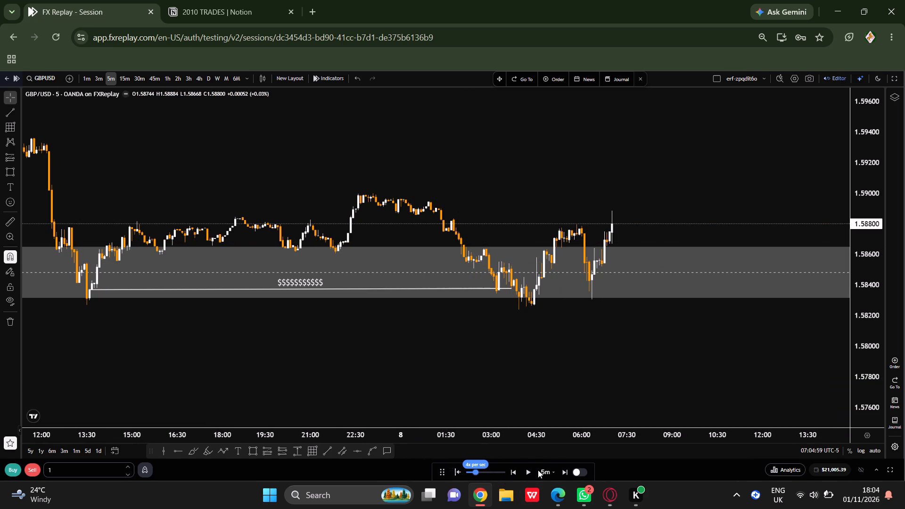
left_click(526, 474)
double_click(526, 472)
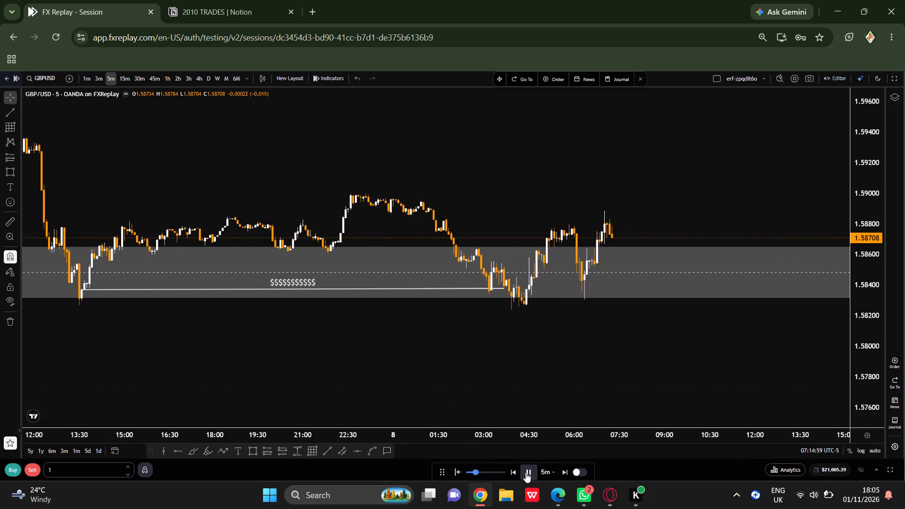
double_click(526, 472)
left_click(526, 472)
left_click(526, 472)
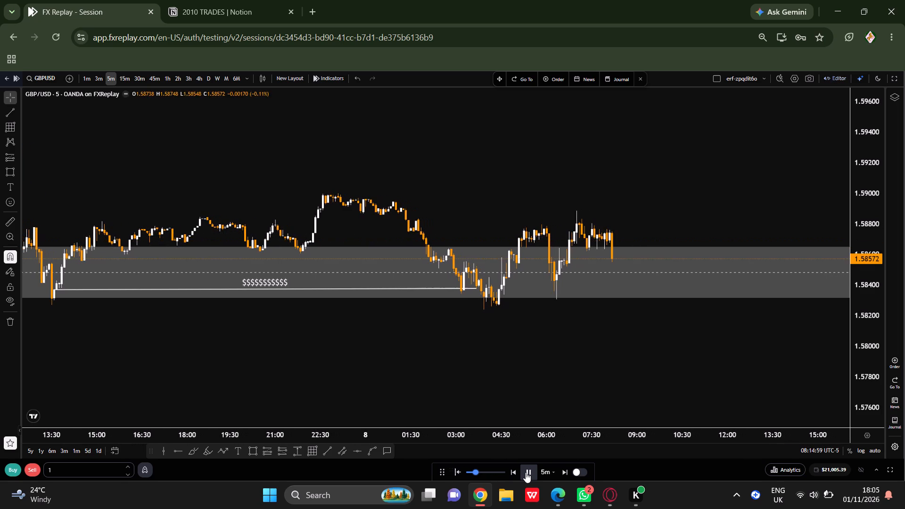
left_click(526, 472)
left_click(526, 472)
left_click(526, 472)
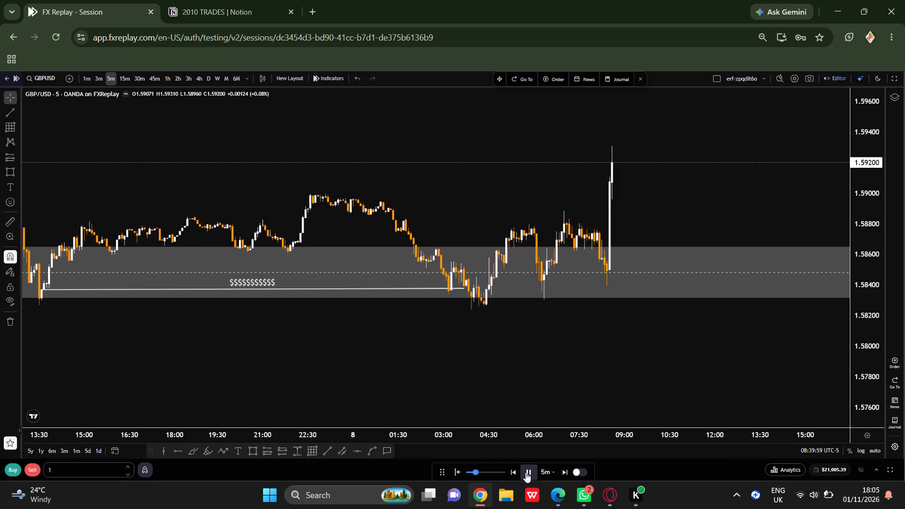
Move the replay point back to 08:20 on 8 October, before the sharp rally out of the demand zone.
left_click(452, 472)
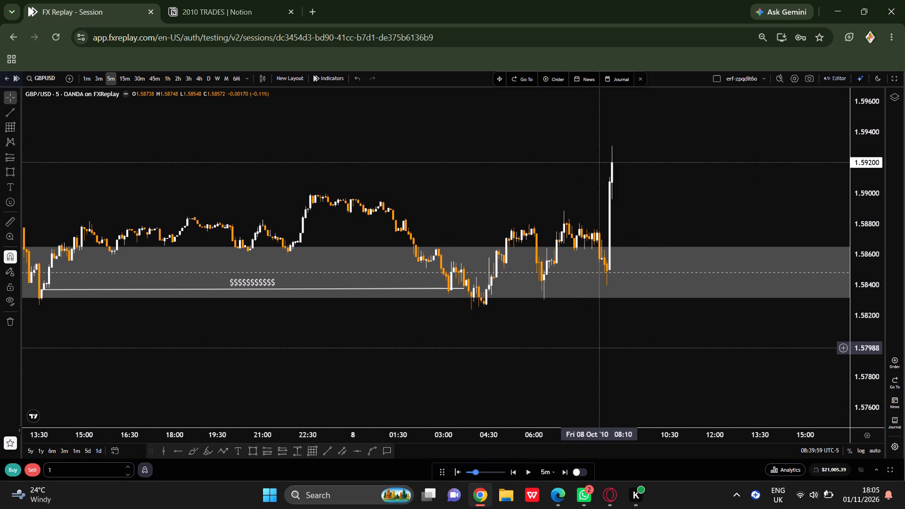
left_click(601, 352)
scroll(539, 394, "down", 6)
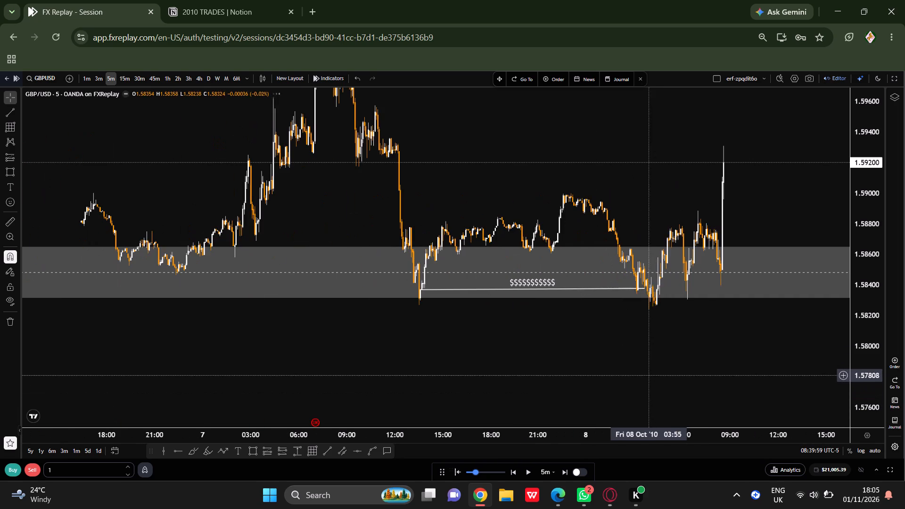
scroll(657, 376, "up", 2)
left_click(695, 302)
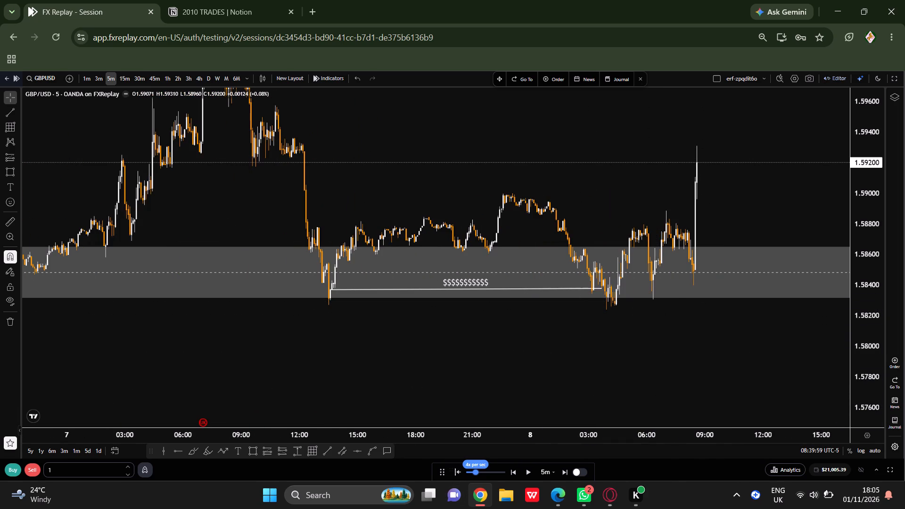
left_click(456, 473)
left_click(692, 245)
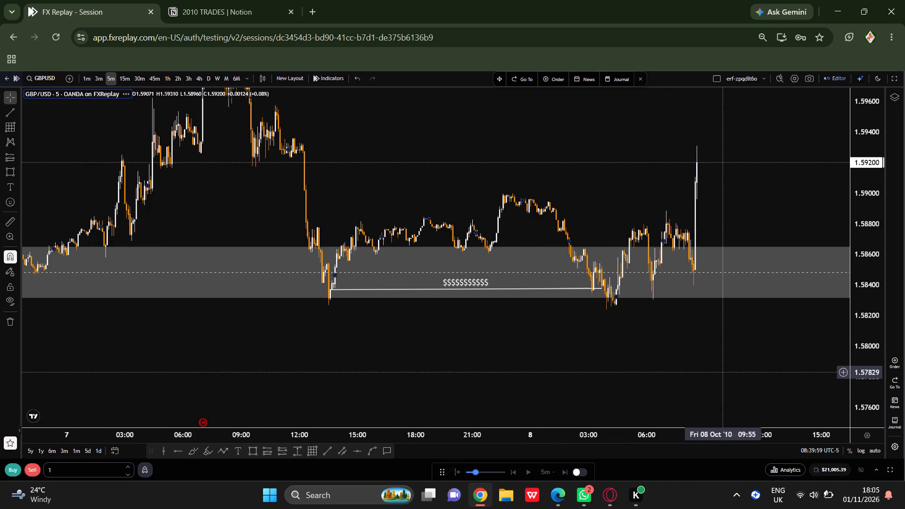
Draw a long position beside the latest candle with entry at 1.58523 and stop at 1.58232, below the demand zone.
scroll(722, 374, "up", 5)
scroll(672, 381, "down", 4)
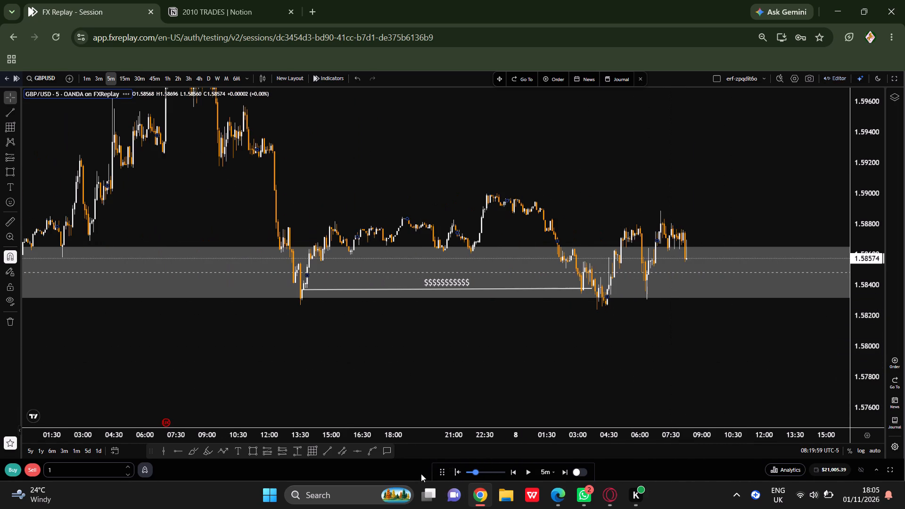
left_click(263, 454)
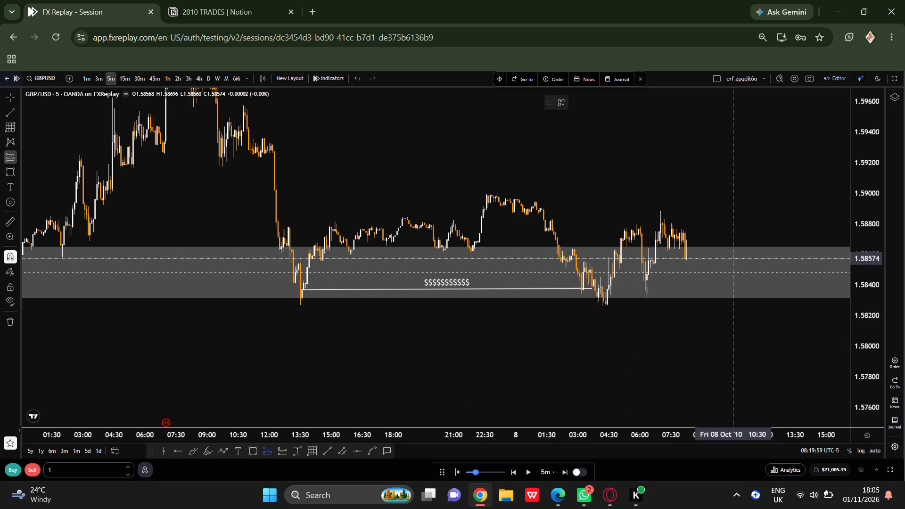
left_click(697, 266)
left_click_drag(697, 324, 699, 311)
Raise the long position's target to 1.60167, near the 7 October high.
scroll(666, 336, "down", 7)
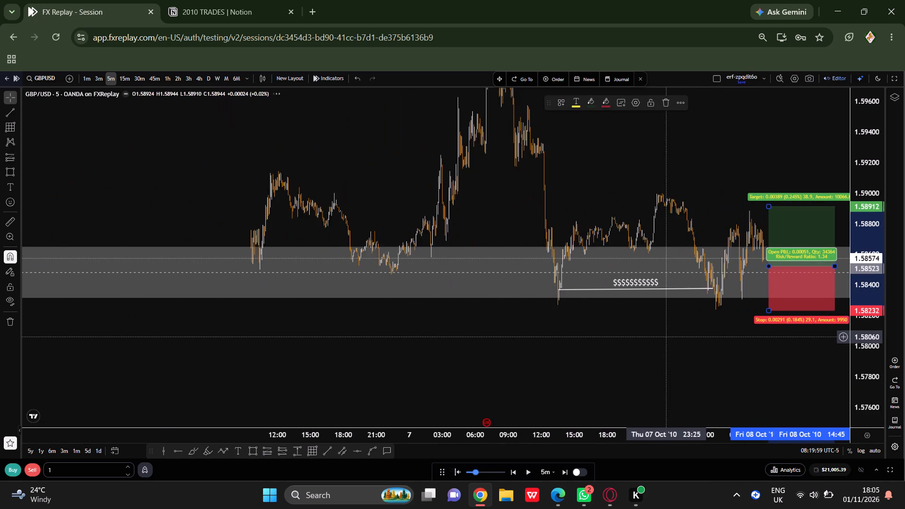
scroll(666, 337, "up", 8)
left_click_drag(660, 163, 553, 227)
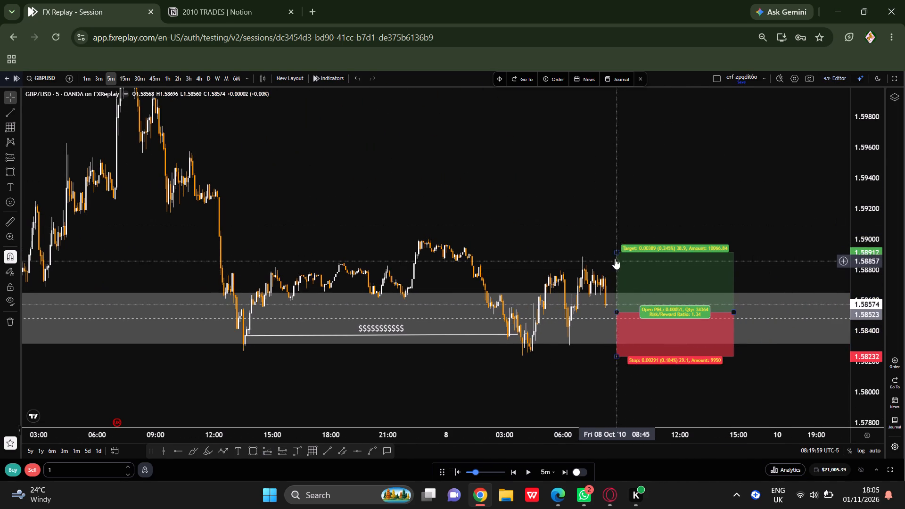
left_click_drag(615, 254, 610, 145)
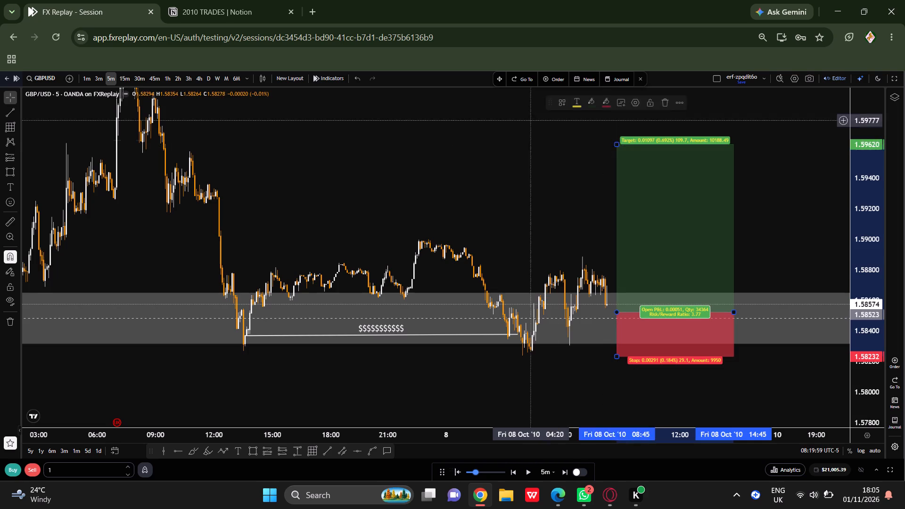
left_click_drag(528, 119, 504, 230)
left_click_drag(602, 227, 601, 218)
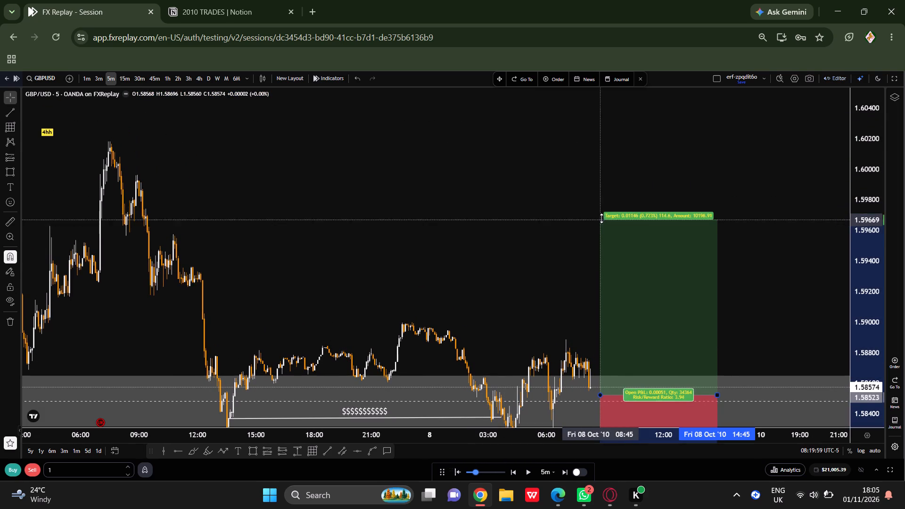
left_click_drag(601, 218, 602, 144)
Shift the long position to entry 1.58490 and stop 1.58199, starting at 08:35, and set its target to 1.59806.
scroll(559, 312, "down", 3)
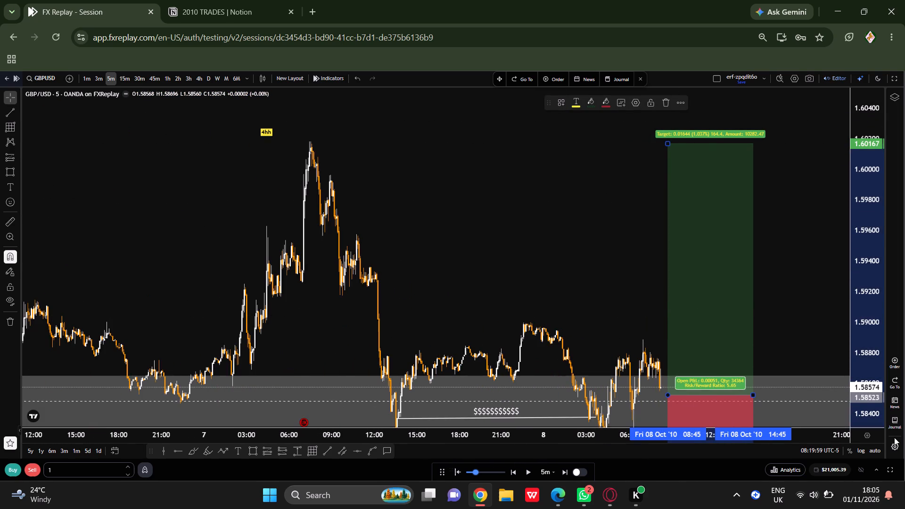
scroll(867, 444, "down", 3)
left_click_drag(541, 246, 437, 197)
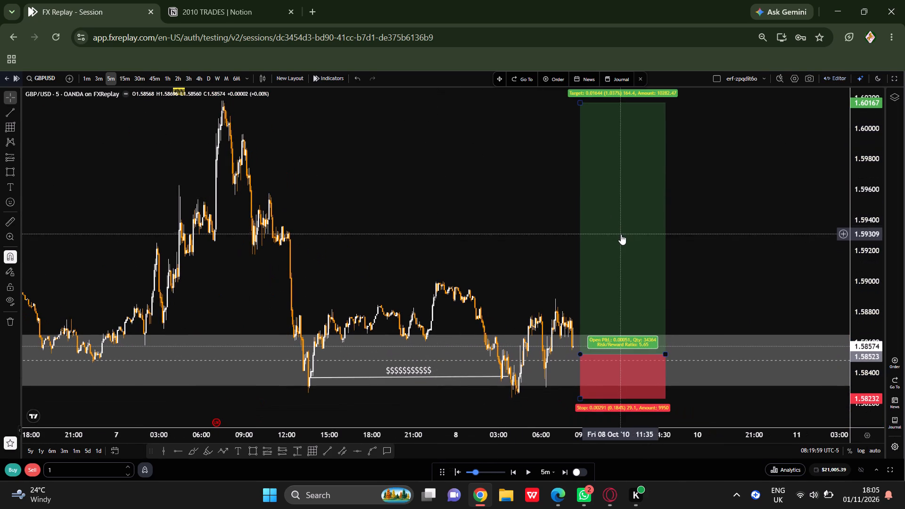
scroll(877, 404, "down", 6)
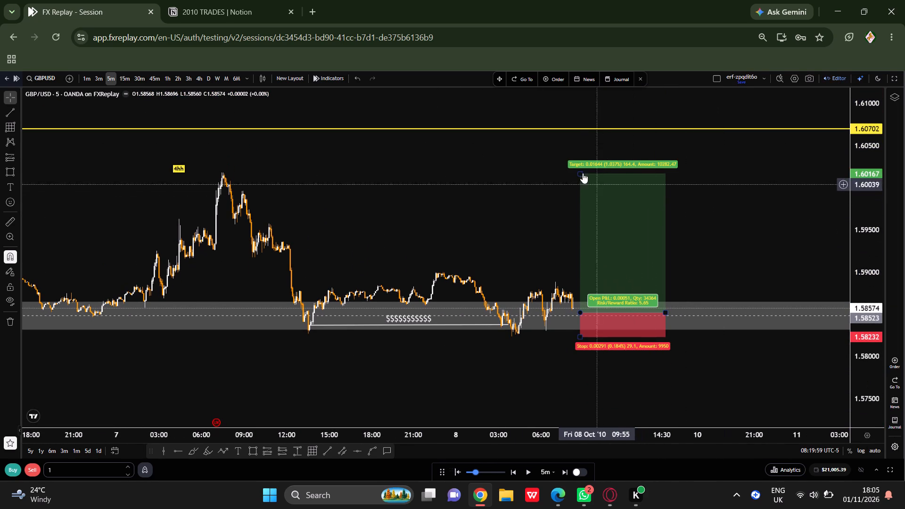
left_click(580, 179)
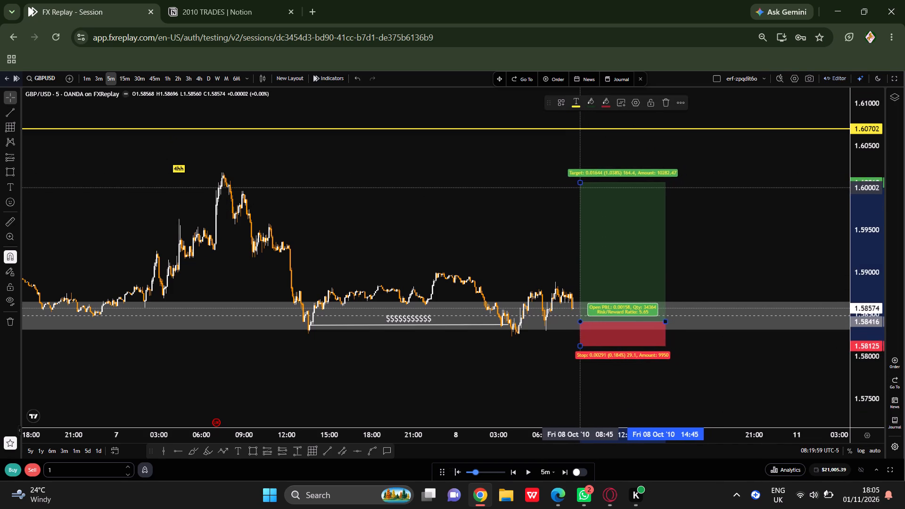
left_click_drag(576, 176, 583, 214)
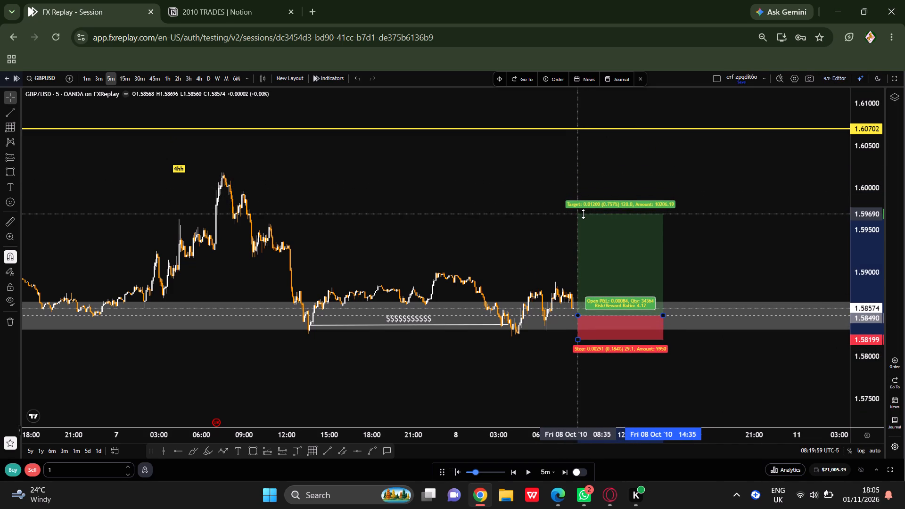
left_click_drag(583, 214, 586, 204)
scroll(563, 245, "down", 4)
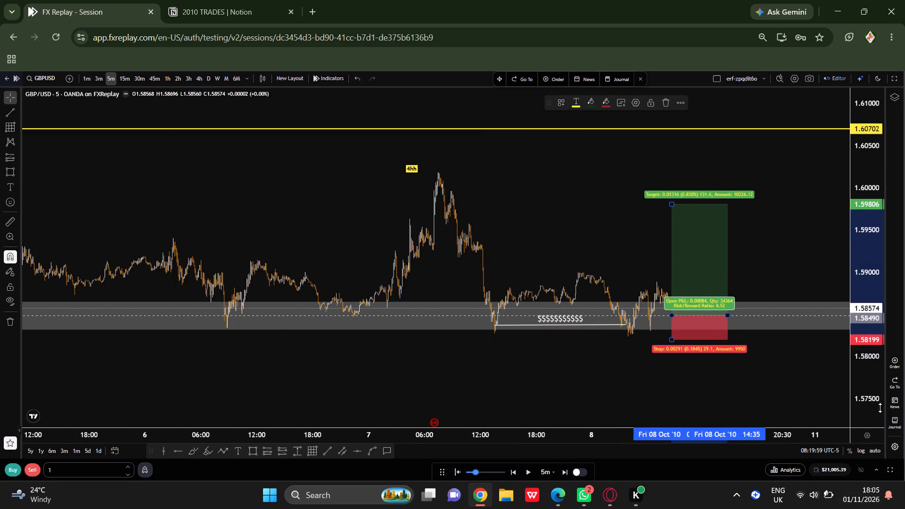
scroll(876, 403, "up", 13)
left_click_drag(453, 211, 527, 195)
scroll(533, 225, "up", 4)
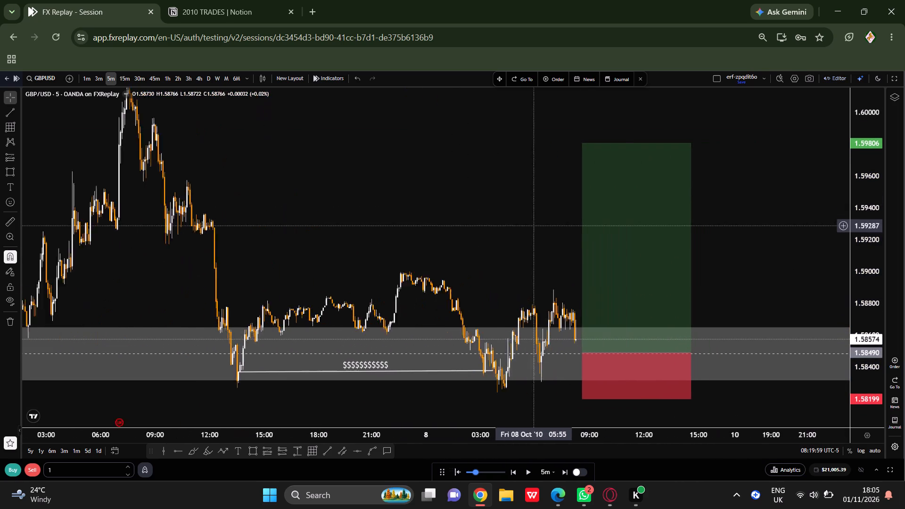
Place a 0.51-lot buy limit order at 1.58490 with stop loss 1.58199 and take profit 1.59806, matching the drawn long position.
left_click(550, 213)
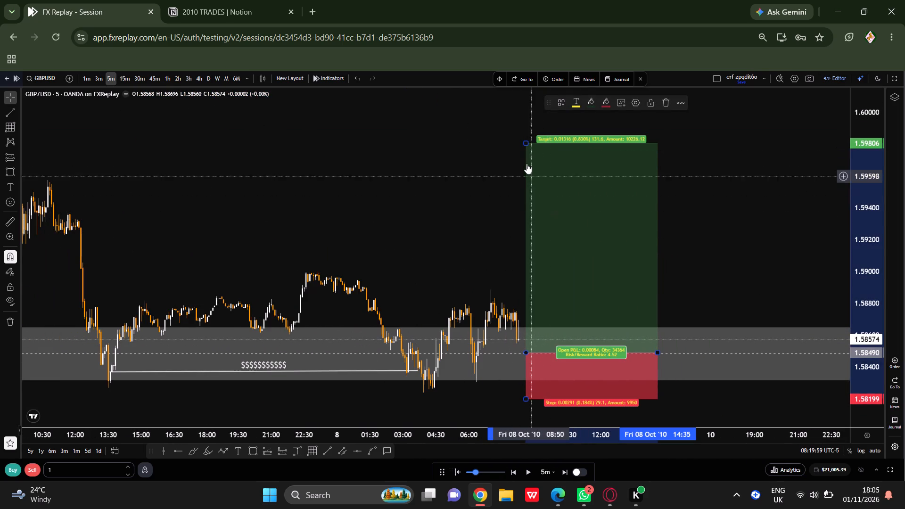
left_click(558, 80)
left_click(545, 423)
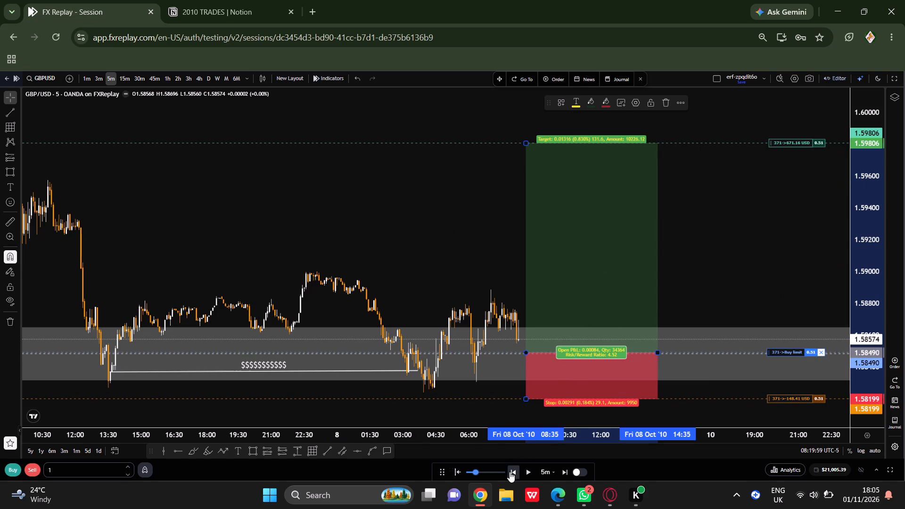
Play the replay forward in 5-minute steps to about 13:45 on 8 October, dismissing the low-battery dialog on the way.
left_click(529, 470)
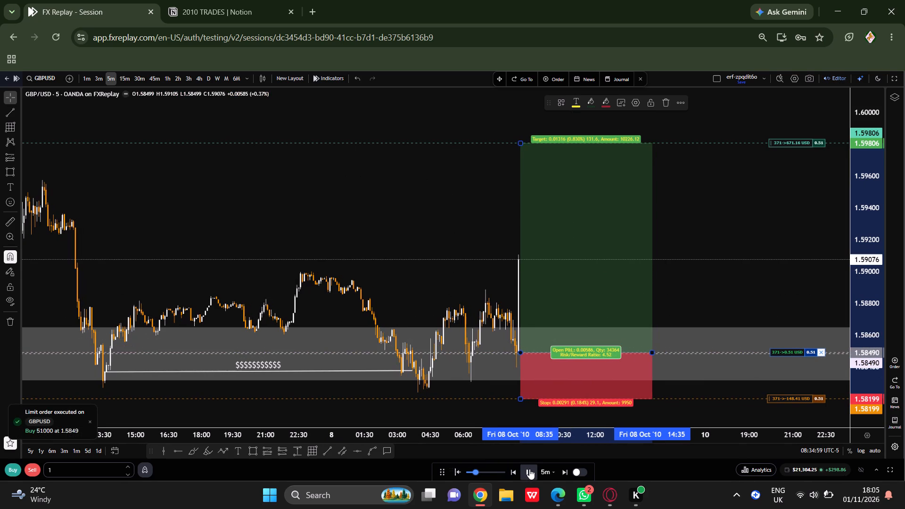
left_click(529, 469)
left_click(529, 469)
left_click(529, 468)
left_click(529, 468)
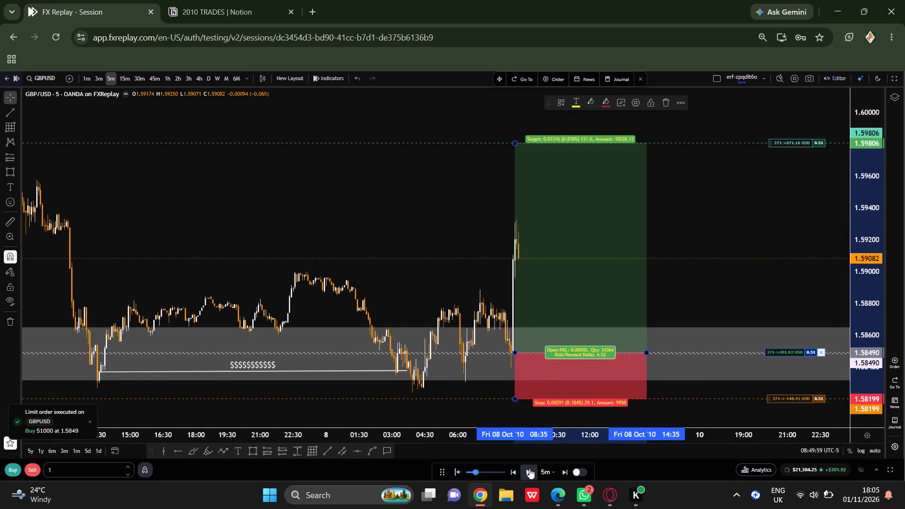
double_click(529, 468)
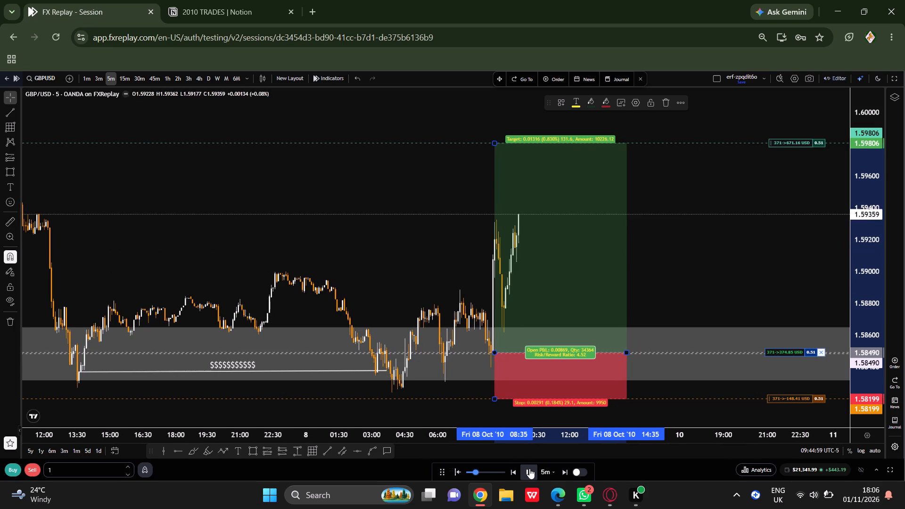
left_click(529, 468)
left_click(530, 467)
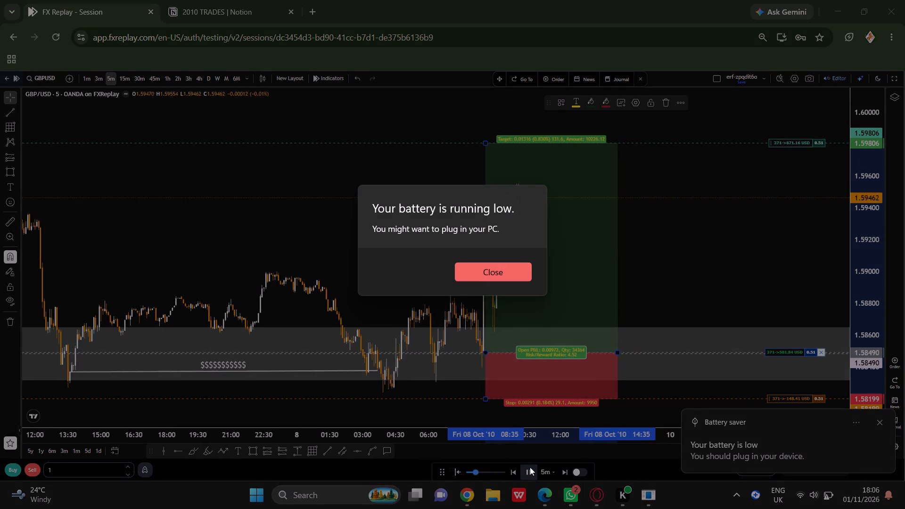
left_click(530, 467)
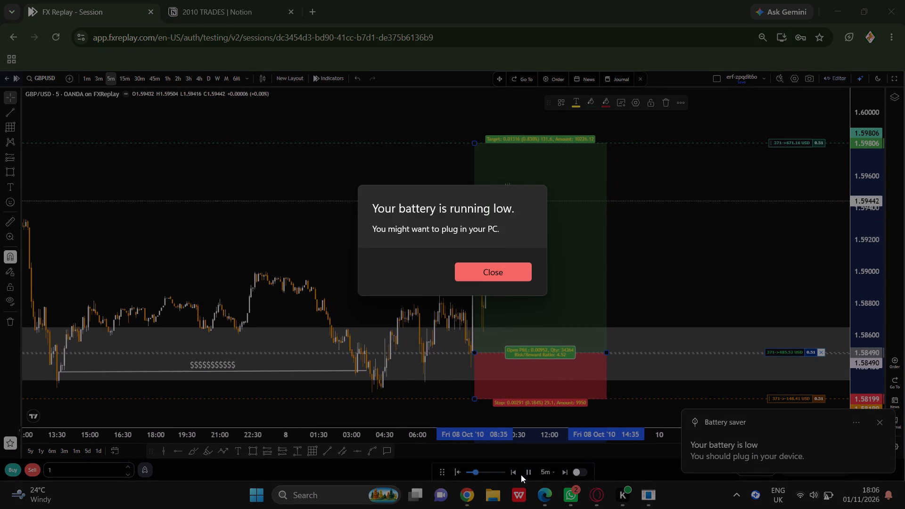
left_click(521, 475)
left_click(530, 471)
left_click(494, 277)
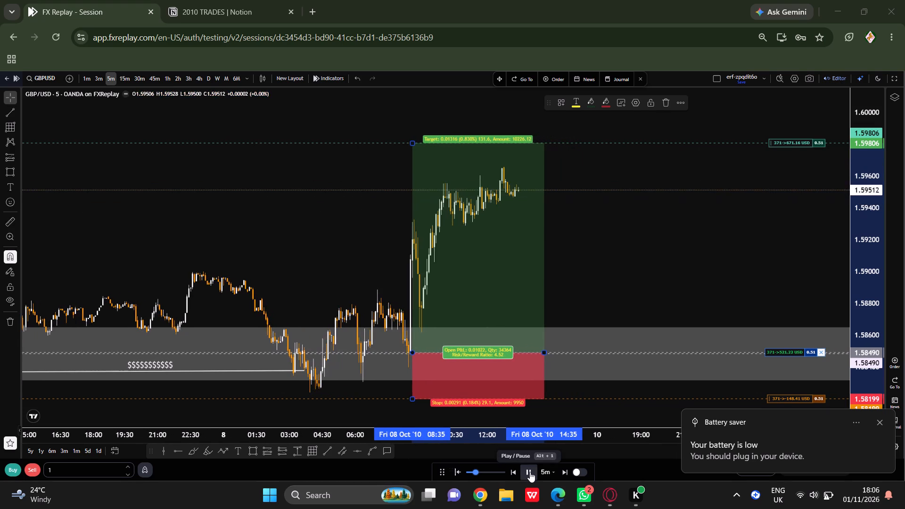
left_click(530, 472)
scroll(429, 316, "down", 6)
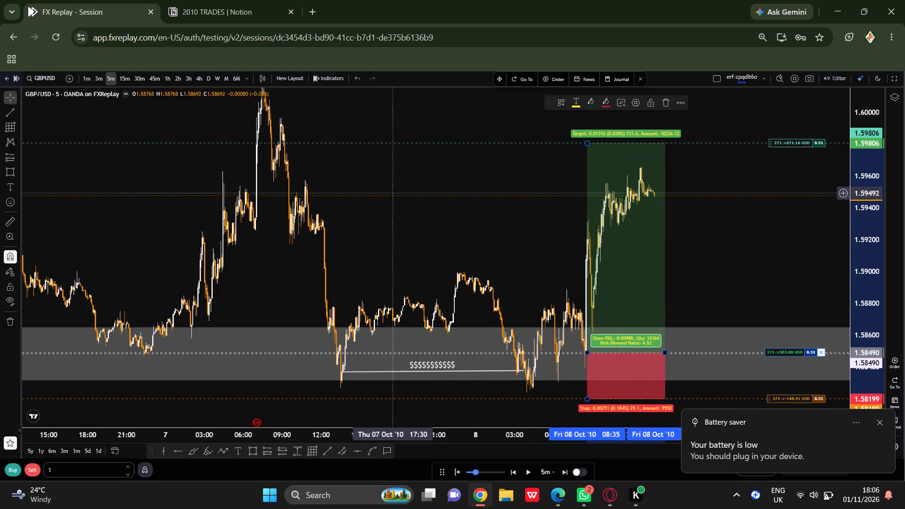
scroll(427, 246, "up", 7)
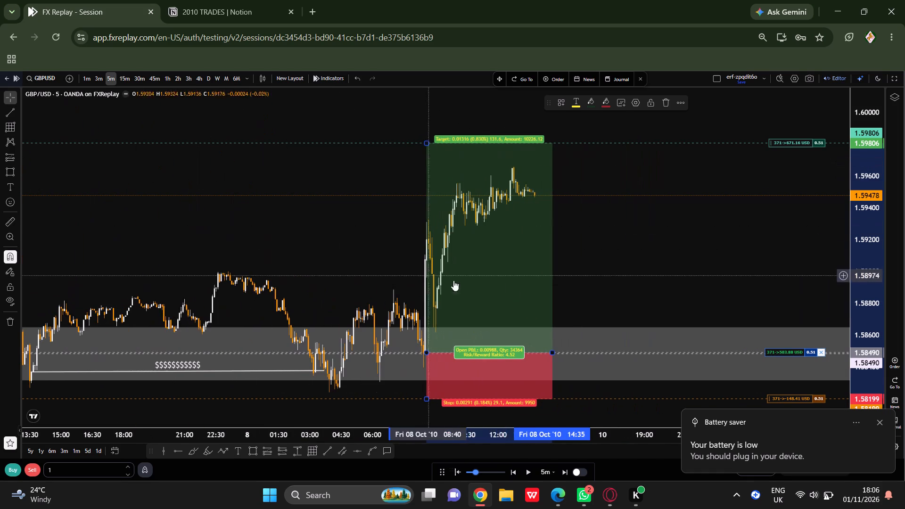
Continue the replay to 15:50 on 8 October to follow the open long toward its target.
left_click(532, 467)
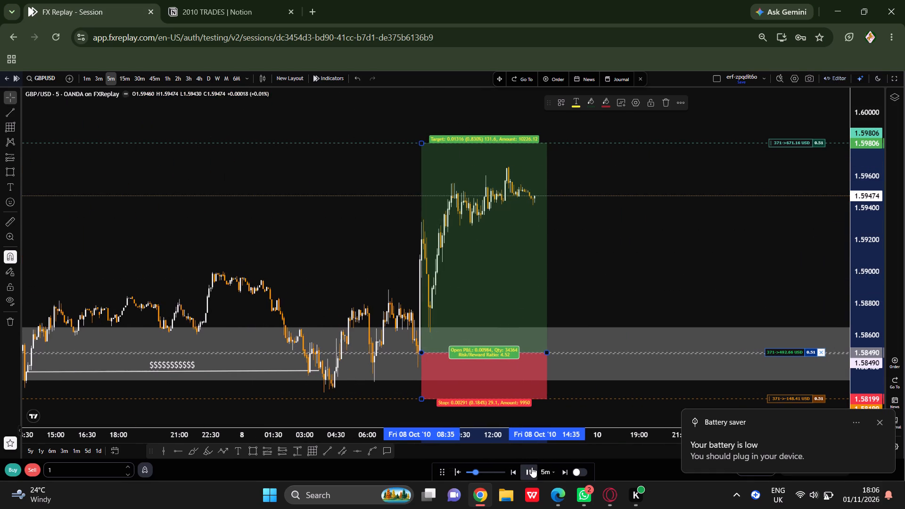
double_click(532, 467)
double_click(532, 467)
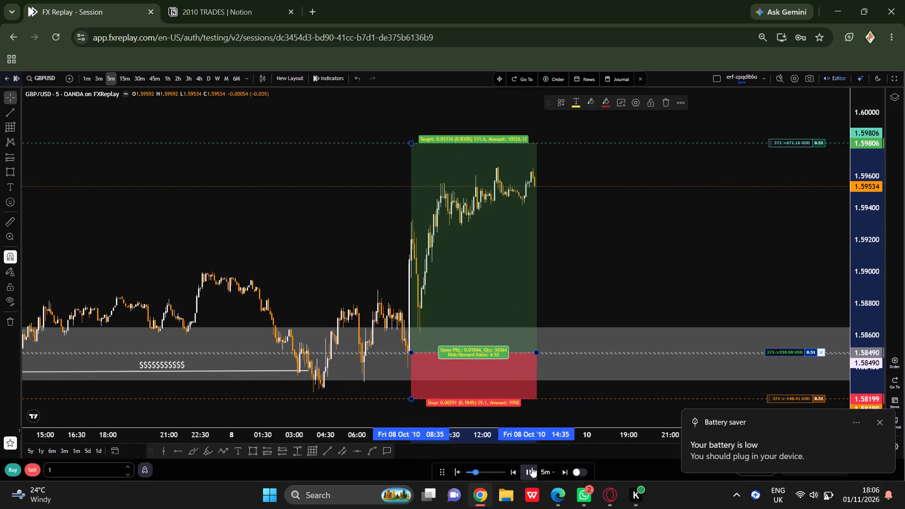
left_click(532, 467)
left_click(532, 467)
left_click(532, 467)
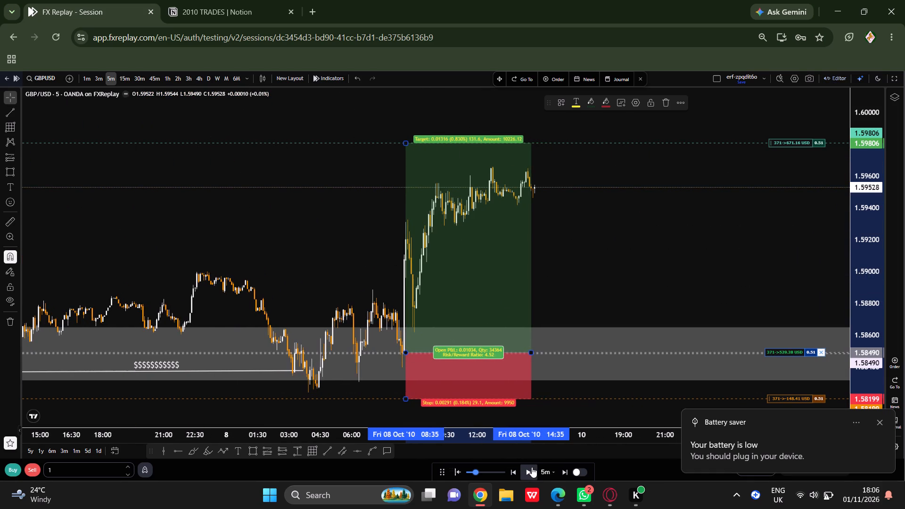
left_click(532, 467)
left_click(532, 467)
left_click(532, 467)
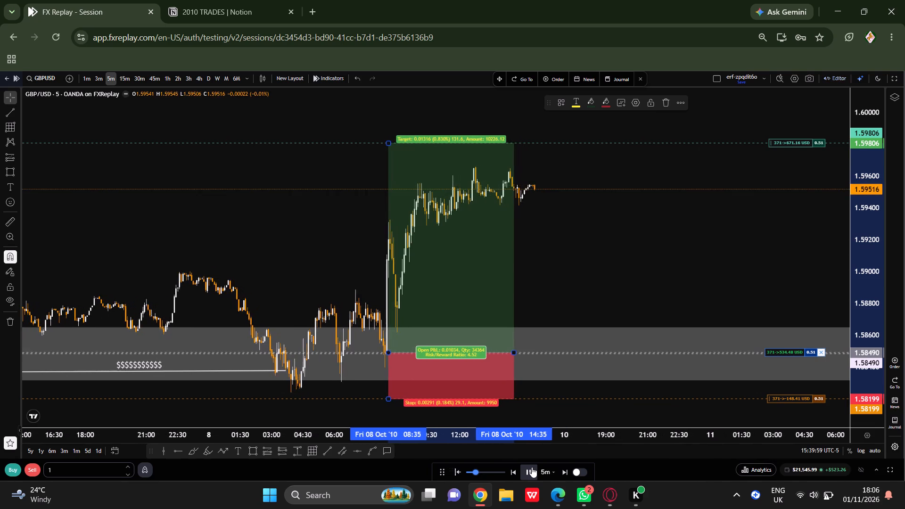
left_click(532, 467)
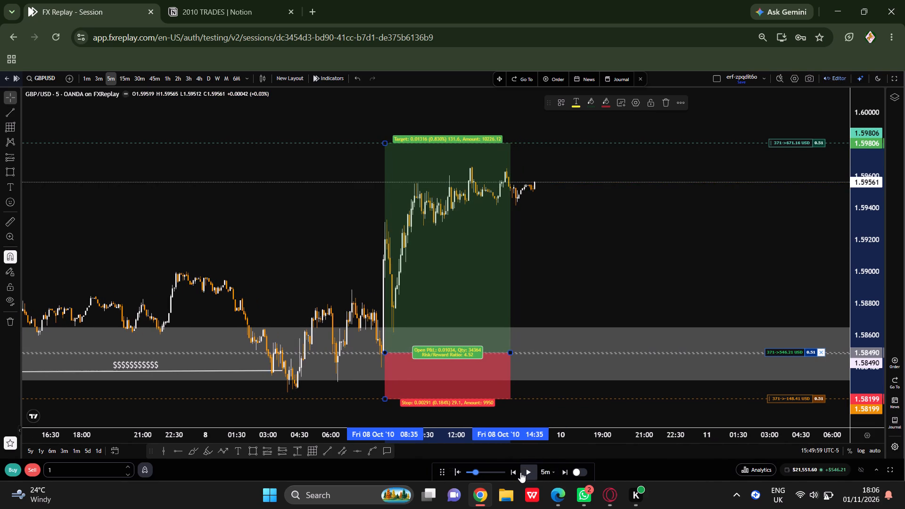
Set the replay step interval to 30 minutes.
left_click(549, 472)
scroll(547, 461, "down", 1)
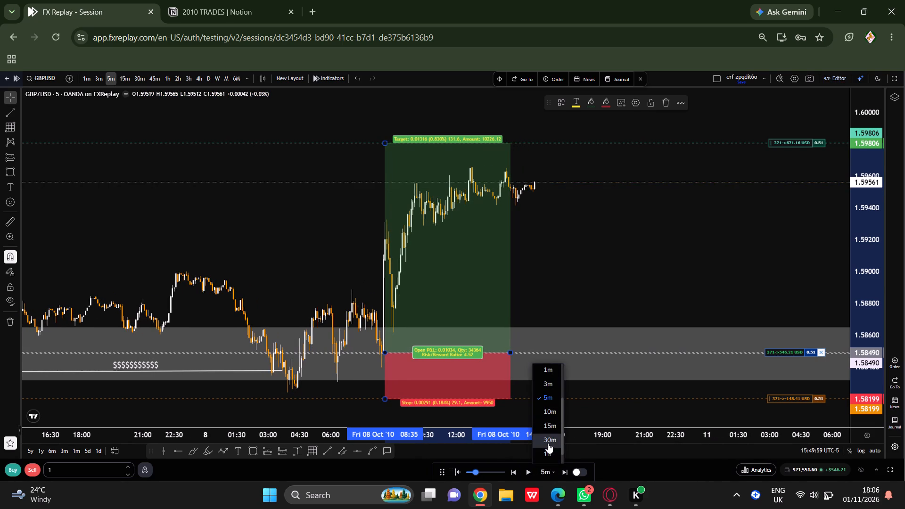
left_click(548, 443)
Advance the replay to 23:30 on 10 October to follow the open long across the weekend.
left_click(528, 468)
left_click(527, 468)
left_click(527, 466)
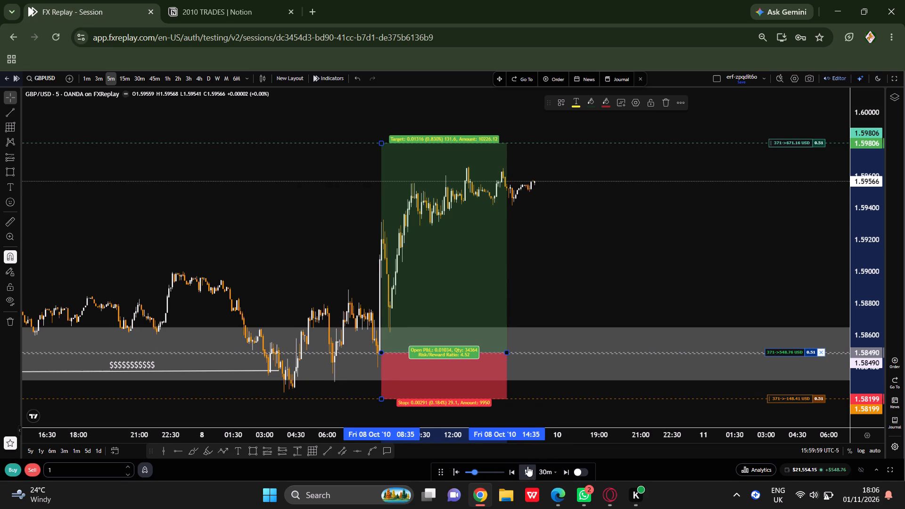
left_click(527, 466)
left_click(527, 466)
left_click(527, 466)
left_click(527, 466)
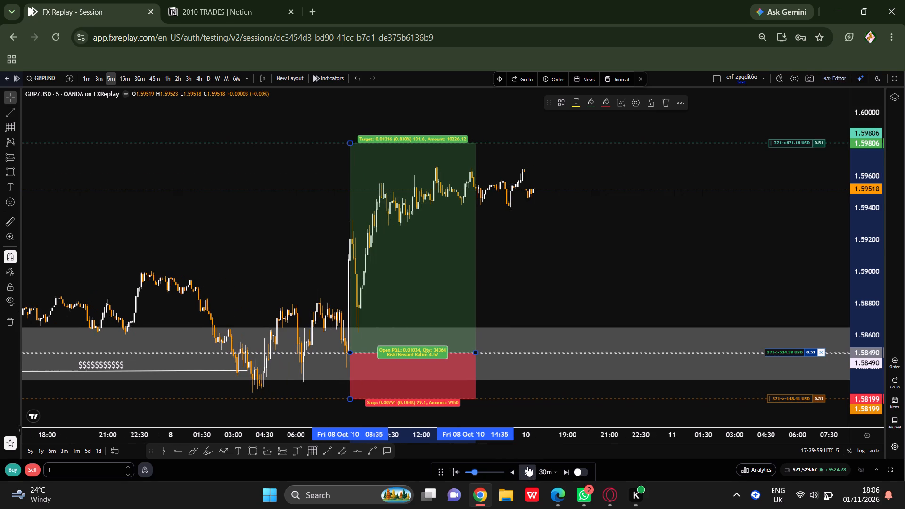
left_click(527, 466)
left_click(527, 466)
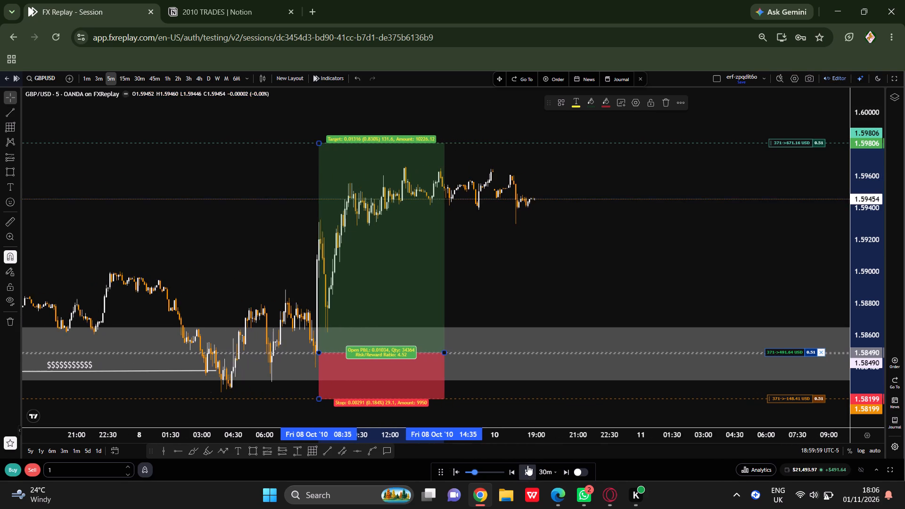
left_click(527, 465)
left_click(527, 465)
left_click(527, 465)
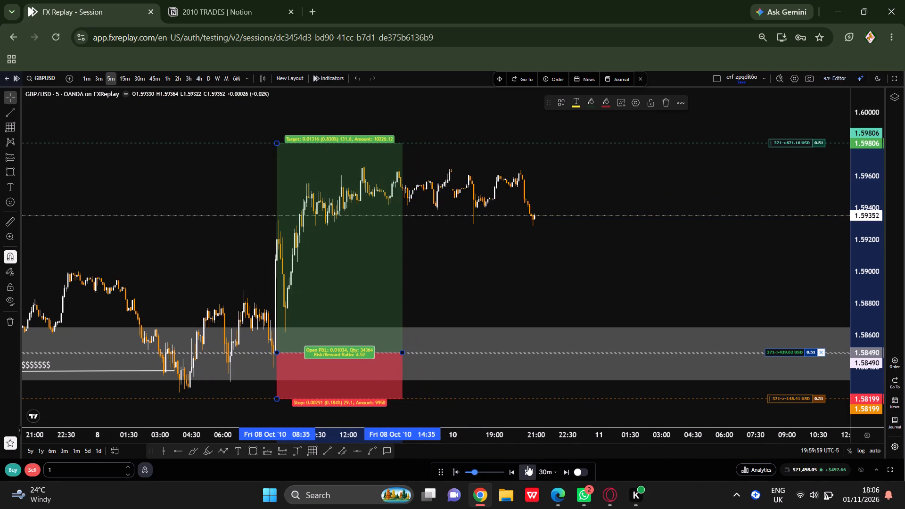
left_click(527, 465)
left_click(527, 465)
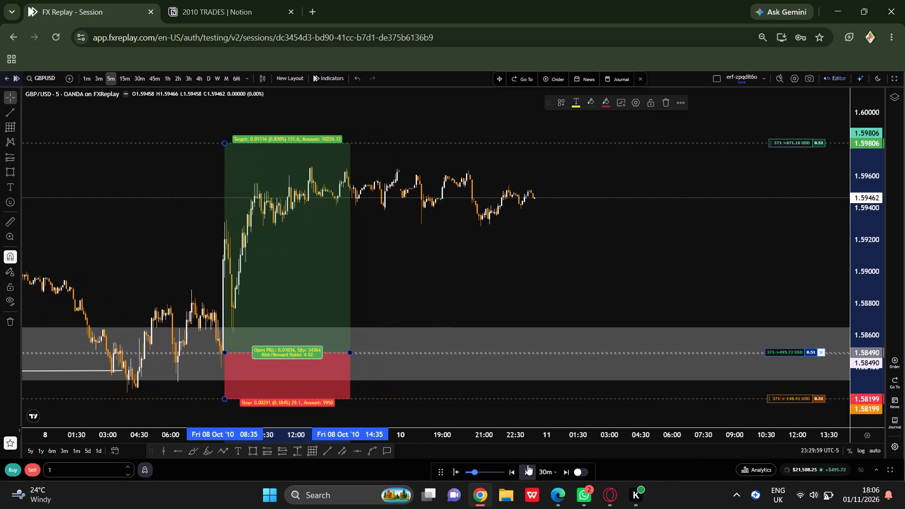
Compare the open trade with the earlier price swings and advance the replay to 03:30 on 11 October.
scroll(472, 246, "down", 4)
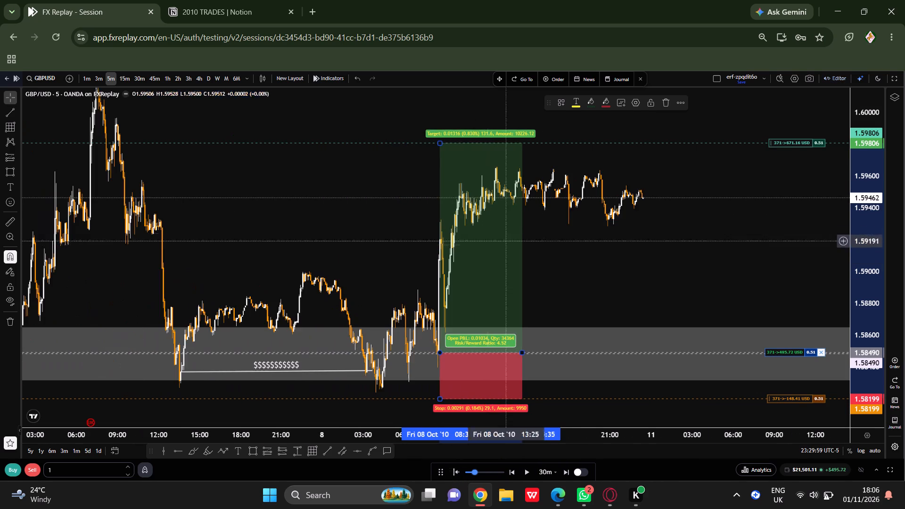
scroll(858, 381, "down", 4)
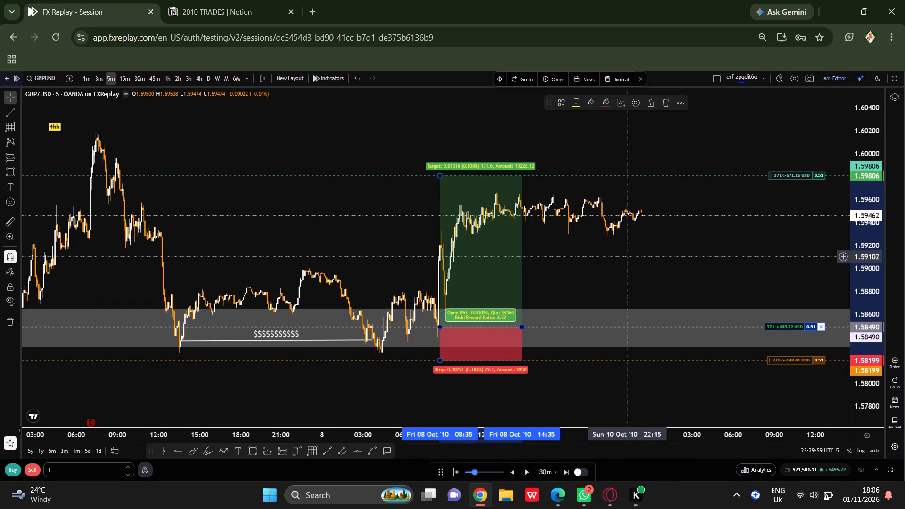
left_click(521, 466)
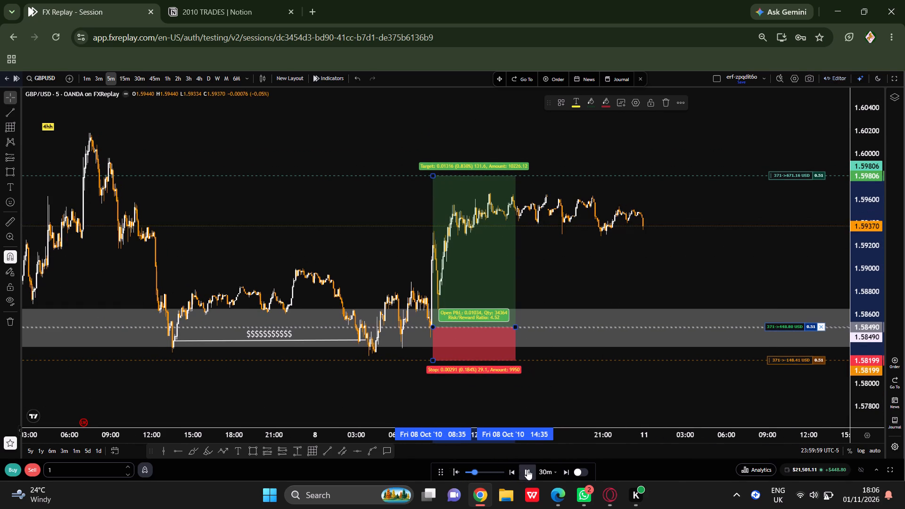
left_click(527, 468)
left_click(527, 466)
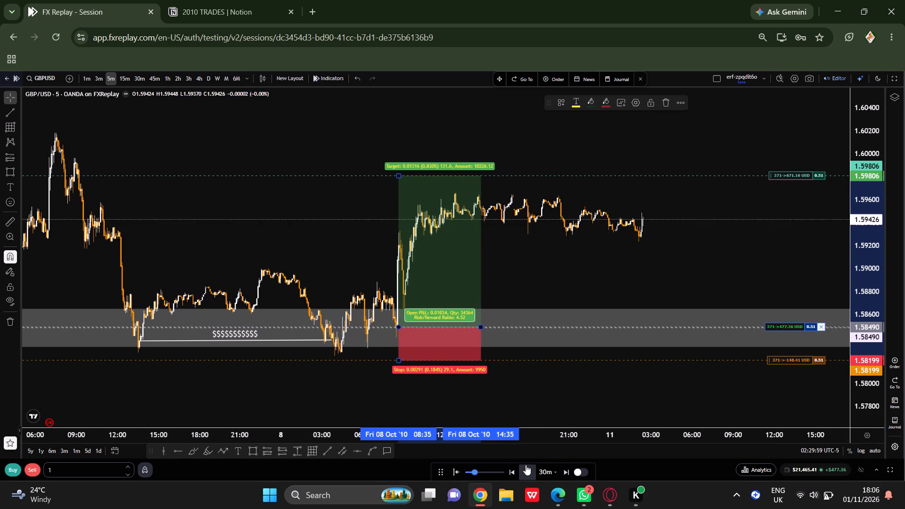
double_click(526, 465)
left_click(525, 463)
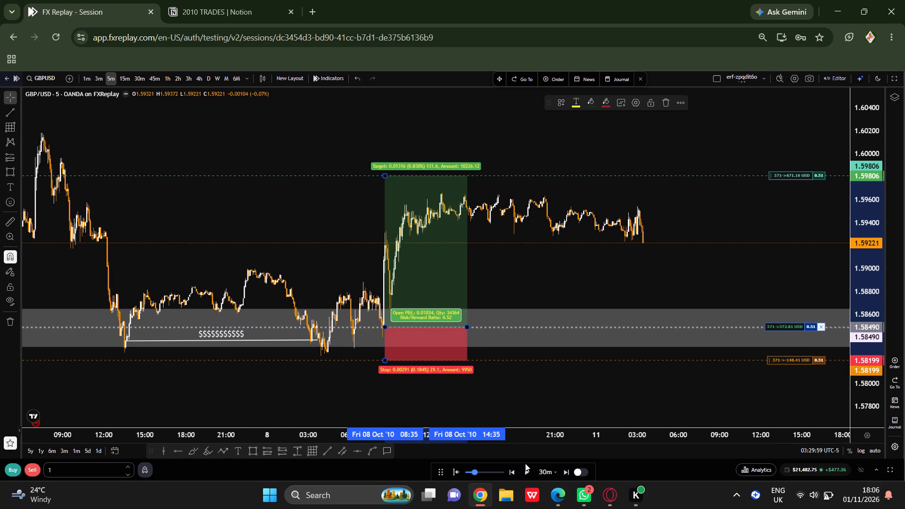
Move the replay point back to 14:00 on 8 October, while the long trade is still open.
left_click(461, 474)
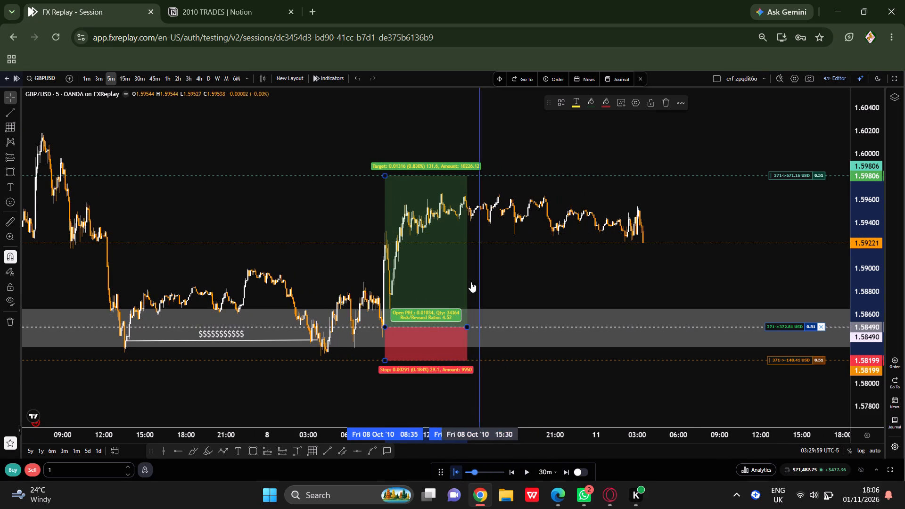
left_click(460, 254)
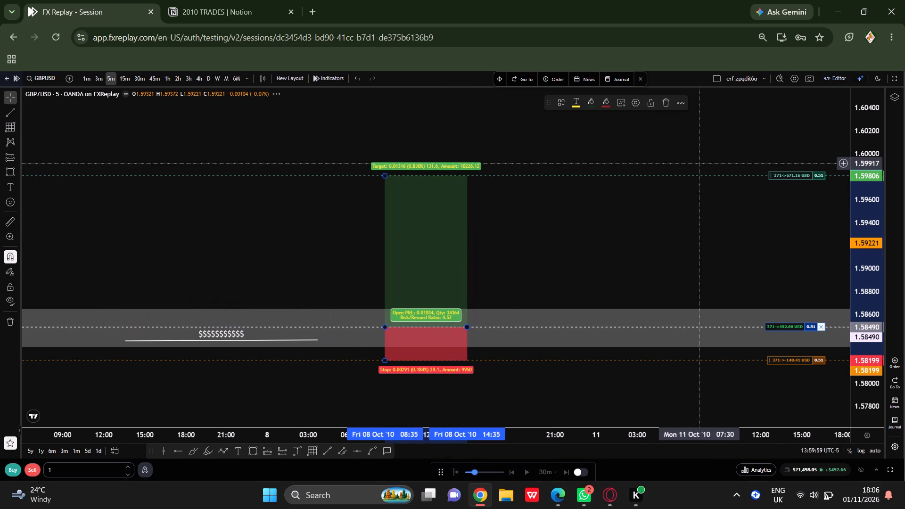
Lower the open trade's take profit to 1.59670.
left_click_drag(780, 175, 782, 192)
Play the replay forward to 17:30 on 10 October so the long trade can run to its lowered take profit.
left_click(528, 472)
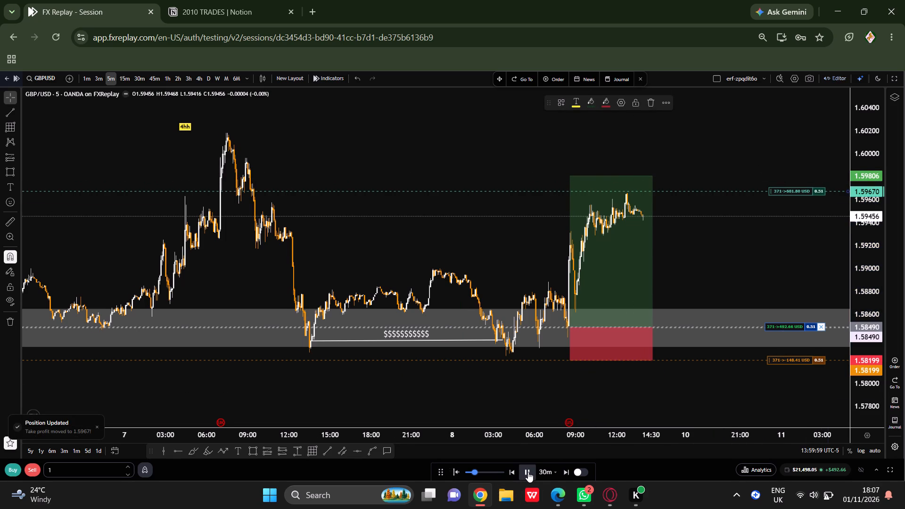
double_click(528, 472)
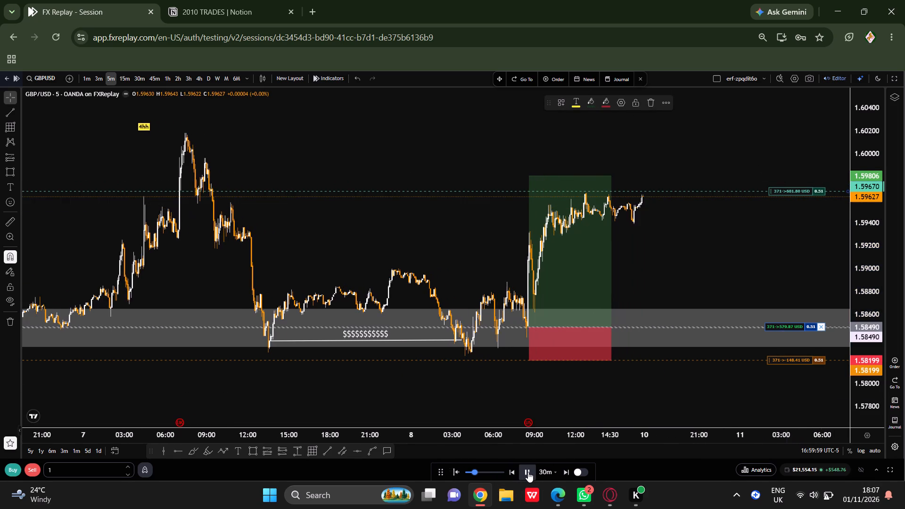
left_click(528, 472)
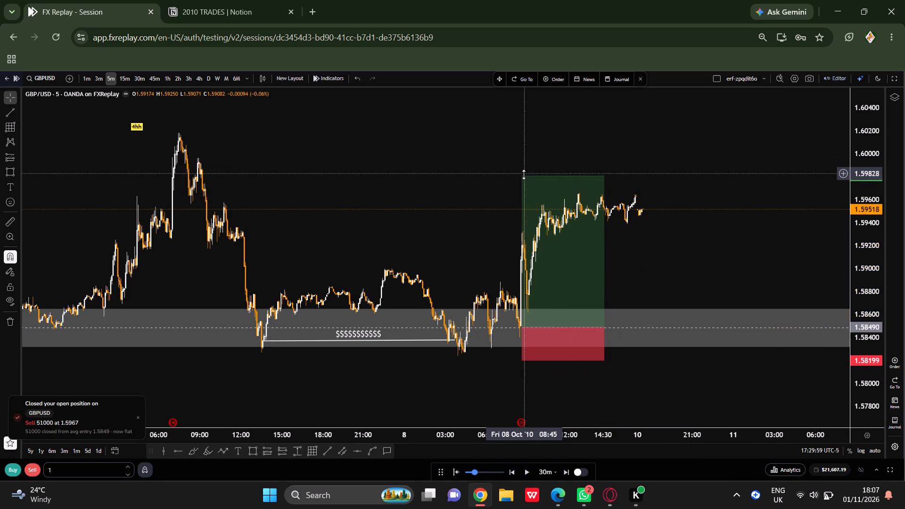
Lower the drawn long position's target to 1.59657.
left_click_drag(523, 176, 525, 193)
Add a callout pointing to the 8 October 08:30 candle at about 1.59076, with the first line "SAME IDEA ON FRIDAY".
left_click_drag(422, 231, 546, 215)
scroll(528, 256, "up", 5)
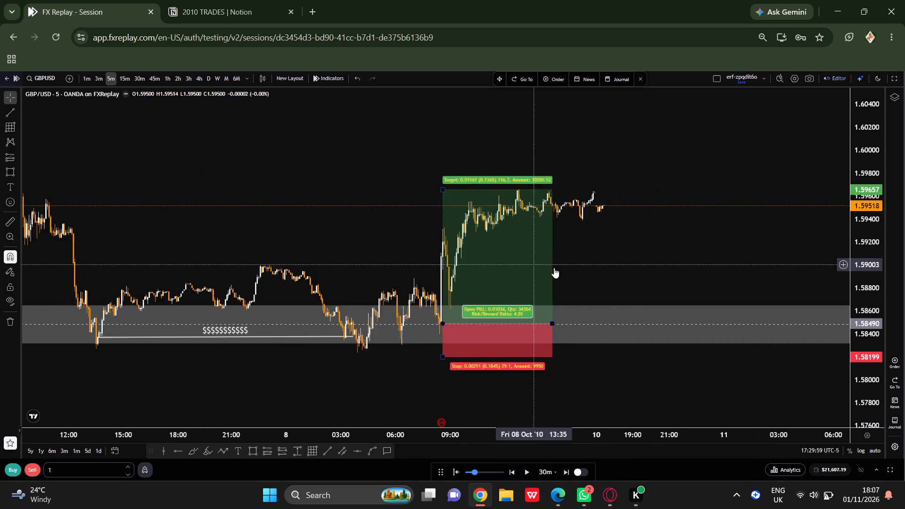
left_click_drag(598, 256, 648, 275)
scroll(642, 281, "down", 4)
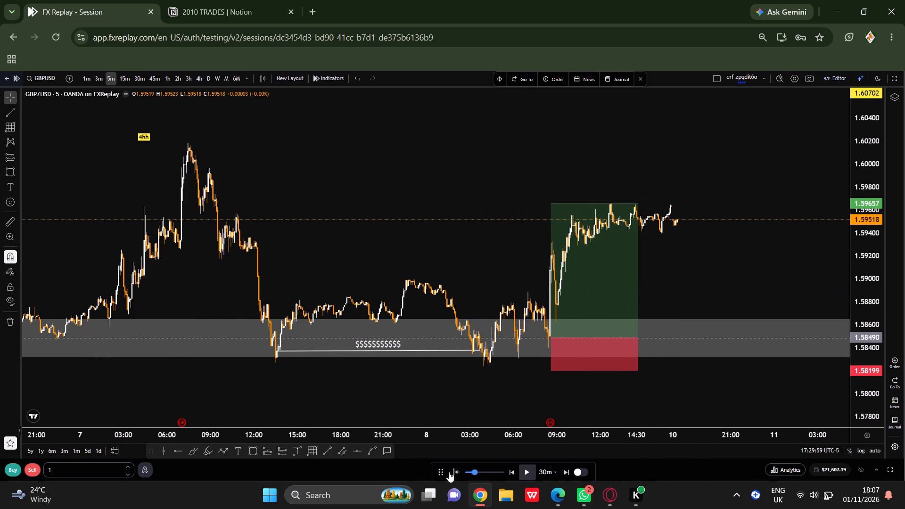
left_click(385, 453)
left_click(550, 276)
left_click(485, 195)
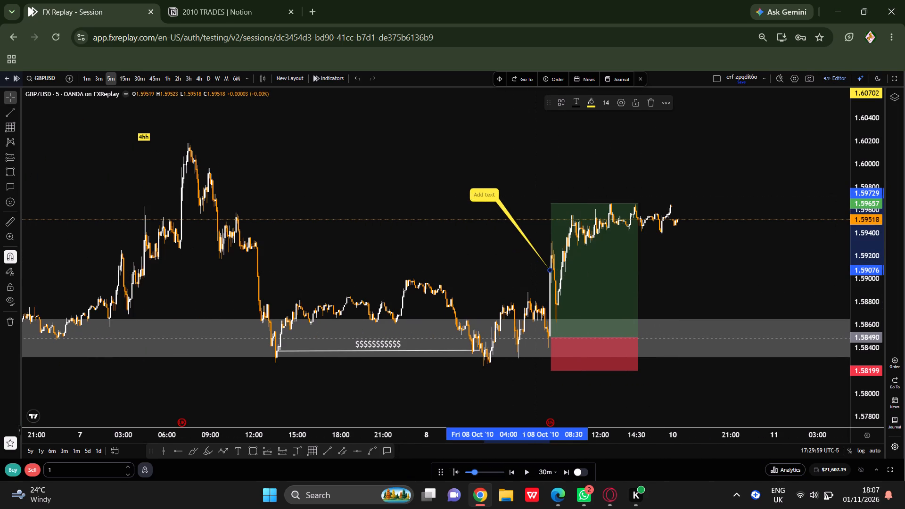
type("SAME IDEA ON FRIDA")
type("Y")
key("space")
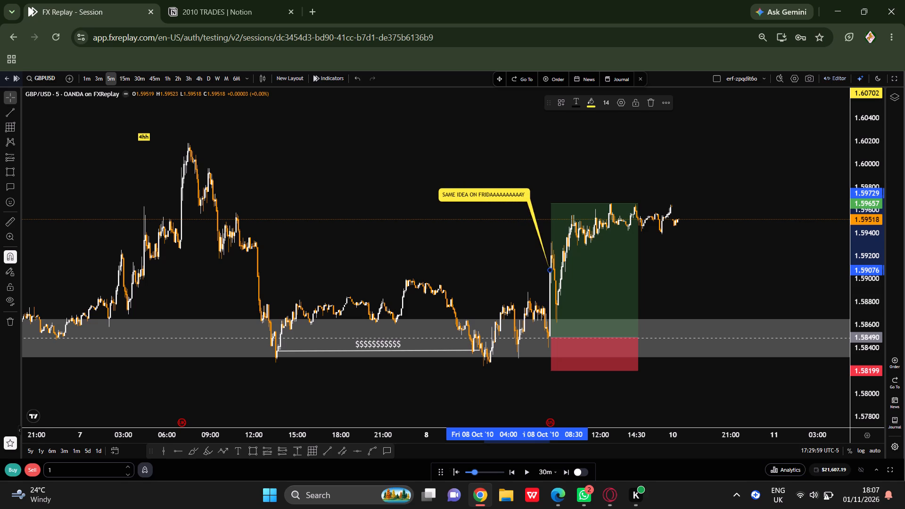
Add a second callout line reading "I ENETERED AT THE WRONG TIME BT AFTER THE [RRICE SWEPT THE ;IQ I REENTERD AGAIN".
key("Return")
key("i")
key("BackSpace")
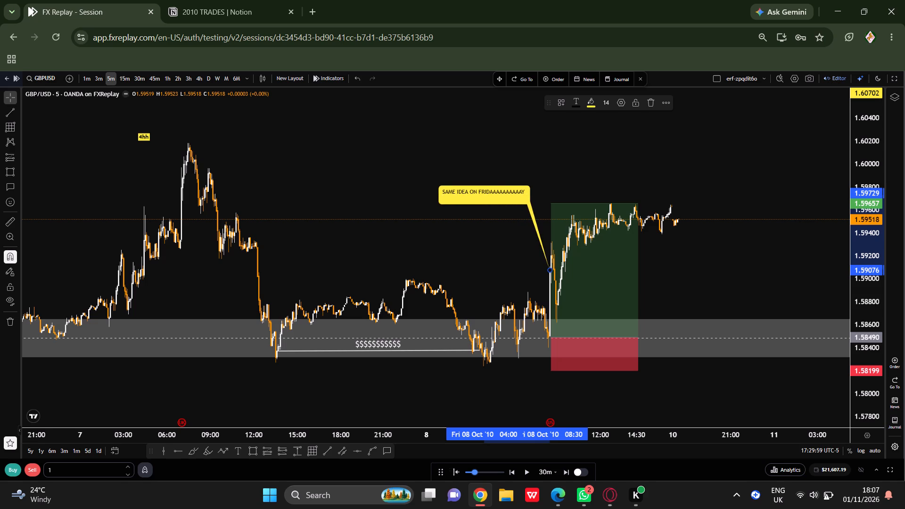
type("I ENETERE")
key("space")
key("BackSpace")
type("D AT THE WRONG")
key("space")
type("TIME BT AFTER THE [RRICE")
key("space")
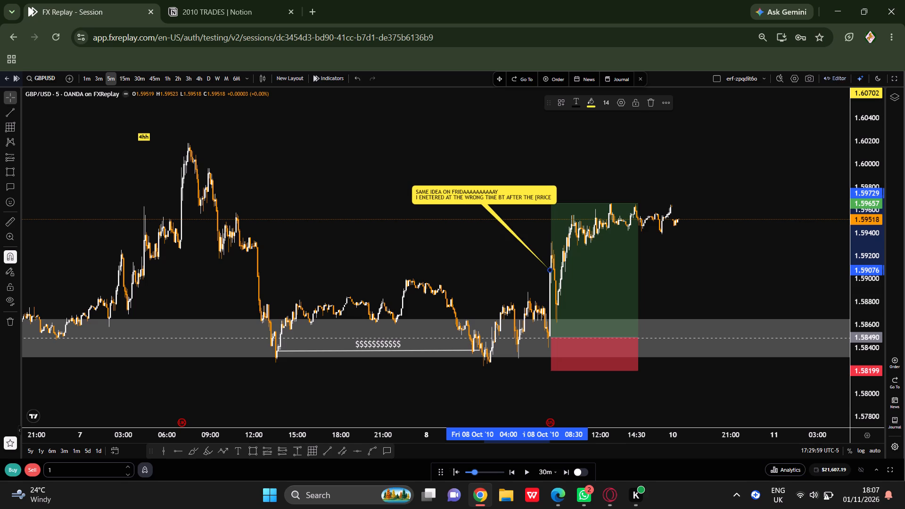
type("SWEPT THE ;IQ I RE")
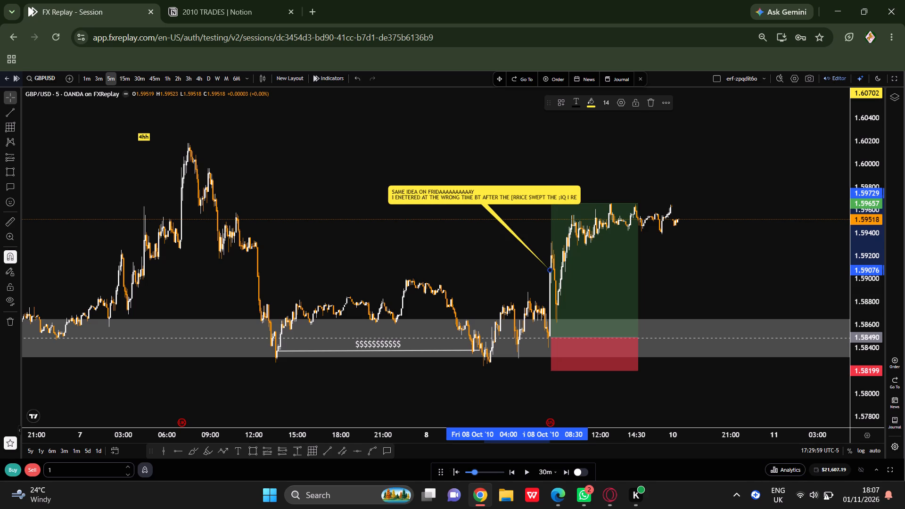
type("ENTERD A")
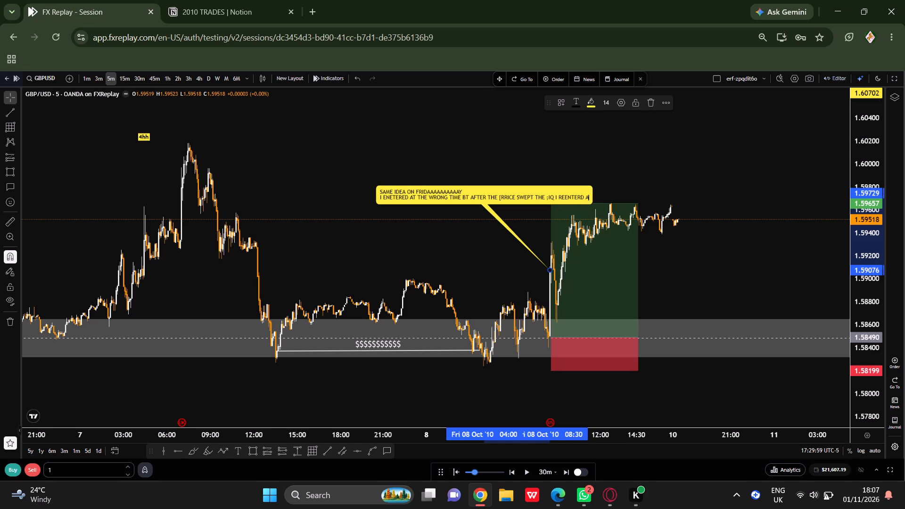
key("g")
type("AIN")
key("space")
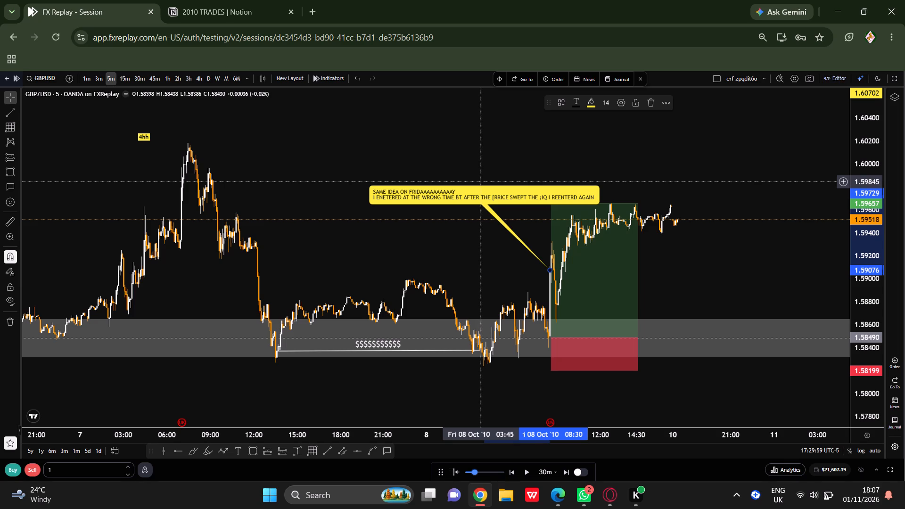
scroll(464, 214, "down", 4)
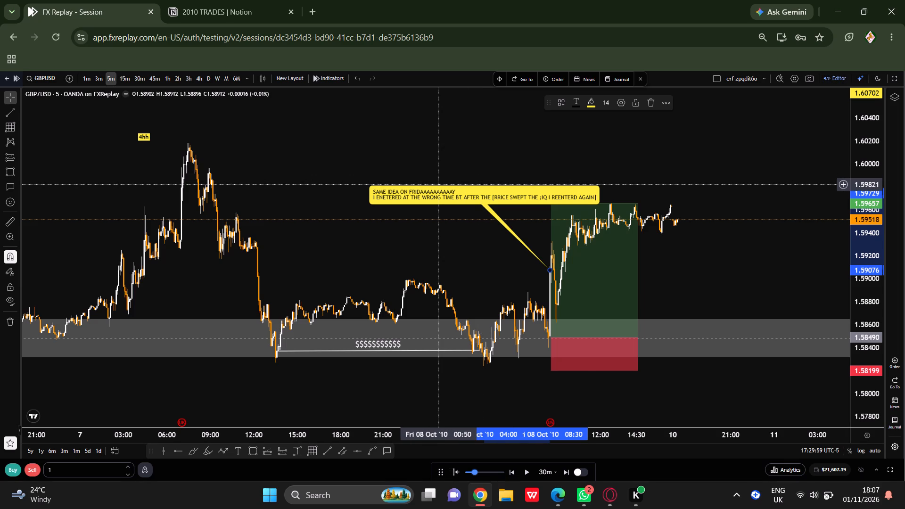
scroll(864, 381, "down", 3)
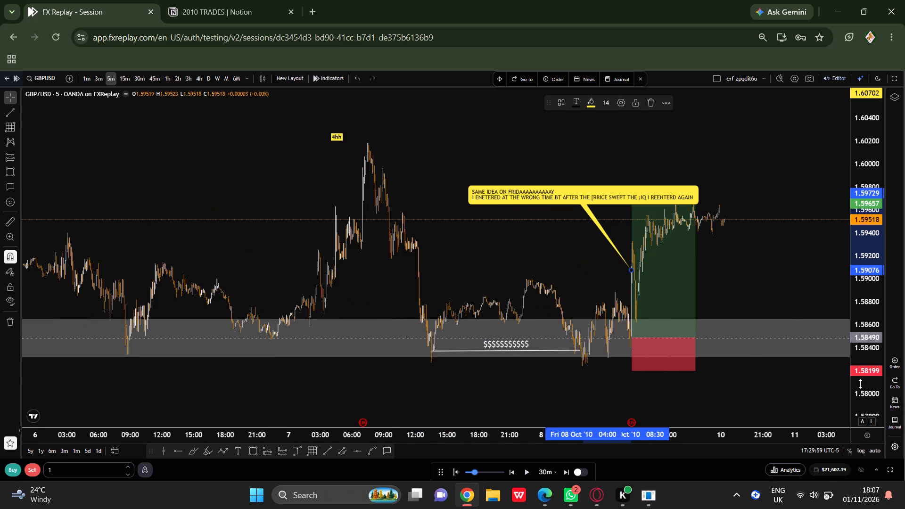